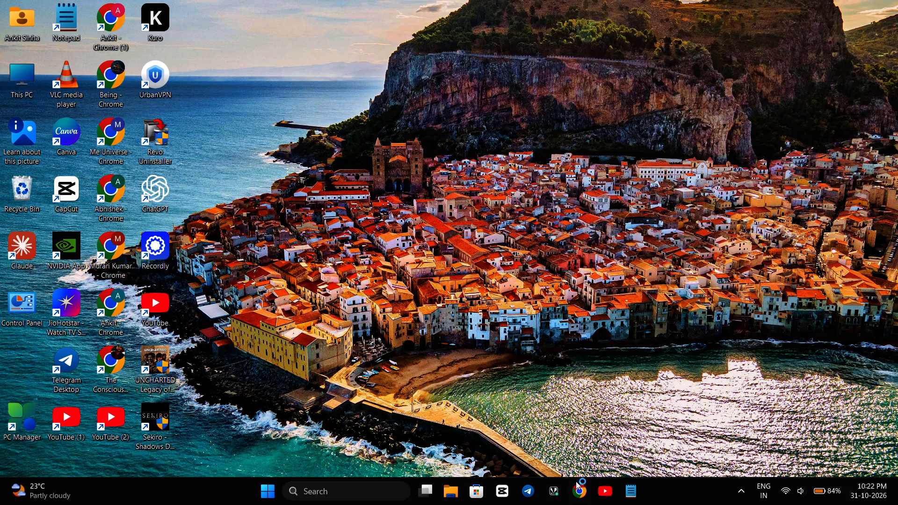
Open the DU Women Safety Protest script in Notepad and enlarge its window to fill the screen.
click(628, 487)
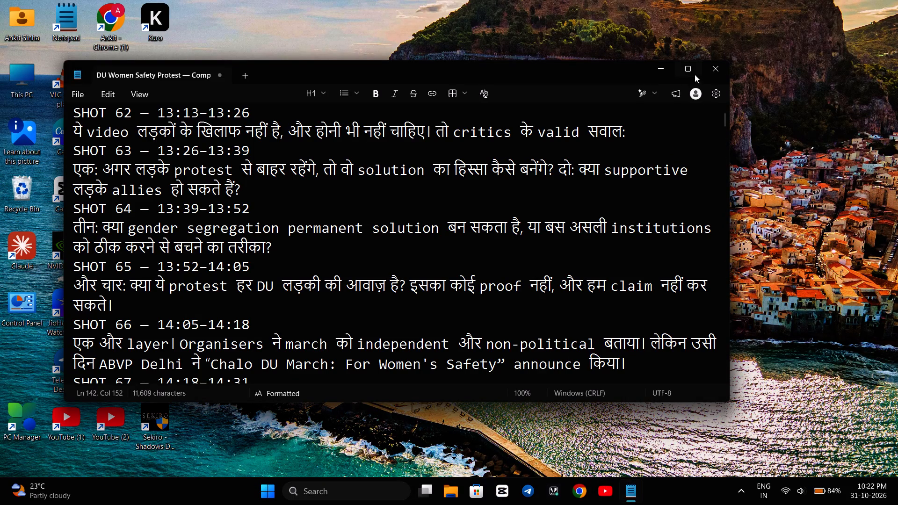
click(692, 72)
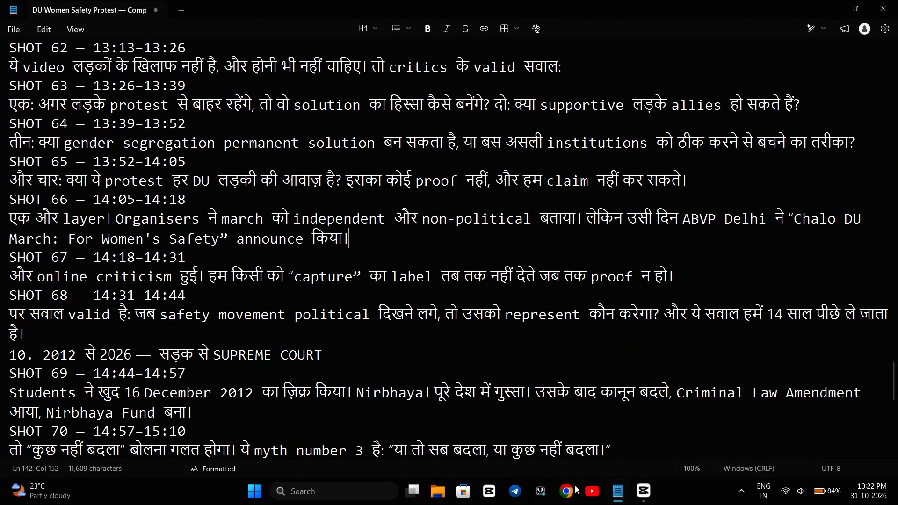
Launch Chrome with the profile labelled Abhishek, without the 1220 suffix.
click(569, 487)
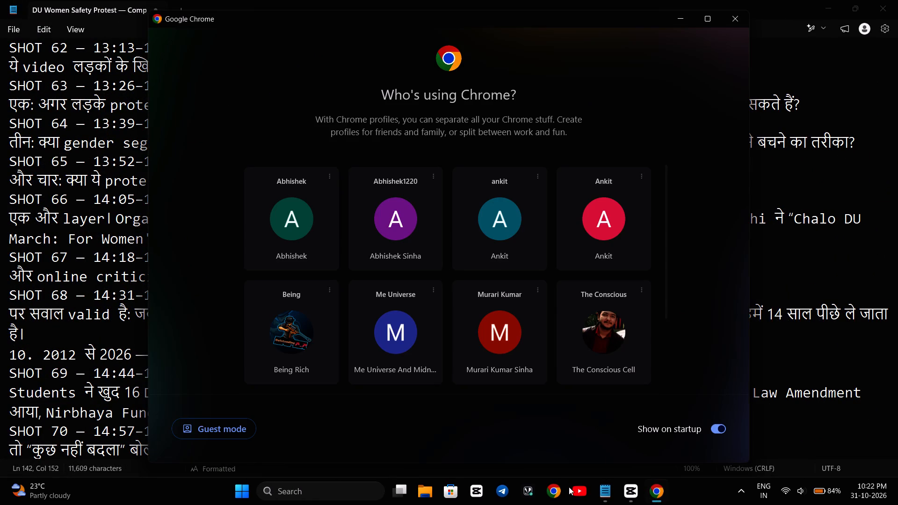
click(326, 227)
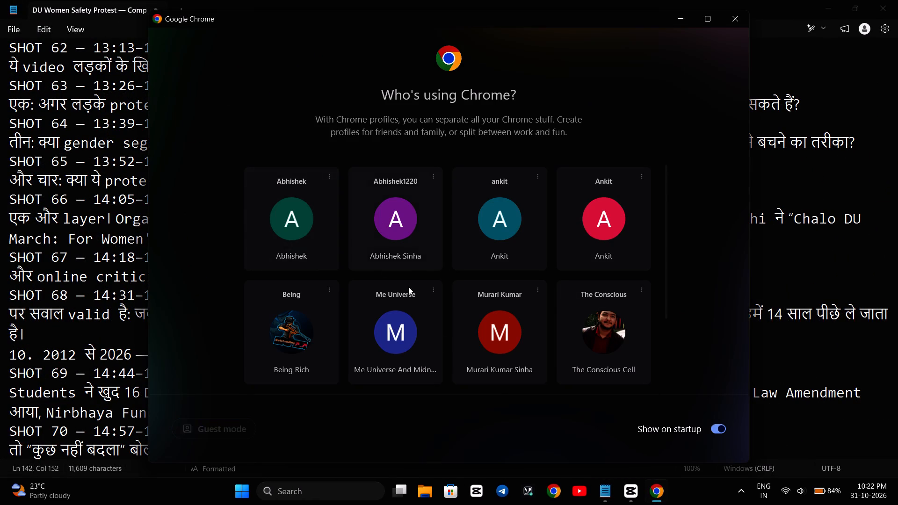
Launch Telegram Desktop.
click(500, 493)
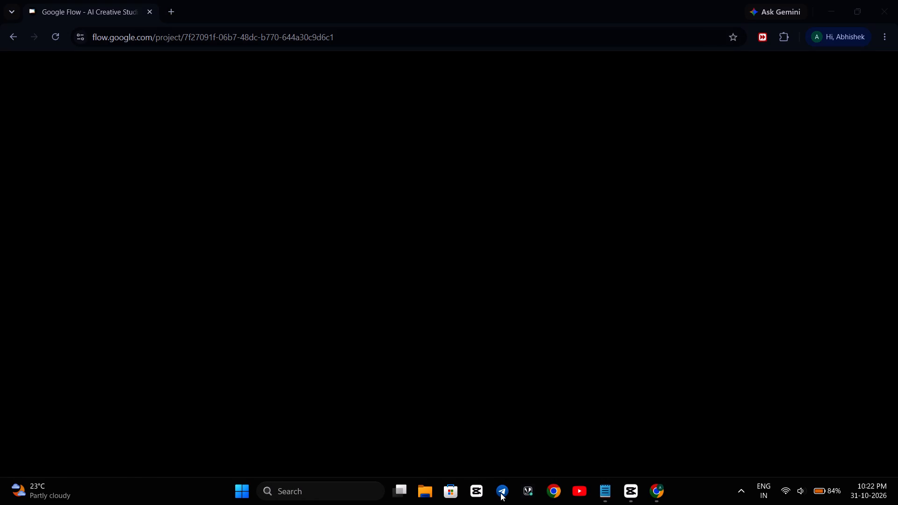
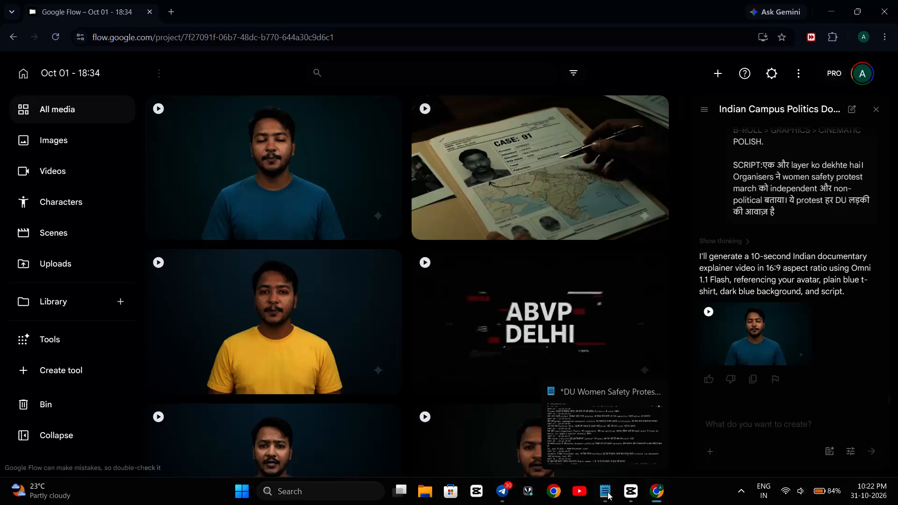
Switch to CapCut.
click(621, 494)
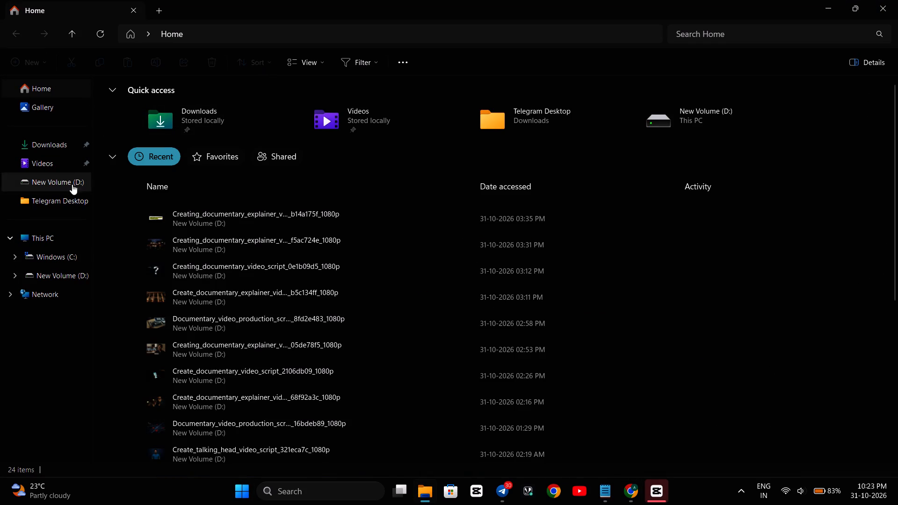
click(67, 273)
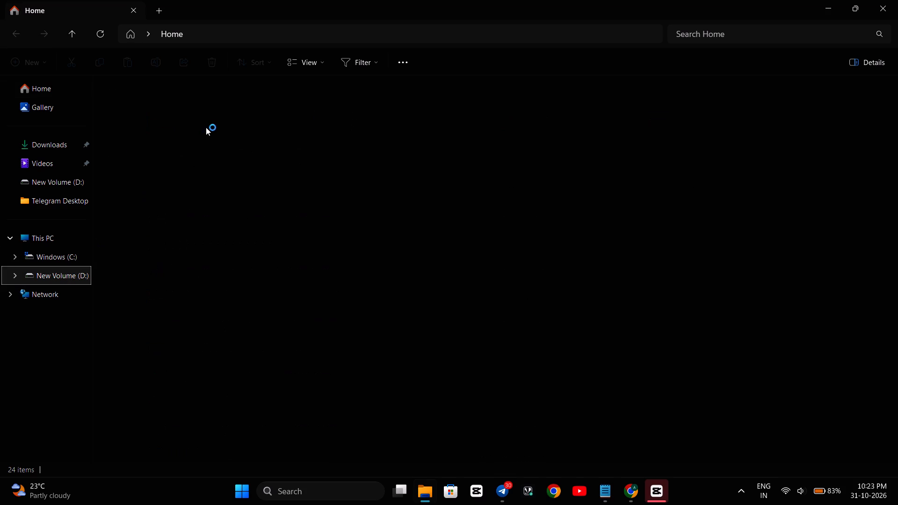
click(189, 116)
double_click(189, 116)
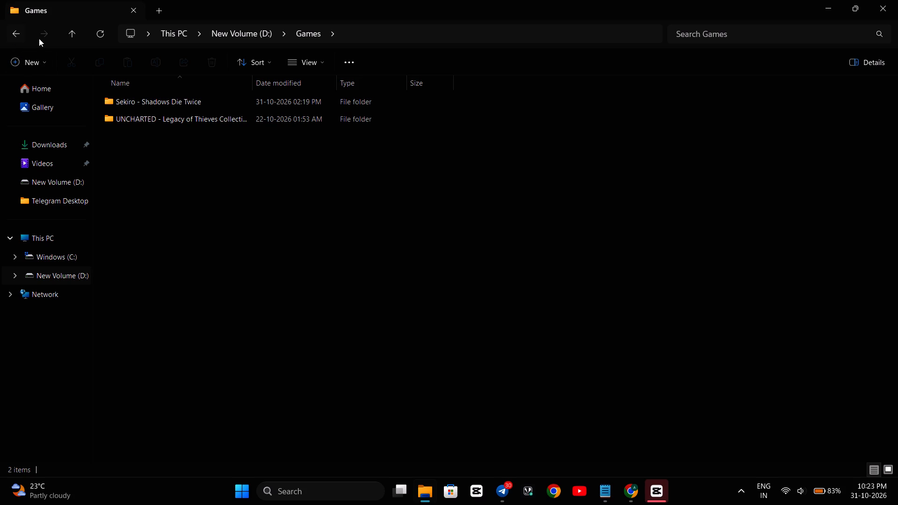
click(15, 30)
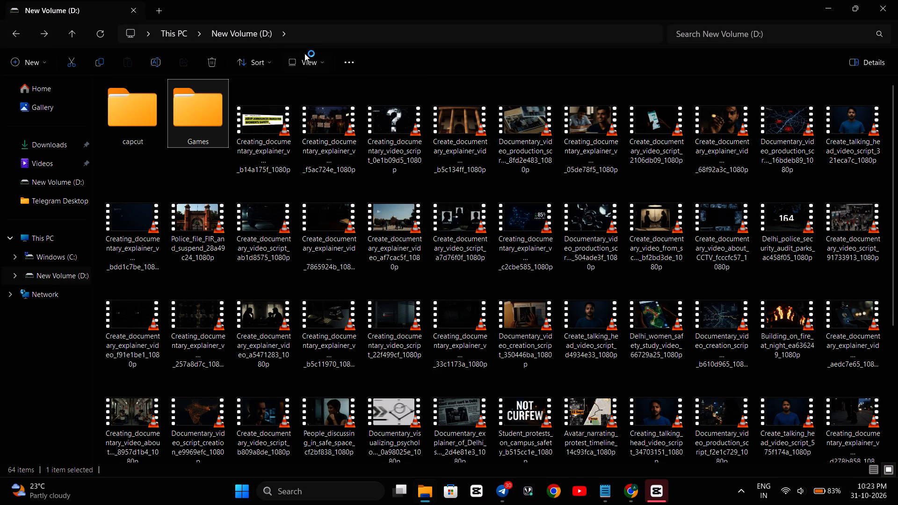
click(305, 58)
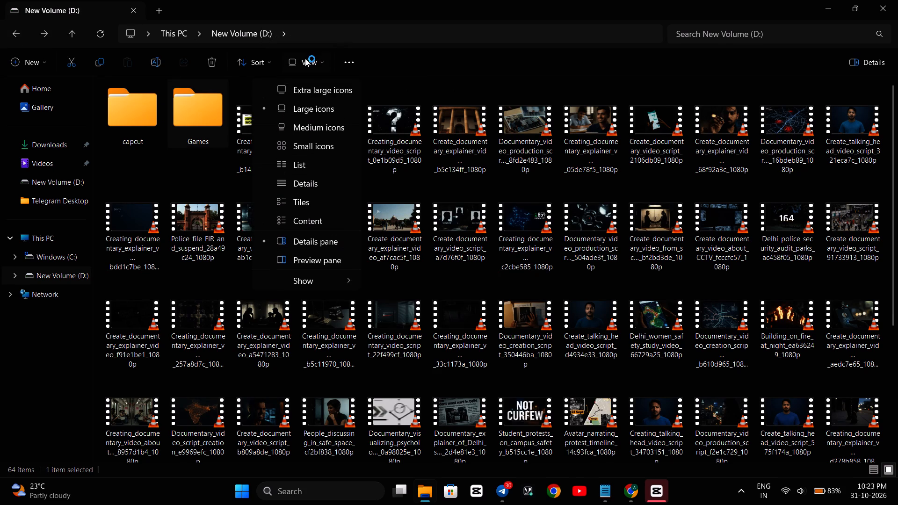
click(382, 72)
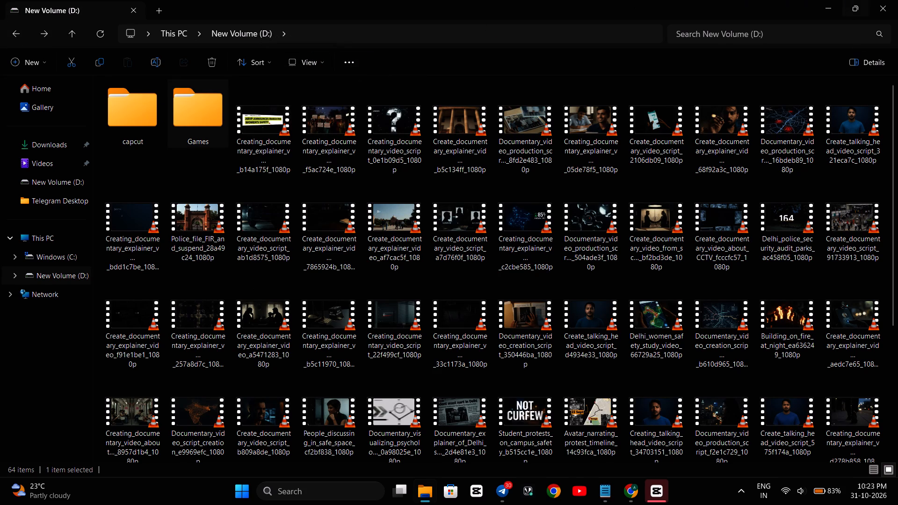
click(897, 0)
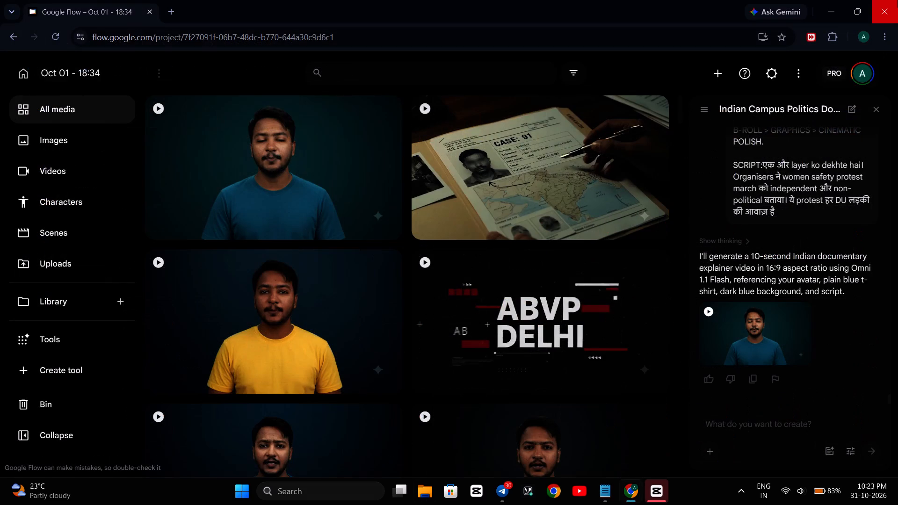
Open the project 1026 in CapCut.
click(653, 490)
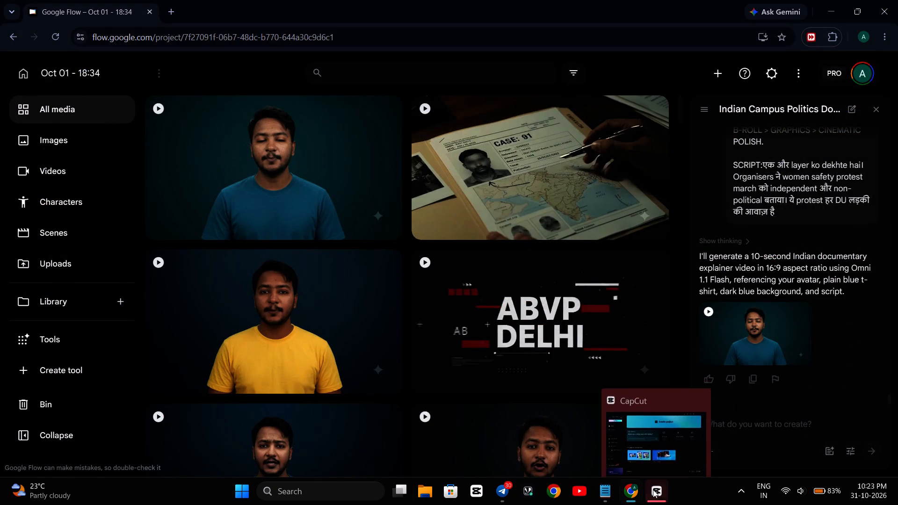
click(267, 434)
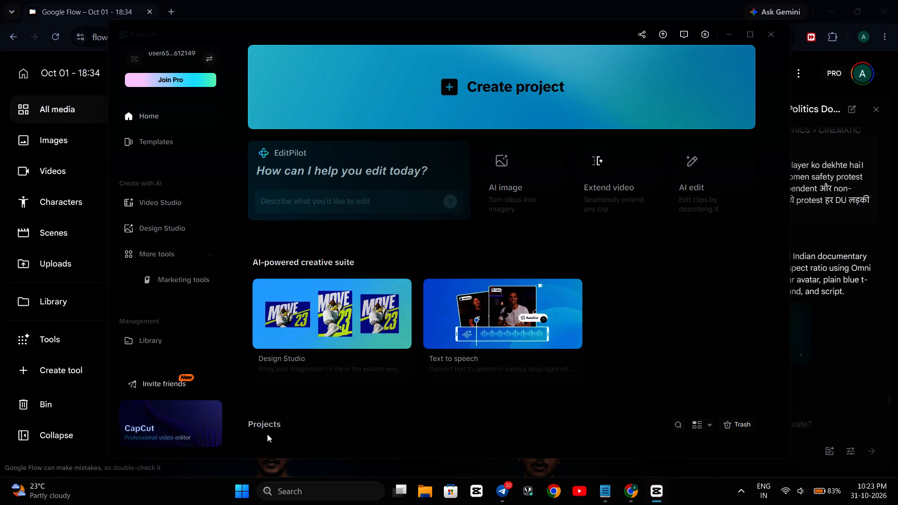
click(291, 447)
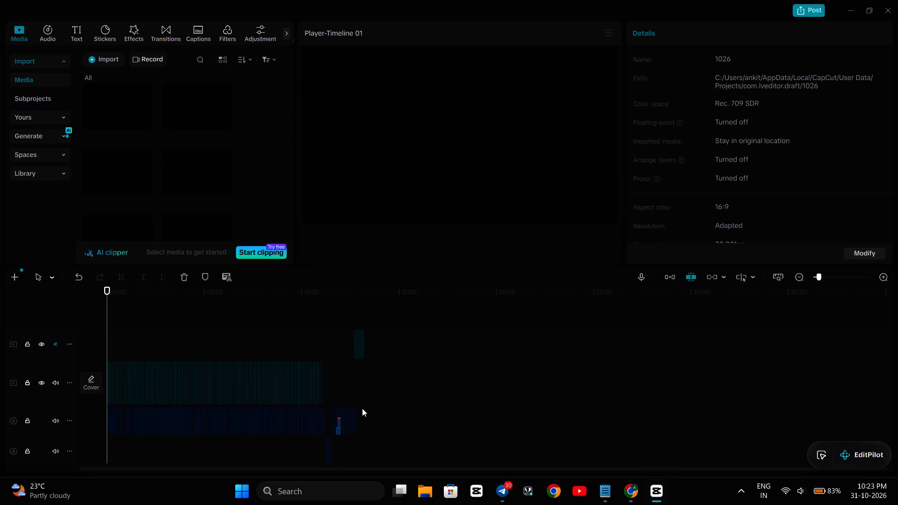
Find where the edited footage ends on the timeline and play that section from about 10:54.
ctrl+scroll(443, 393, up, 6)
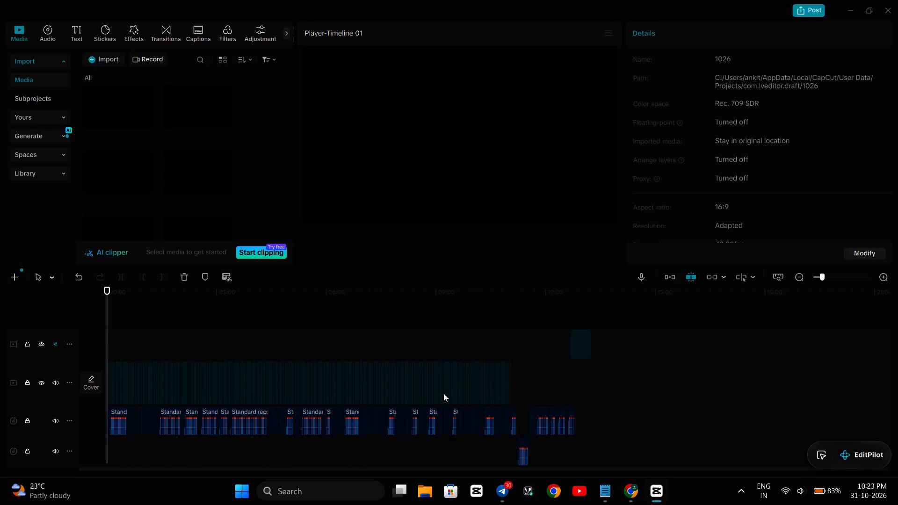
ctrl+scroll(443, 393, up, 11)
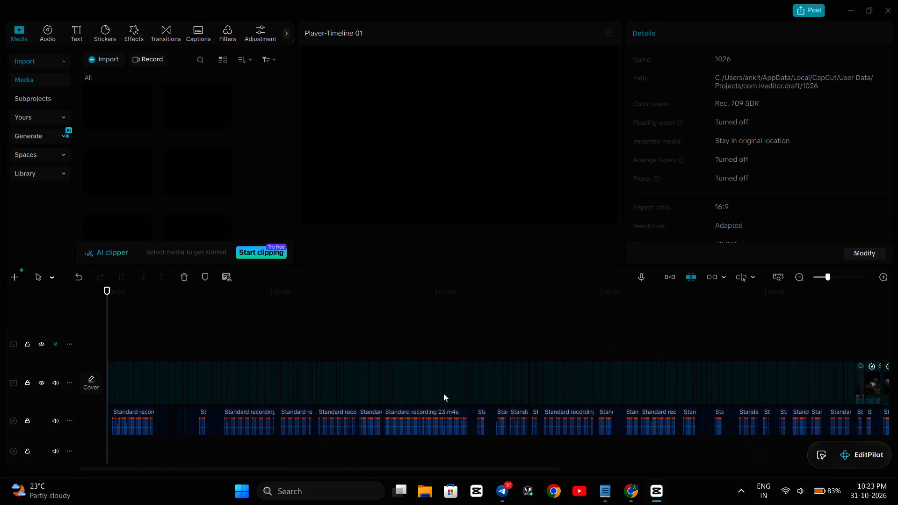
scroll(443, 393, up, 4)
ctrl+scroll(443, 393, up, 6)
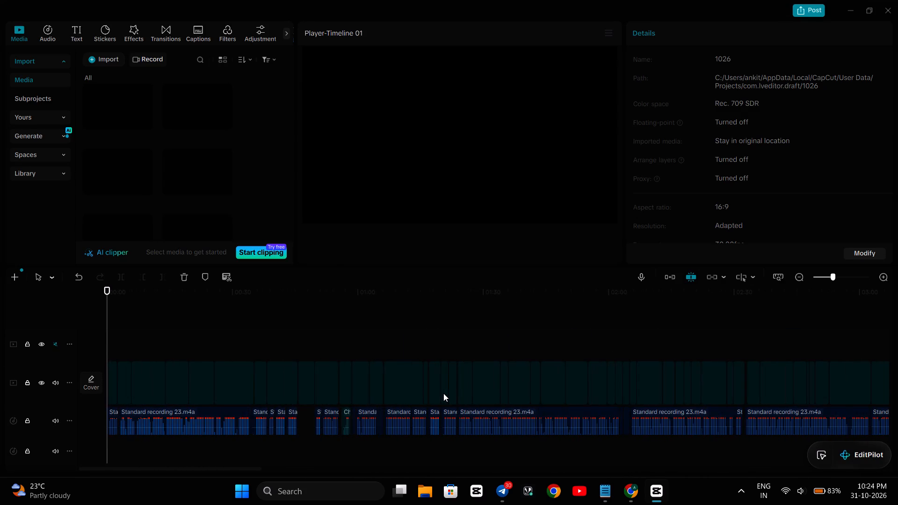
ctrl+scroll(443, 393, up, 6)
scroll(443, 393, up, 3)
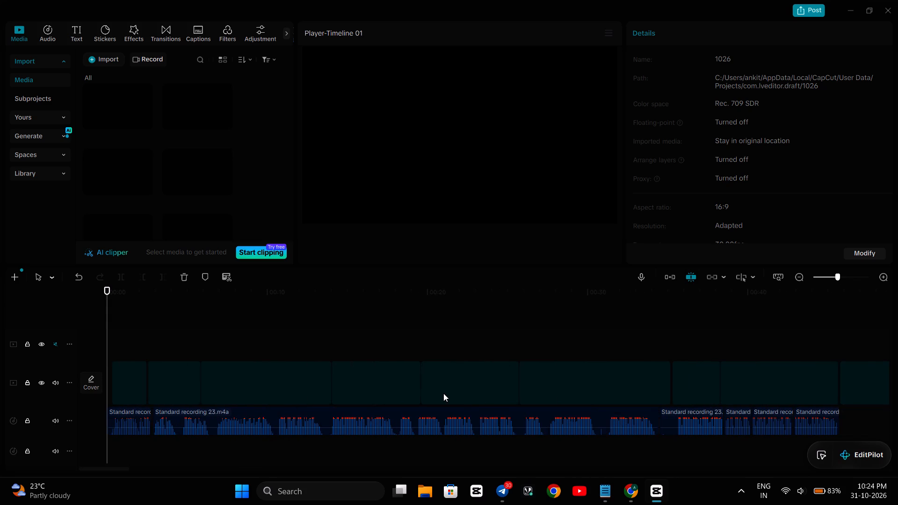
scroll(613, 342, left, 1)
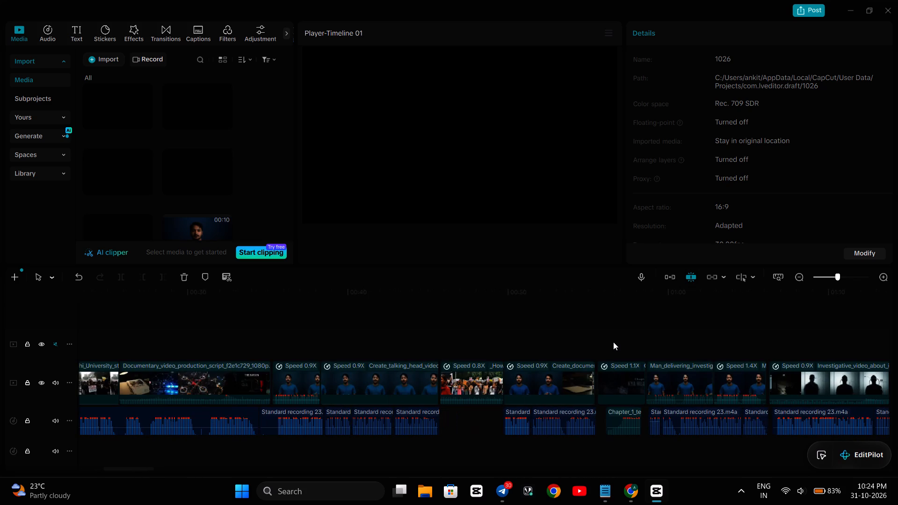
scroll(659, 339, left, 20)
scroll(659, 339, left, 1)
scroll(659, 339, right, 3)
scroll(659, 339, left, 20)
scroll(659, 339, left, 20)
scroll(659, 339, left, 20)
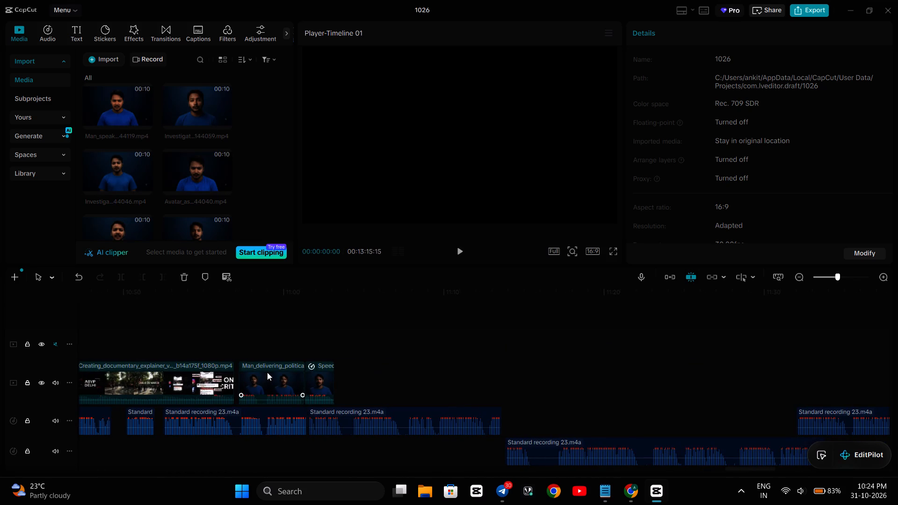
click(190, 339)
key(space)
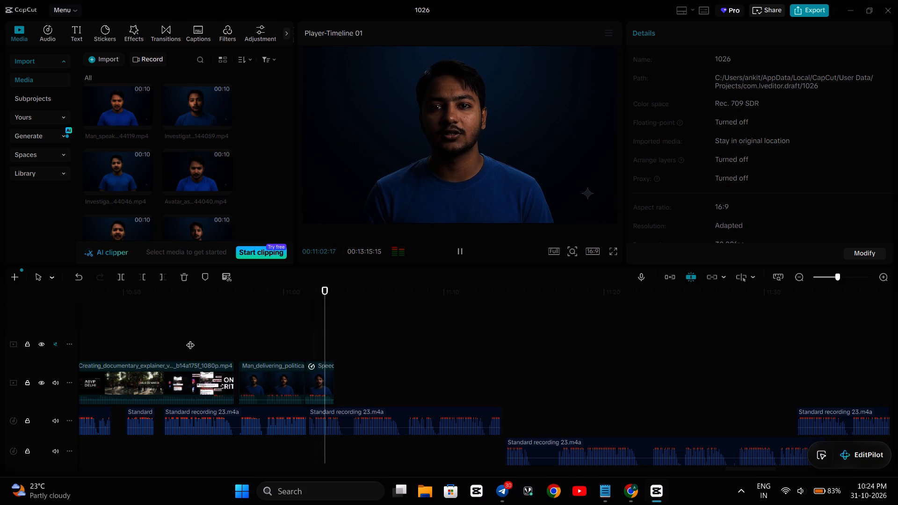
Mute the main video track and replay the end of the edit, from about 10:48 and again from about 10:26.
click(53, 380)
click(100, 330)
key(space)
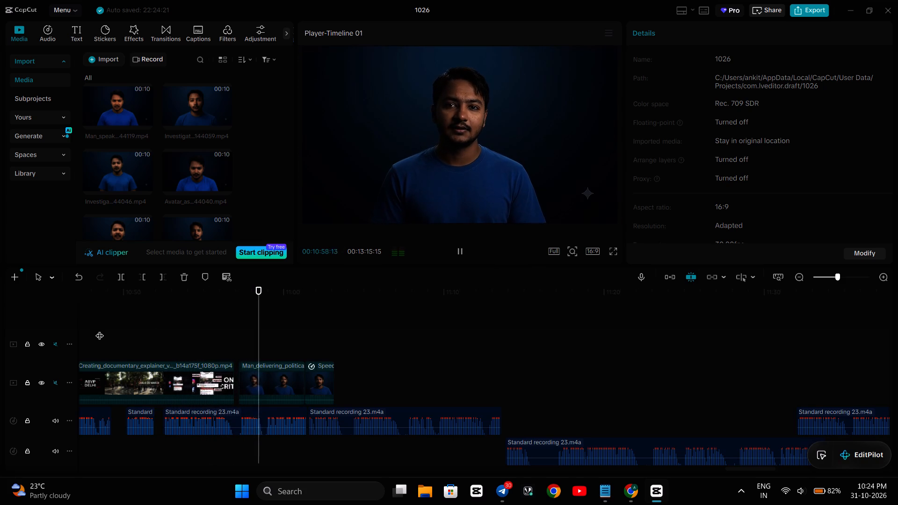
scroll(184, 328, right, 2)
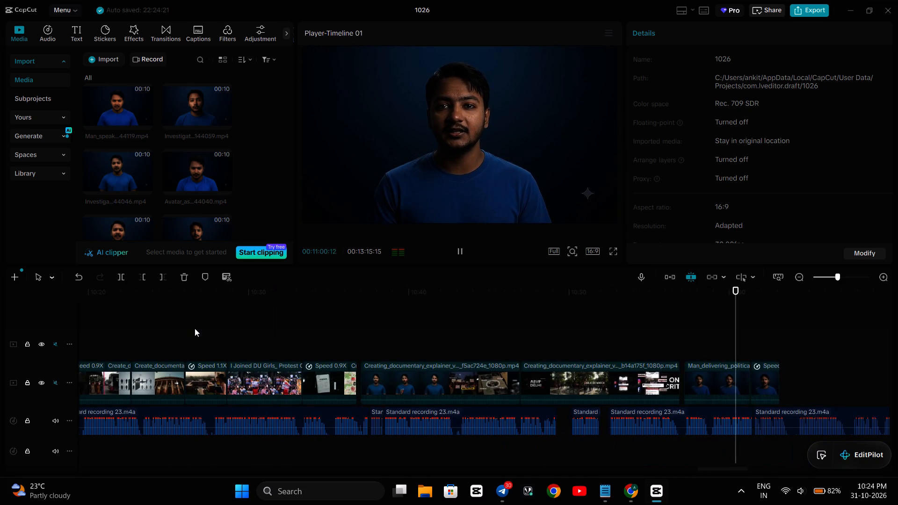
click(195, 328)
key(space)
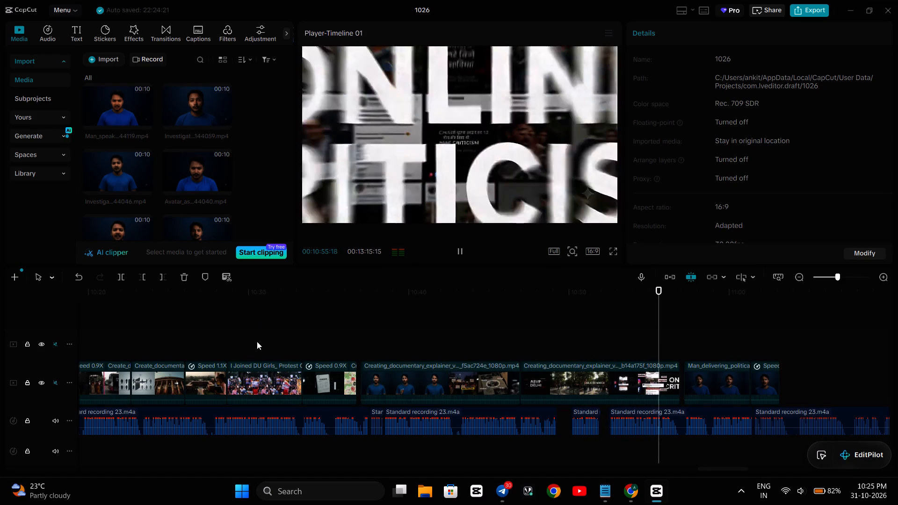
Replay from about 10:30 and review the blue T-shirt presenter shot at 10:38 to 10:40 in short bursts.
click(257, 341)
key(space)
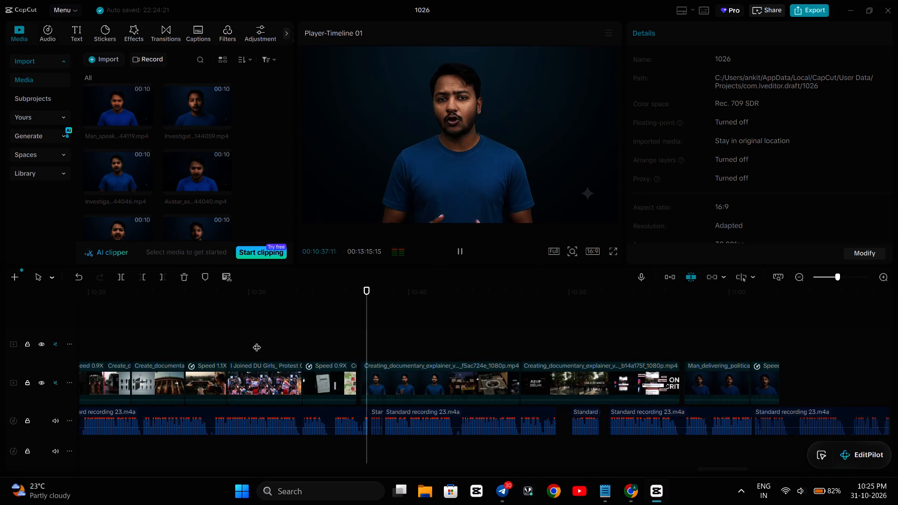
key(space)
key(space)
key(space)
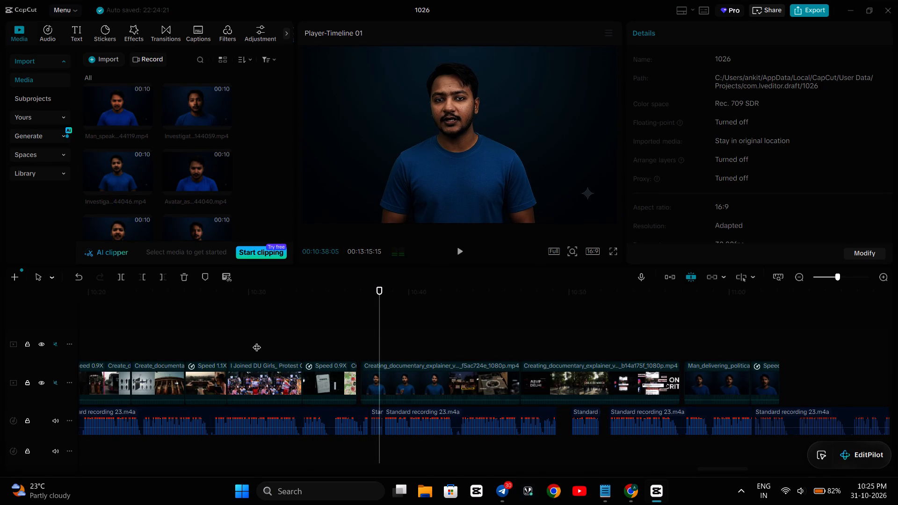
key(space)
key(space)
key(space)
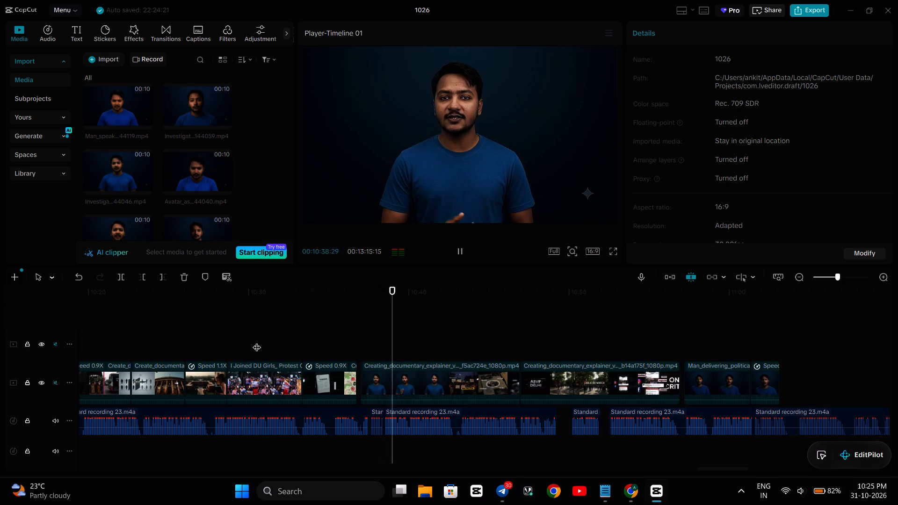
key(space)
key(space)
key(space)
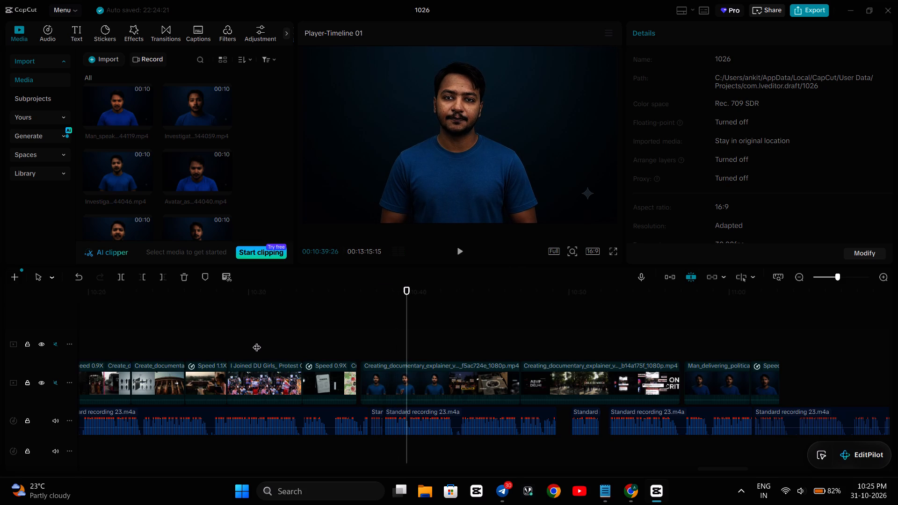
click(389, 346)
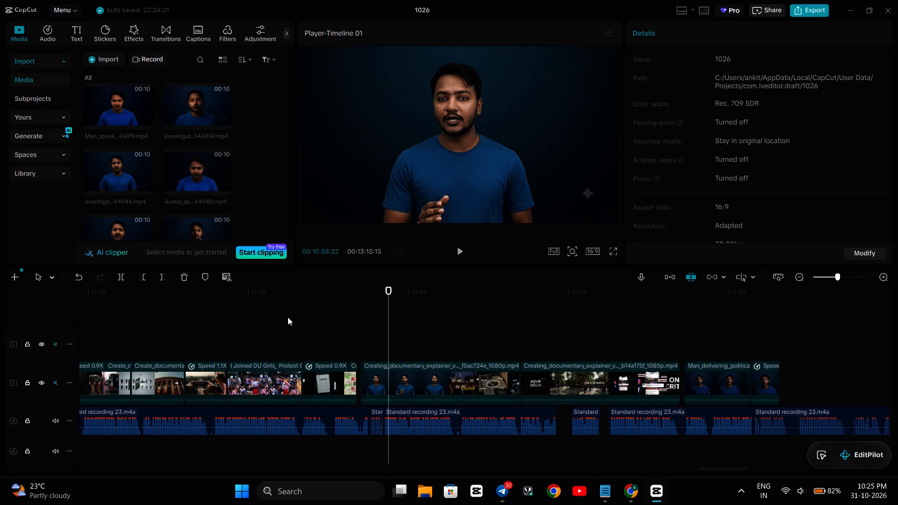
key(space)
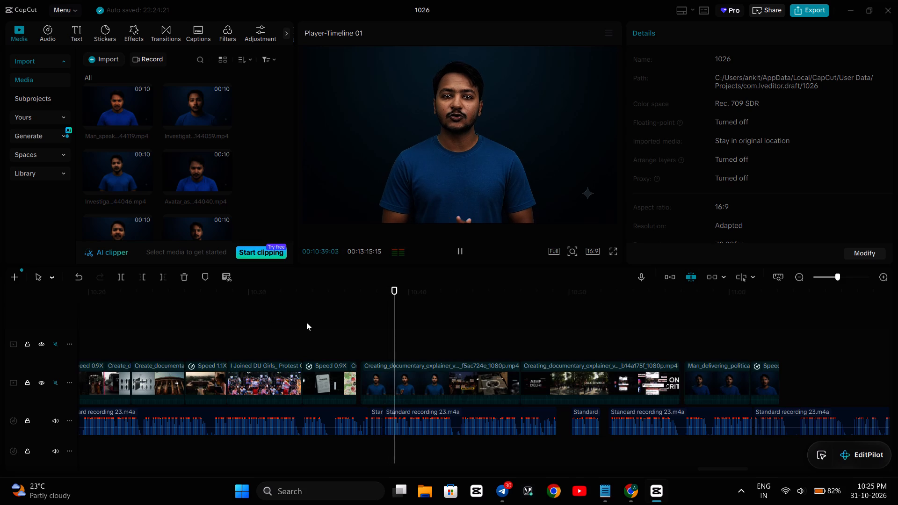
key(space)
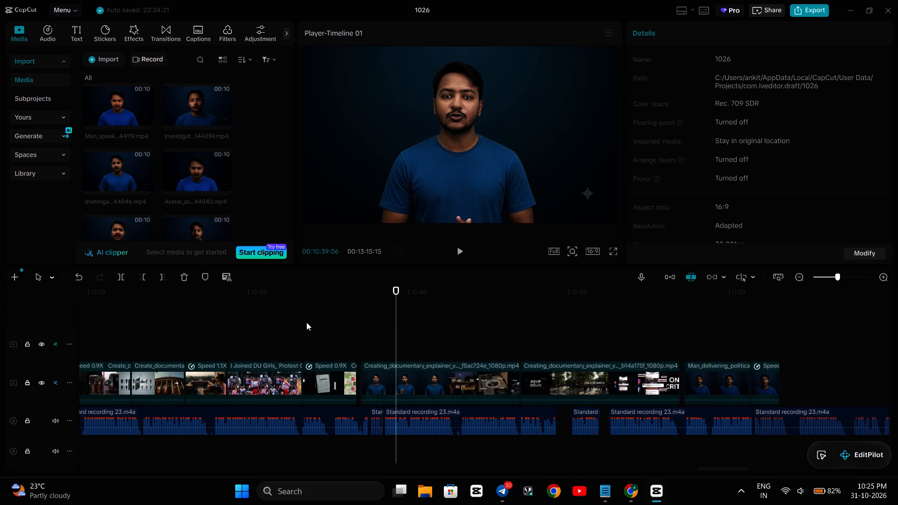
Unmute the main video track and play the presenter shot in short bursts up to about 10:40.
click(58, 383)
key(space)
key(space)
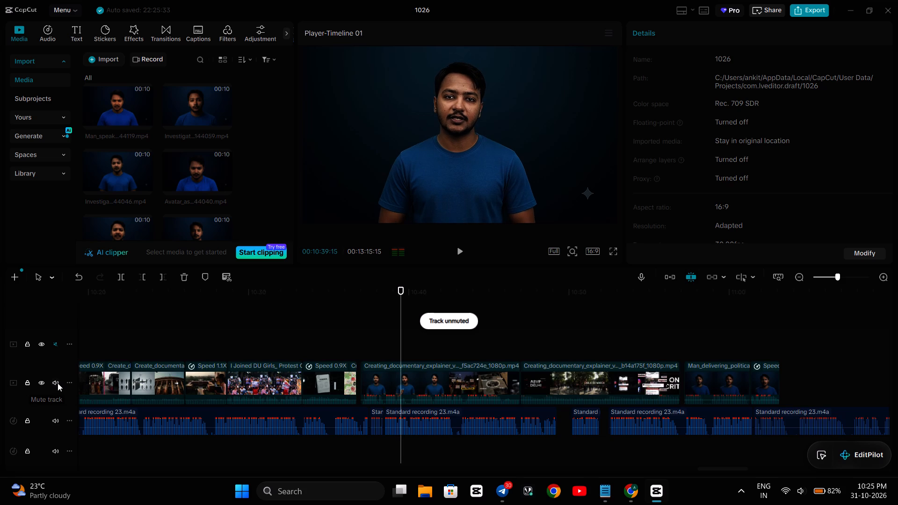
key(space)
key(space)
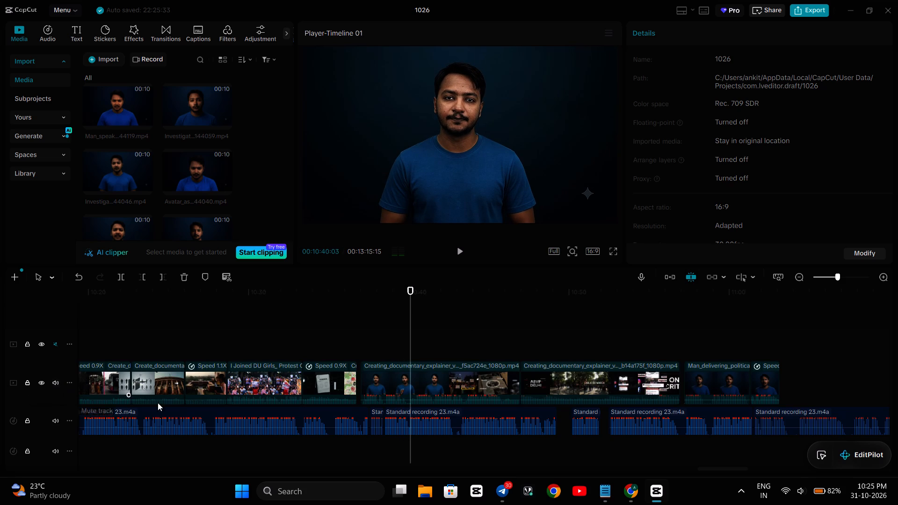
click(632, 491)
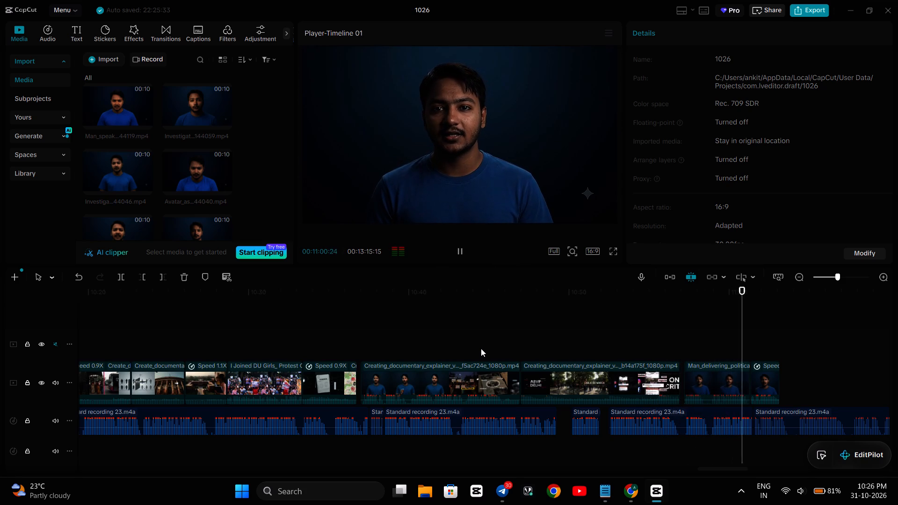
key(space)
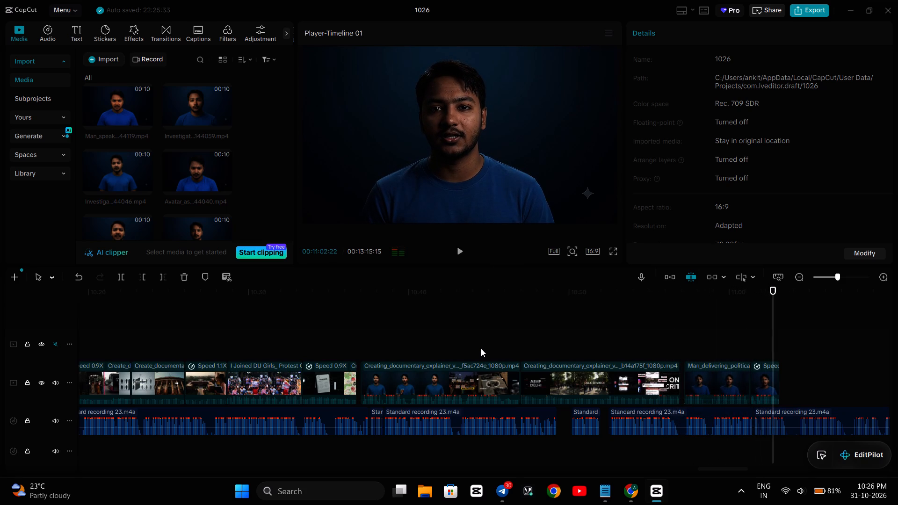
key(space)
key(space)
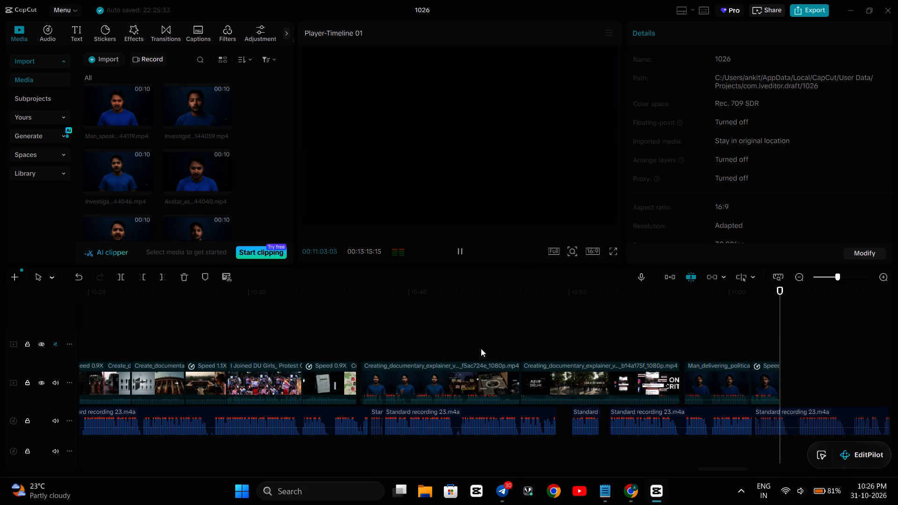
click(673, 334)
key(space)
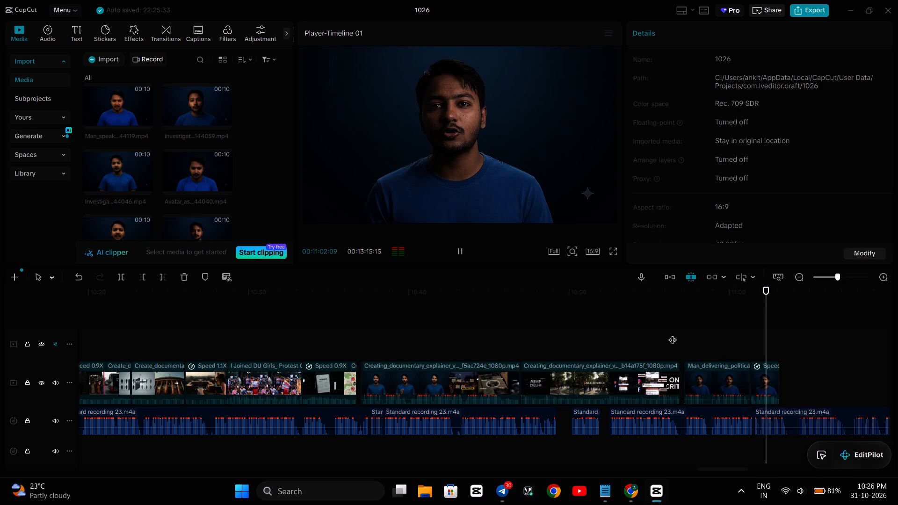
key(space)
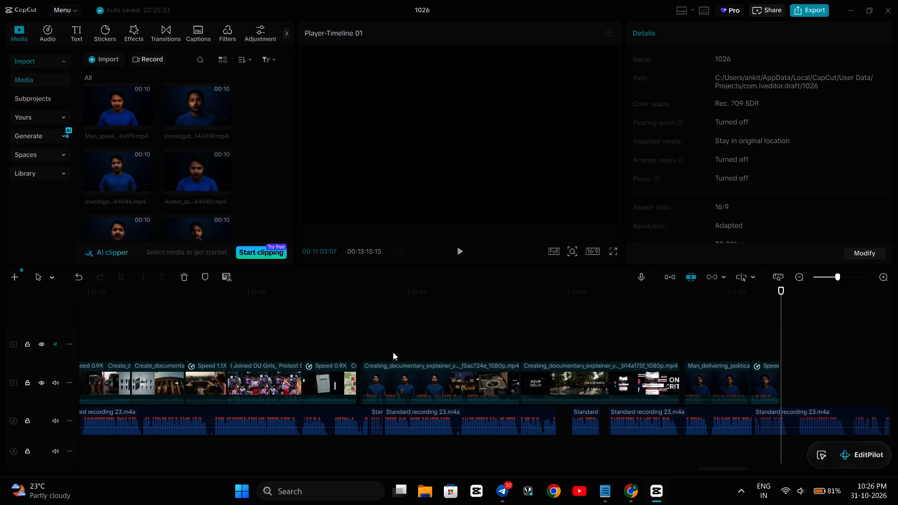
Switch to the Notepad script and read from the last sentence of Shot 68 through Shot 69, highlighting the text while following it.
click(610, 491)
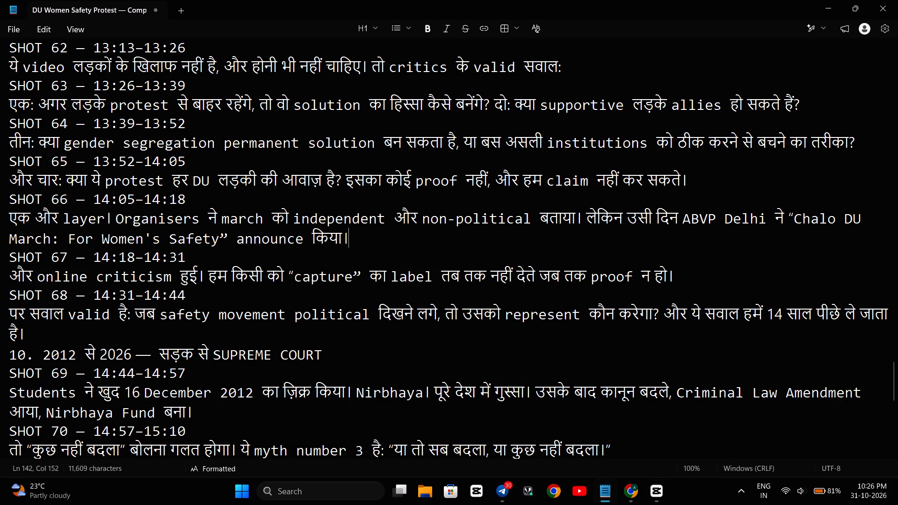
drag(666, 310, 726, 339)
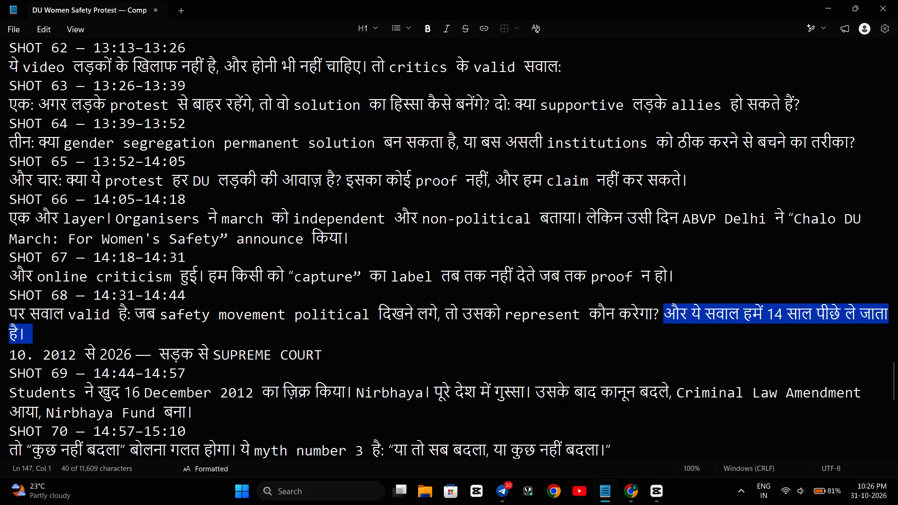
drag(726, 339, 718, 376)
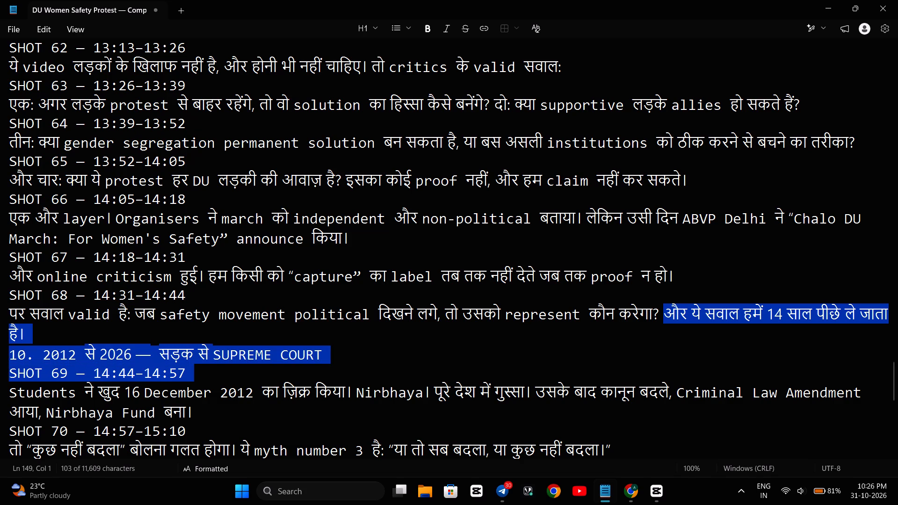
drag(718, 376, 717, 390)
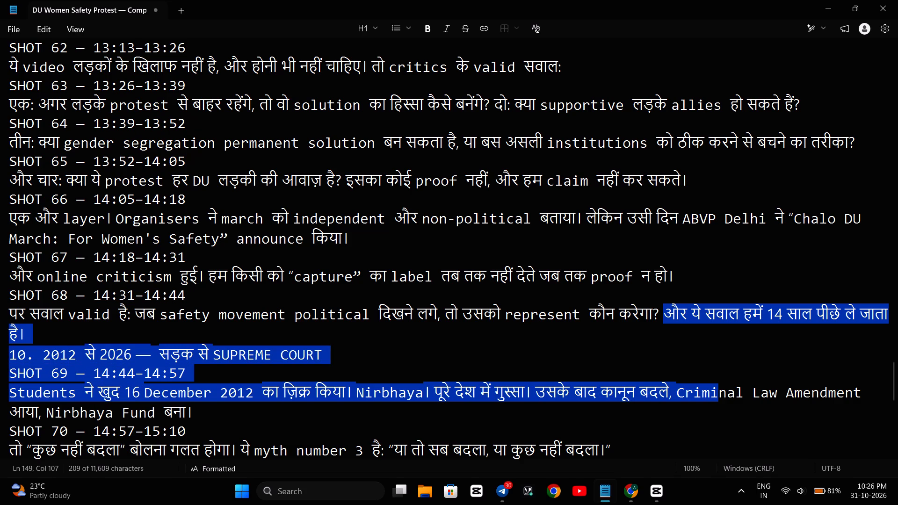
drag(717, 390, 431, 396)
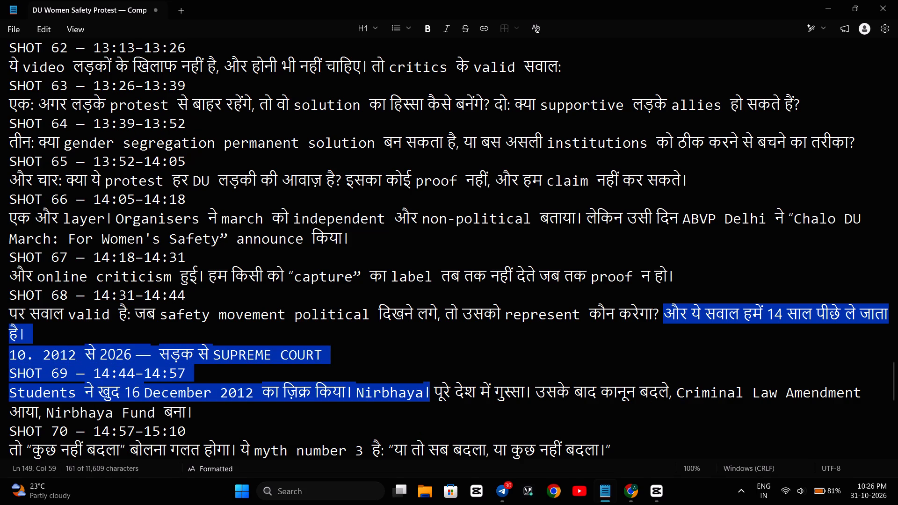
drag(431, 396, 381, 397)
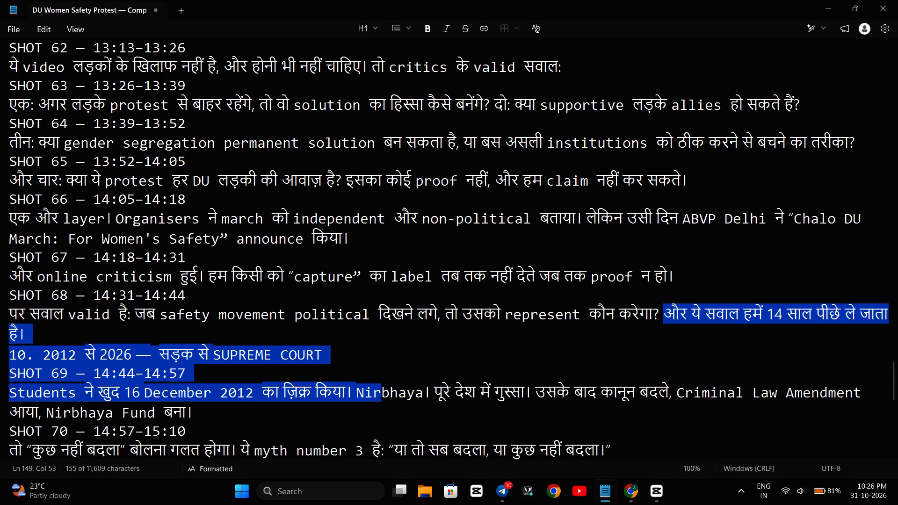
drag(381, 397, 353, 399)
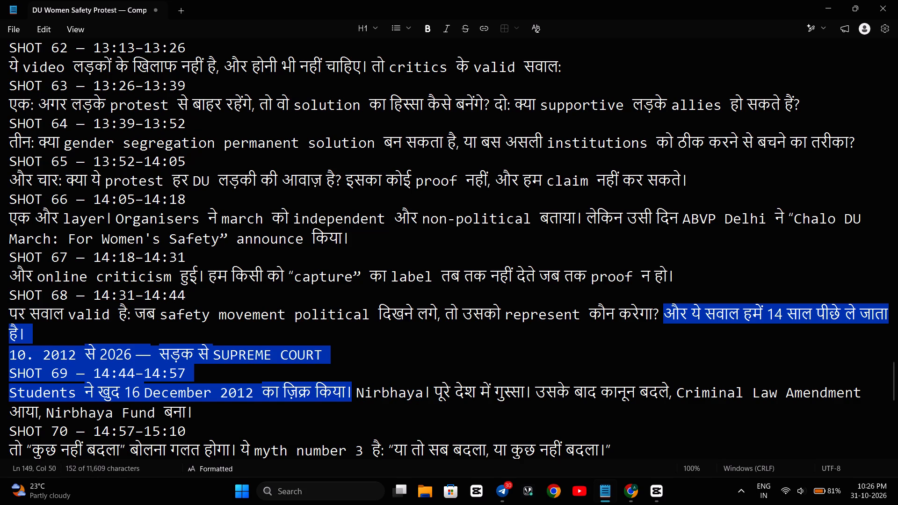
drag(353, 399, 501, 399)
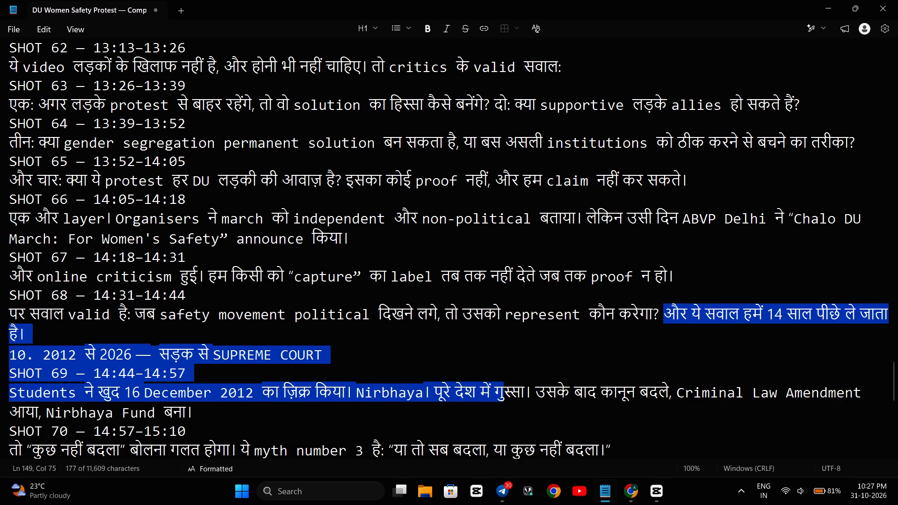
drag(501, 399, 481, 401)
drag(481, 401, 476, 403)
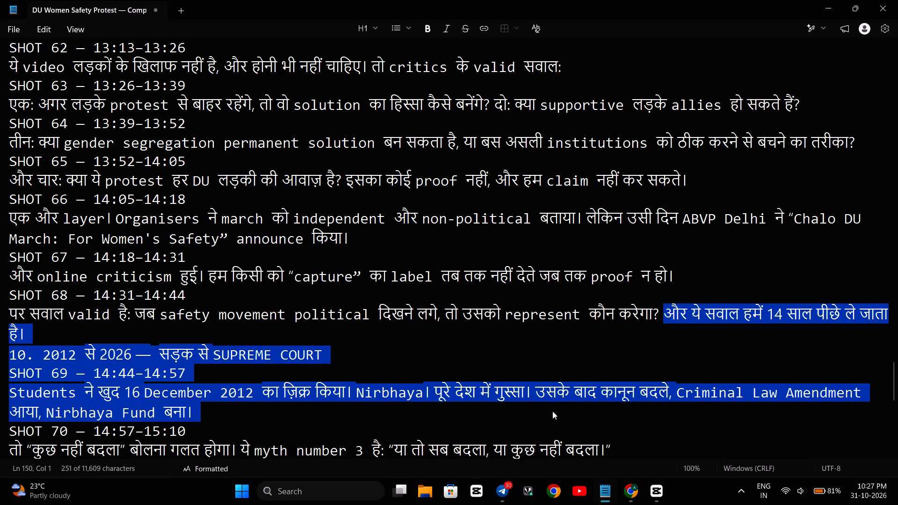
Switch back to CapCut and listen to the recorded narration from 11:03 to about 11:24.
click(654, 487)
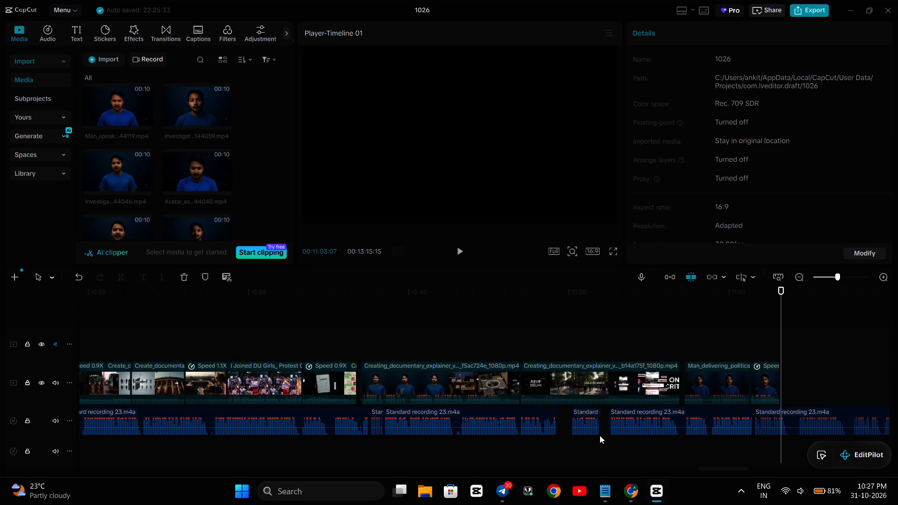
key(space)
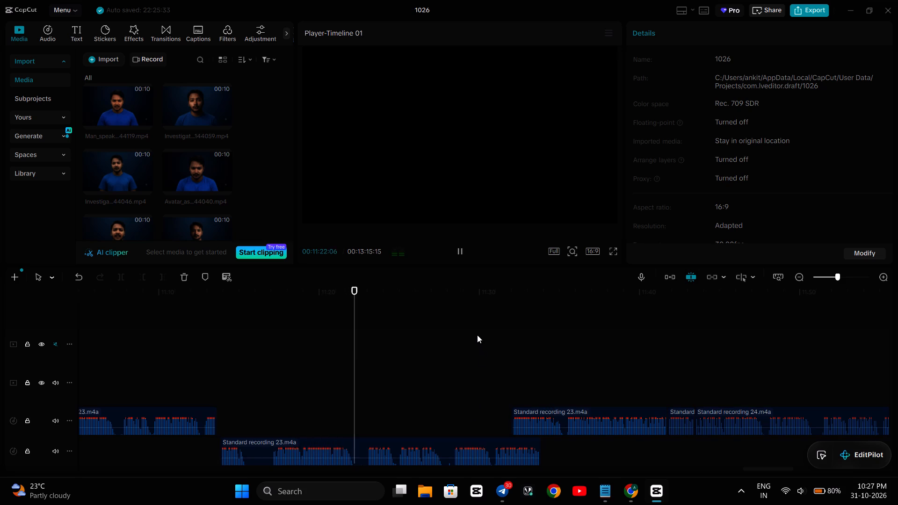
click(458, 251)
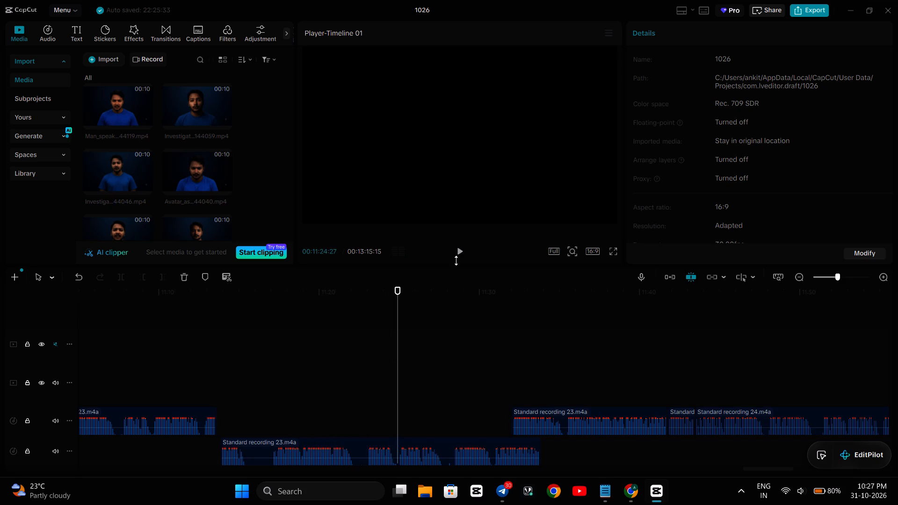
Switch to Google Flow in Chrome and check the 1080p download of the new documentary explainer video.
click(629, 483)
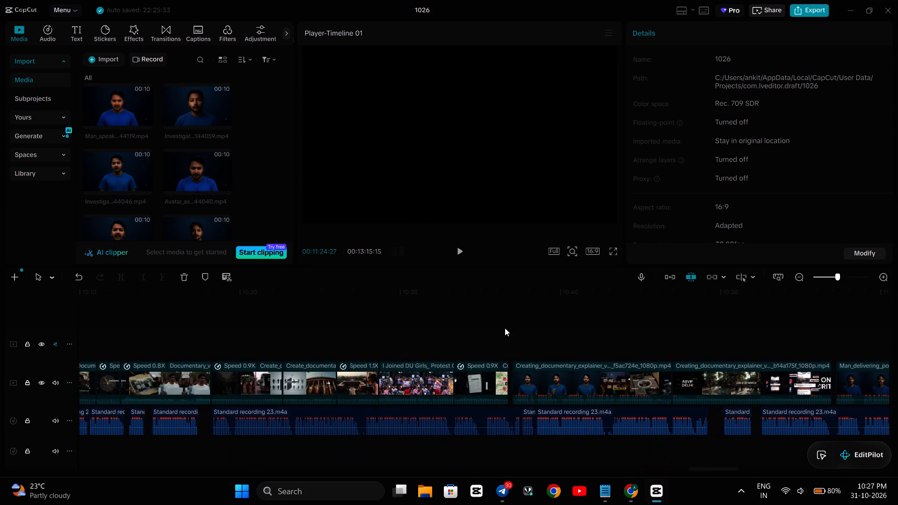
click(477, 320)
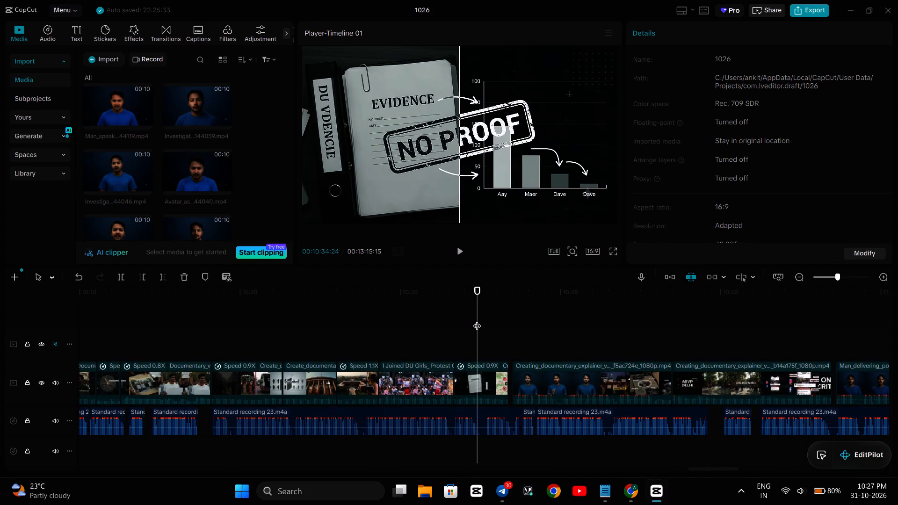
key(space)
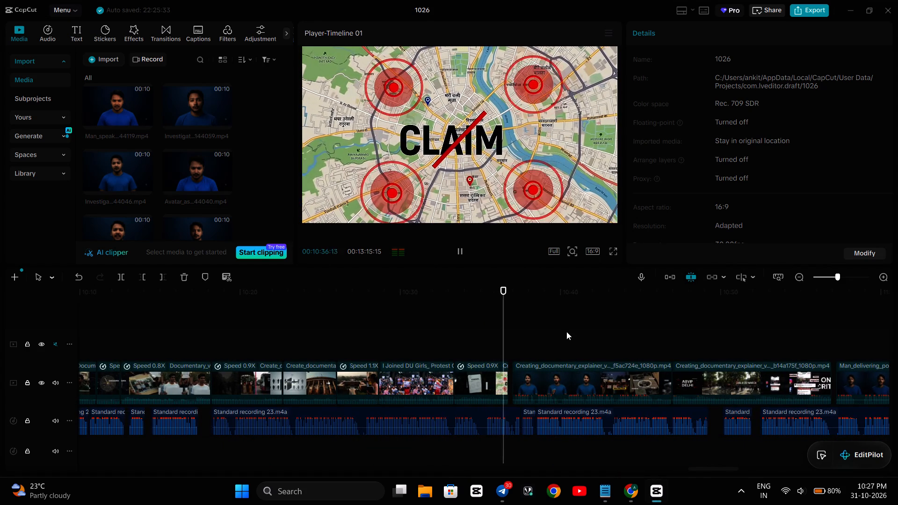
key(space)
key(space)
key(space)
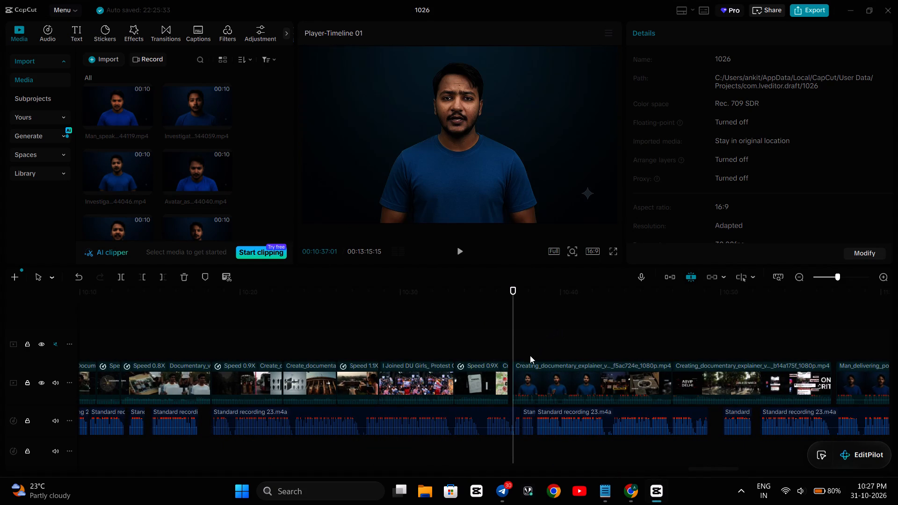
Import the video Creating_documentary_explainer_v..._04c47a08_1080p into the project media, finding it with the search 04c.
click(114, 62)
click(115, 80)
text(04c)
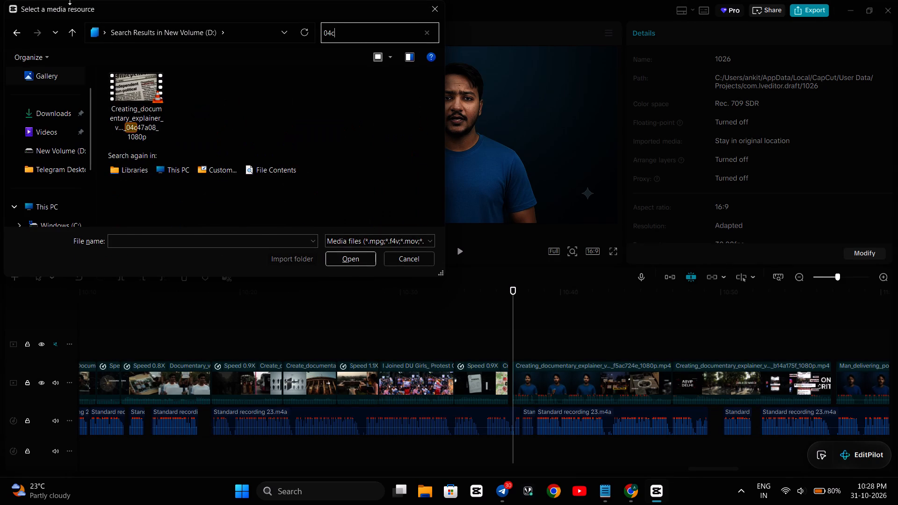
click(130, 79)
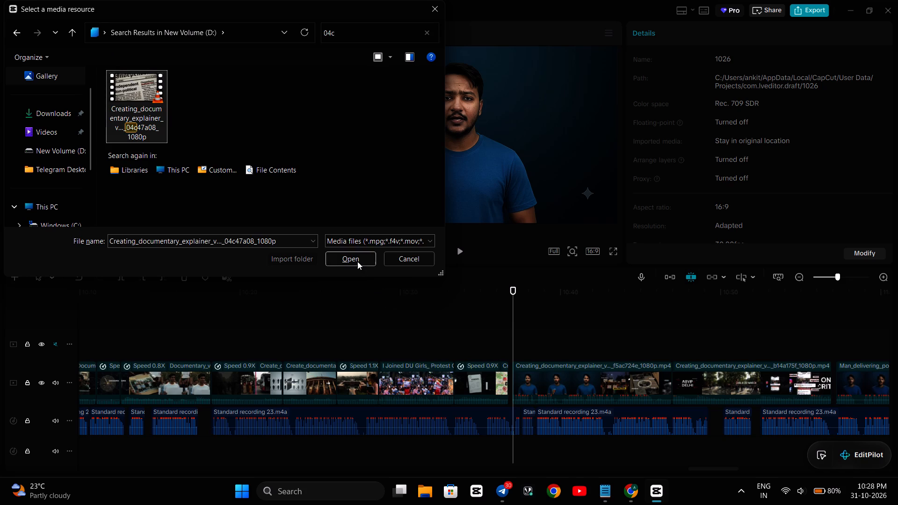
click(356, 260)
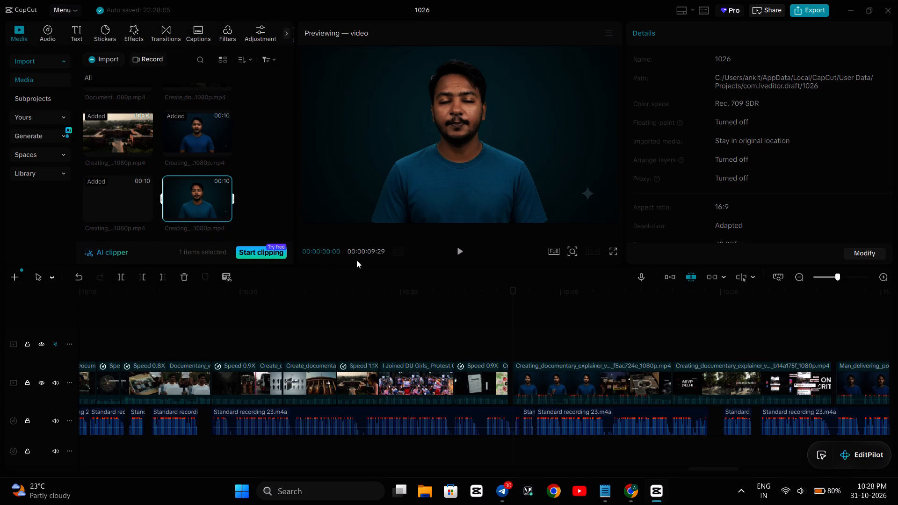
Preview the newly imported blue T-shirt presenter video from its beginning.
key(Left)
key(space)
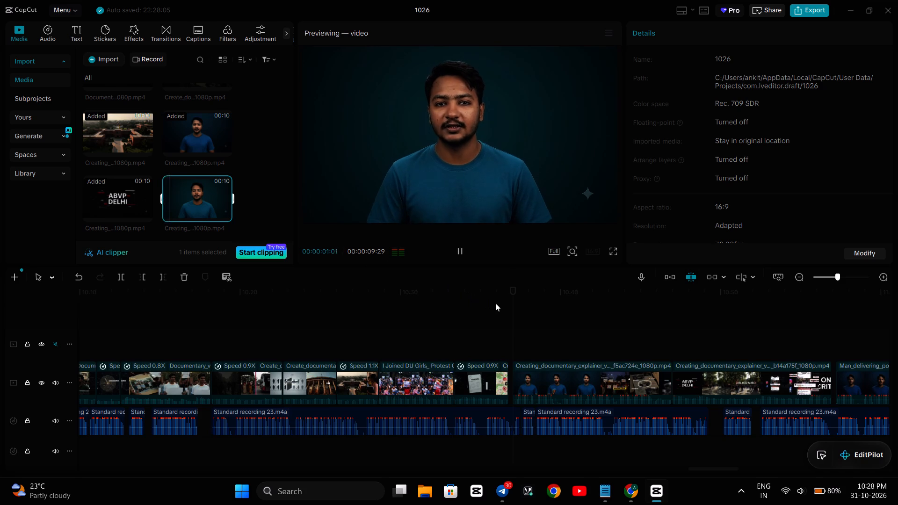
Clear the timeline after the CLAIM map shot by moving the f5ac724e clip to the upper track and the b14a175f clip past the Man_delivering clips.
click(501, 317)
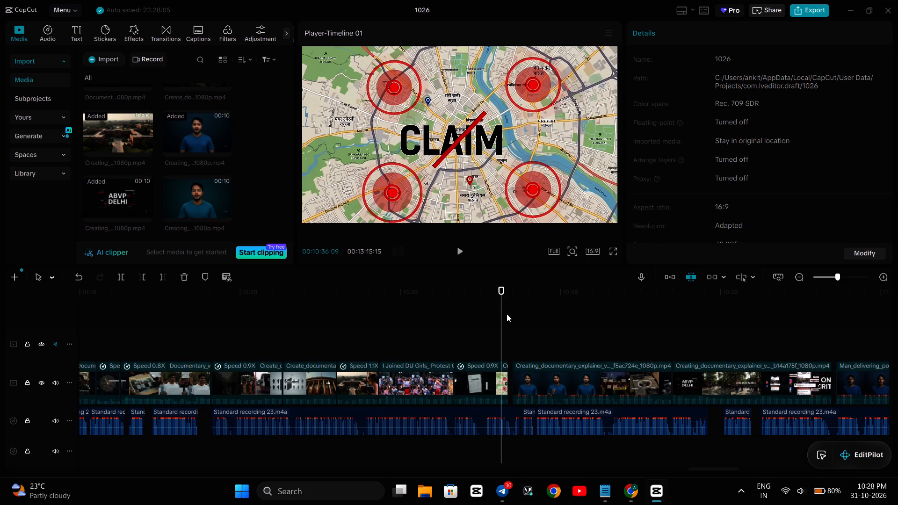
key(space)
key(space)
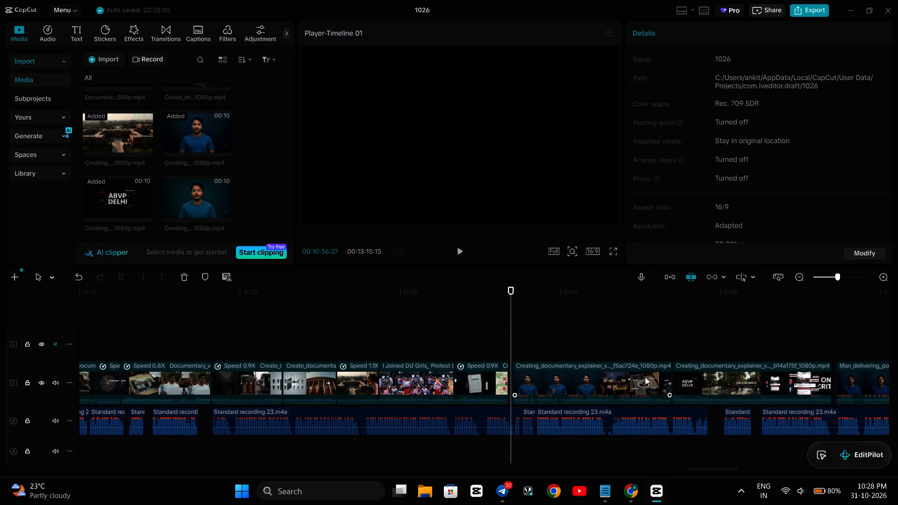
drag(636, 380, 635, 390)
click(623, 385)
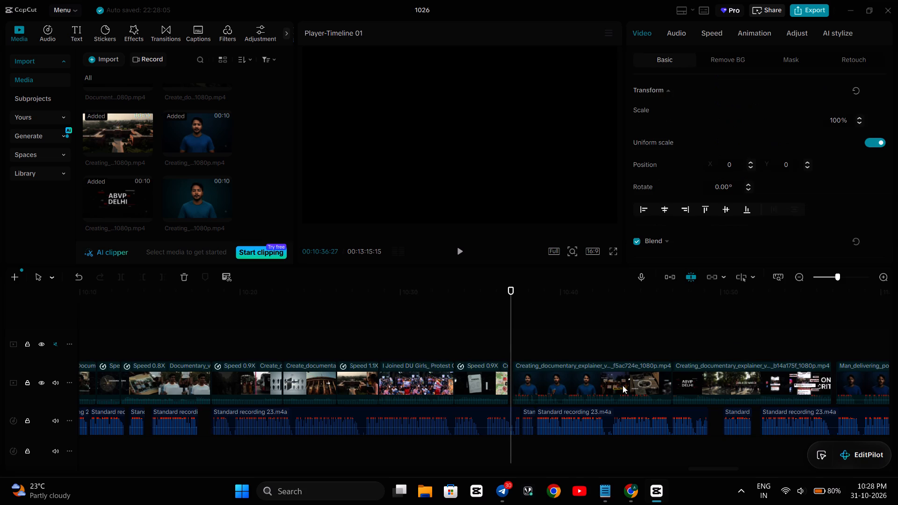
drag(622, 382, 890, 325)
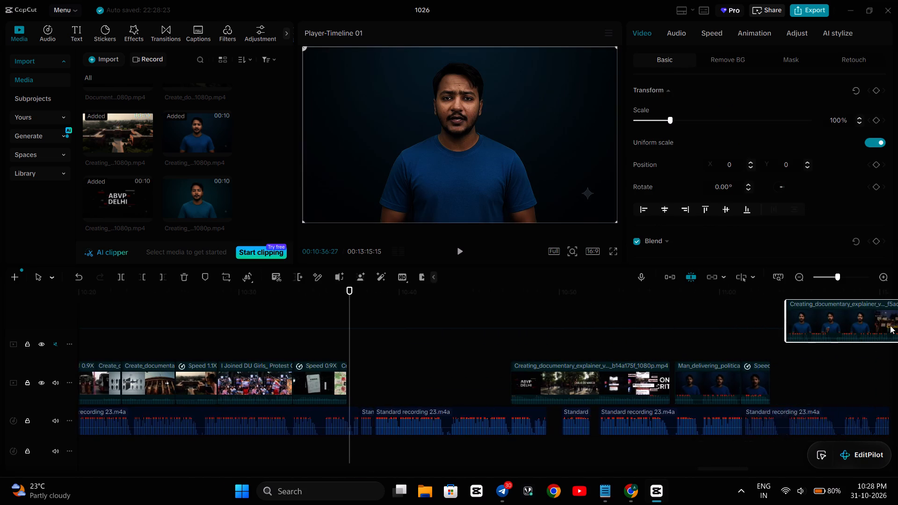
drag(890, 325, 840, 347)
drag(573, 376, 672, 360)
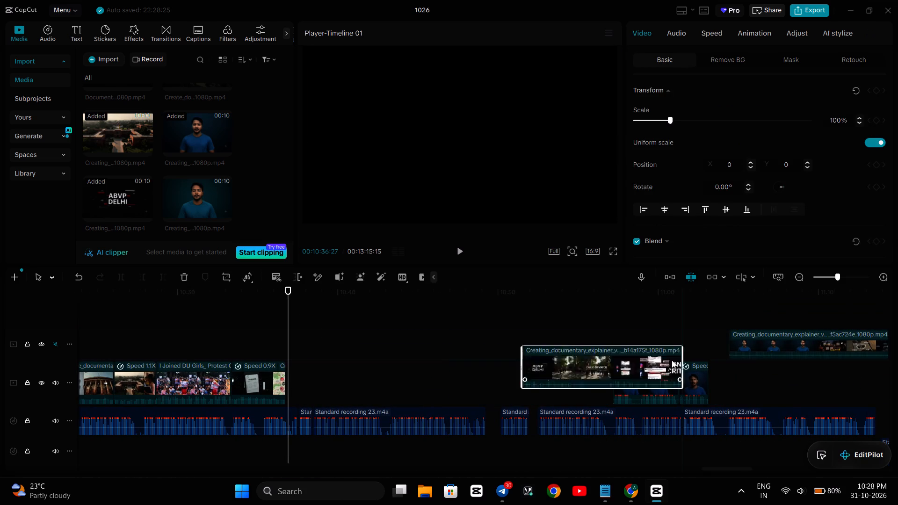
drag(672, 360, 872, 377)
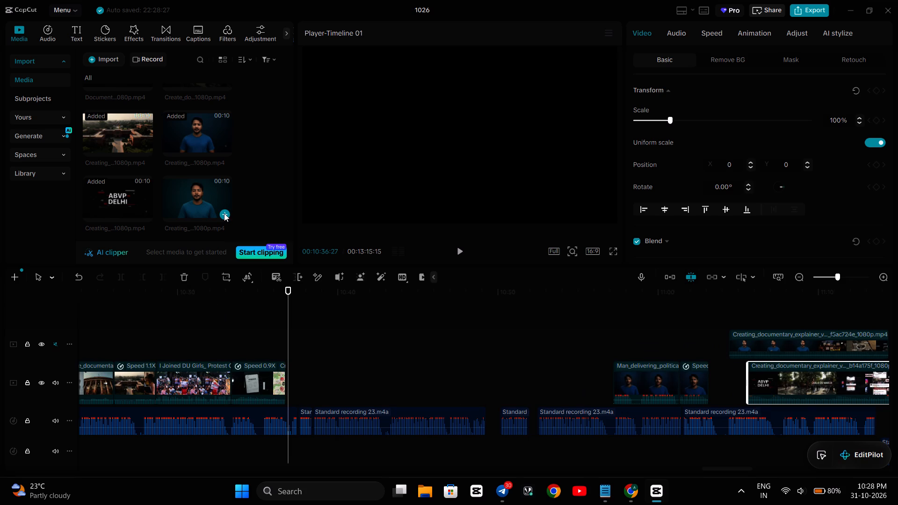
Place the 04c47a08 presenter video in the cleared gap on the main track, starting with the narration recording at about 10:37.
click(224, 213)
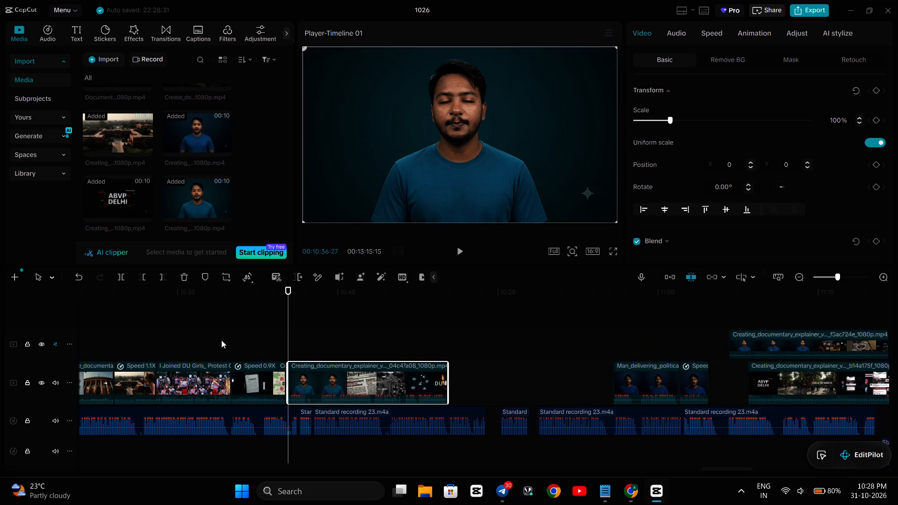
click(221, 340)
key(space)
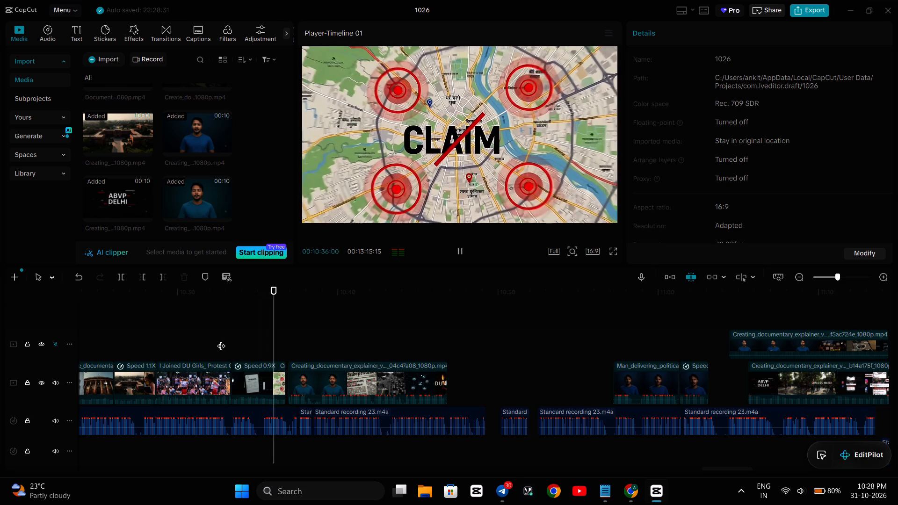
key(space)
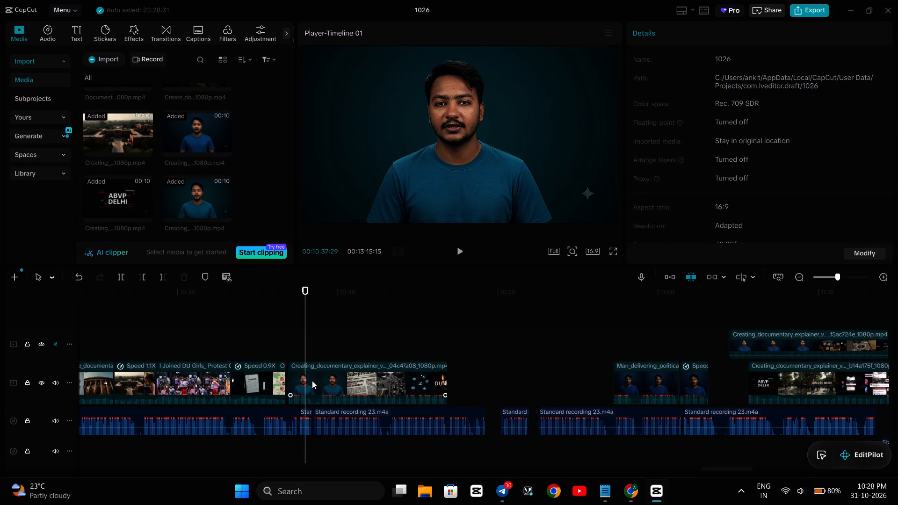
drag(312, 381, 319, 380)
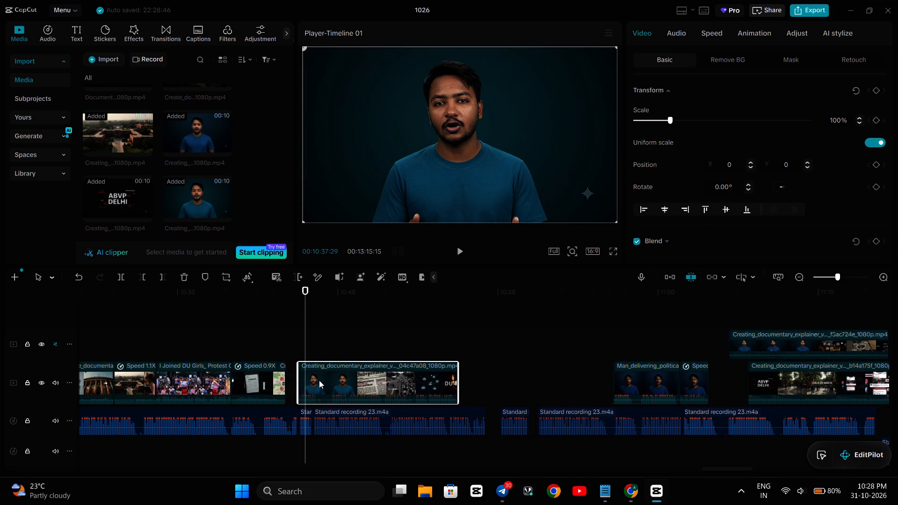
click(215, 352)
key(space)
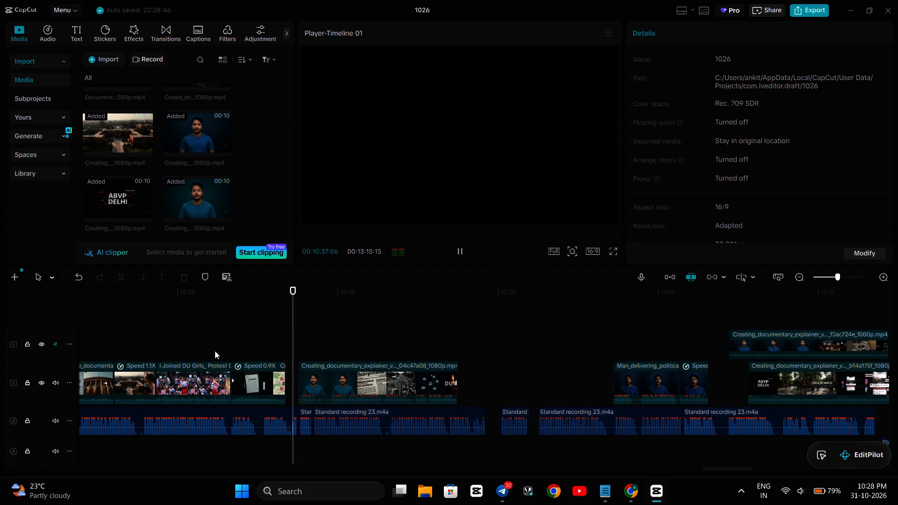
key(space)
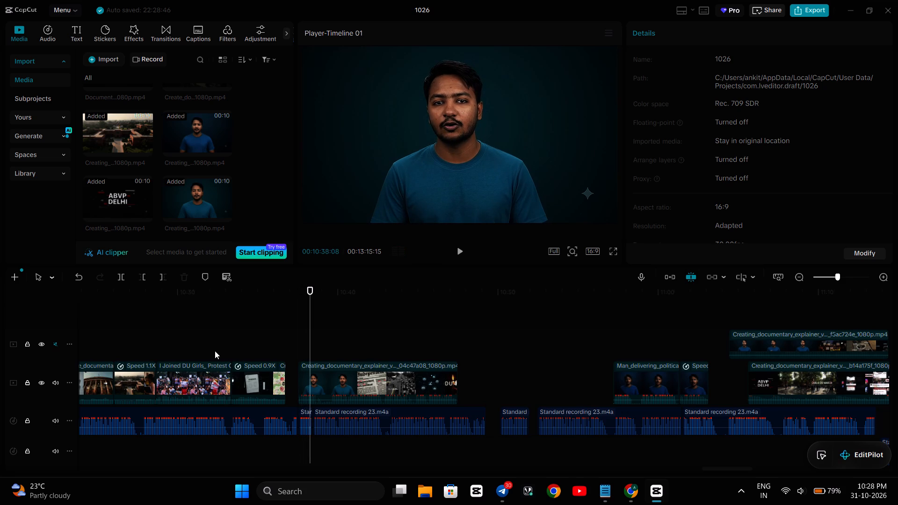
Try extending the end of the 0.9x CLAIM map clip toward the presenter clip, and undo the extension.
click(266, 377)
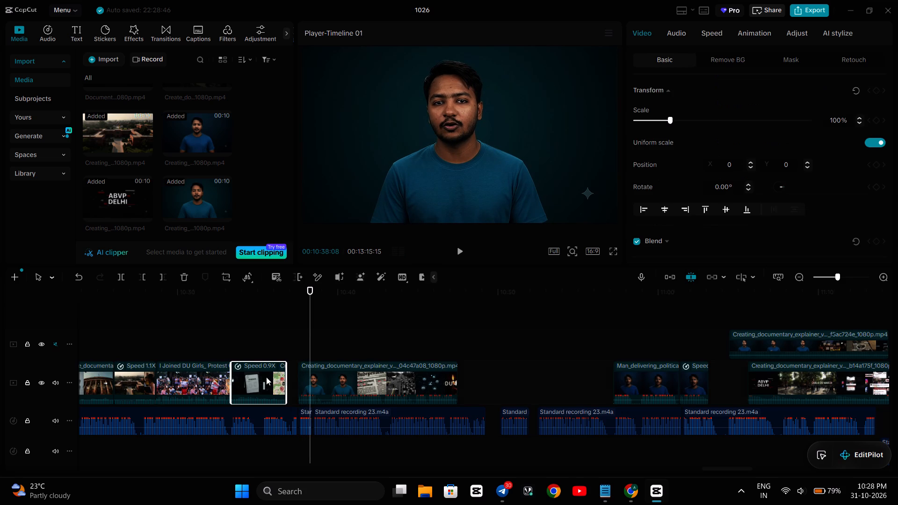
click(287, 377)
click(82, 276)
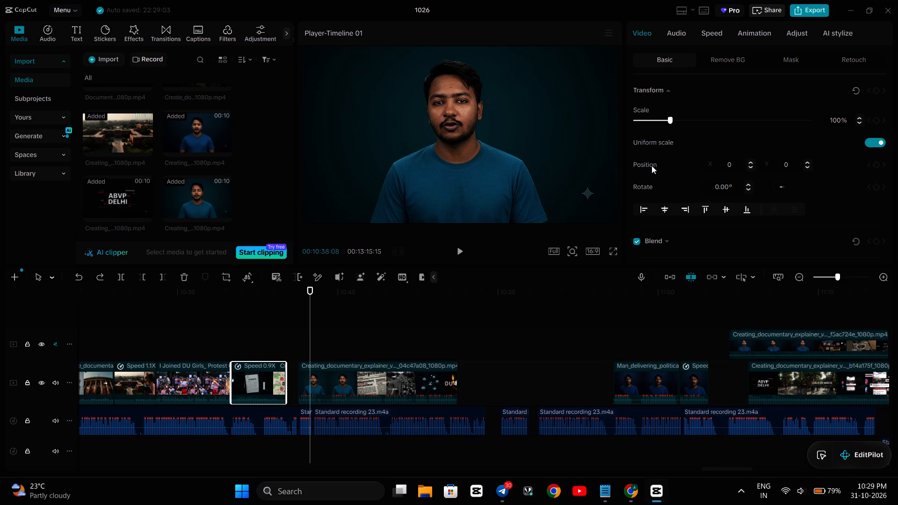
Set the CLAIM map clip's speed to 0.80x and play the cut into the presenter clip.
click(711, 28)
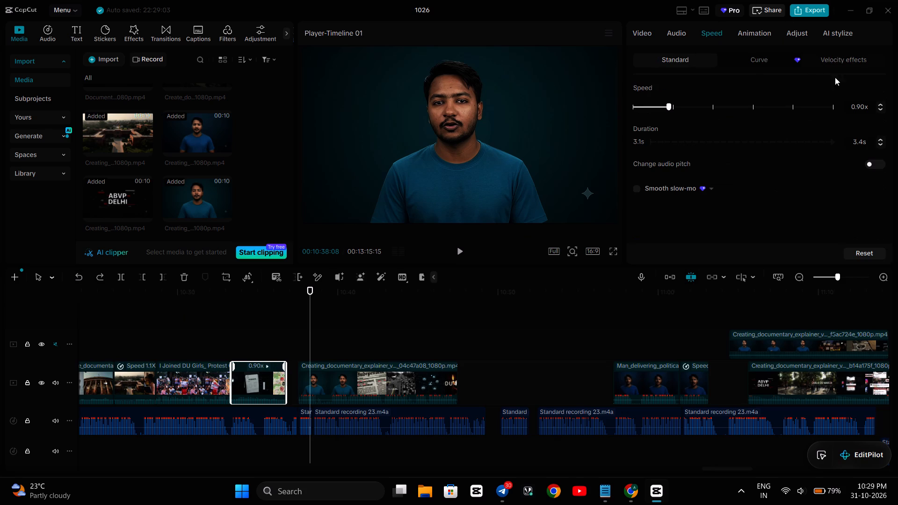
click(882, 109)
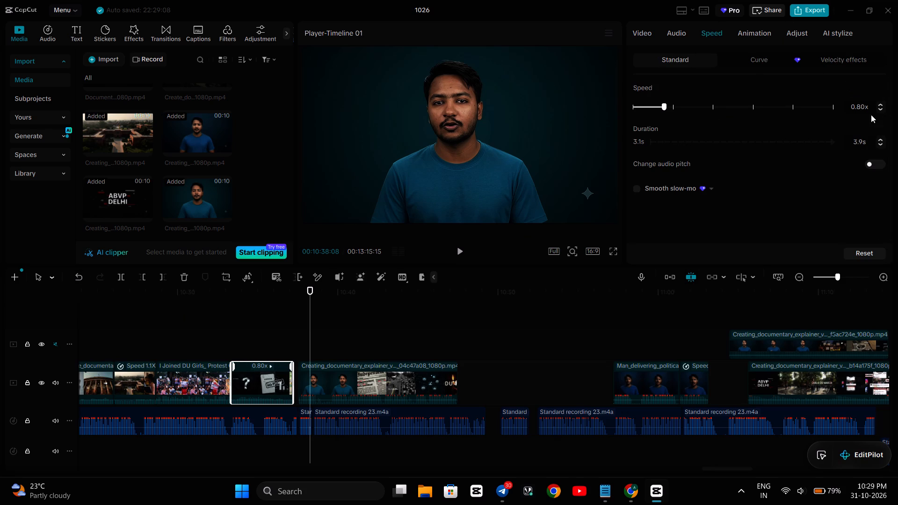
click(244, 308)
key(space)
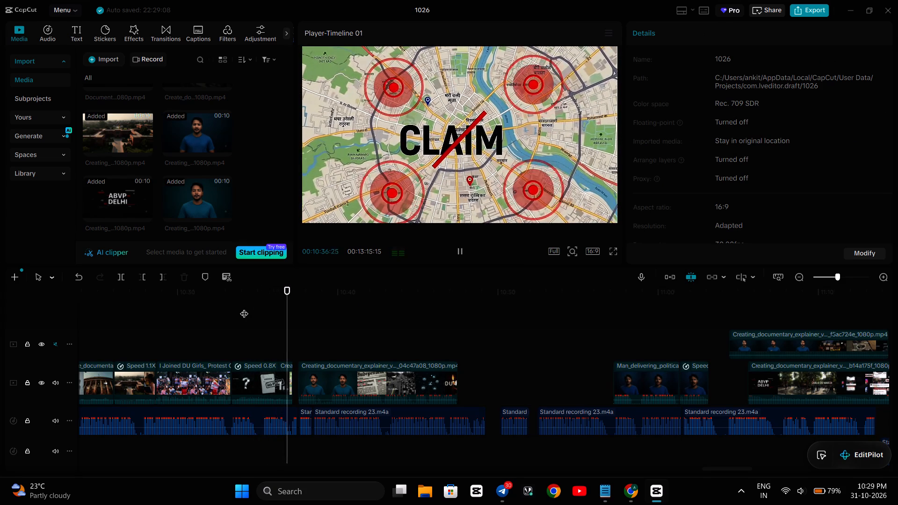
key(space)
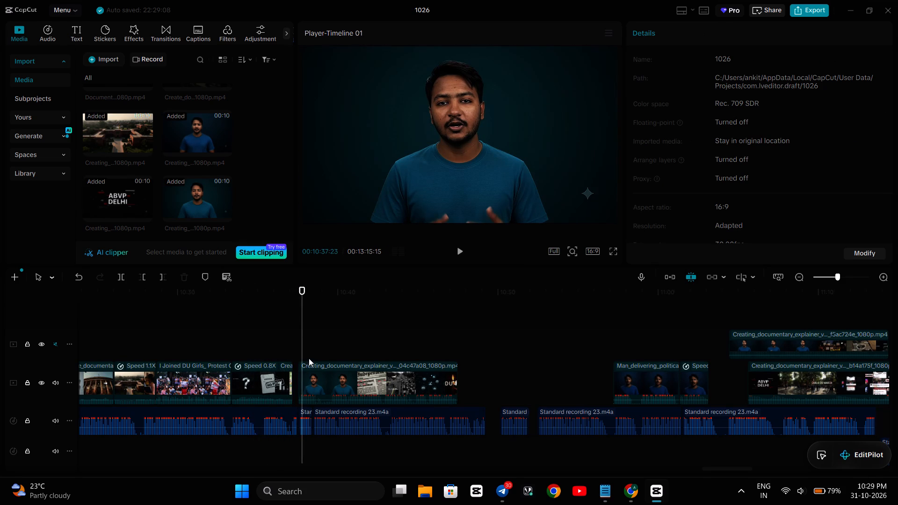
Trim off the beginning of the 04c47a08 presenter clip up to 10:37:27.
key(space)
key(space)
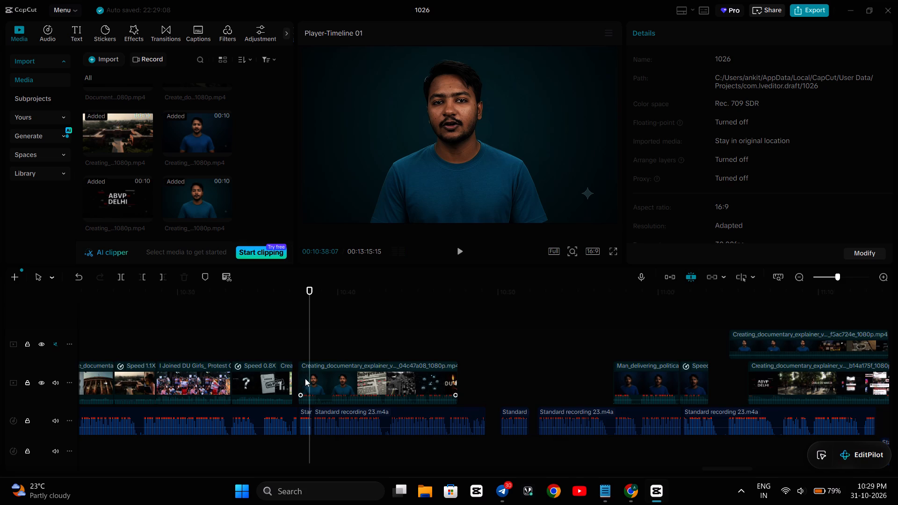
key(Left)
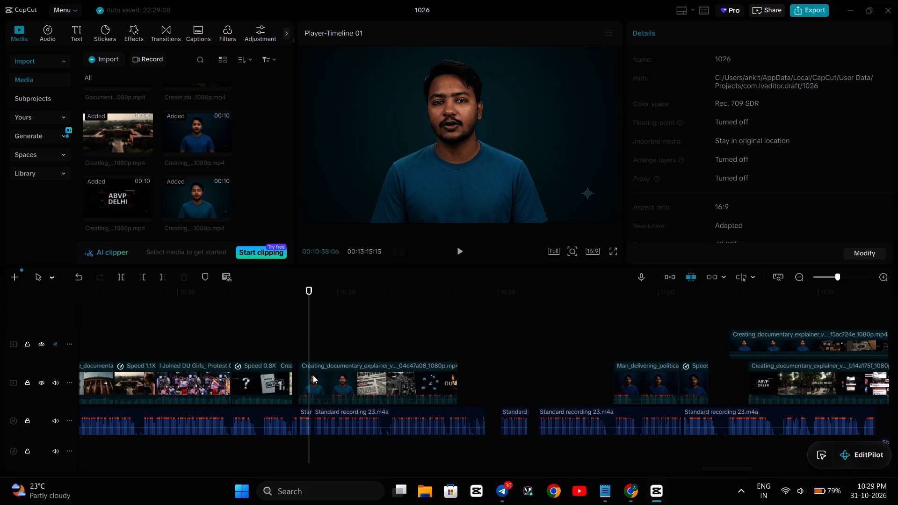
key(Left)
key(Left)
key(Left)
key(Left)
key(Left)
key(Left)
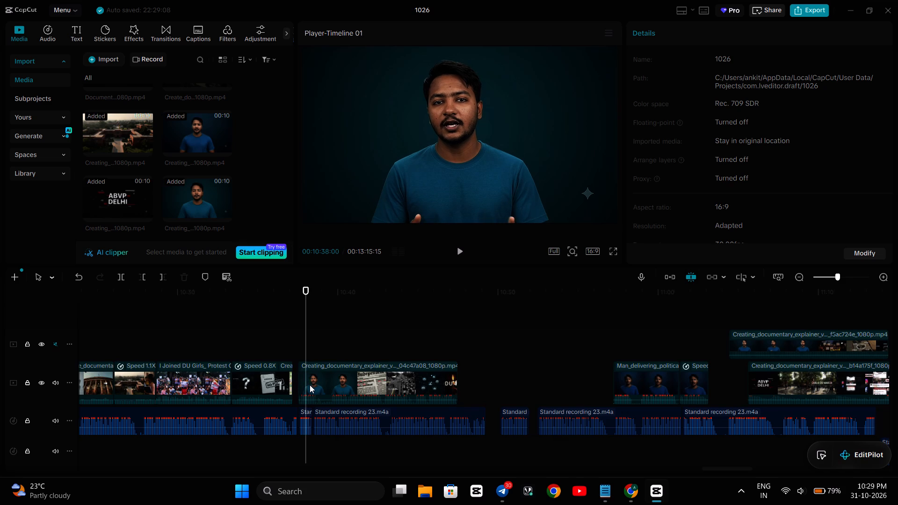
key(Left)
key(Left)
key(Left)
click(310, 385)
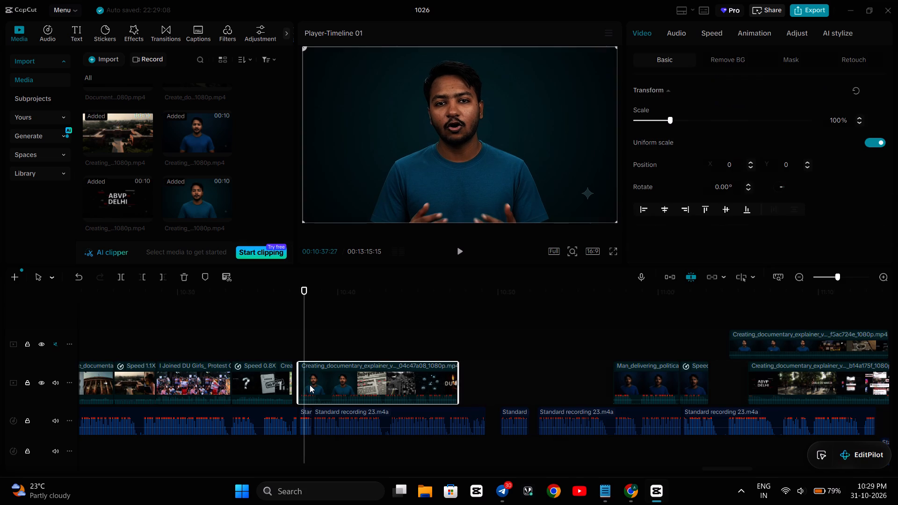
click(143, 276)
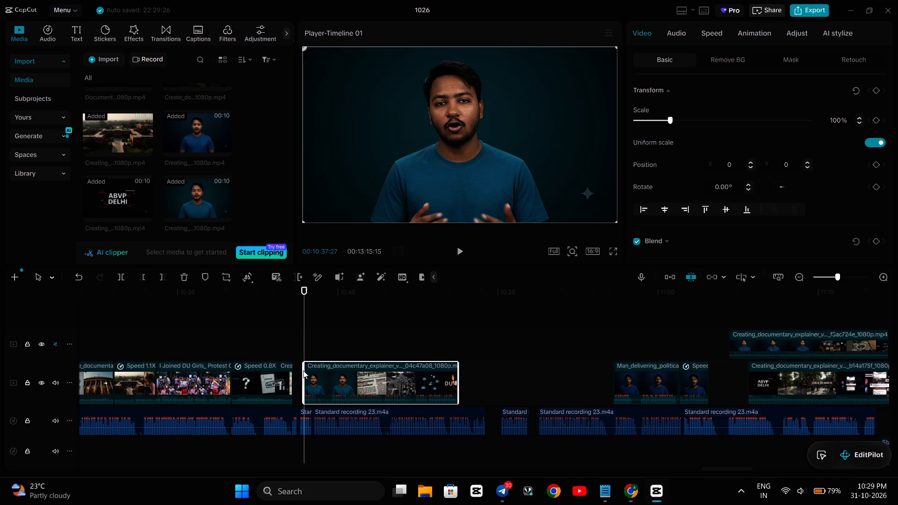
Move the trimmed presenter clip back to the narration start at about 10:37 and play it to check the sync.
drag(316, 376, 311, 377)
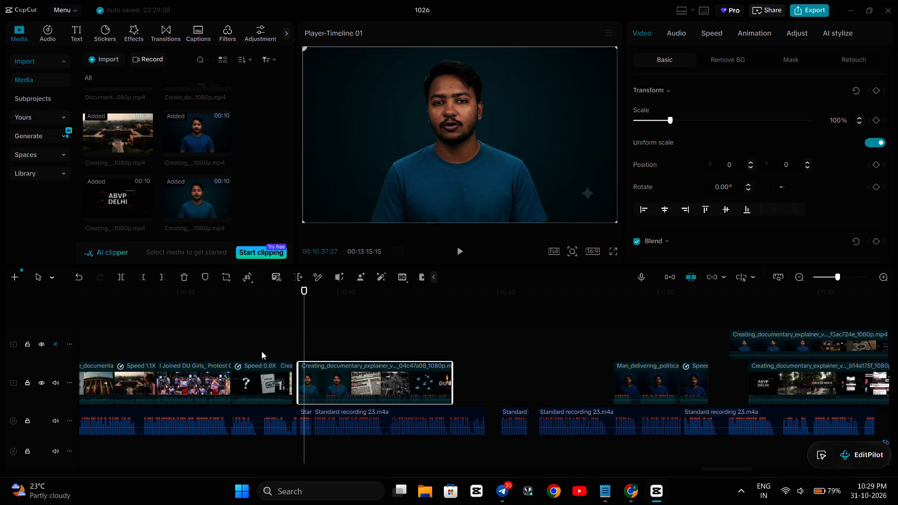
click(253, 345)
key(space)
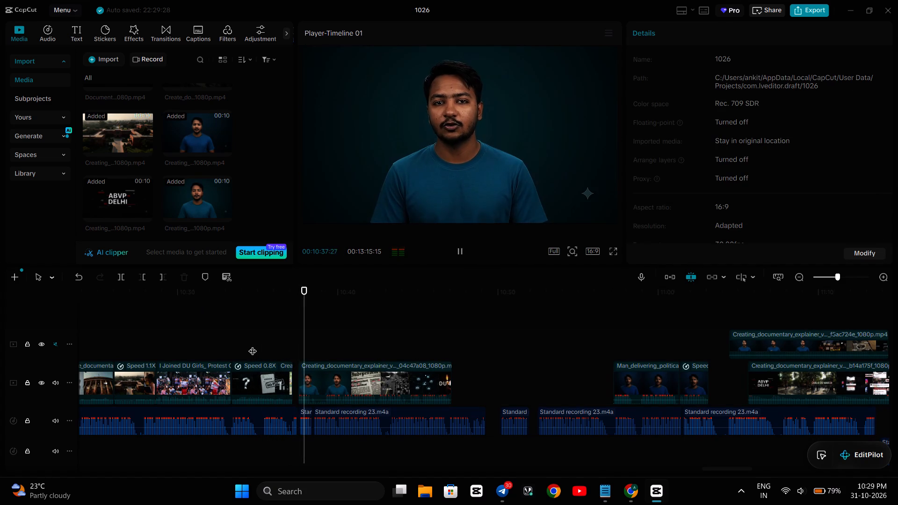
key(space)
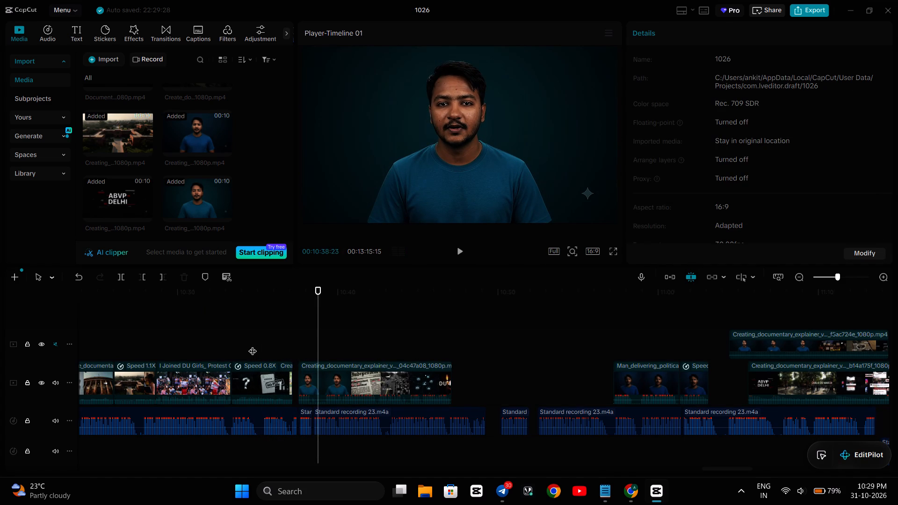
Mute the main video track, playing the presenter clip against the recorded narration.
click(57, 383)
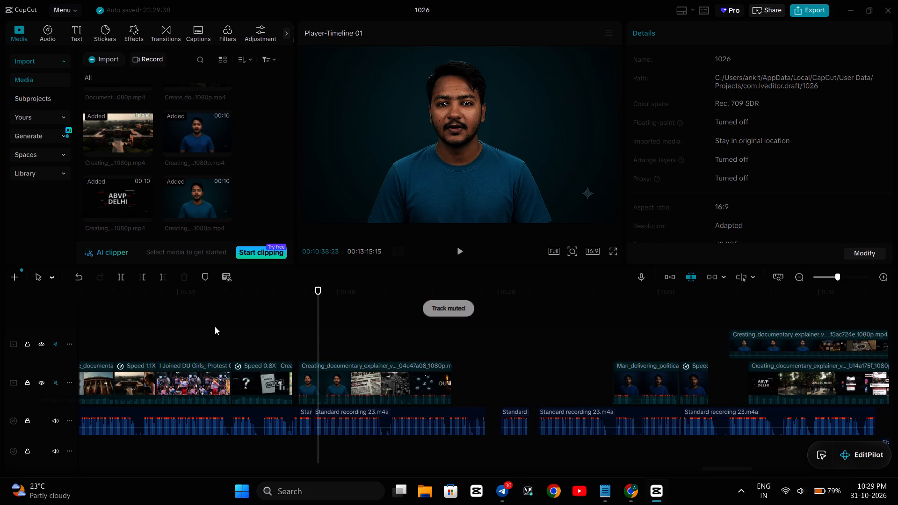
click(181, 327)
key(space)
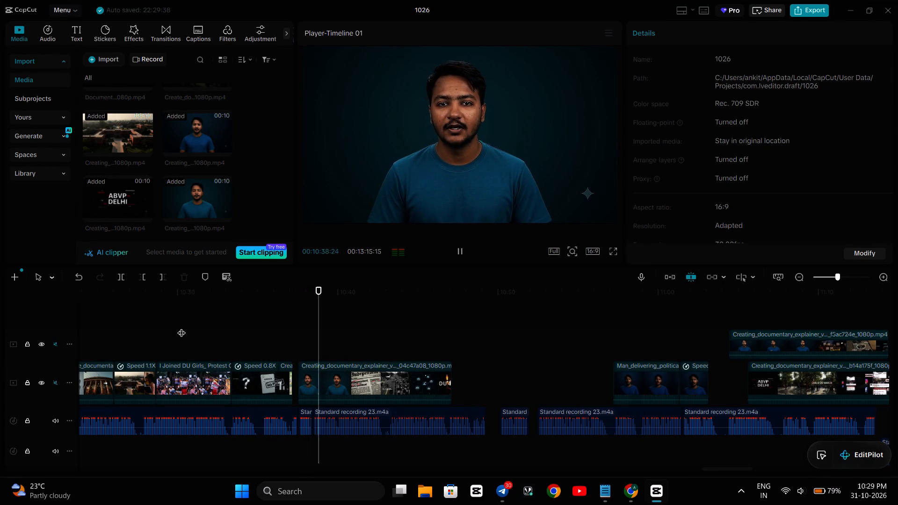
key(space)
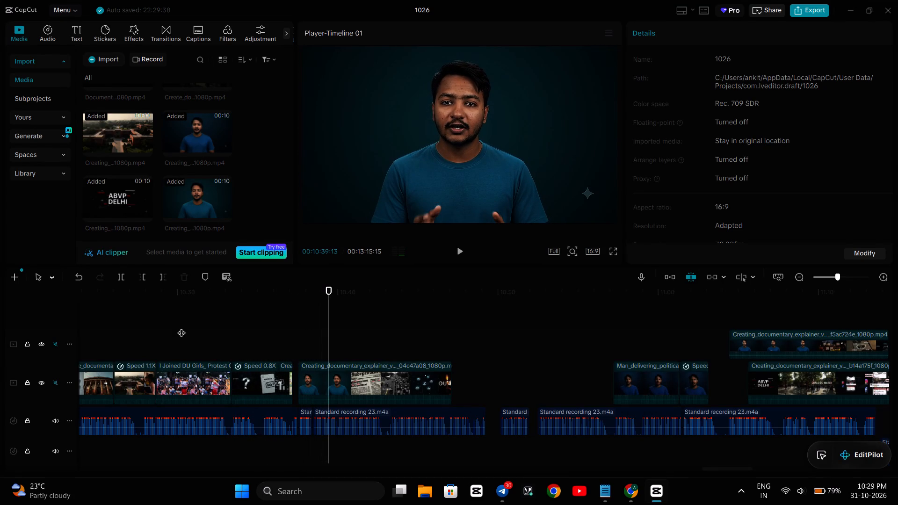
click(56, 381)
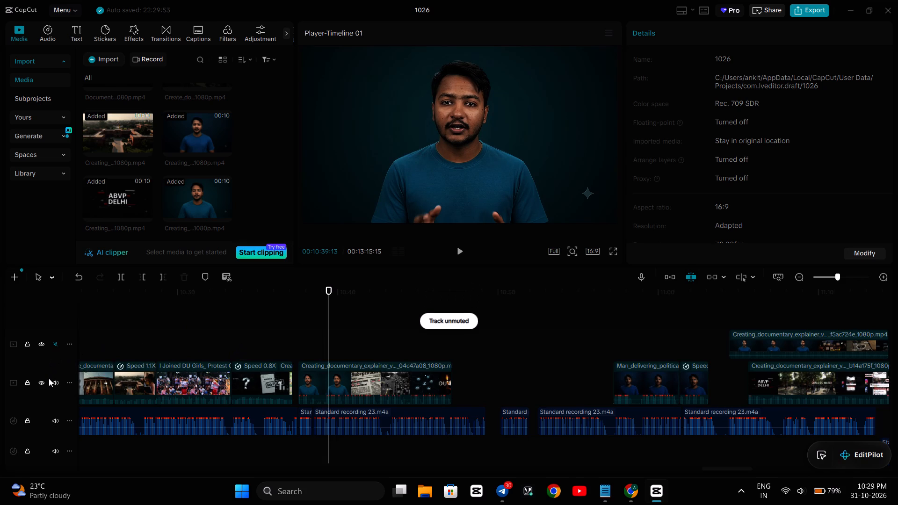
click(52, 379)
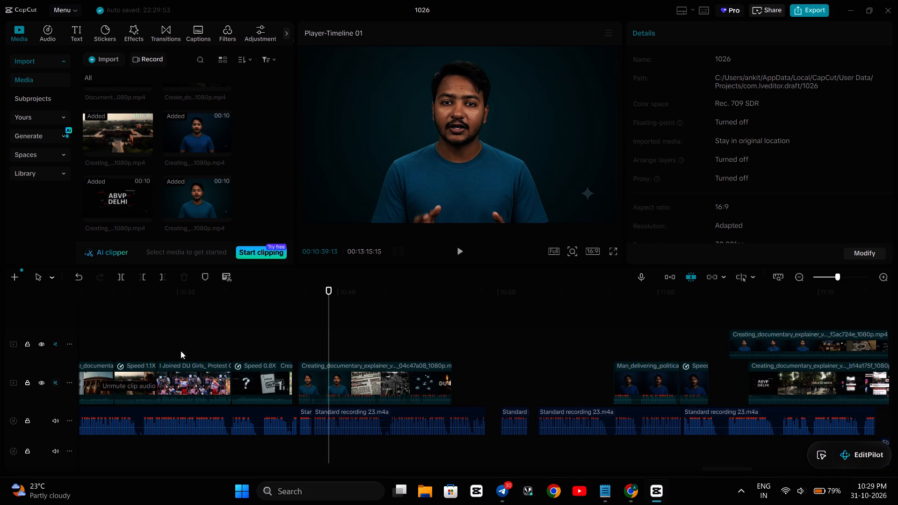
Play from the CLAIM map shot at about 10:35 into the start of the presenter clip at 10:38 with the video track muted.
click(252, 324)
key(space)
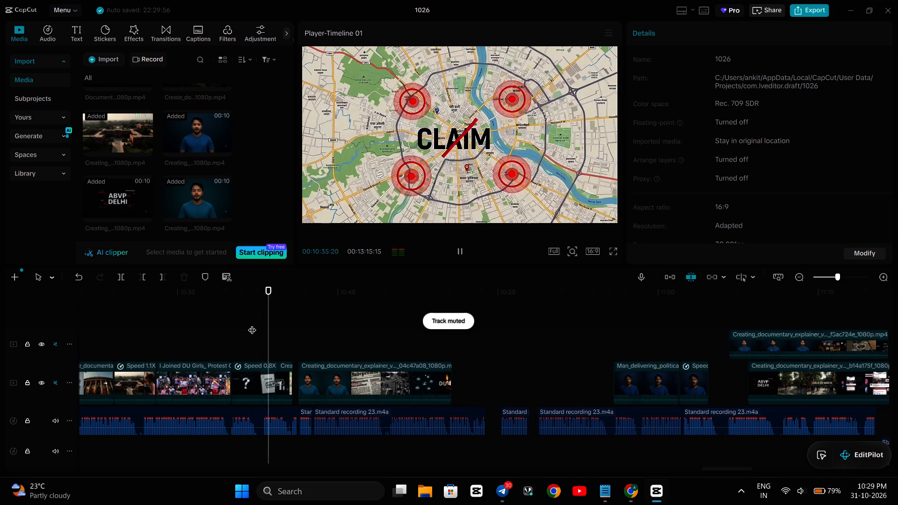
key(space)
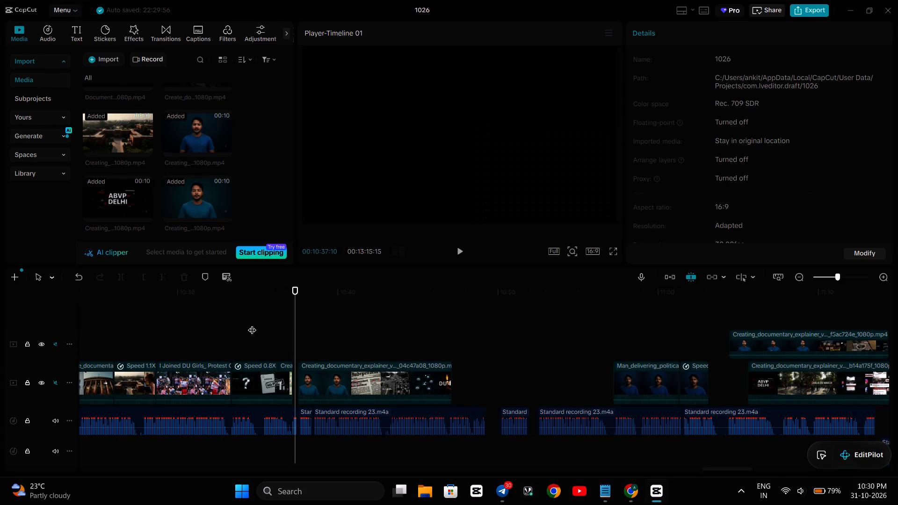
key(space)
key(space)
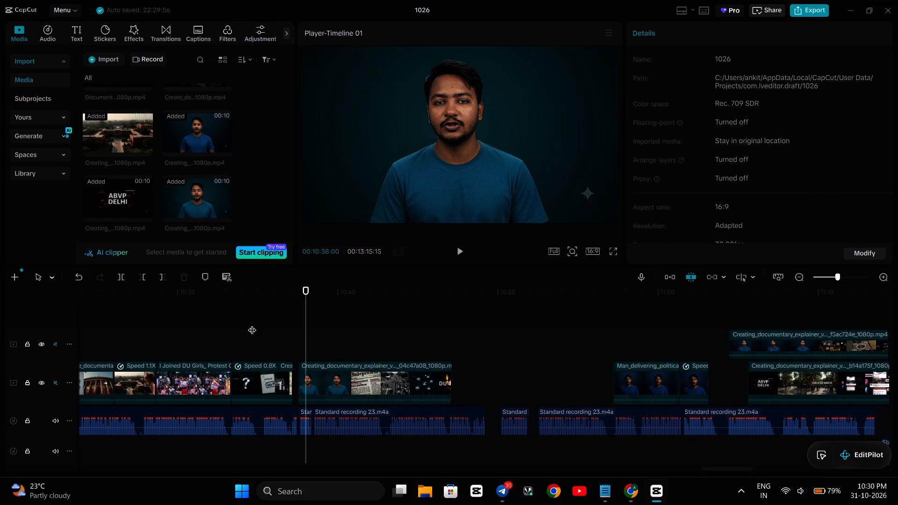
Play the opening of the 04c47a08 presenter clip and step back frame by frame to 10:37:15, checking where the speech begins.
key(space)
key(space)
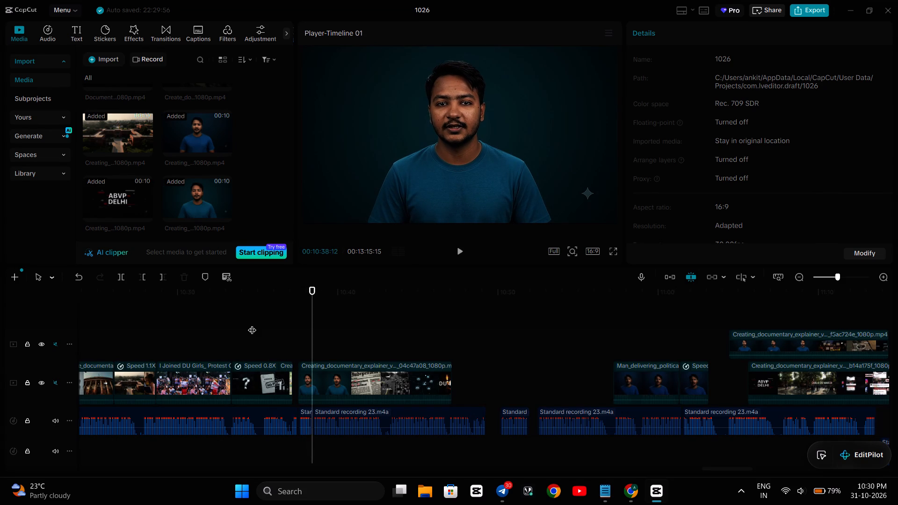
key(Left)
key(Left)
key(Left)
key(Left)
key(Left)
key(Left)
key(Left)
key(Left)
key(Left)
key(Left)
key(Left)
key(Left)
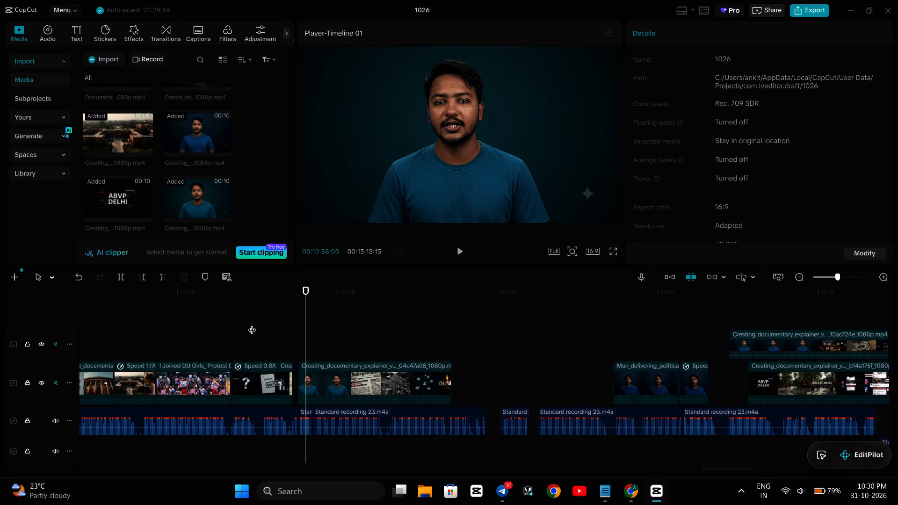
key(Left)
key(Left)
key(Left)
key(Left)
key(Left)
key(Left)
key(Left)
key(Left)
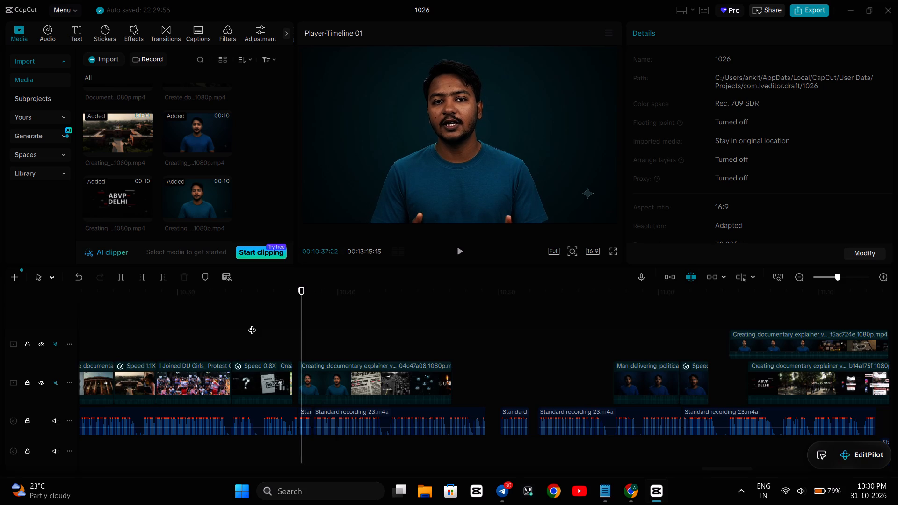
key(Left)
key(Left)
key(Left)
key(Left)
key(Left)
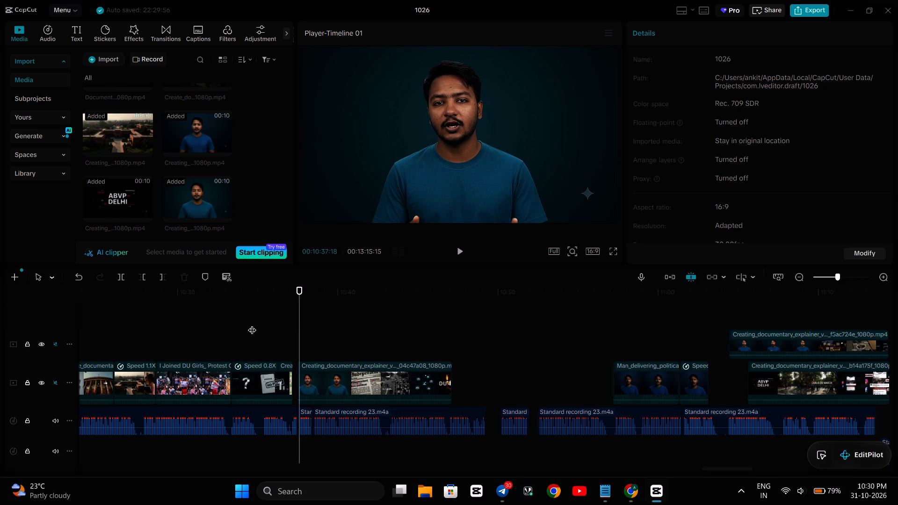
key(Left)
key(Left)
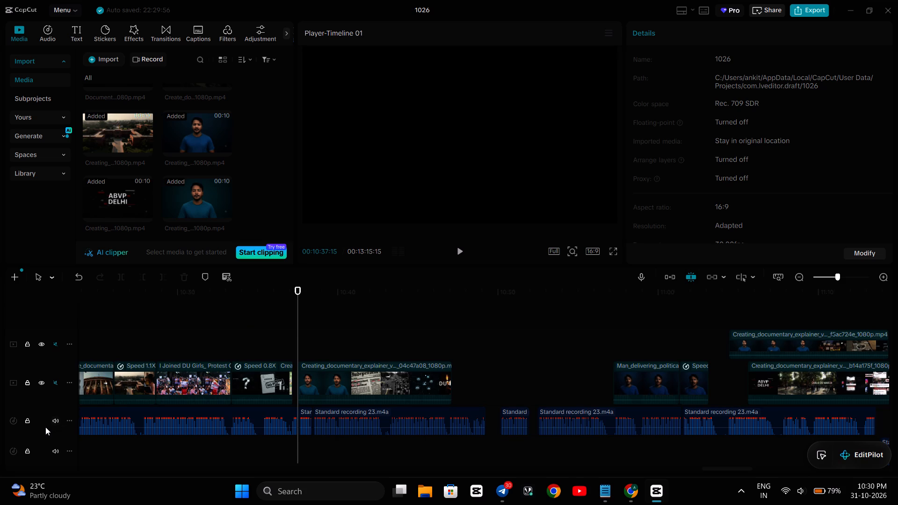
Unmute the main video track and play the presenter clip's opening from 10:37:15 in short bursts against the recorded narration.
click(58, 383)
key(space)
key(space)
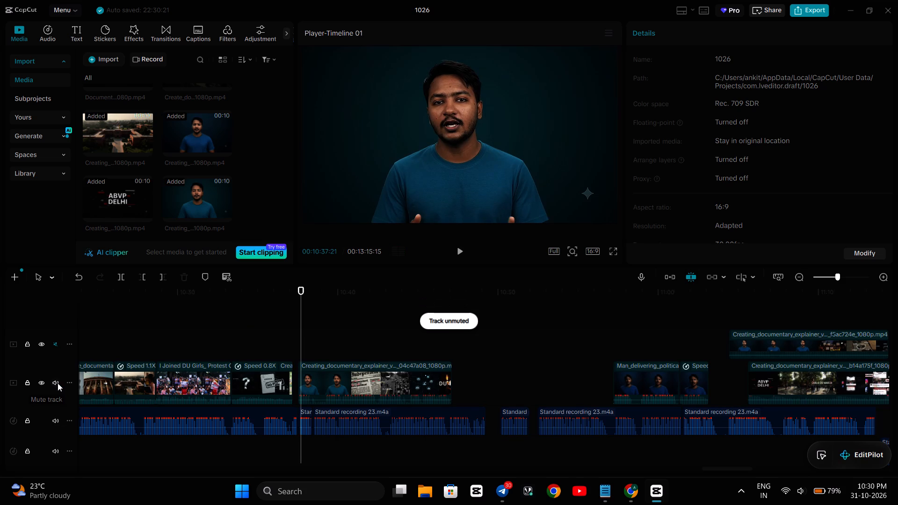
key(space)
key(space)
key(space)
key(space)
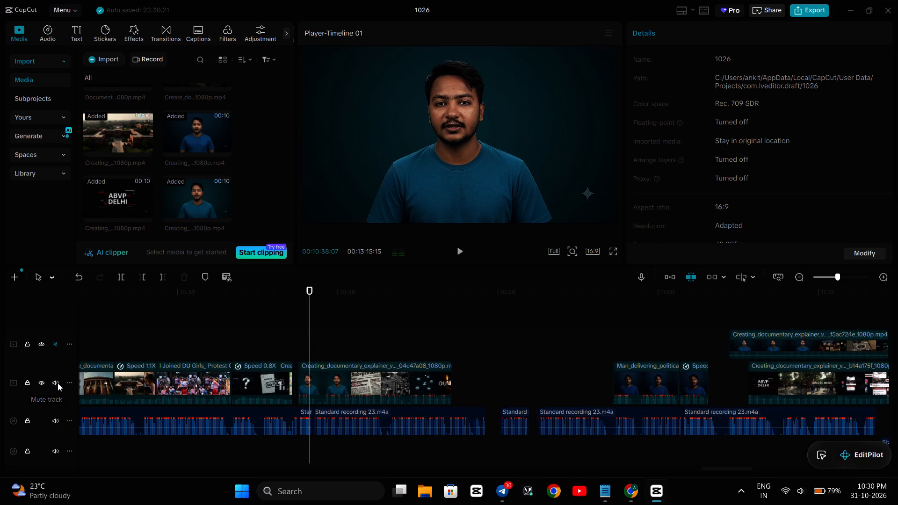
key(space)
key(space)
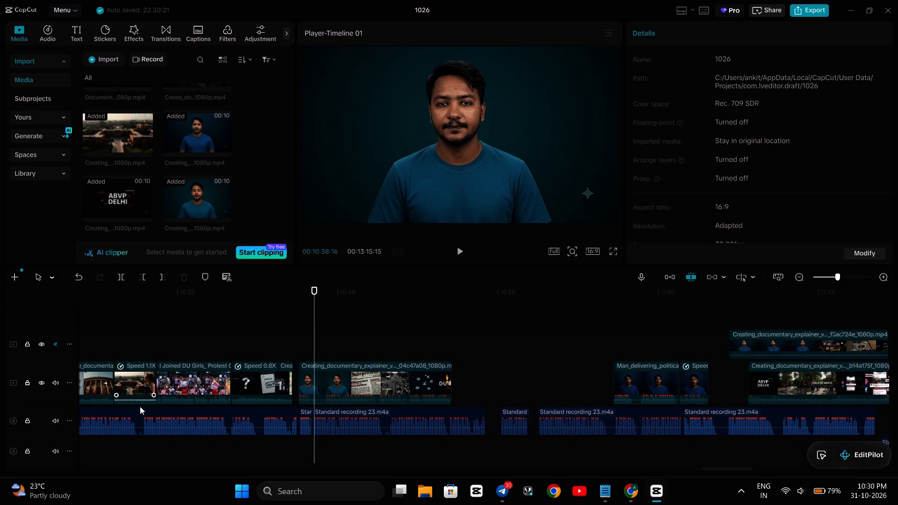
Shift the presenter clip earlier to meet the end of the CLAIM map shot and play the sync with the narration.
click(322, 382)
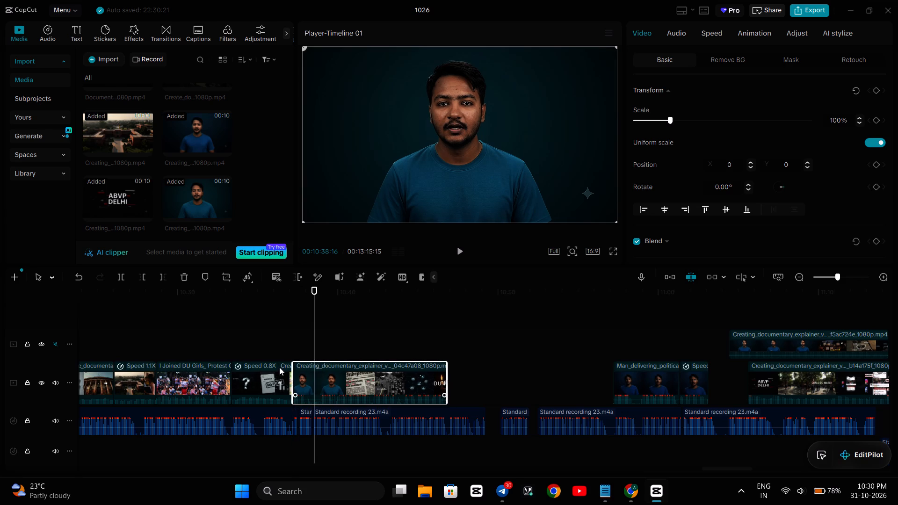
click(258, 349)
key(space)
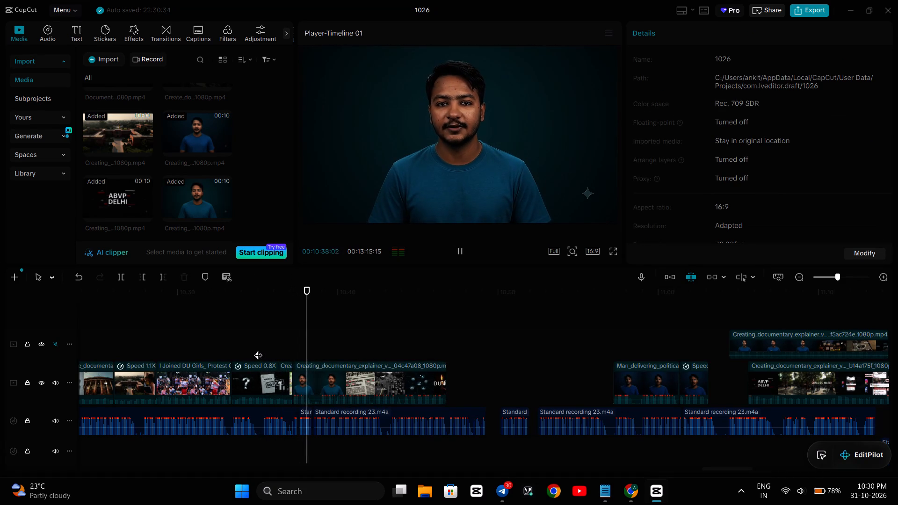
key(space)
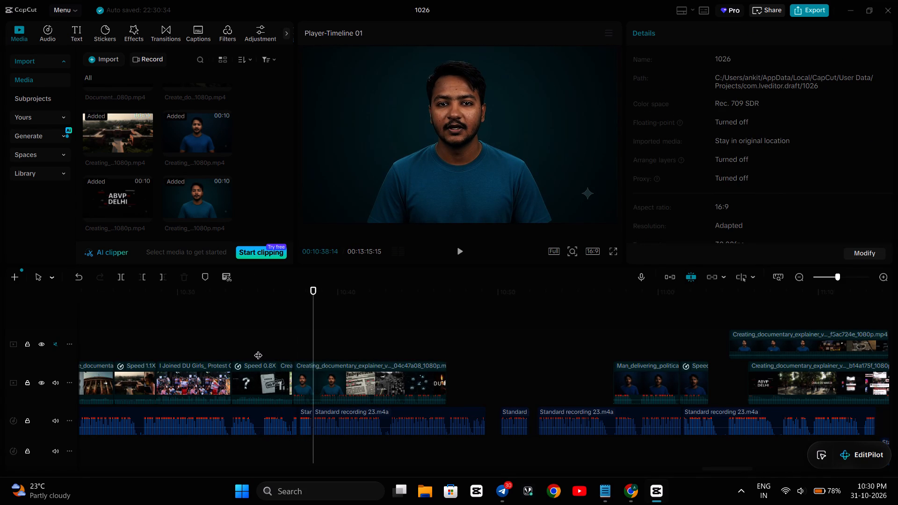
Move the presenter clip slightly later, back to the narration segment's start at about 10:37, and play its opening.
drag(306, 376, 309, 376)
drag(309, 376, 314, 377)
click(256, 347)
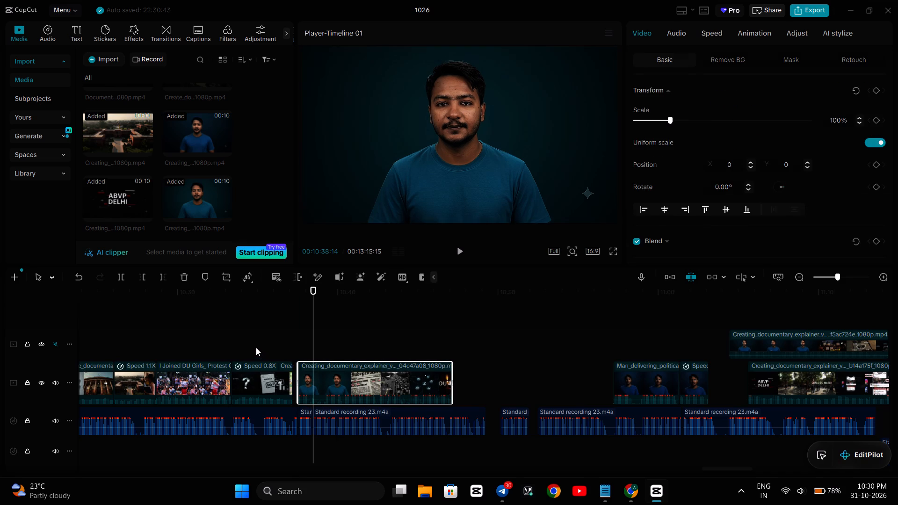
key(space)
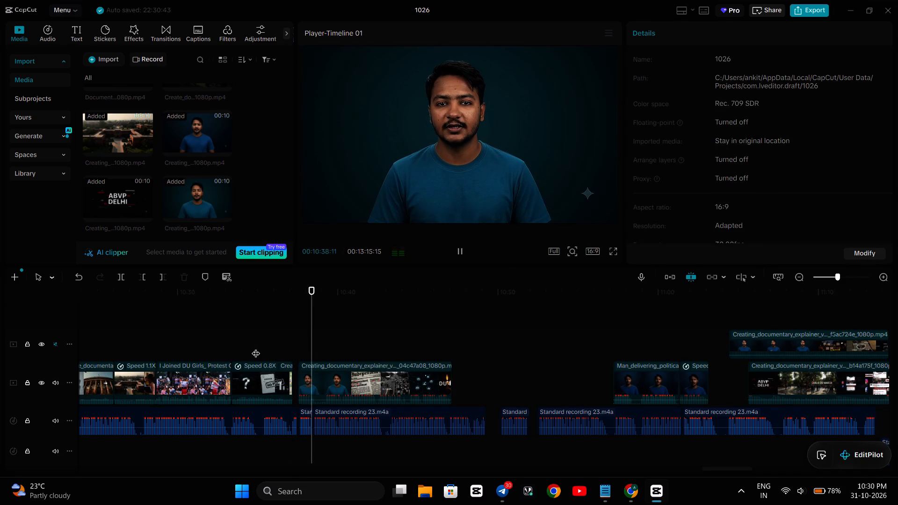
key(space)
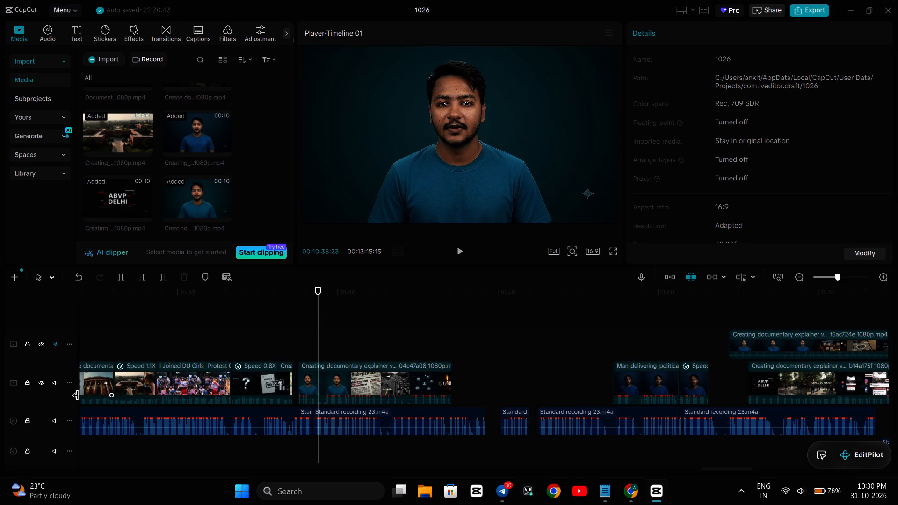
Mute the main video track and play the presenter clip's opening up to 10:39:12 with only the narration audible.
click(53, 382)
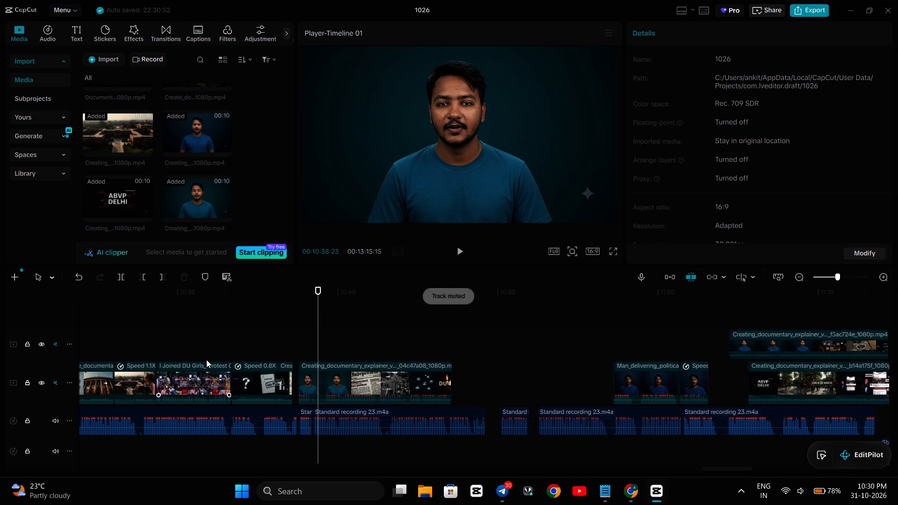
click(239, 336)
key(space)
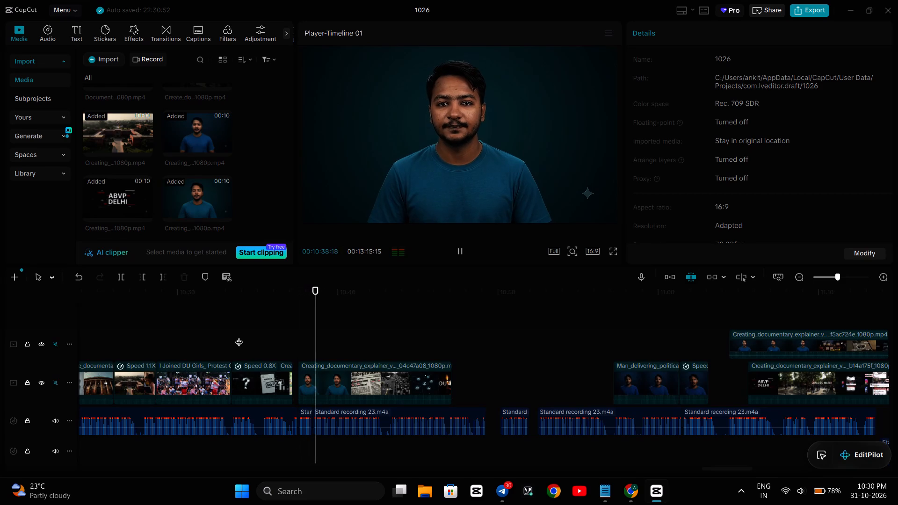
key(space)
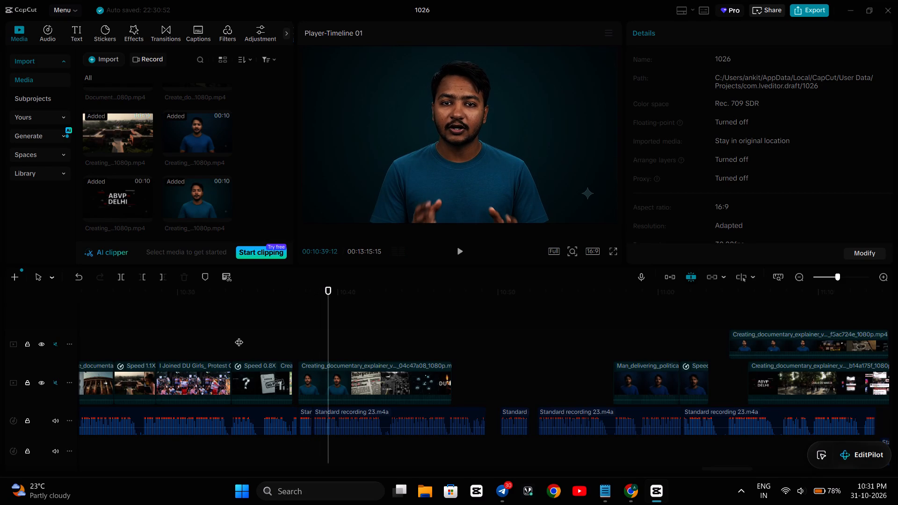
Open the speed settings of the 04c47a08 presenter clip.
click(315, 379)
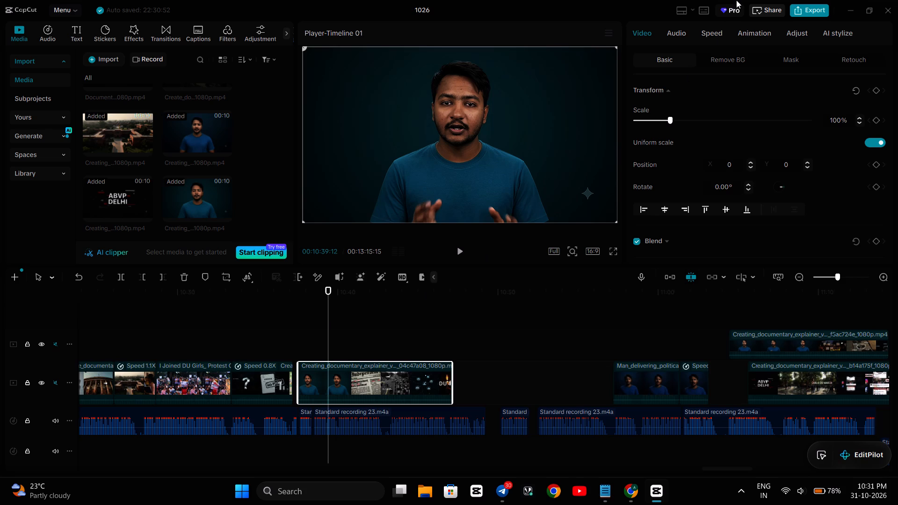
click(717, 32)
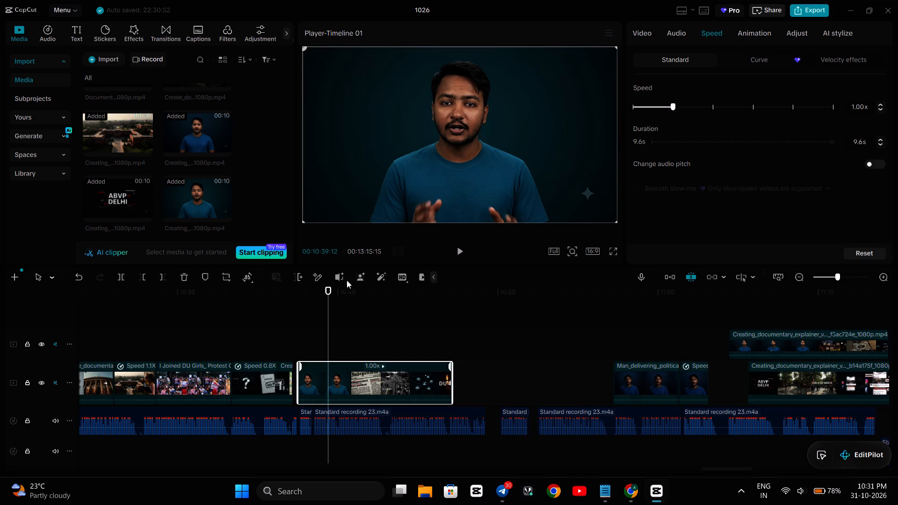
Unmute the main video track and step back frame by frame through the presenter clip from 10:39:12 to 10:38:12.
click(57, 382)
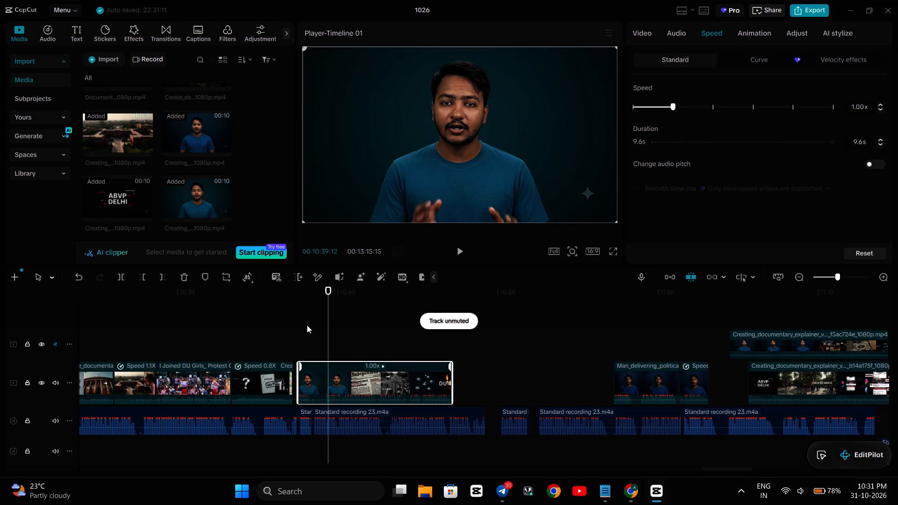
key(Left)
key(Left)
key(Left)
key(Left)
key(Left)
key(Left)
key(Left)
key(Left)
key(Left)
key(Left)
key(Left)
key(Left)
key(Left)
key(Left)
key(Left)
key(Left)
key(Left)
key(Left)
key(Left)
key(Left)
key(Left)
key(Left)
key(Left)
key(Left)
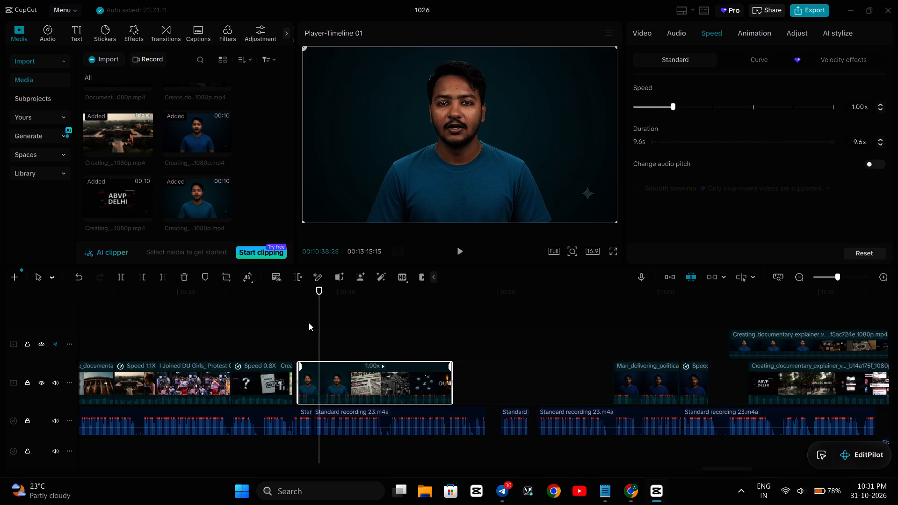
key(Left)
key(Left)
key(Left)
key(Left)
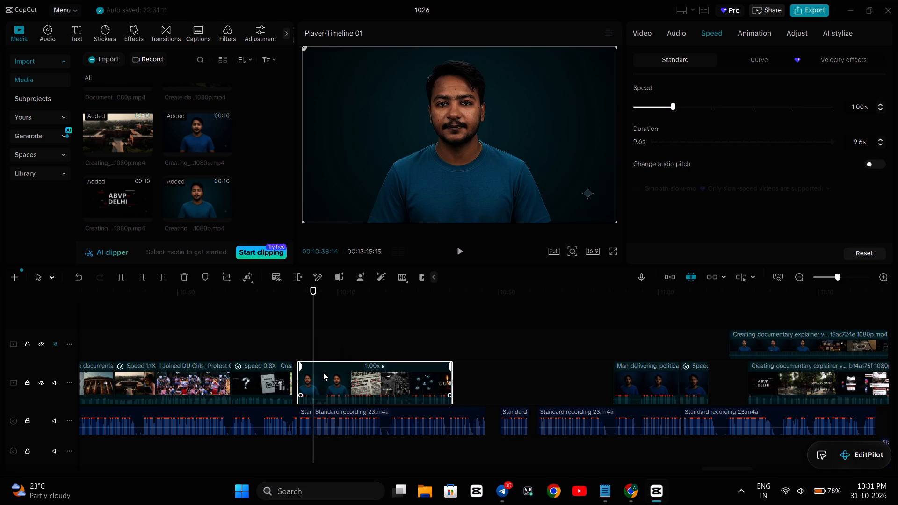
key(Left)
key(Left)
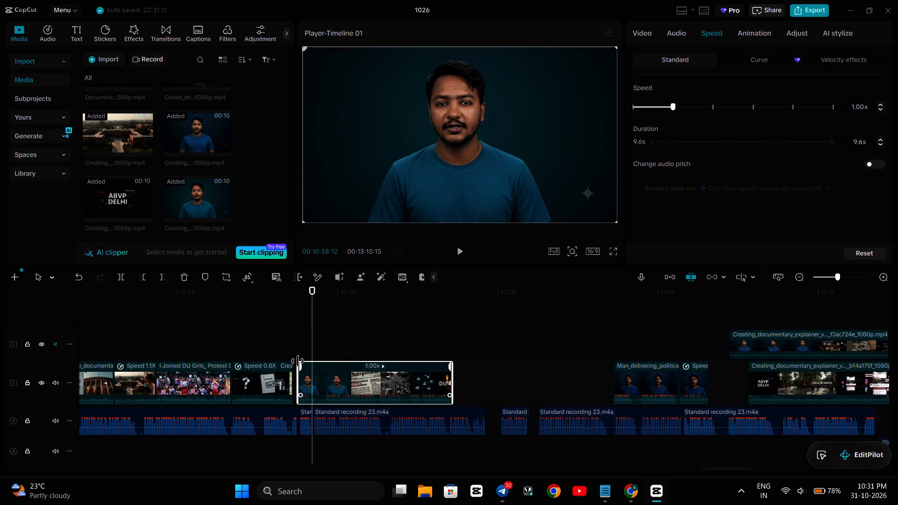
Replay the presenter clip's opening, including the transition from the CLAIM map shot at about 10:36, to check the lip sync.
click(295, 353)
key(space)
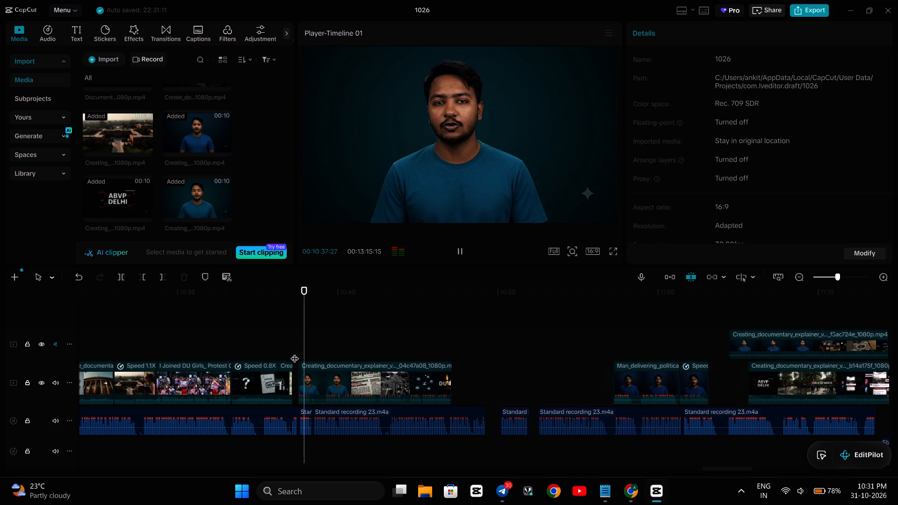
key(space)
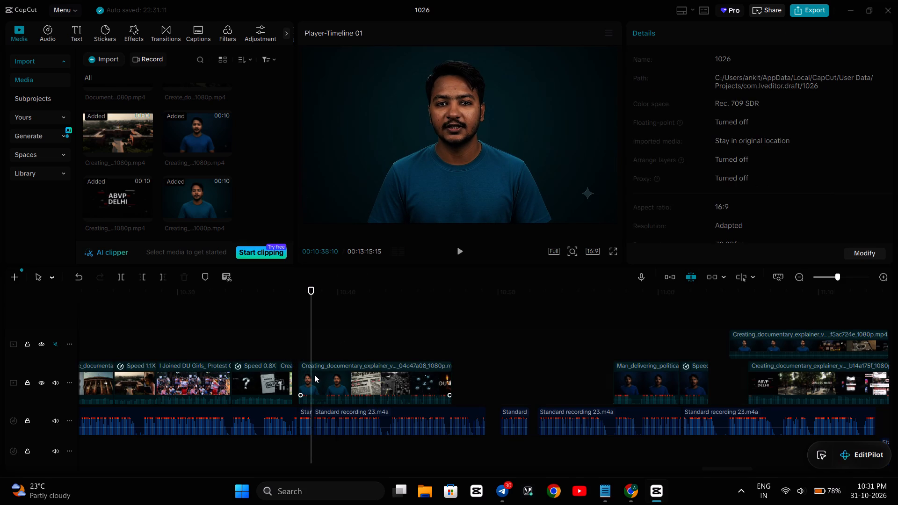
click(278, 351)
key(space)
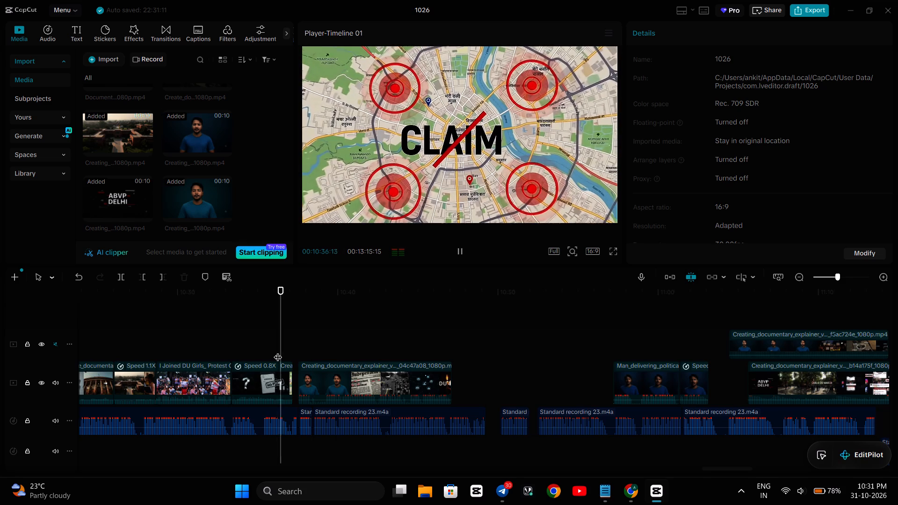
key(space)
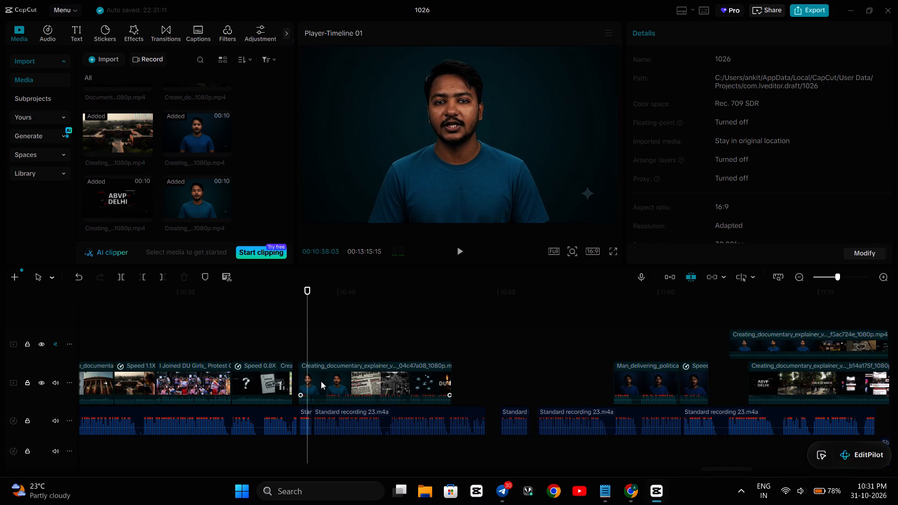
Shift the presenter clip later, extend its start back to about 10:37:22 to restore the trimmed beginning, and play the sync.
click(322, 381)
drag(313, 380, 316, 380)
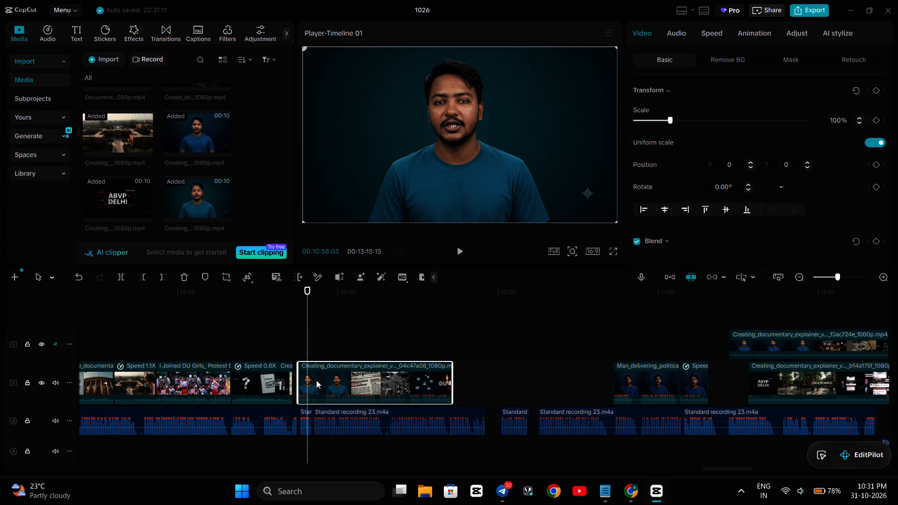
drag(316, 380, 322, 381)
drag(304, 378, 292, 380)
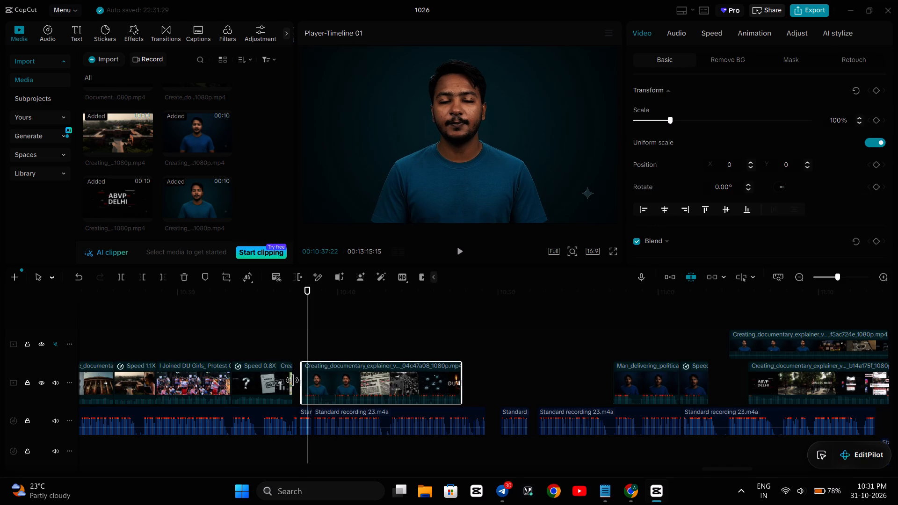
drag(292, 380, 290, 381)
click(276, 346)
key(space)
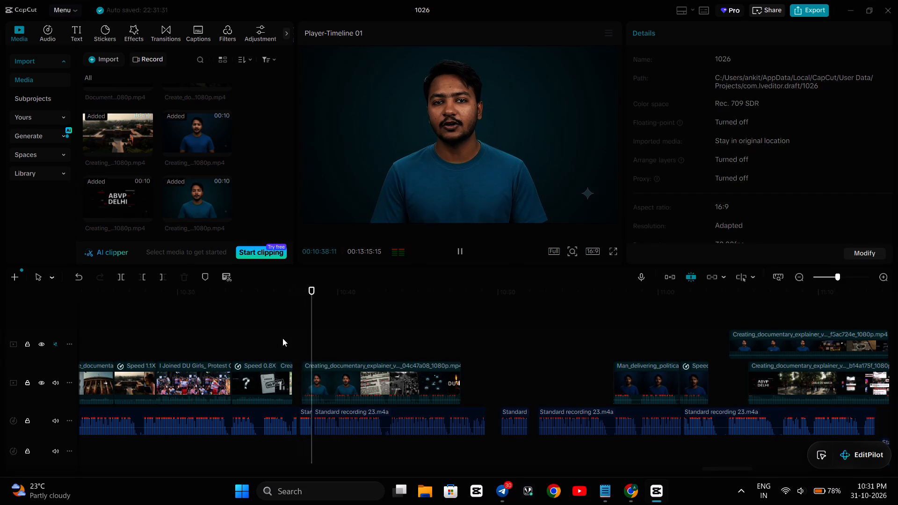
key(space)
Move the extended presenter clip slightly earlier to the narration segment's start and play into it from the CLAIM map shot.
click(335, 370)
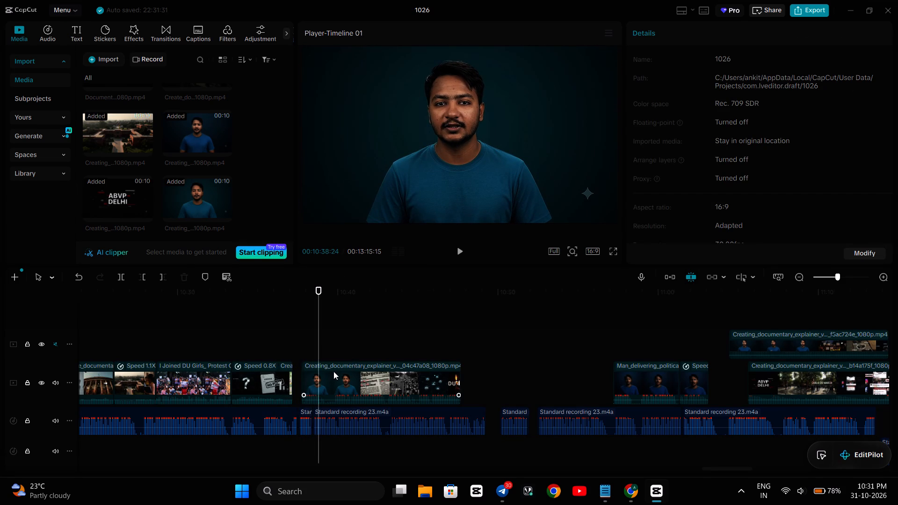
click(269, 338)
key(space)
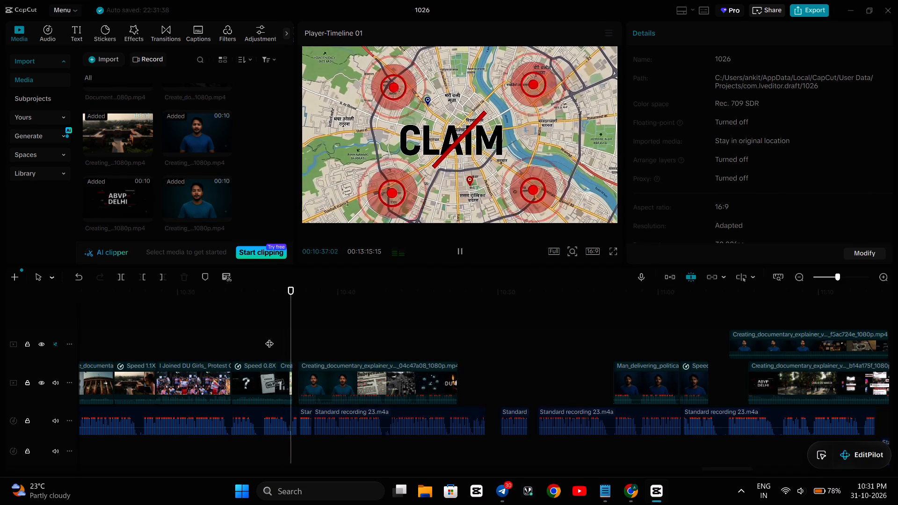
key(space)
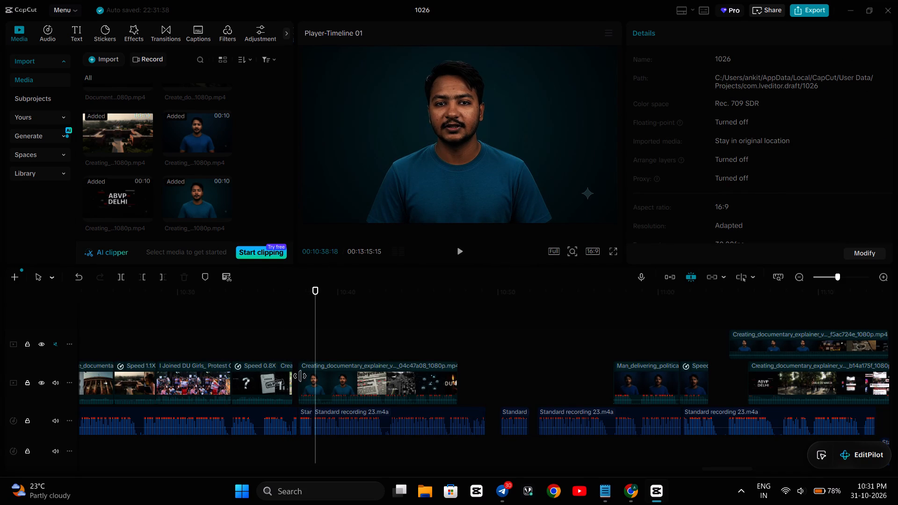
Shift the presenter clip slightly earlier to start at about 10:37 and play the transition into it.
click(328, 381)
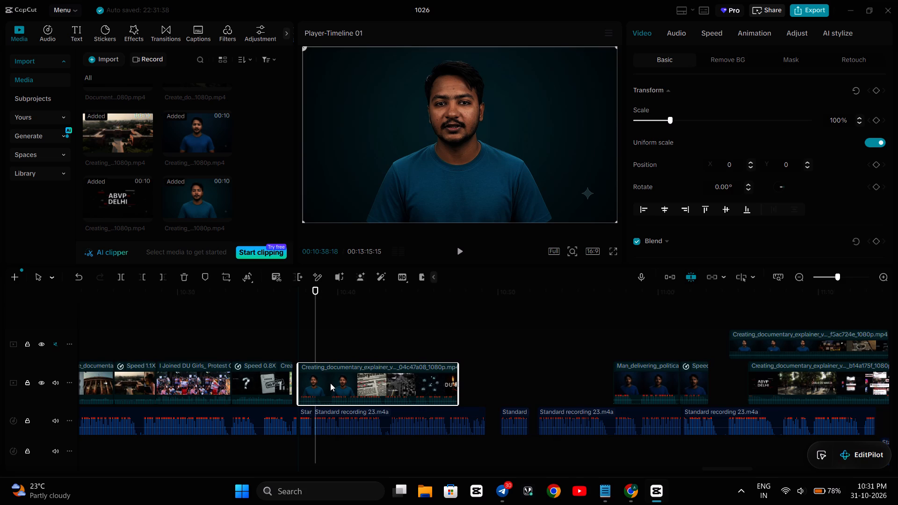
click(246, 341)
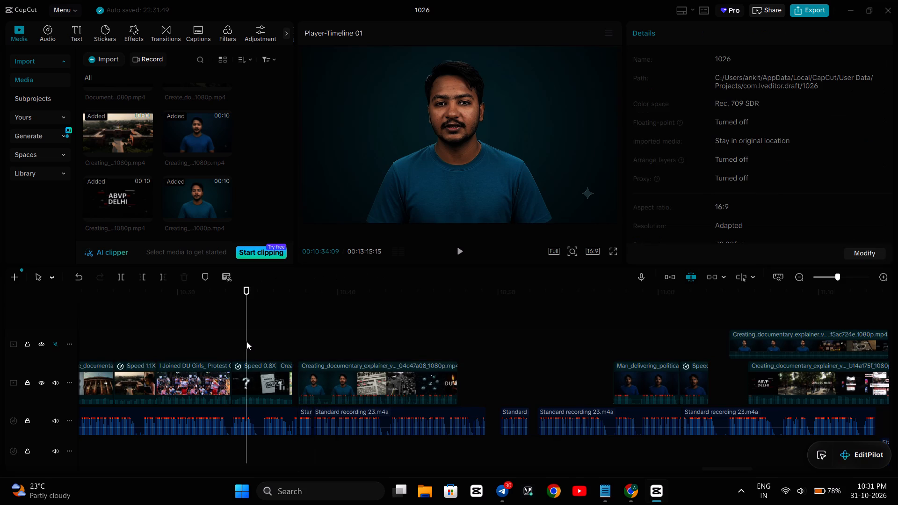
key(space)
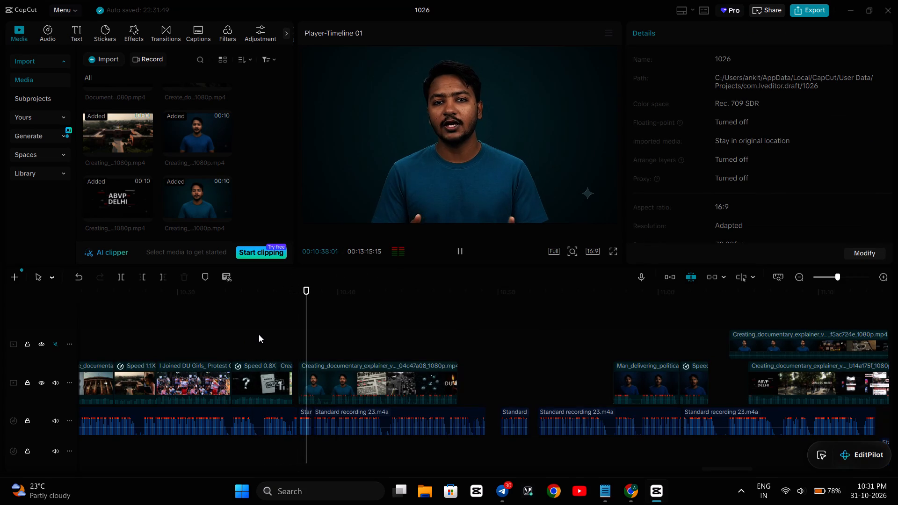
key(space)
drag(322, 379, 312, 379)
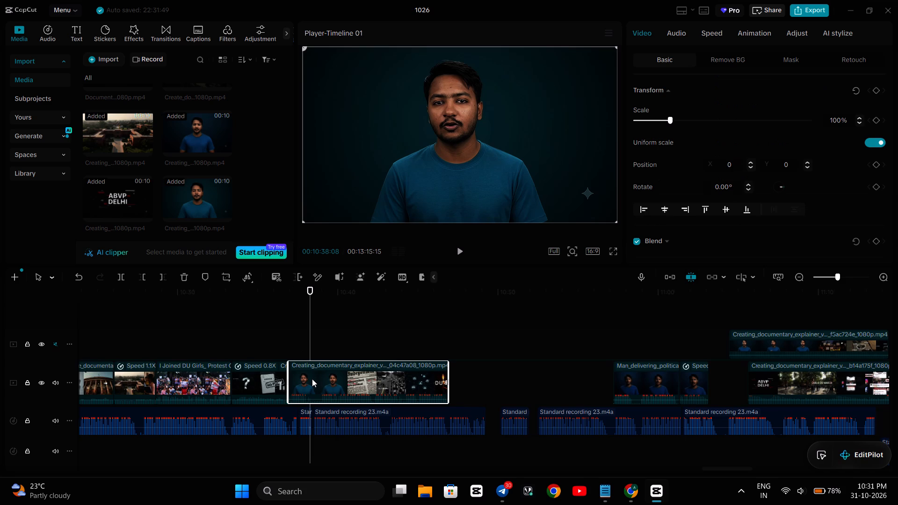
drag(312, 379, 316, 380)
click(239, 343)
key(space)
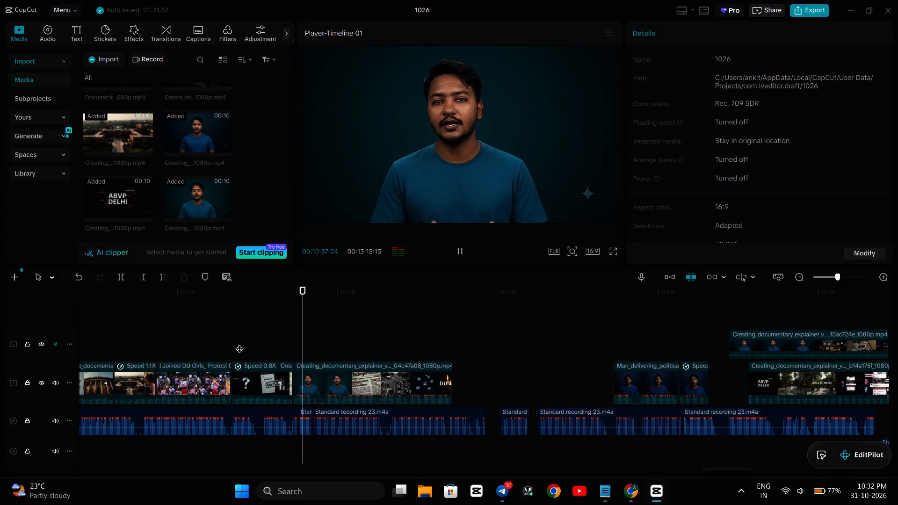
key(space)
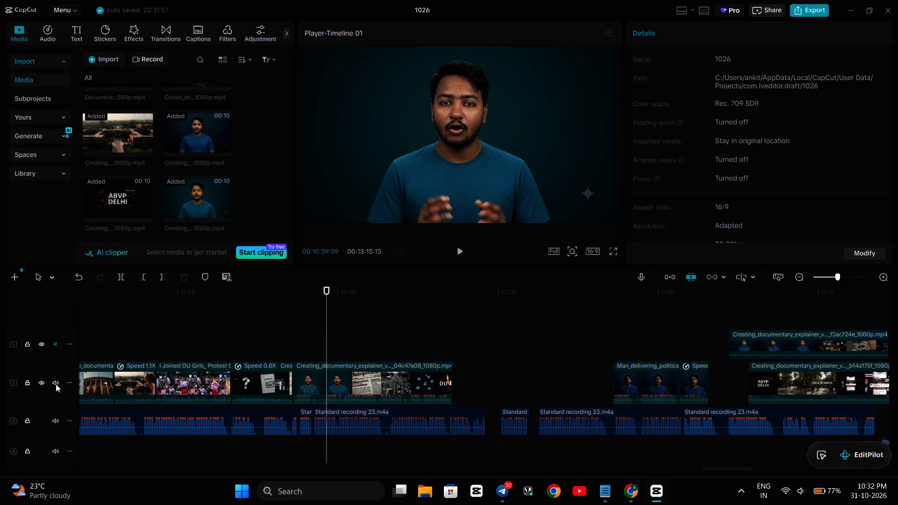
Mute the main video track and play from the protest shot at 10:33:01 into the presenter clip.
click(56, 384)
click(226, 345)
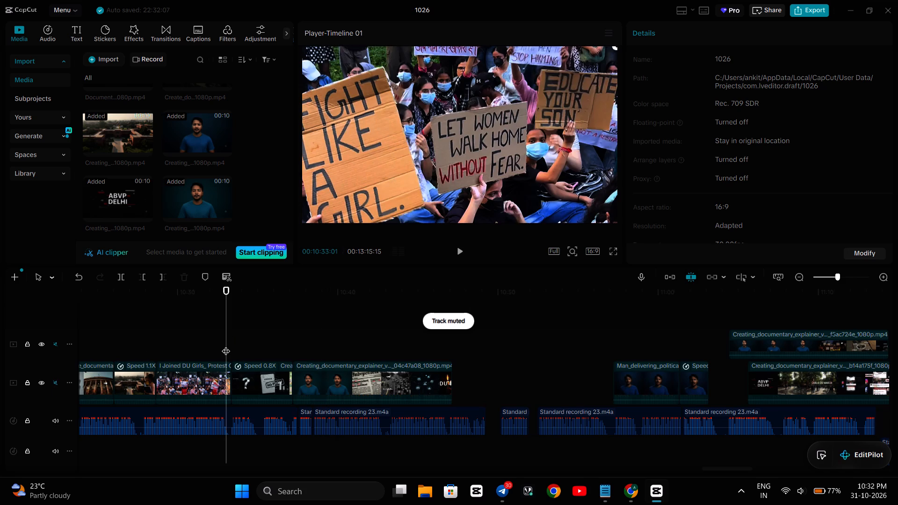
key(space)
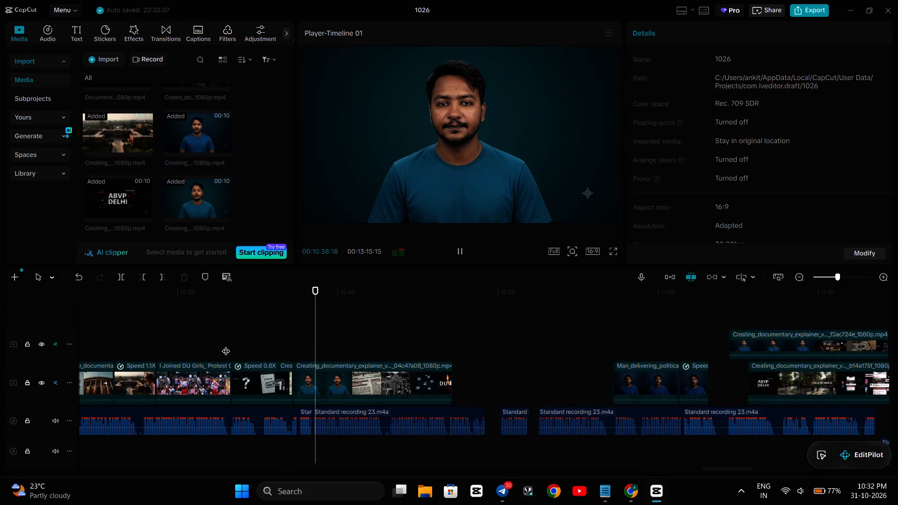
key(space)
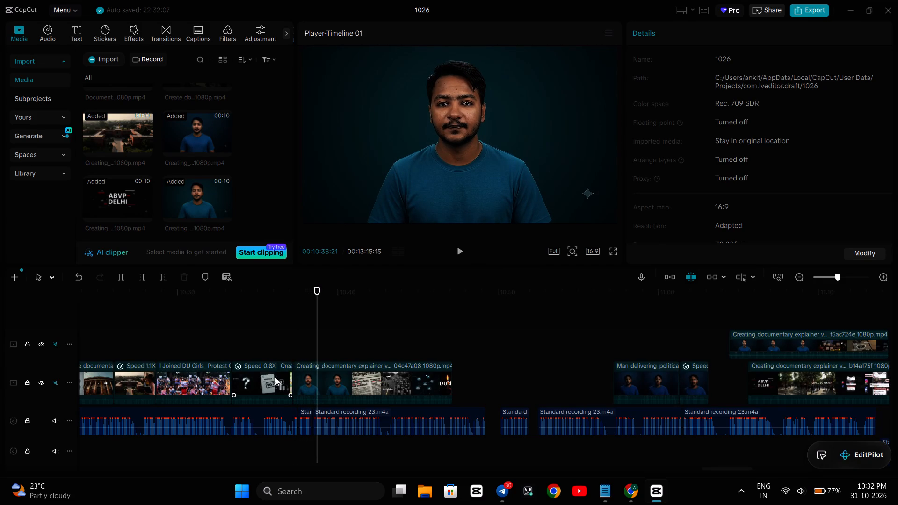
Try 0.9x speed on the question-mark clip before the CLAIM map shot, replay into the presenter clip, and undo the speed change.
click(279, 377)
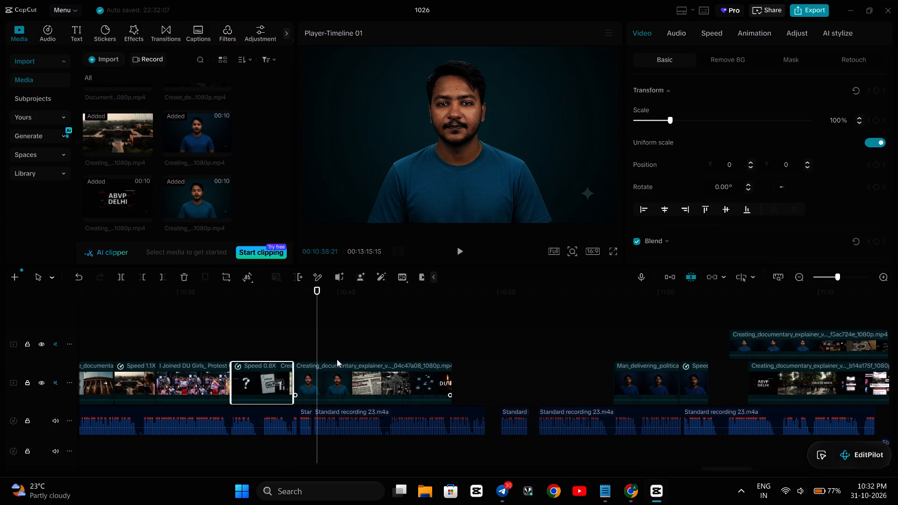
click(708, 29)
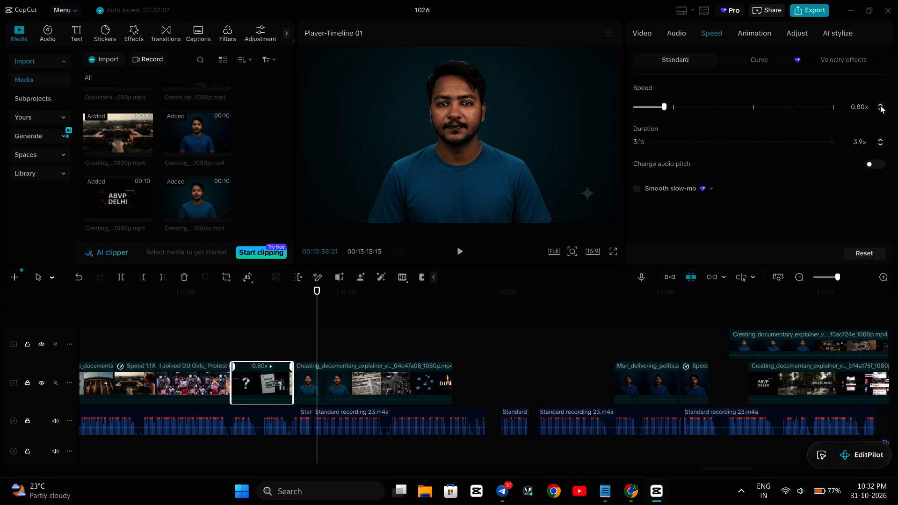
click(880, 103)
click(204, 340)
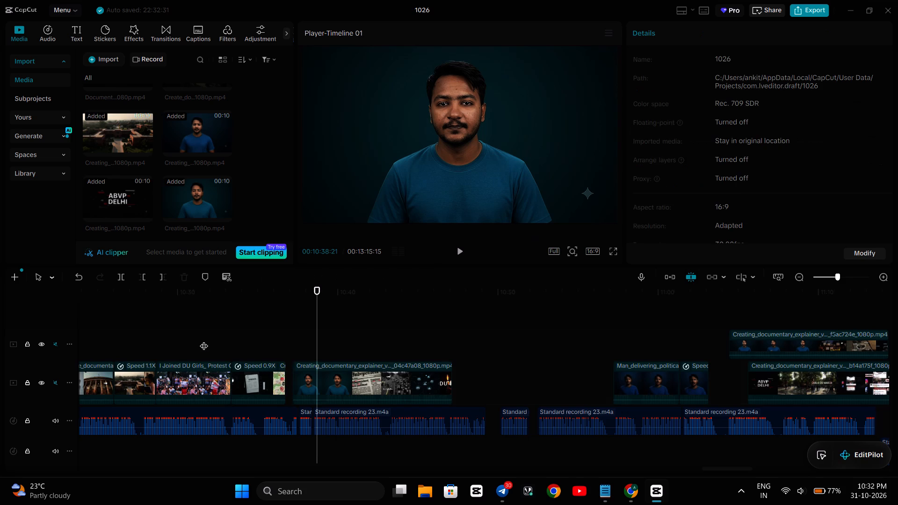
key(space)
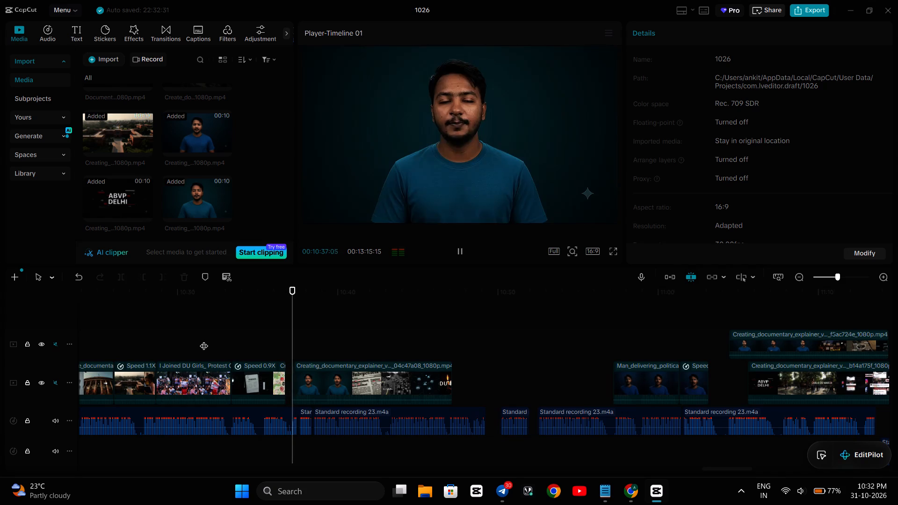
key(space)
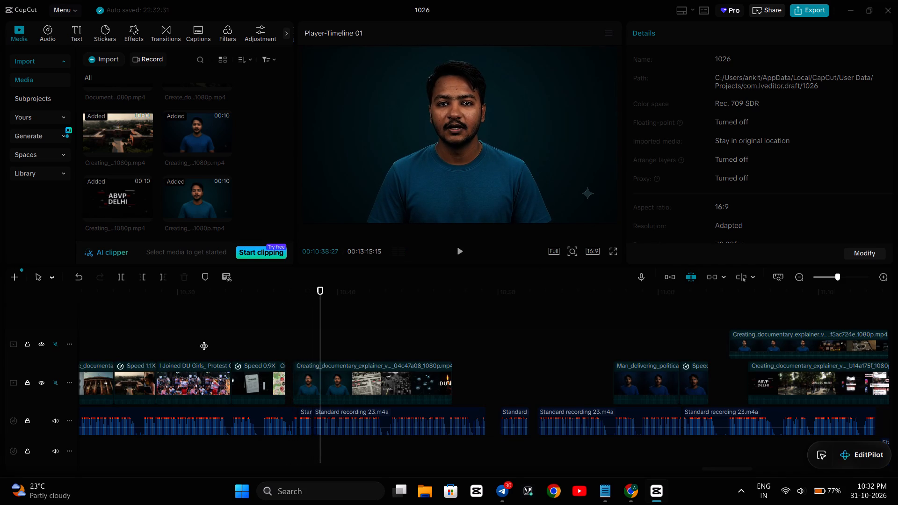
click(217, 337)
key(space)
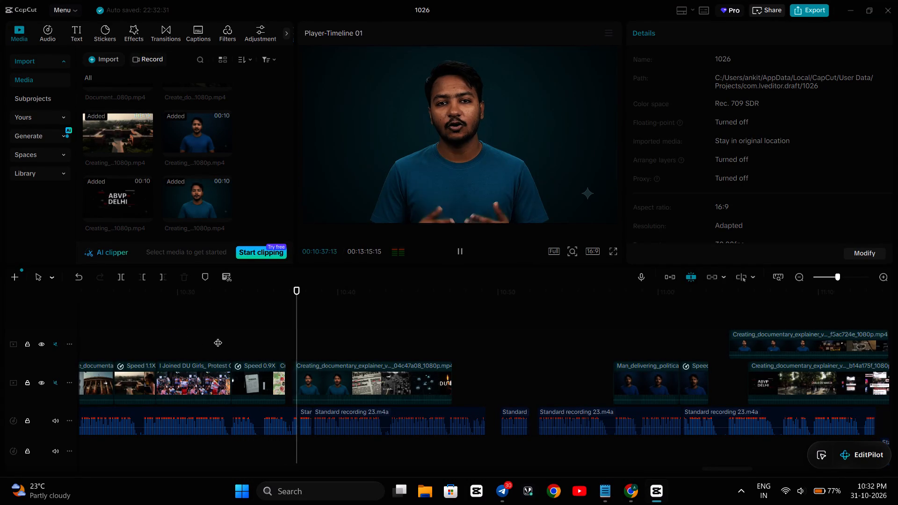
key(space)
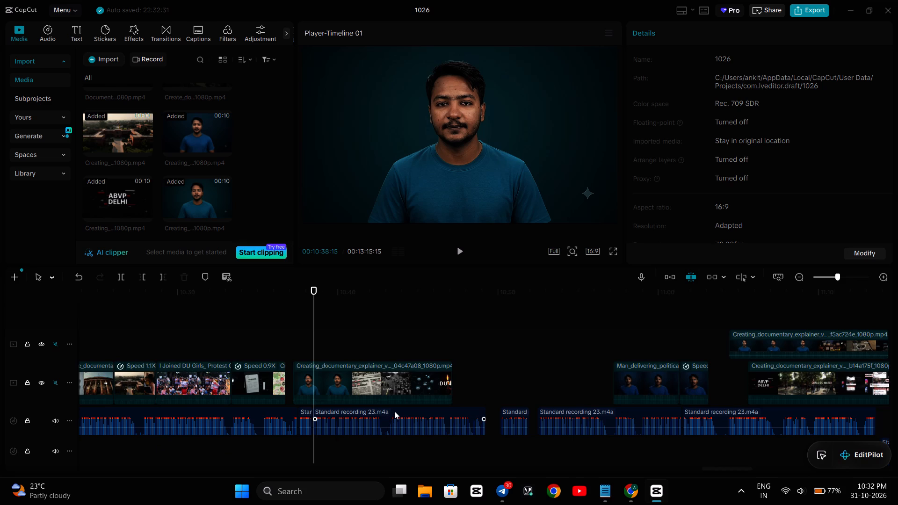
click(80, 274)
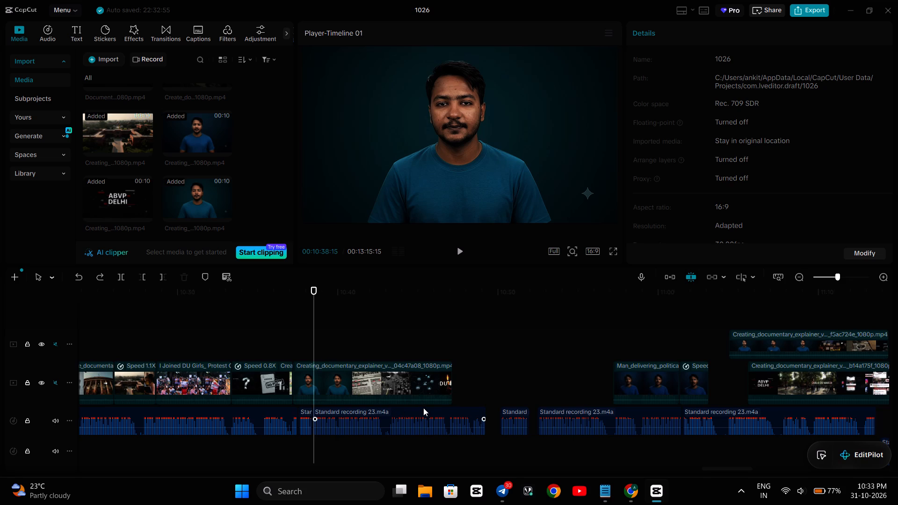
Move the long narration segment later to about 10:39 and the presenter clip to about 10:38, then play the opening.
drag(423, 409, 435, 409)
drag(413, 382, 427, 382)
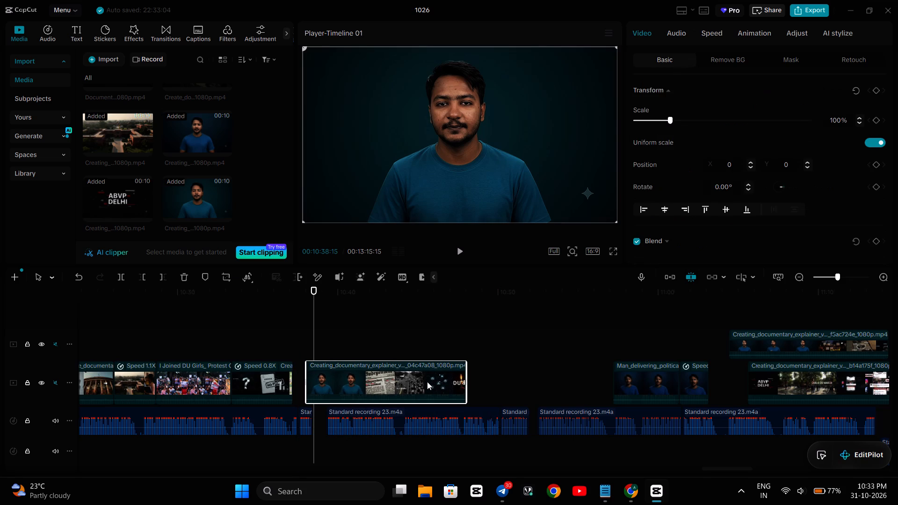
drag(427, 382, 424, 382)
click(263, 341)
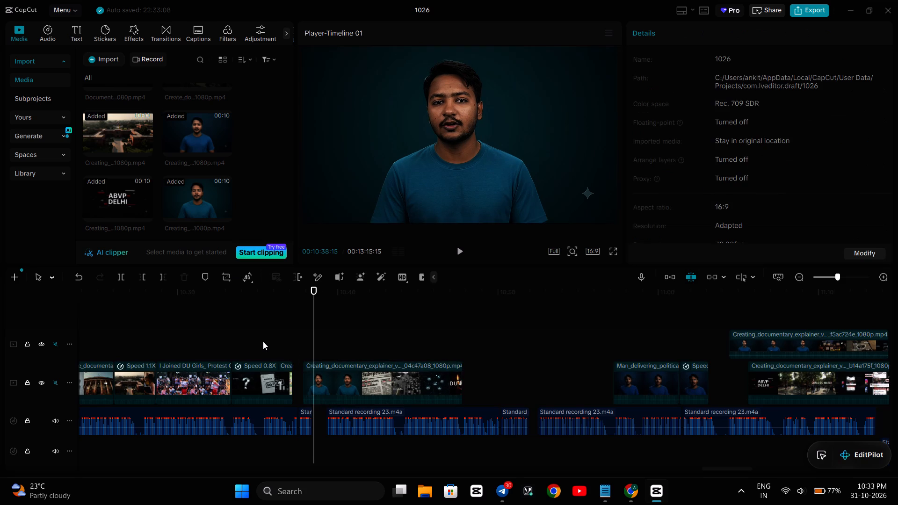
key(space)
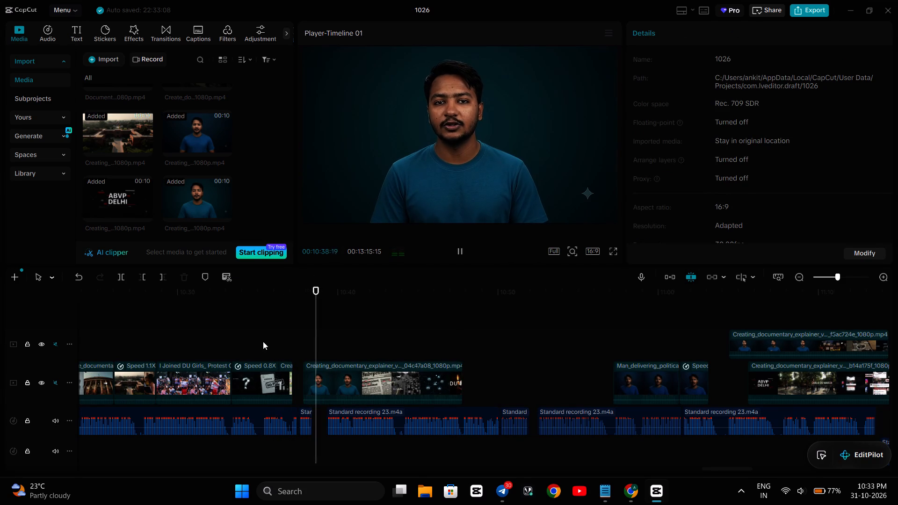
key(space)
Move the short narration segment at about 10:37:17 later, close to the start of the following long narration segment.
click(300, 346)
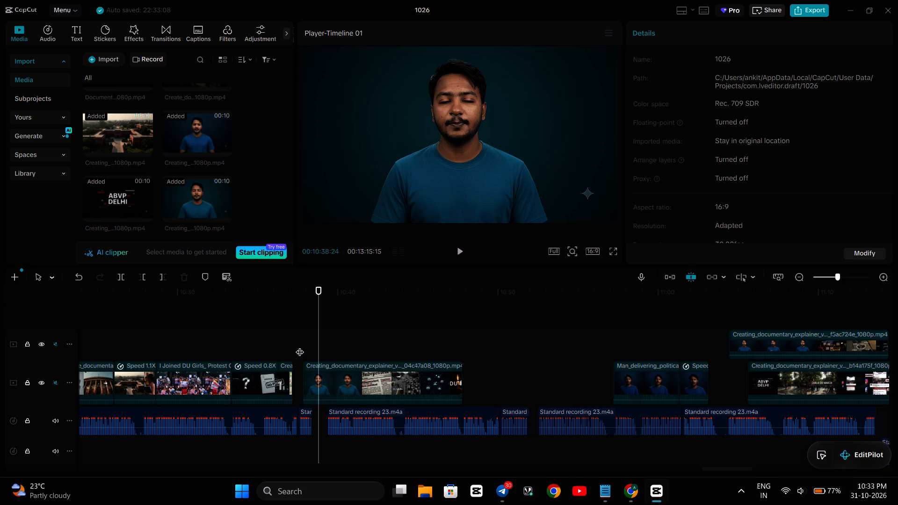
key(Left)
key(Left)
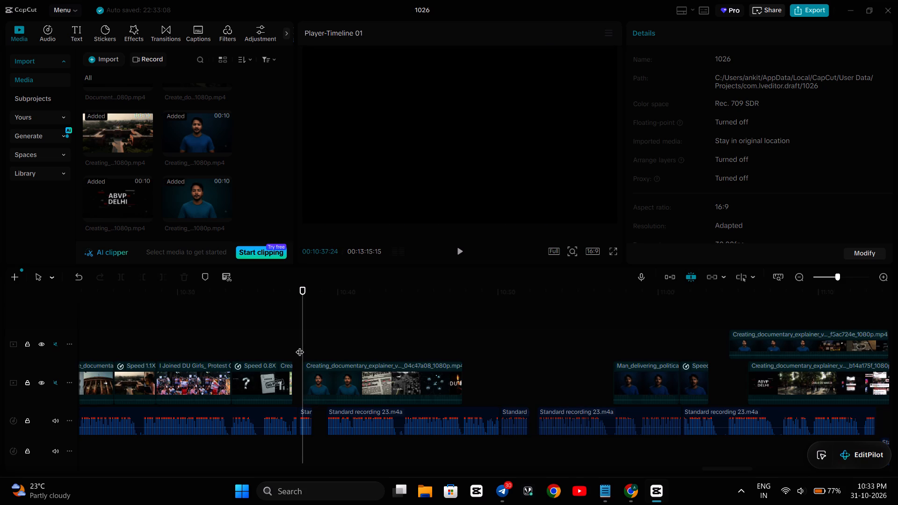
key(Left)
key(Left)
key(Left)
key(Left)
key(Left)
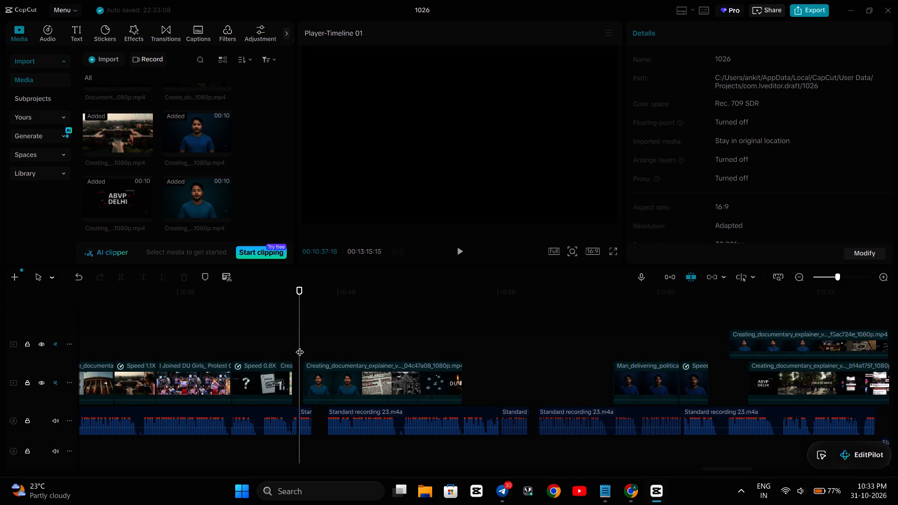
key(Left)
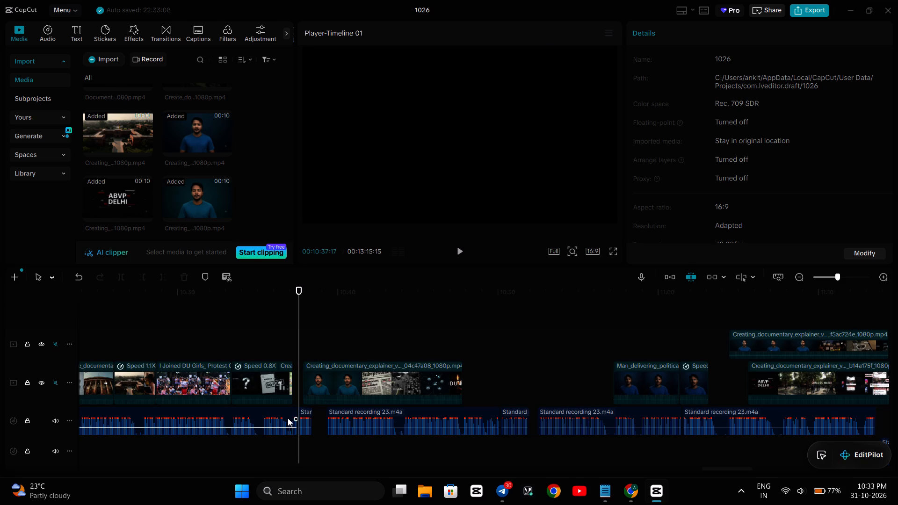
drag(305, 420, 311, 420)
drag(311, 420, 319, 421)
Play the presenter clip's opening from 10:38:12 and again from the shots before it to check the narration timing.
click(310, 349)
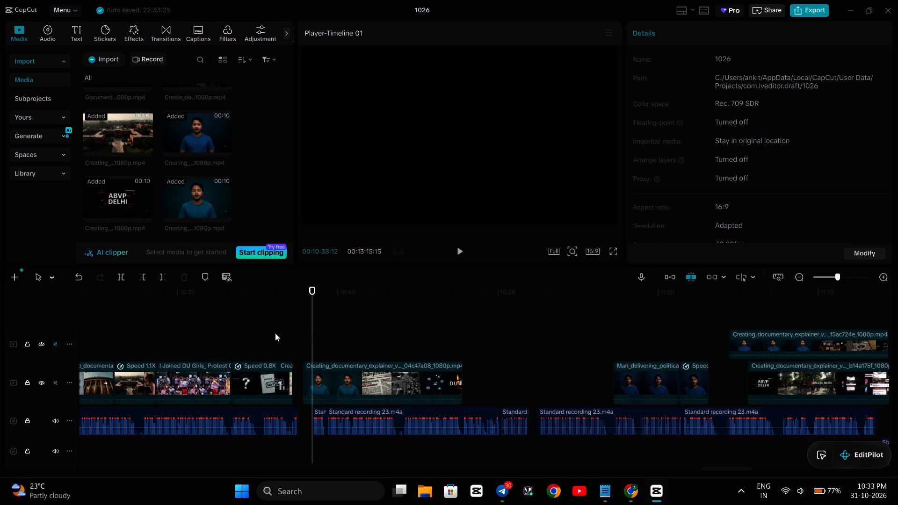
key(space)
key(space)
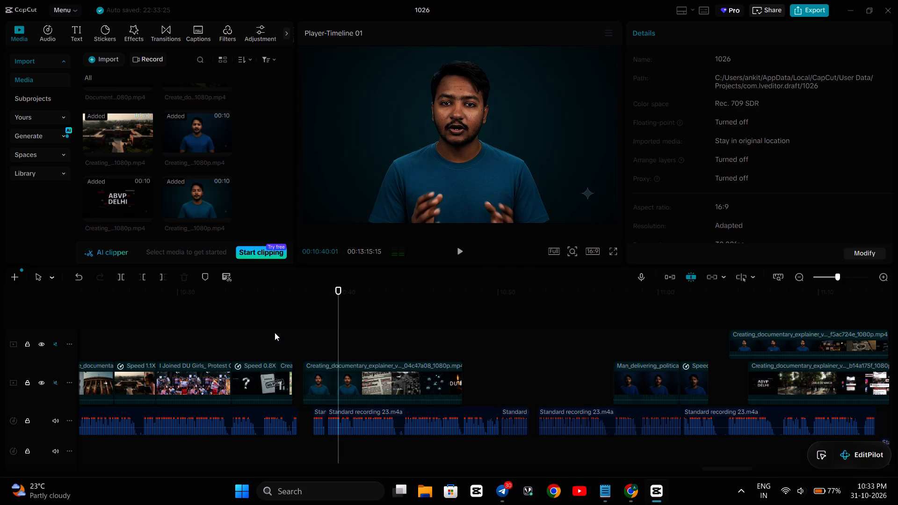
click(261, 326)
key(space)
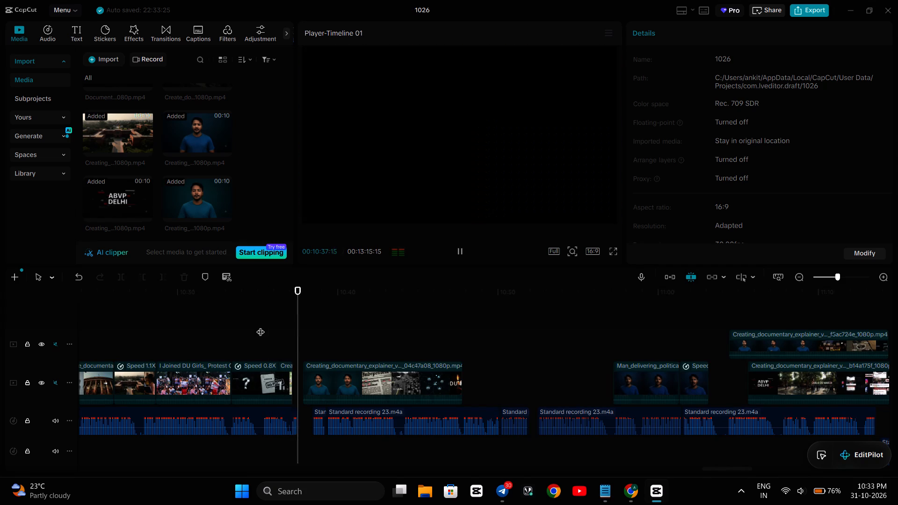
key(space)
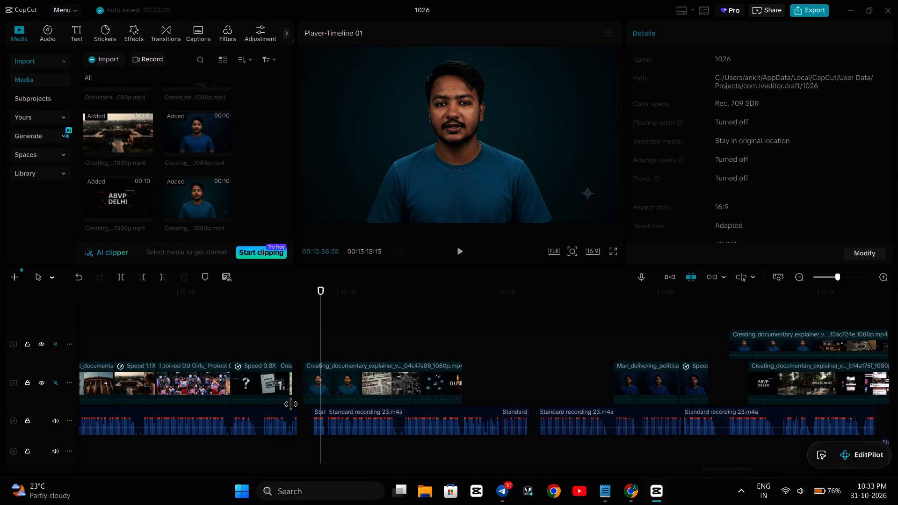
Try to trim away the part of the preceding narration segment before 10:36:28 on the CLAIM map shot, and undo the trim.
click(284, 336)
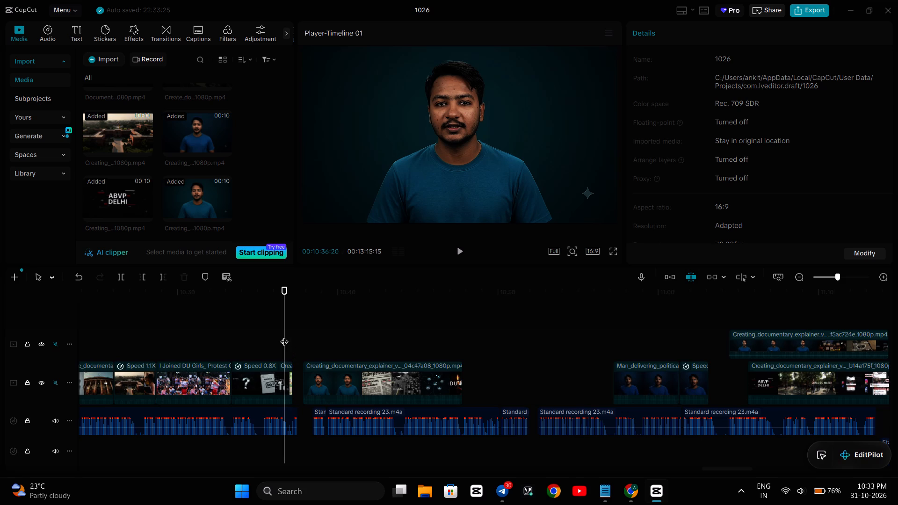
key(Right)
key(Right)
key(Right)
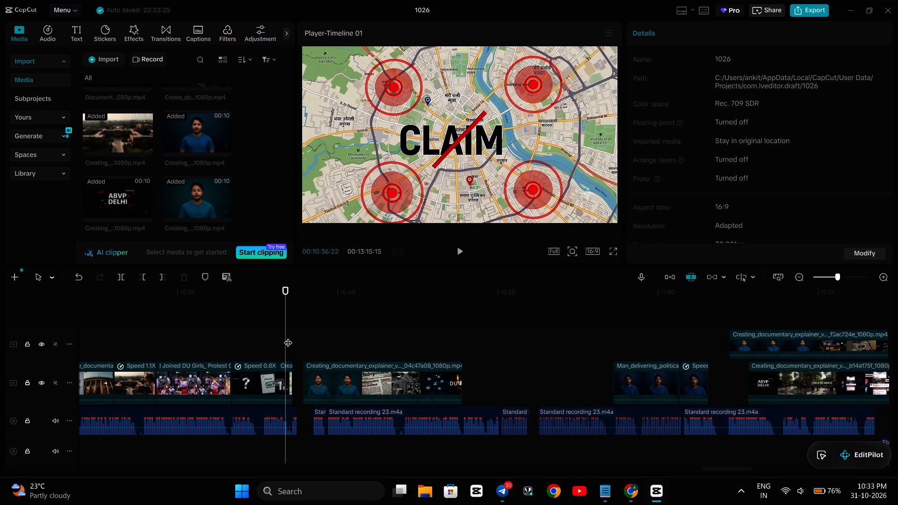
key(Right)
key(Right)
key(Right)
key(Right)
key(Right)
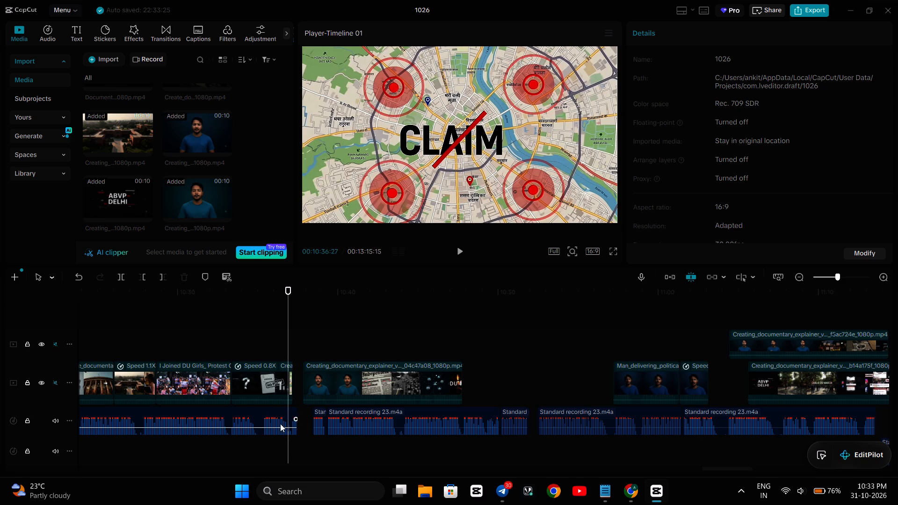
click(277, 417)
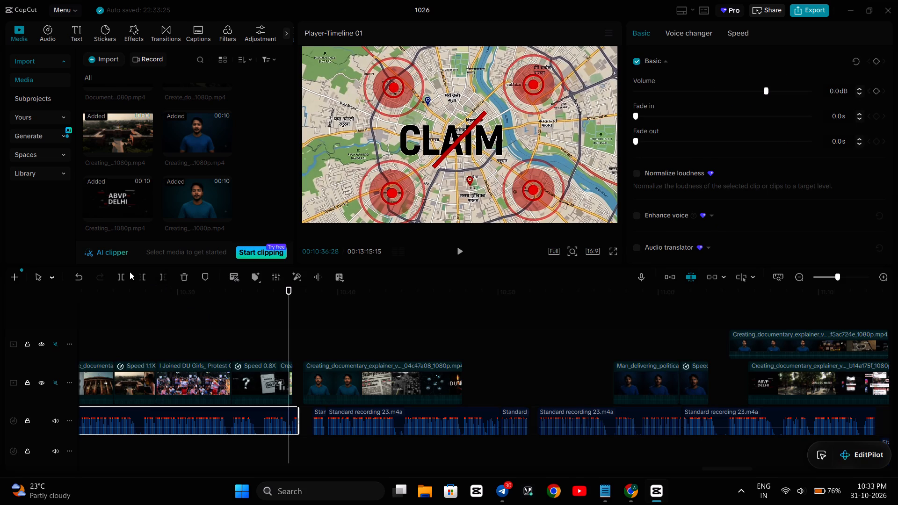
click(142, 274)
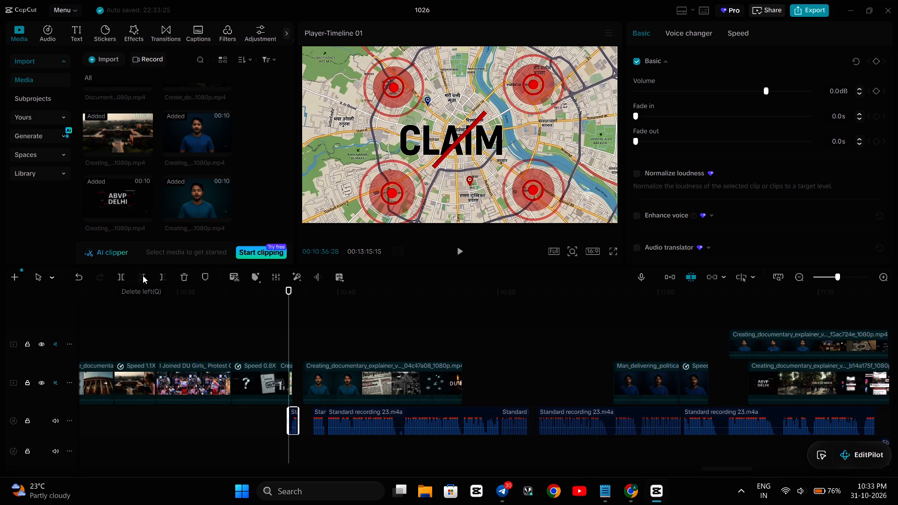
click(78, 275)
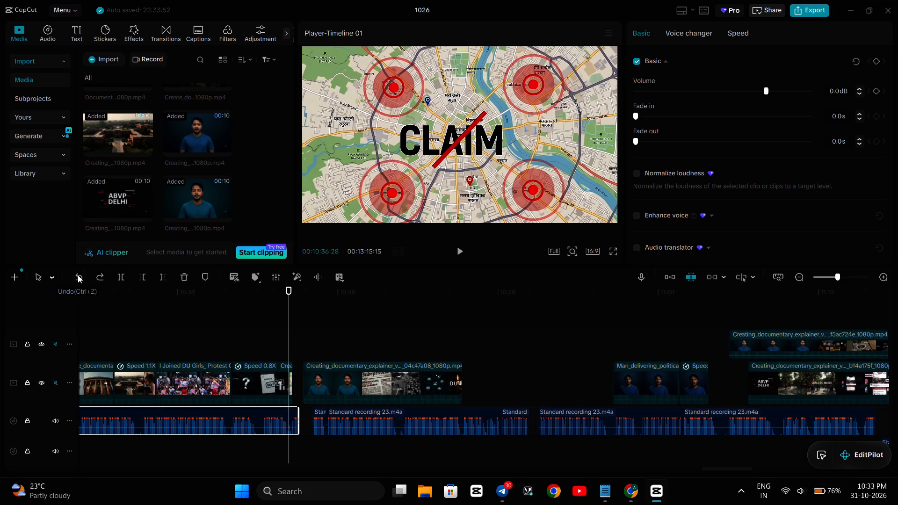
Split the narration at 10:36:28 and move the short cut-off piece later on the same track, directly before the following short segment.
click(121, 275)
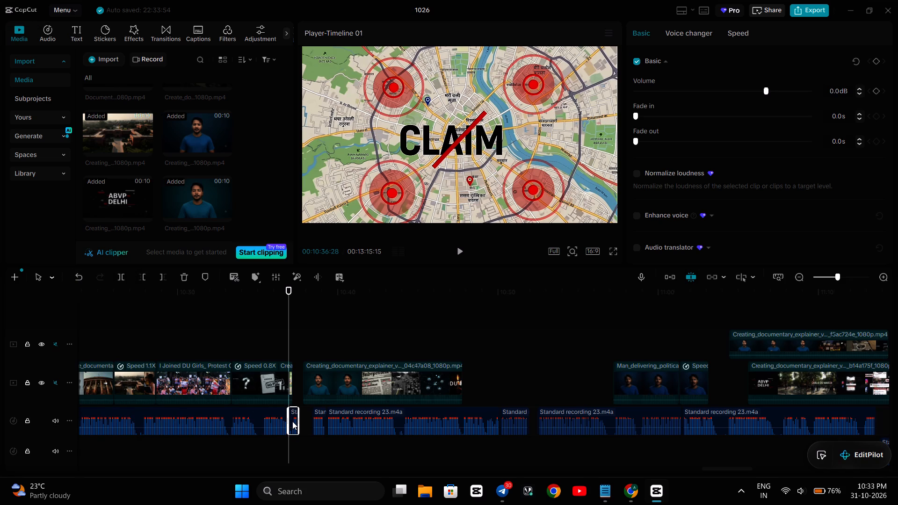
drag(292, 421, 306, 423)
click(309, 457)
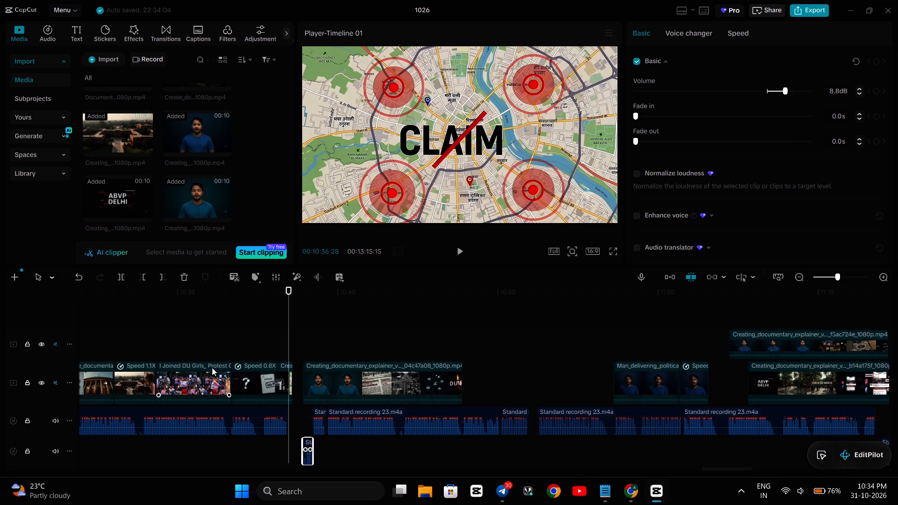
click(81, 278)
drag(307, 456, 311, 431)
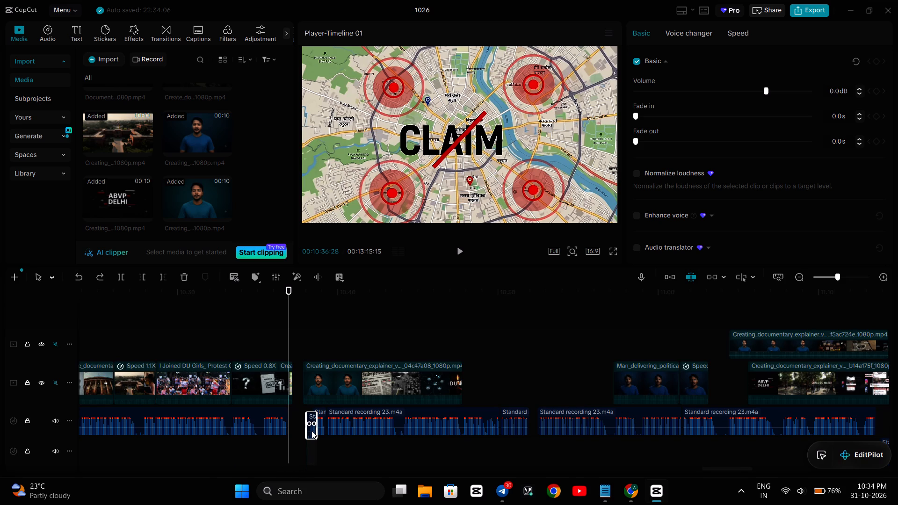
drag(311, 431, 311, 420)
drag(311, 420, 310, 412)
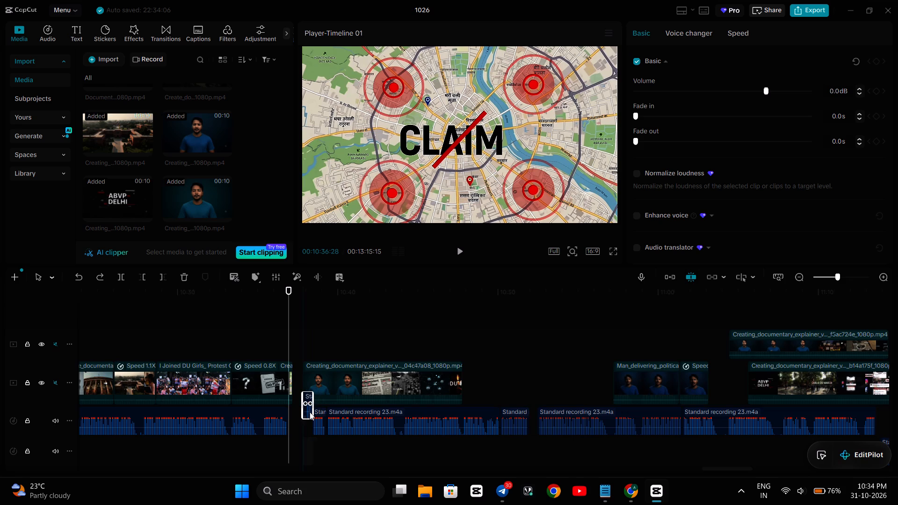
drag(310, 412, 305, 401)
drag(305, 401, 303, 415)
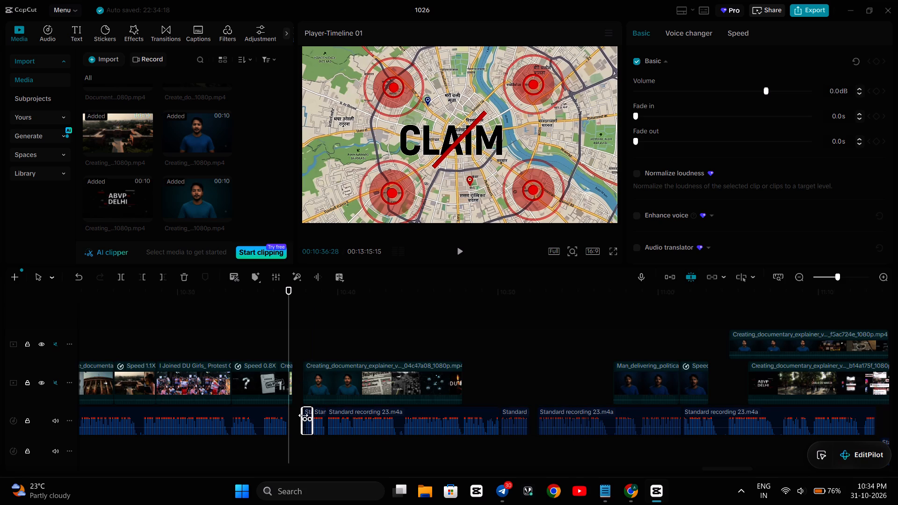
Play the transition from the CLAIM map shot into the presenter clip twice to check the narration timing.
click(296, 338)
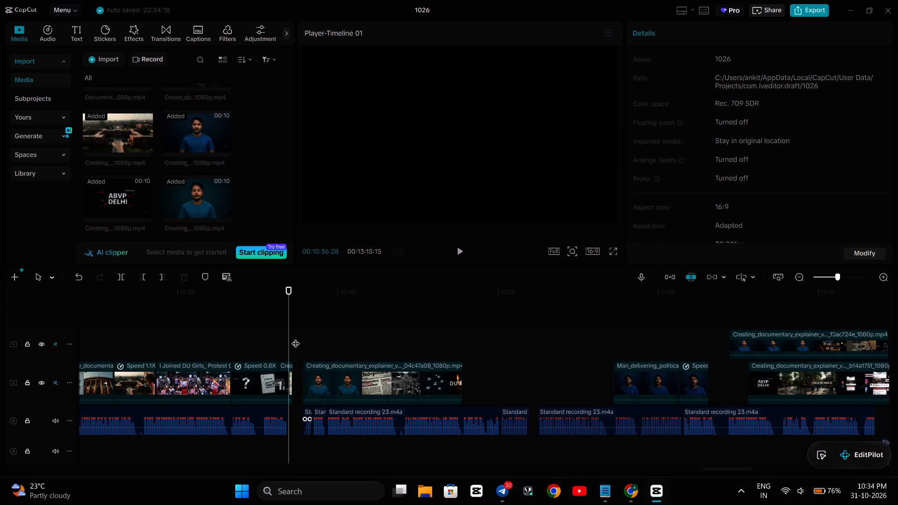
click(275, 337)
key(space)
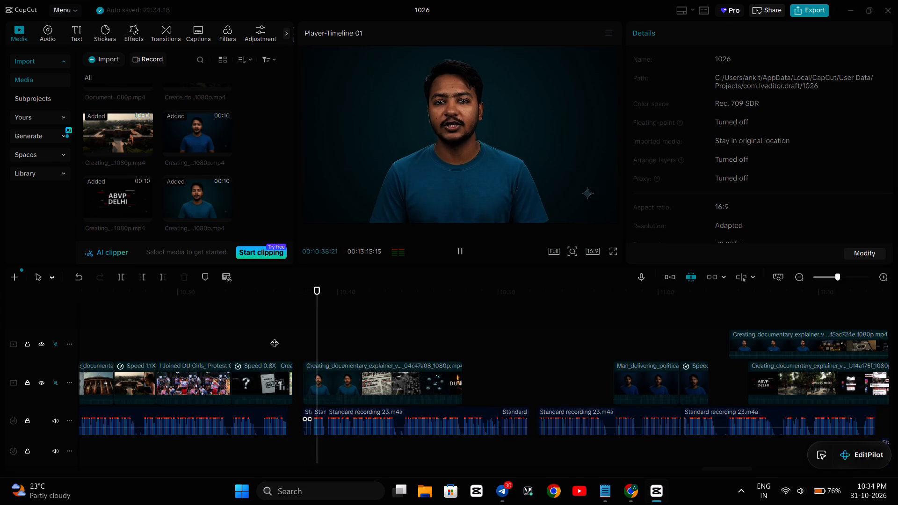
key(space)
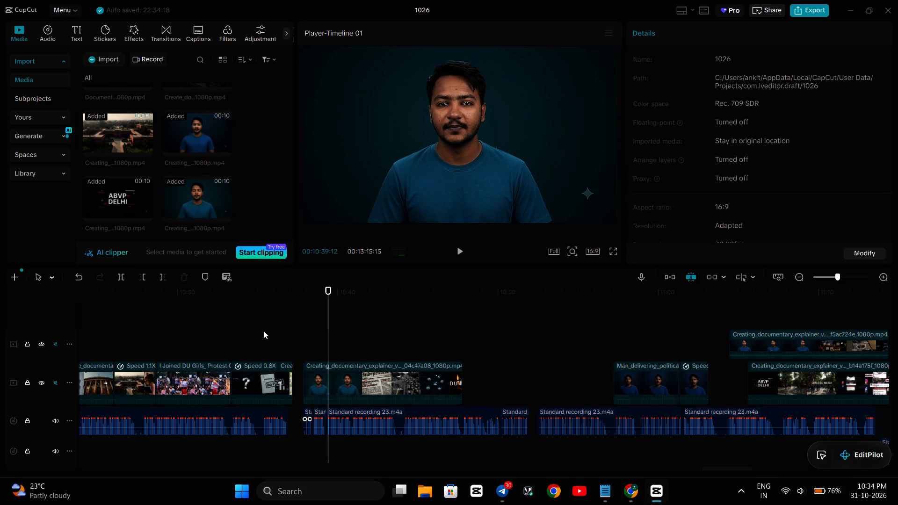
click(263, 331)
key(space)
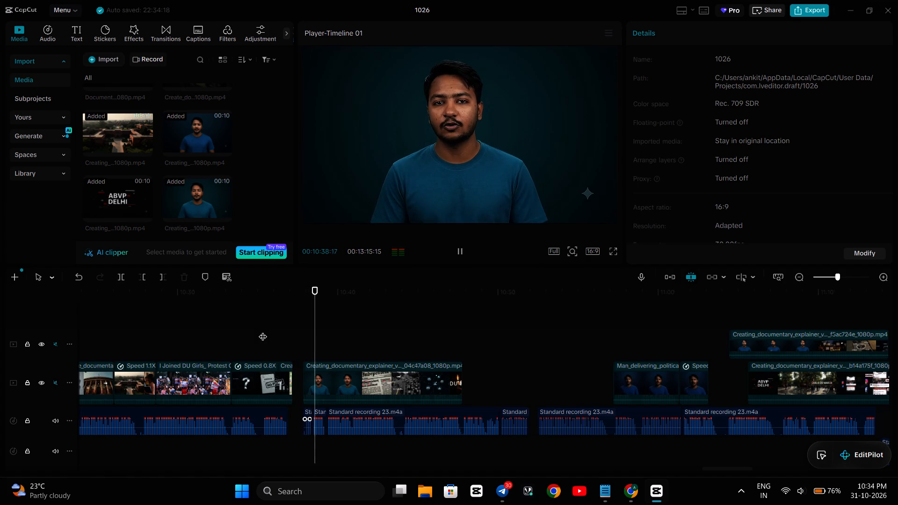
key(space)
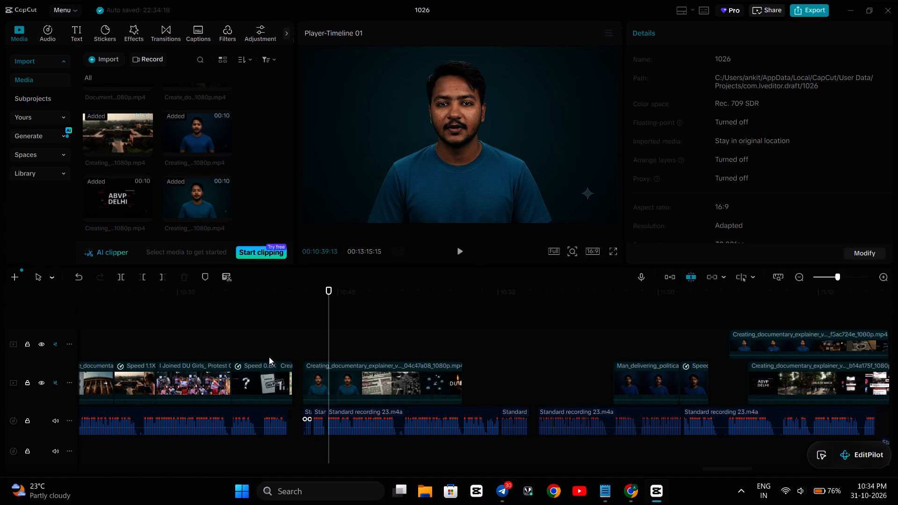
Unmute the main video track, cut the presenter clip's section from 10:39:09 to 10:39:24, and close the gap.
click(53, 380)
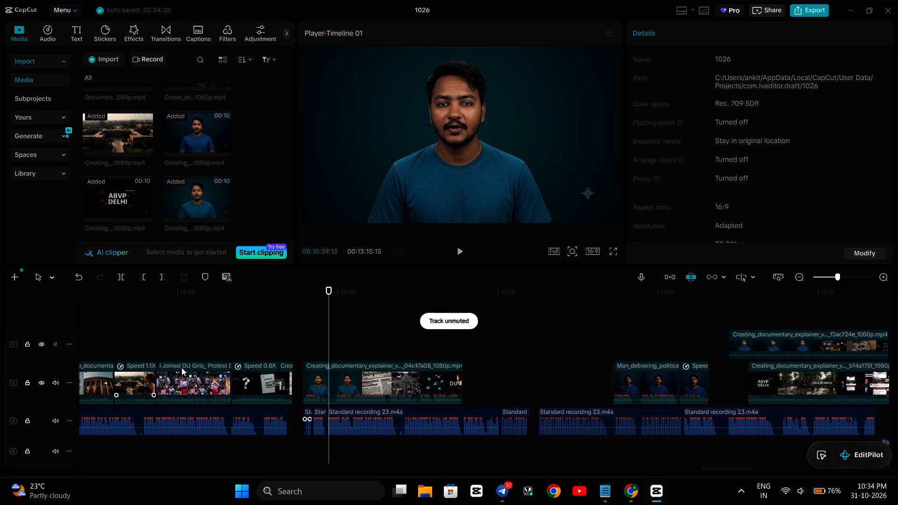
key(Left)
key(Left)
key(Left)
key(Left)
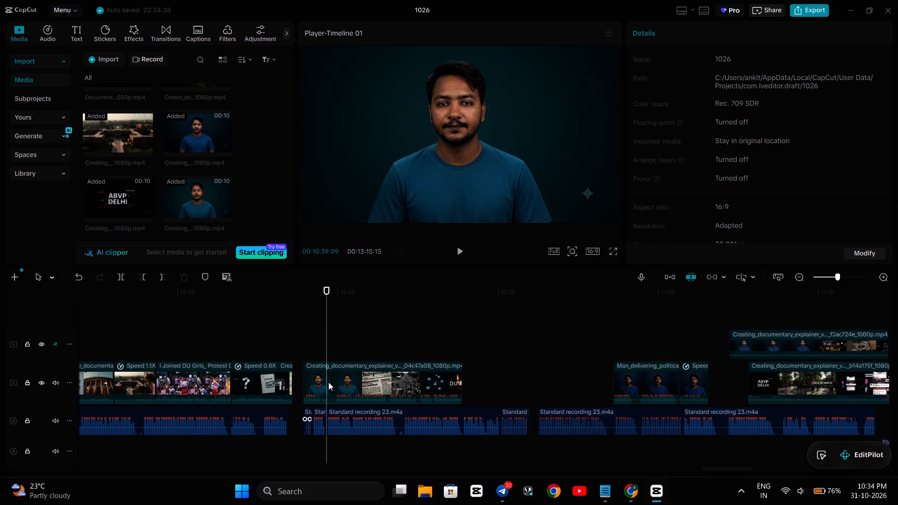
click(328, 382)
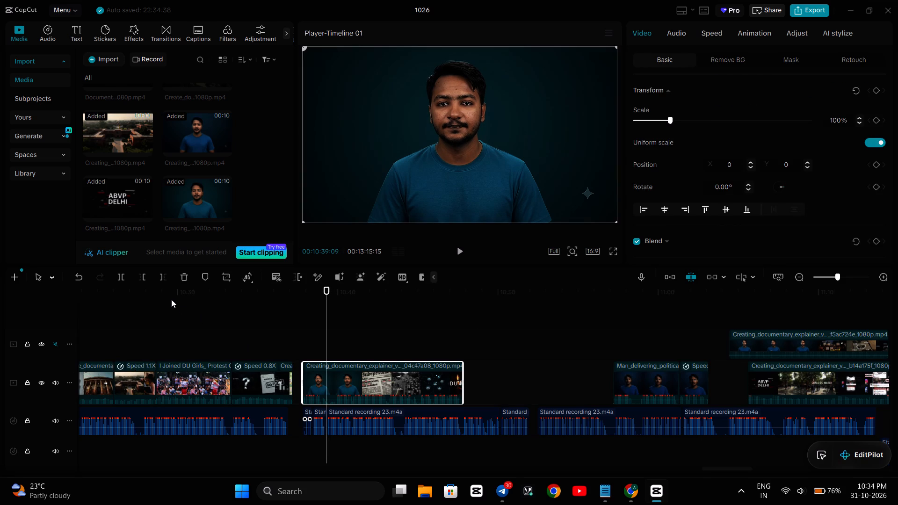
click(124, 276)
key(Right)
key(Right)
key(Right)
key(Right)
key(Right)
key(Right)
key(Right)
key(Right)
key(Right)
key(Right)
key(Right)
key(Right)
key(Right)
key(Right)
key(Right)
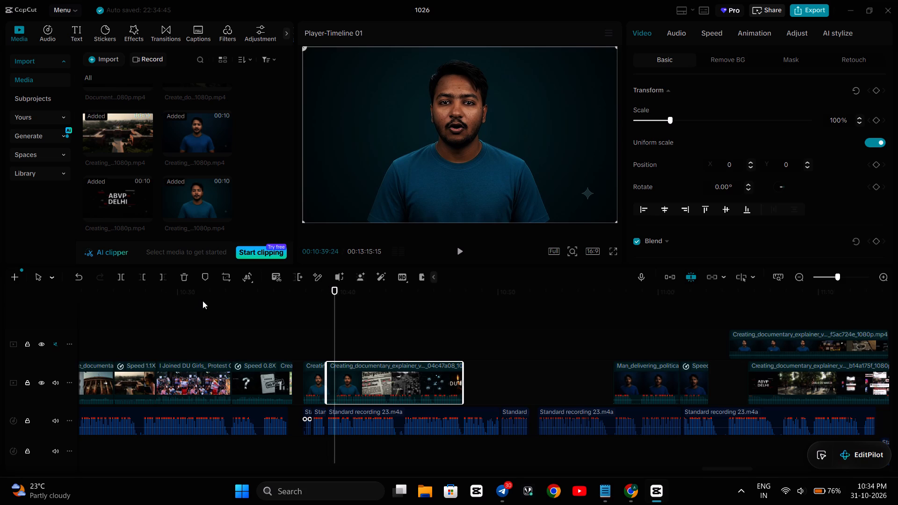
click(143, 274)
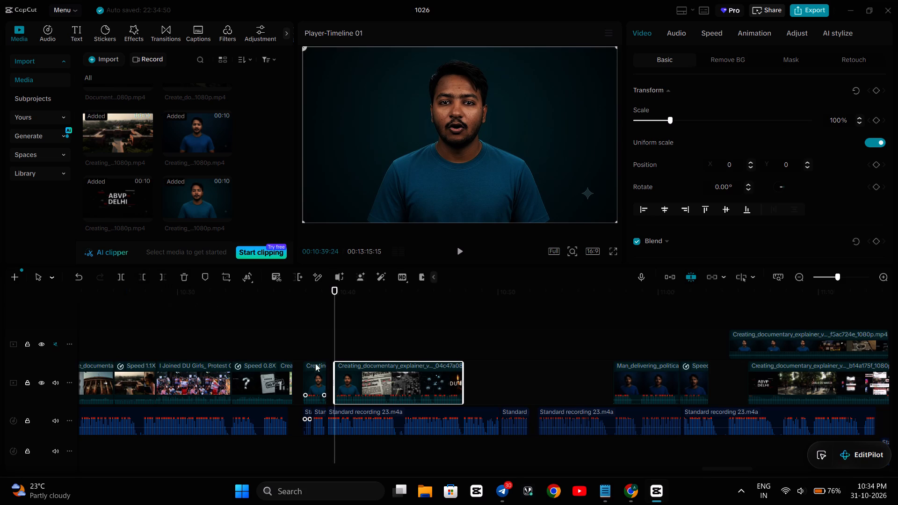
drag(347, 375, 340, 378)
Play across the new presenter cut with its own sound and mute the main video track again.
click(263, 351)
key(space)
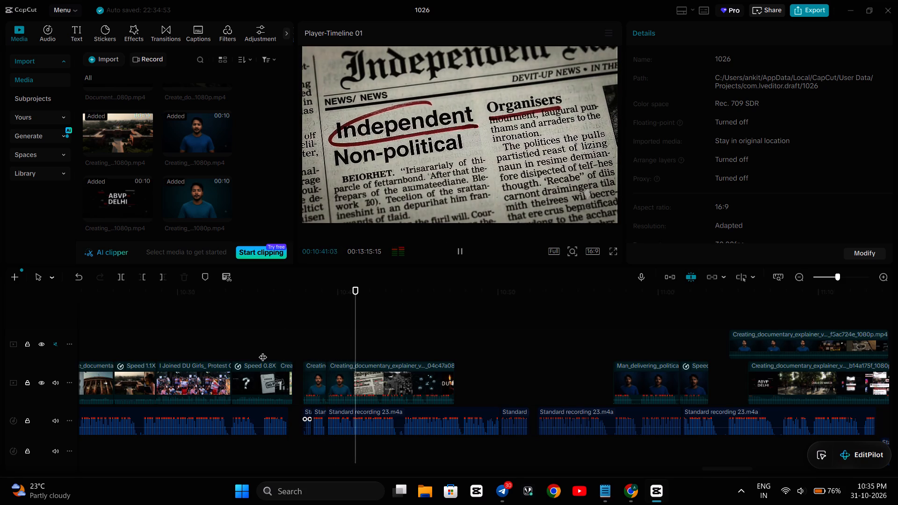
click(54, 382)
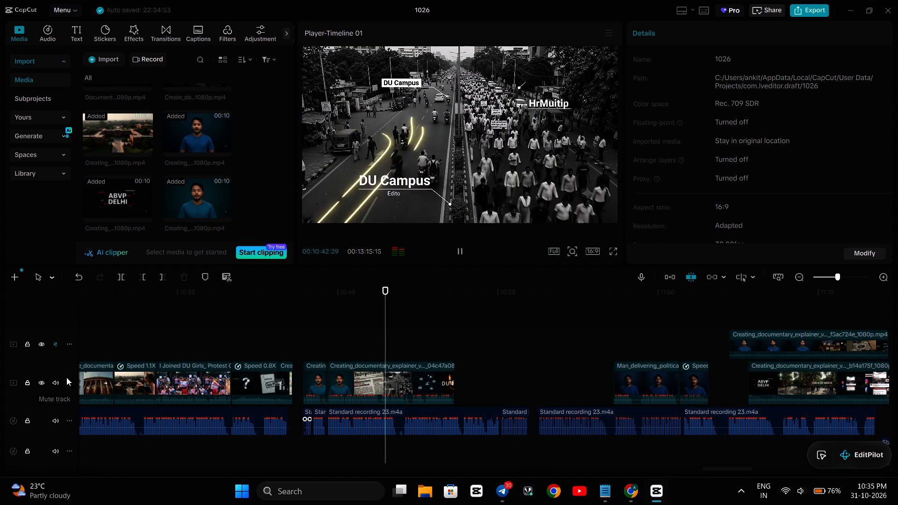
Play the edited sequence from about 10:31, and again from about 10:36 to 10:49:25, to check the lip sync with narration.
click(192, 337)
key(space)
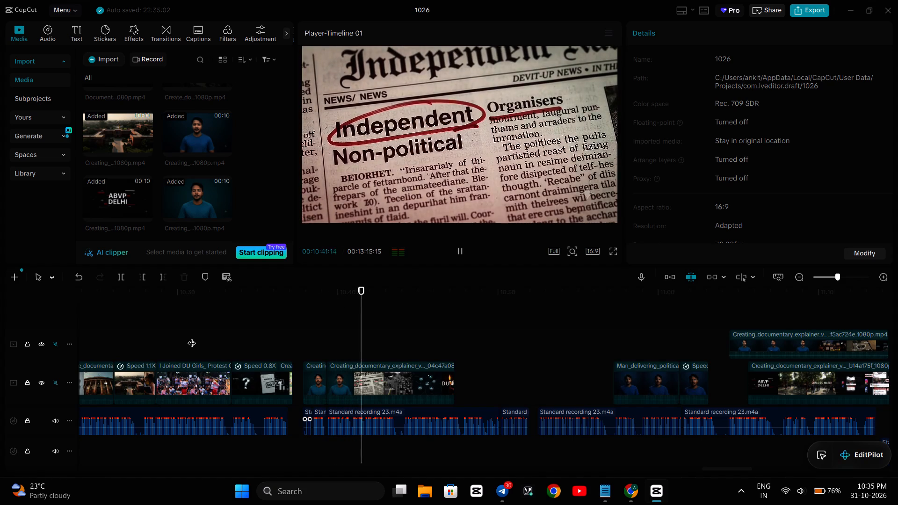
click(281, 334)
key(space)
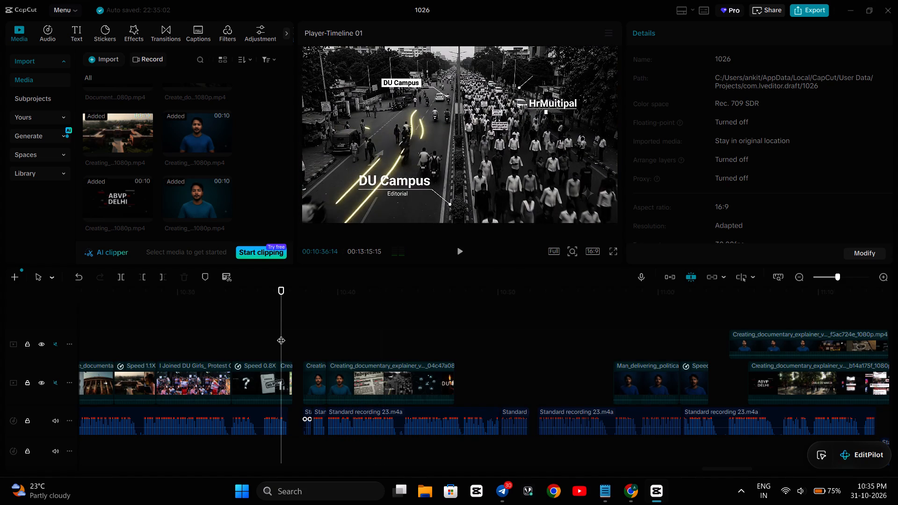
key(space)
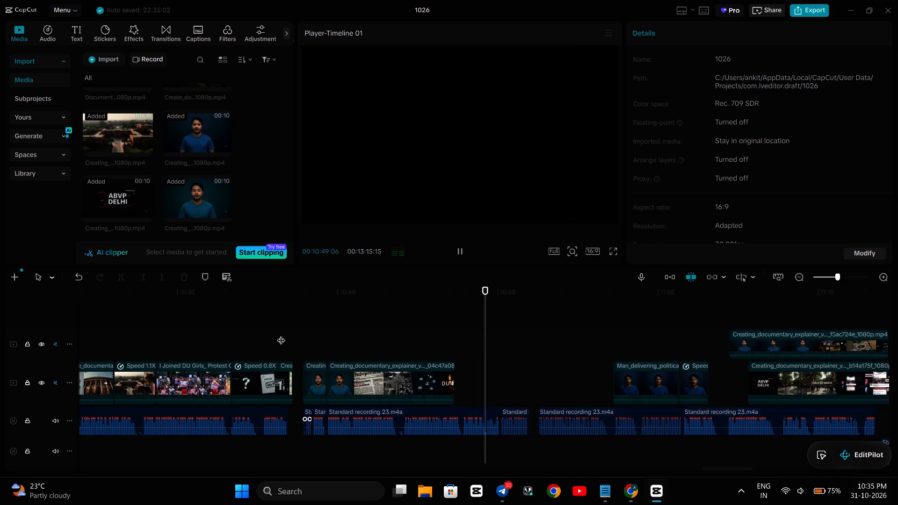
key(space)
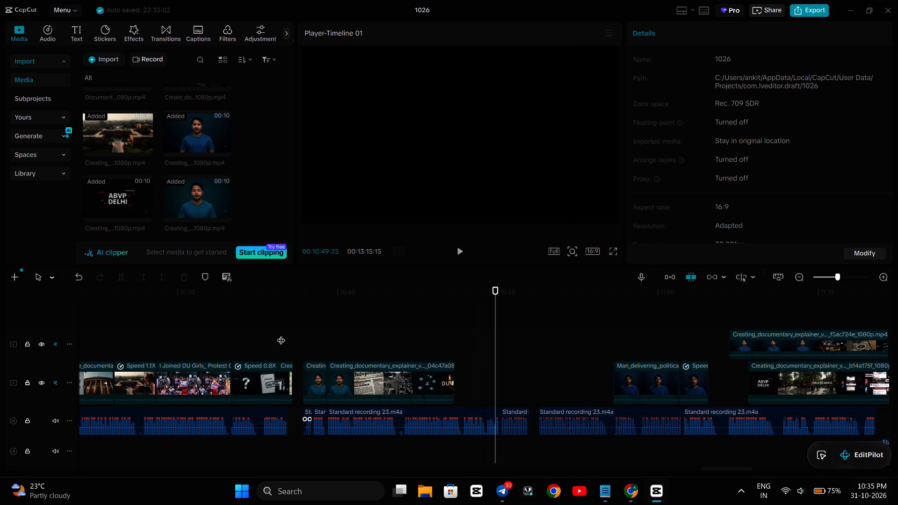
Move the ABVP DELHI / CHALO DU MARCH shot earlier to about 10:47, at the end of the trimmed presenter and newspaper clip.
drag(784, 387, 490, 379)
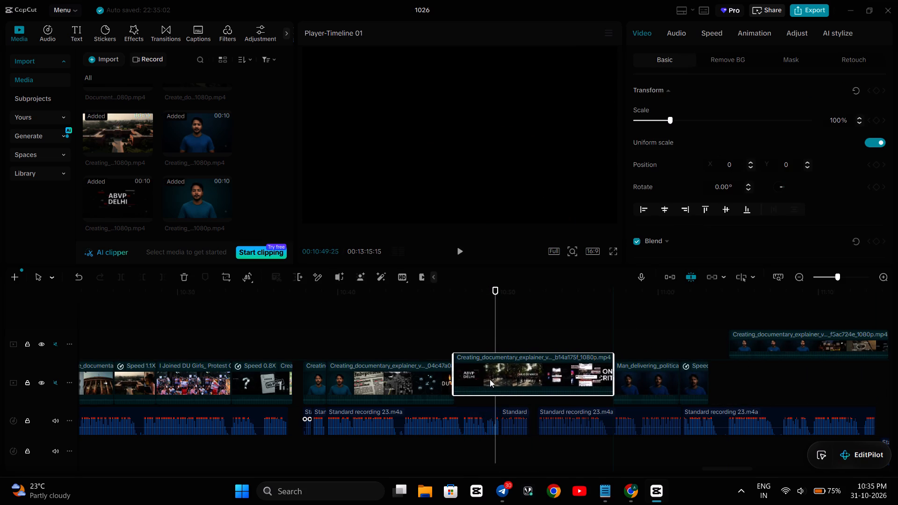
drag(490, 379, 489, 388)
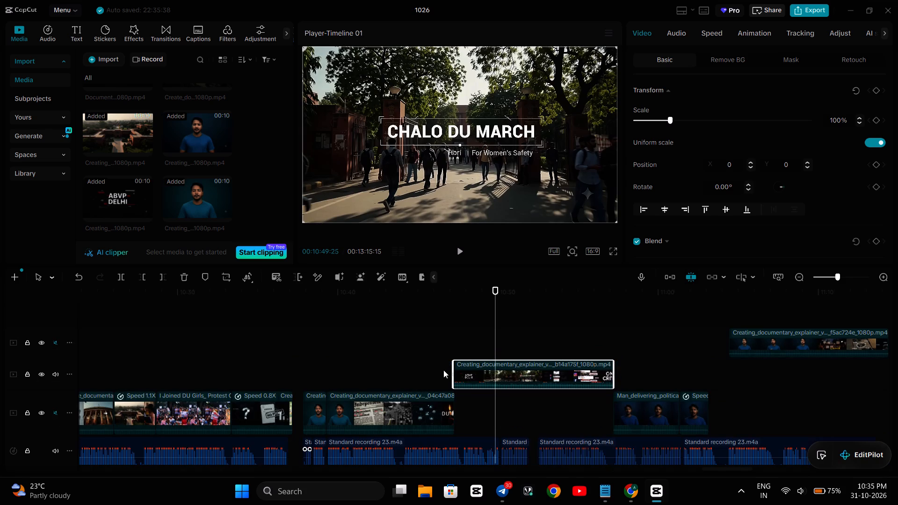
drag(486, 374, 491, 418)
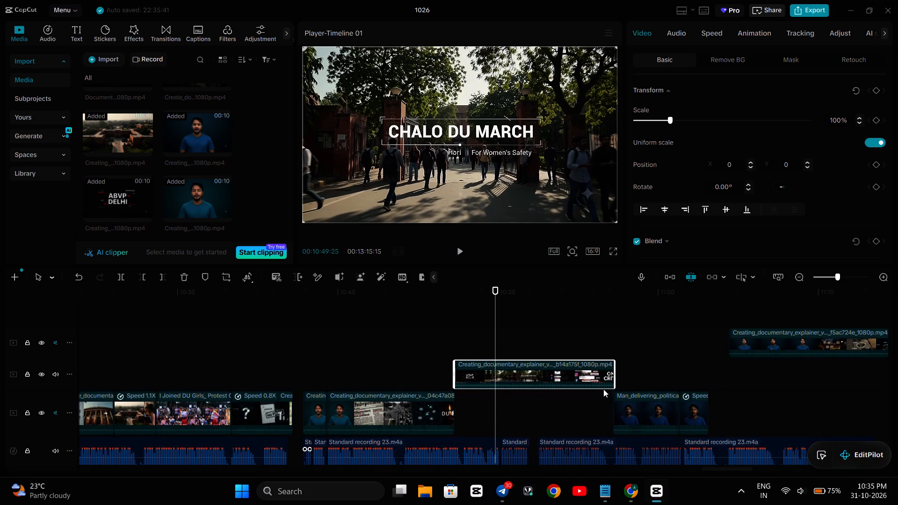
Set the speed of the ABVP DELHI shot to 1.05x.
click(616, 372)
click(706, 28)
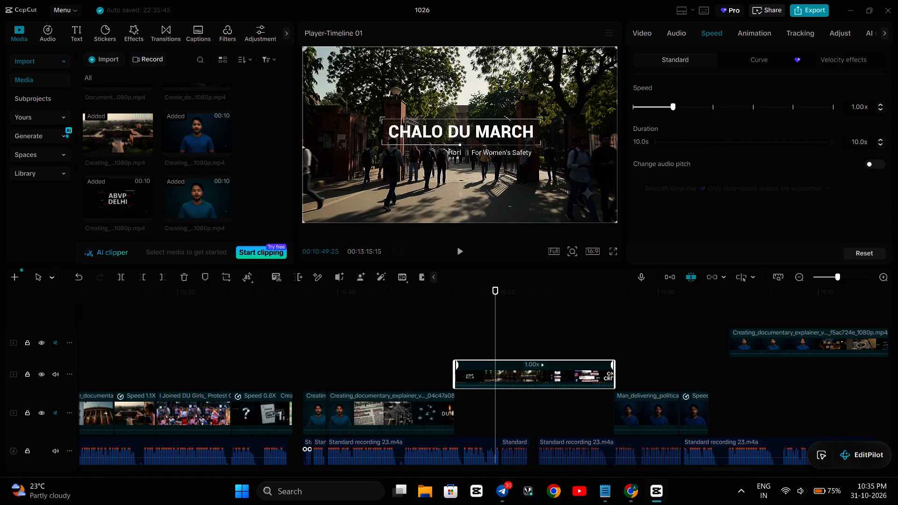
click(863, 106)
key(BackSpace)
key(5)
key(Return)
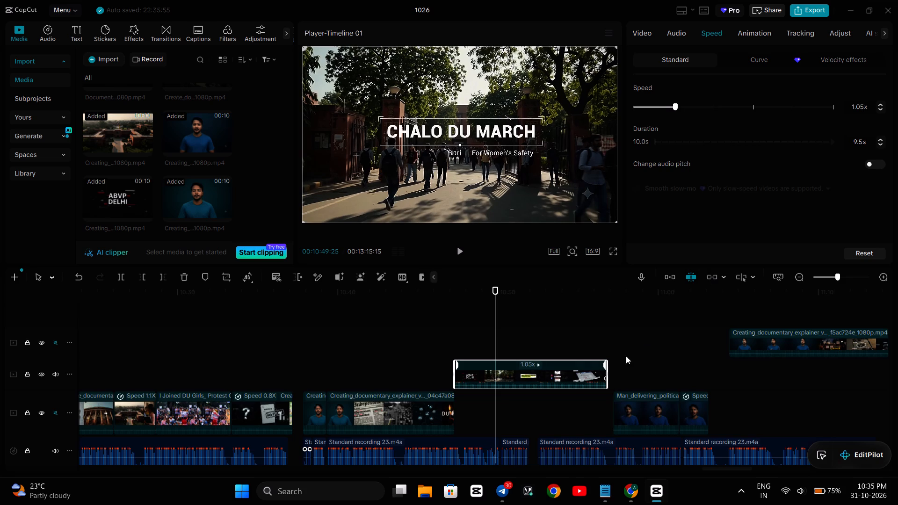
Move the ABVP DELHI shot down onto the main video track, between the newspaper clip and the following presenter clip.
drag(557, 367, 557, 395)
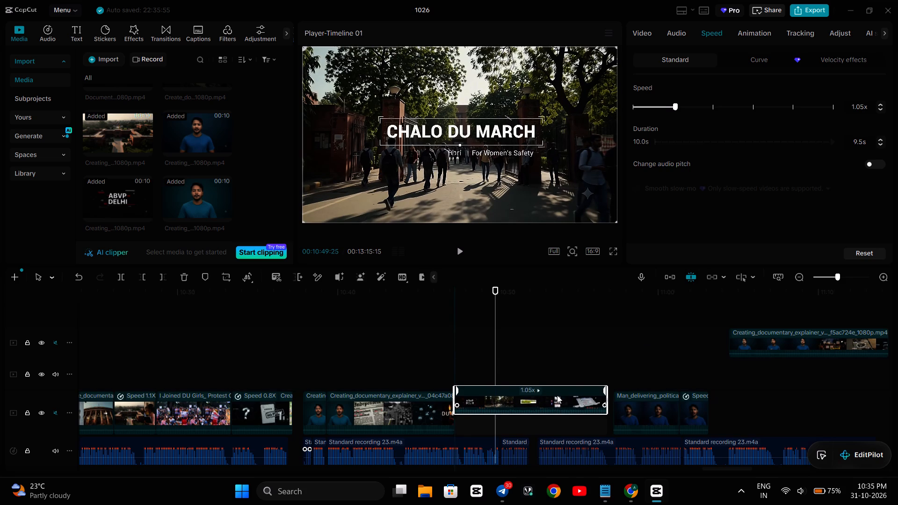
drag(557, 395, 559, 403)
click(343, 333)
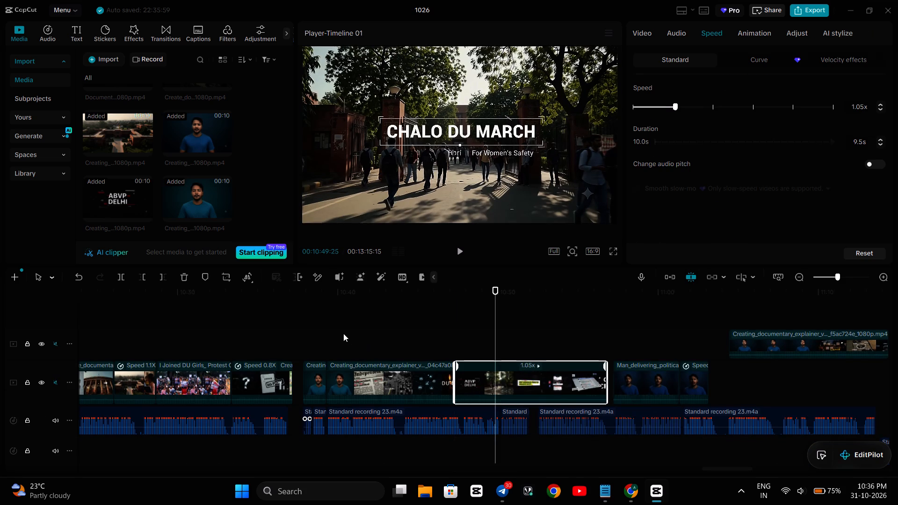
Play the edited sequence again from about 10:34:23 to 10:45 to check the shots against the narration.
key(space)
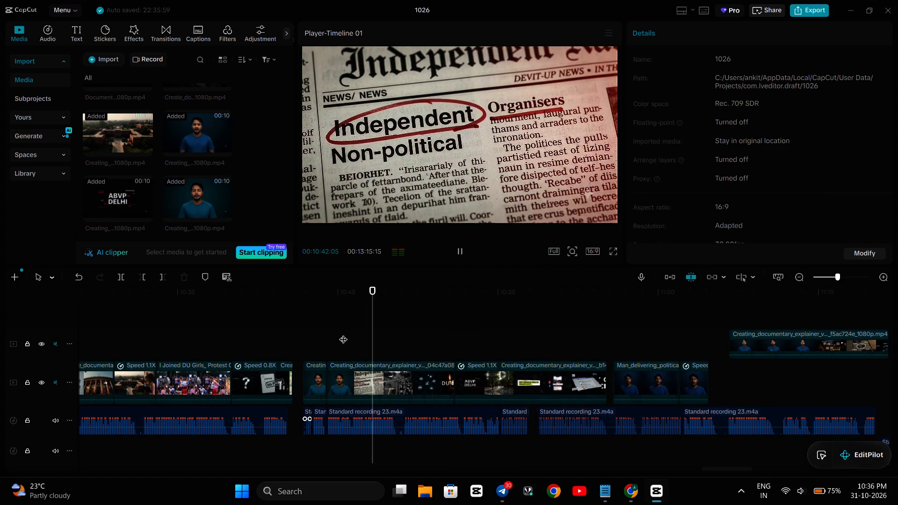
click(254, 341)
key(space)
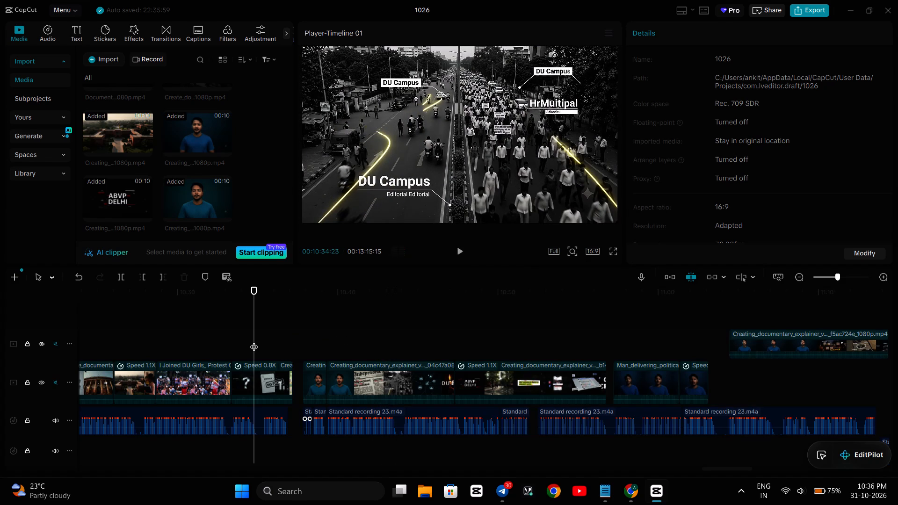
click(254, 341)
key(space)
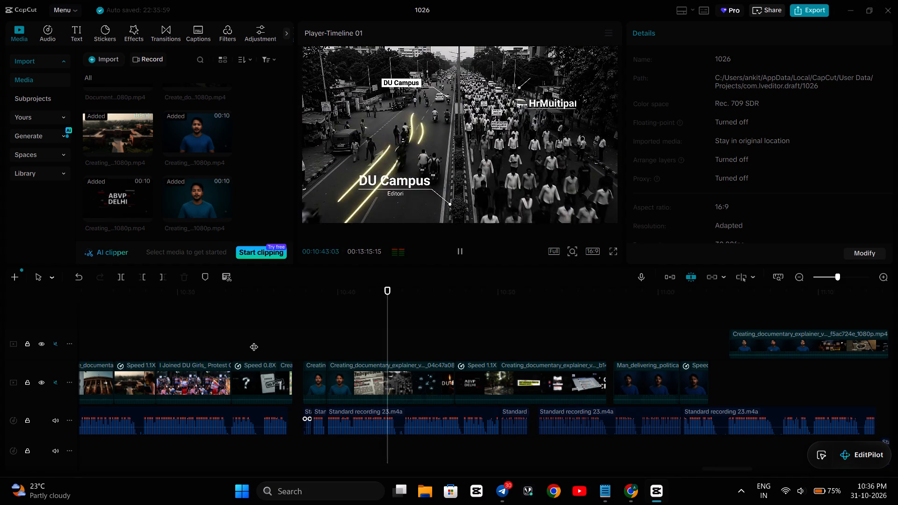
Trim the start of the short presenter clip after the gap to 10:38:00, removing its first closed-mouth frames.
click(284, 328)
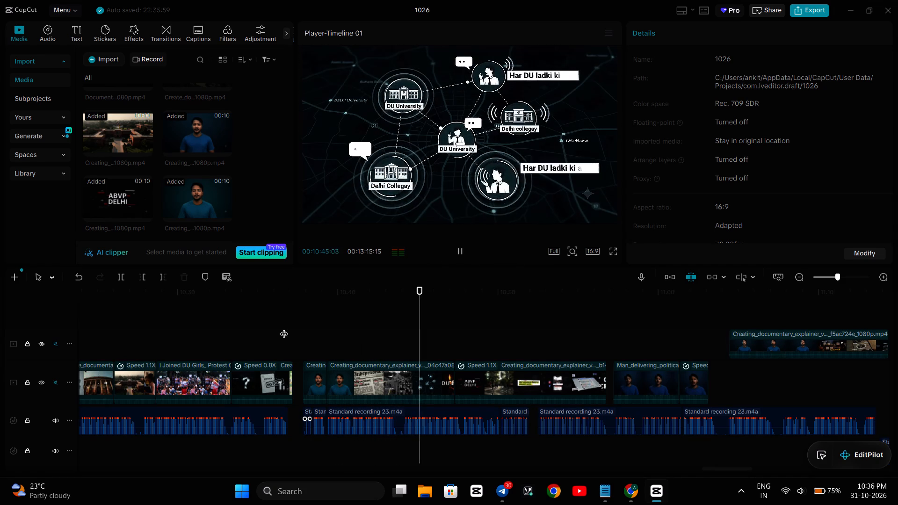
key(Right)
key(Right)
key(Right)
key(Right)
key(Right)
key(Right)
key(Right)
key(Right)
key(Right)
key(Right)
key(Right)
key(Right)
key(Right)
key(Right)
key(Right)
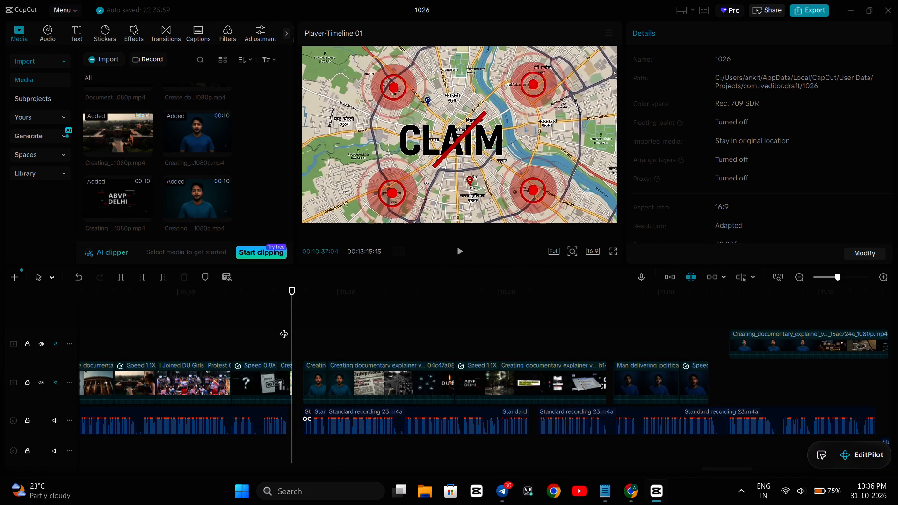
key(Right)
key(Right)
key(Right)
key(Right)
key(Right)
key(Right)
key(Right)
key(Right)
key(Right)
key(Right)
key(Right)
key(Right)
key(Right)
key(Right)
key(Right)
key(Right)
key(Right)
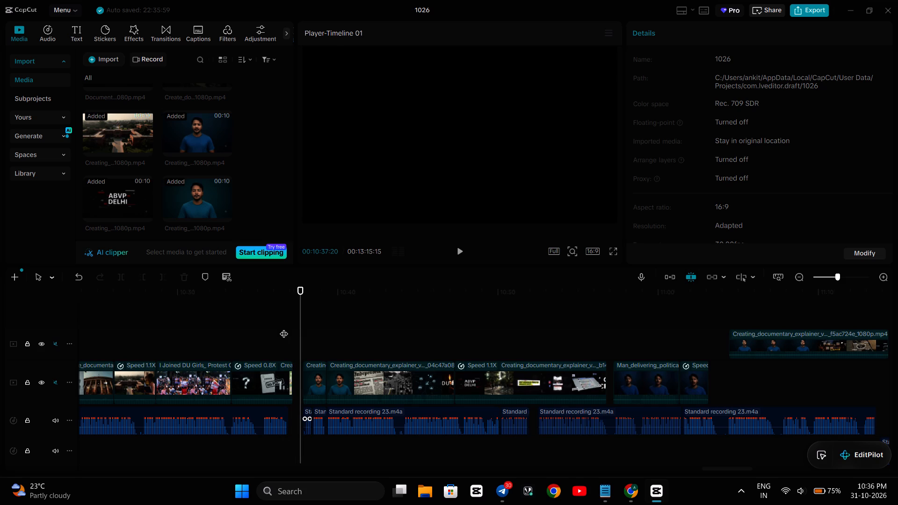
key(Right)
key(Right)
key(Right)
key(Right)
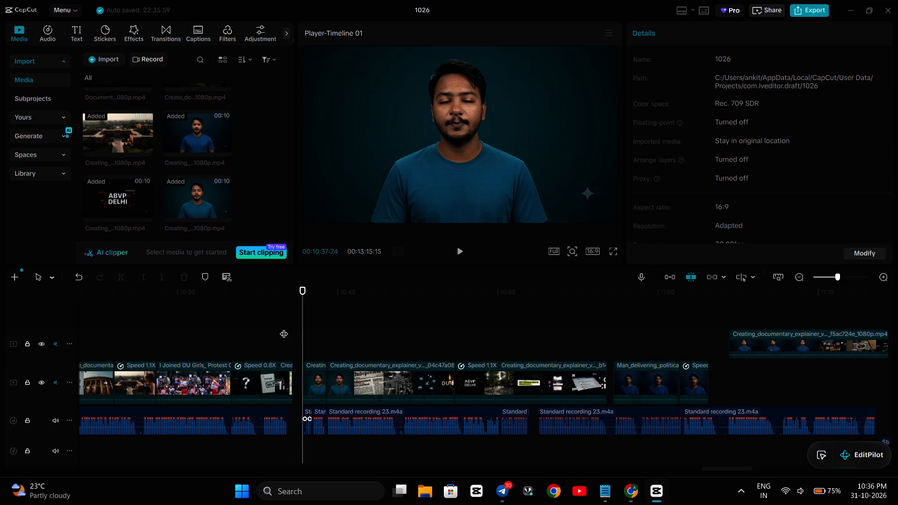
key(Right)
key(Right)
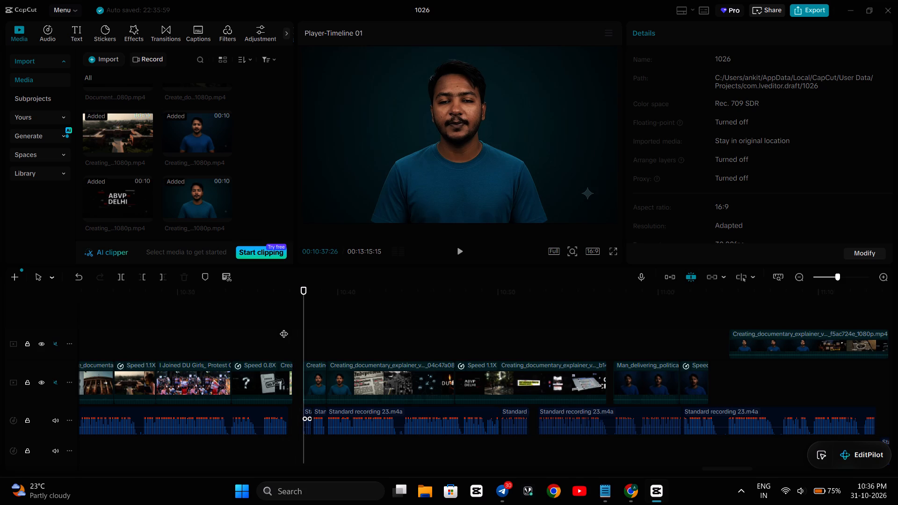
key(Right)
key(Right)
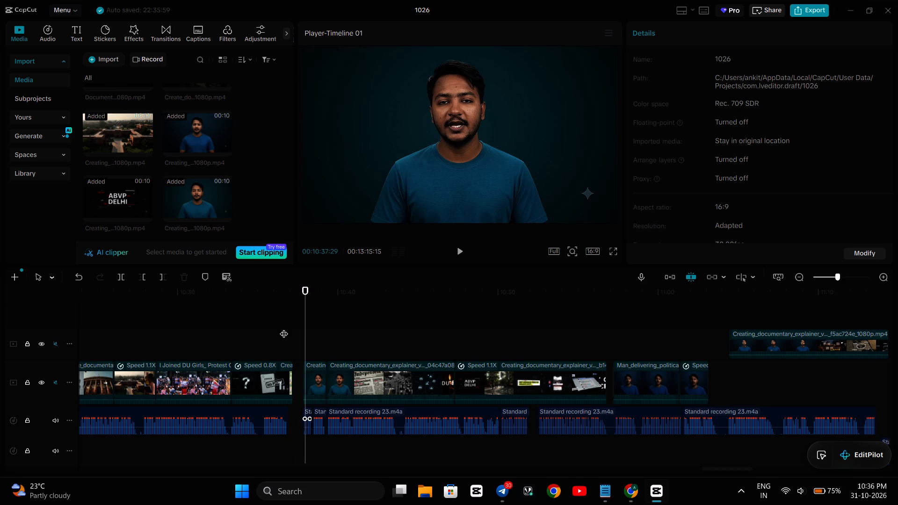
key(Right)
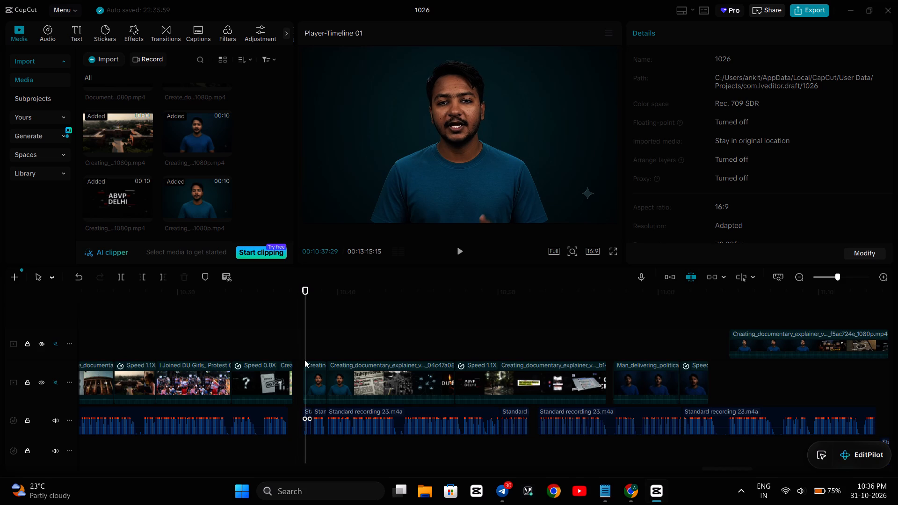
click(314, 370)
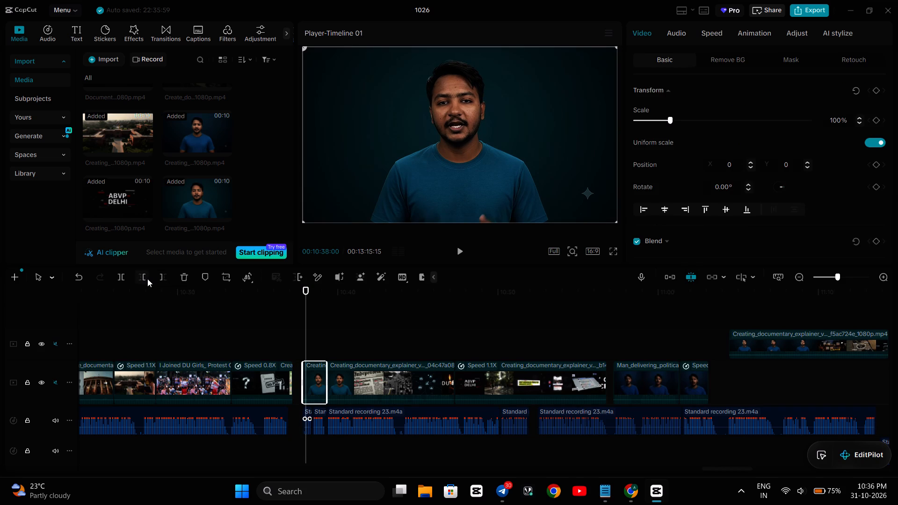
click(147, 279)
click(219, 317)
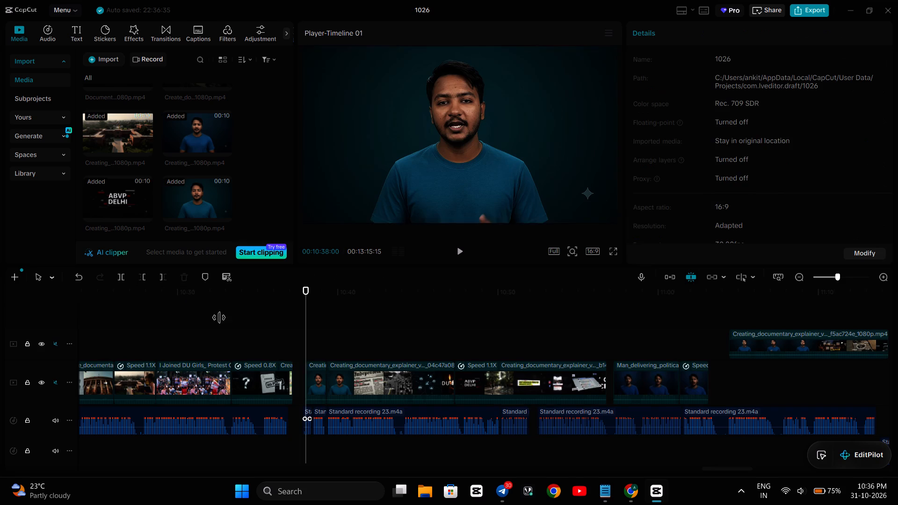
Play the sequence from 10:38:00 to about 10:54:19, and replay the newspaper shot from about 10:41 to 10:42:15.
key(space)
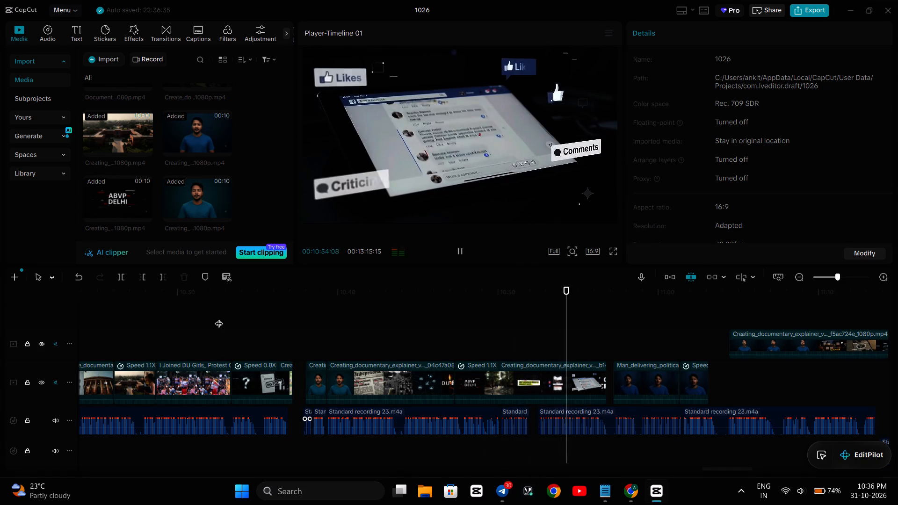
key(space)
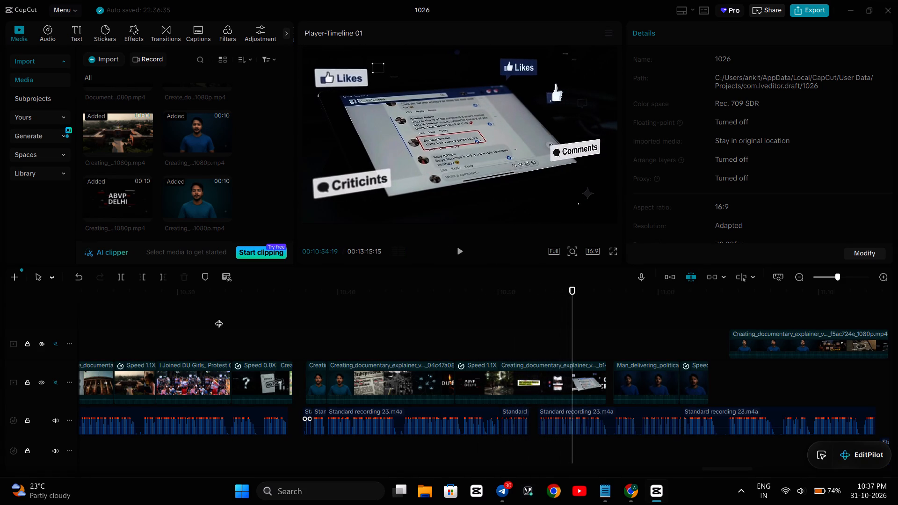
click(375, 343)
click(359, 342)
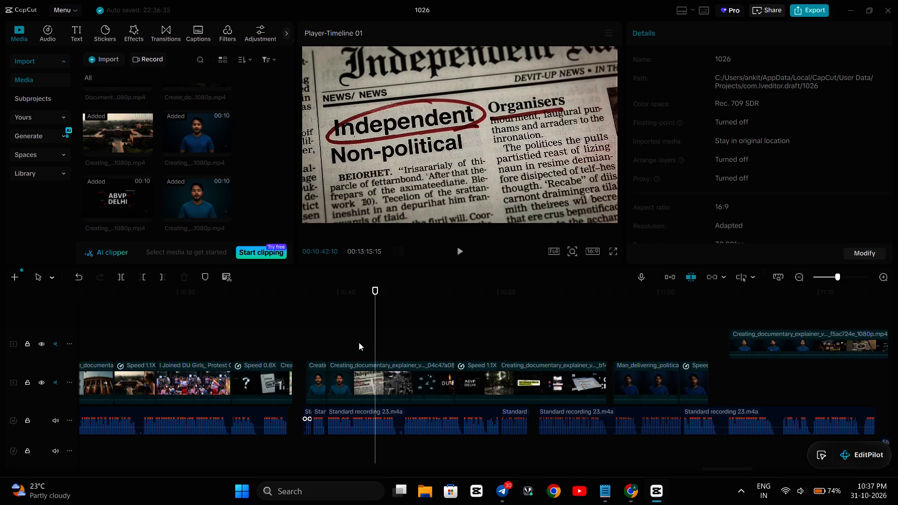
key(space)
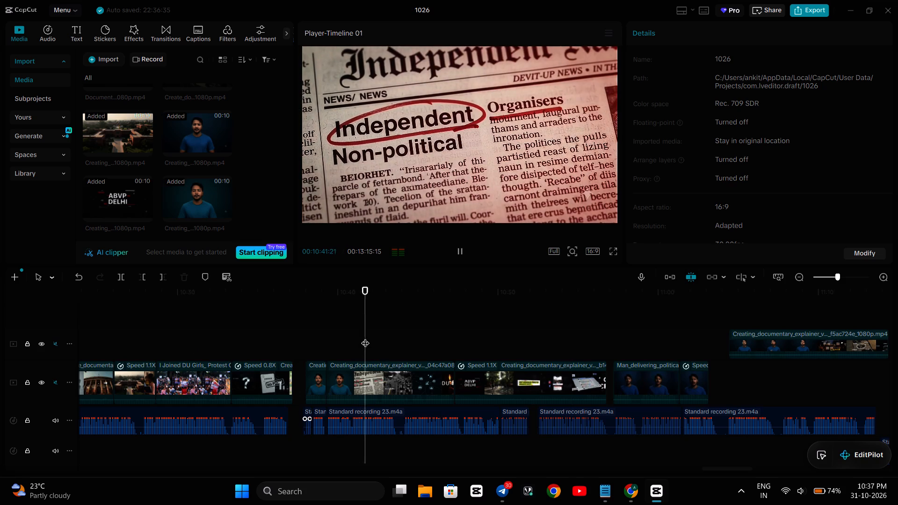
key(space)
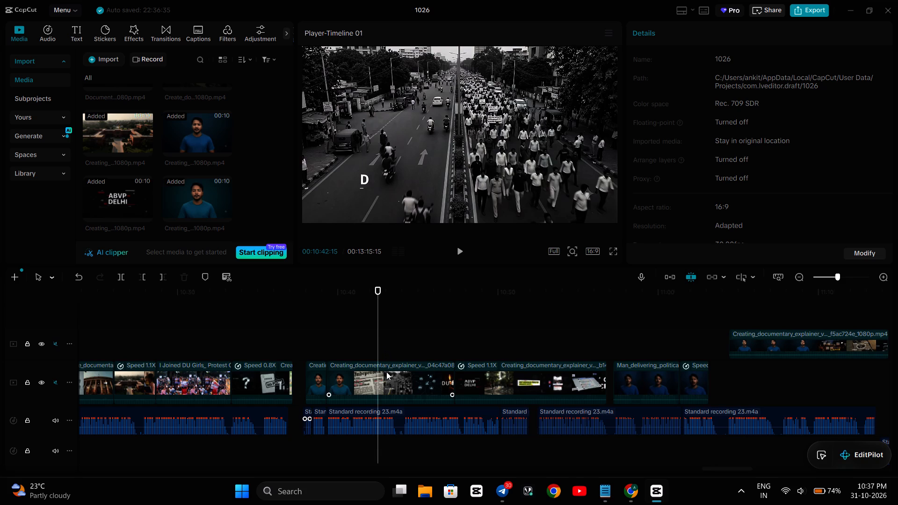
Split the presenter and newspaper clip at 10:40:19, just before the red circle is drawn around "Independent".
click(353, 342)
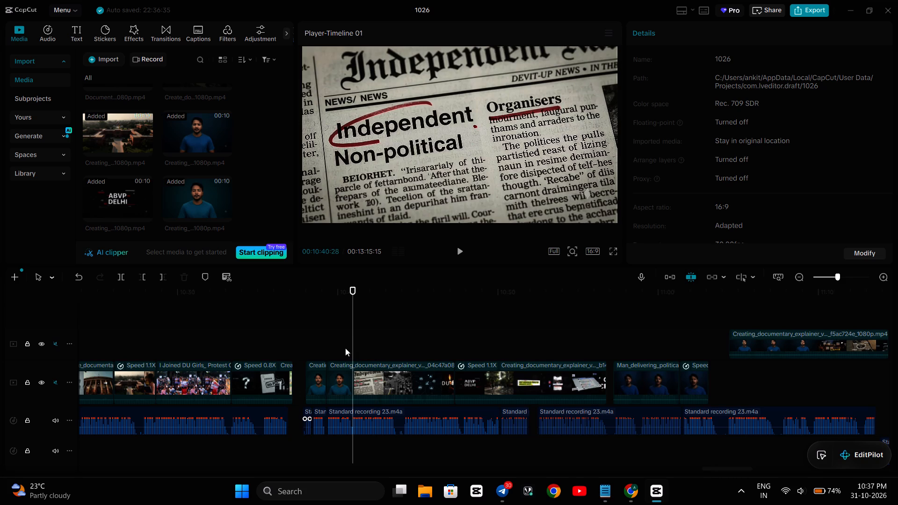
click(333, 372)
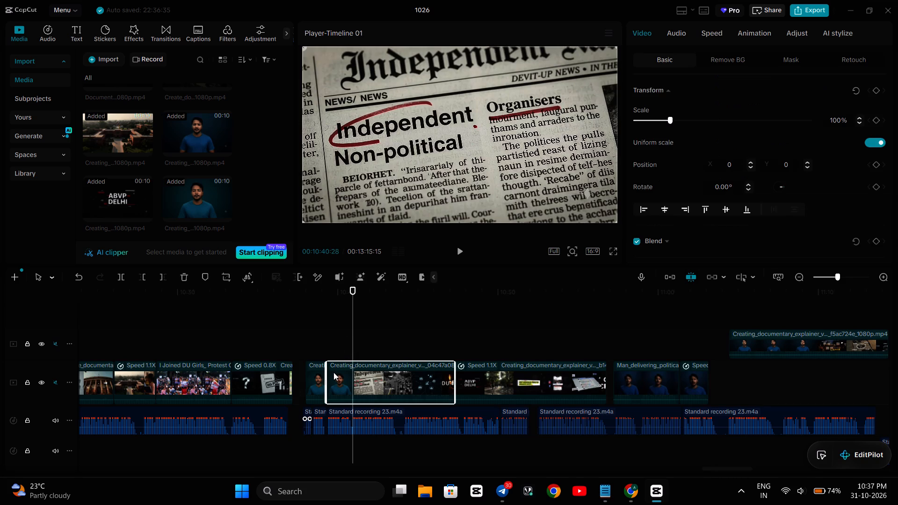
key(Left)
key(Left)
key(Left)
key(Left)
key(Left)
key(Left)
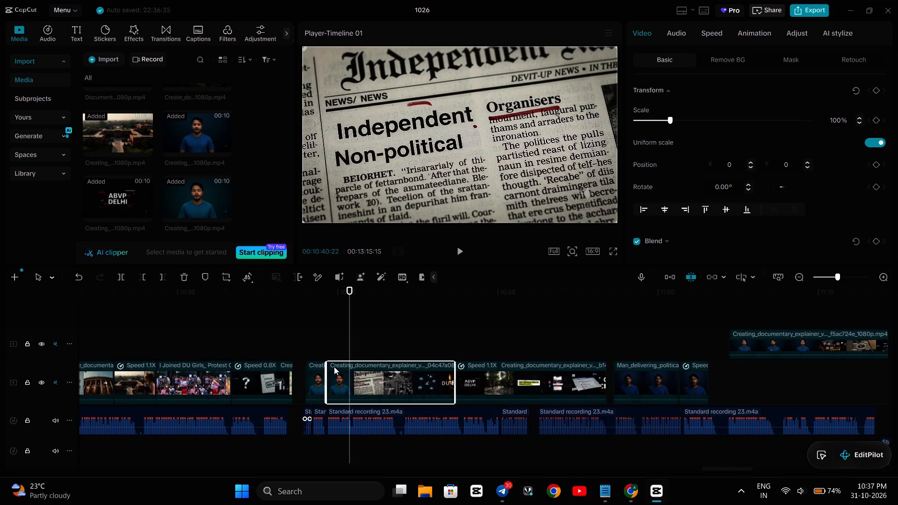
key(Left)
key(Left)
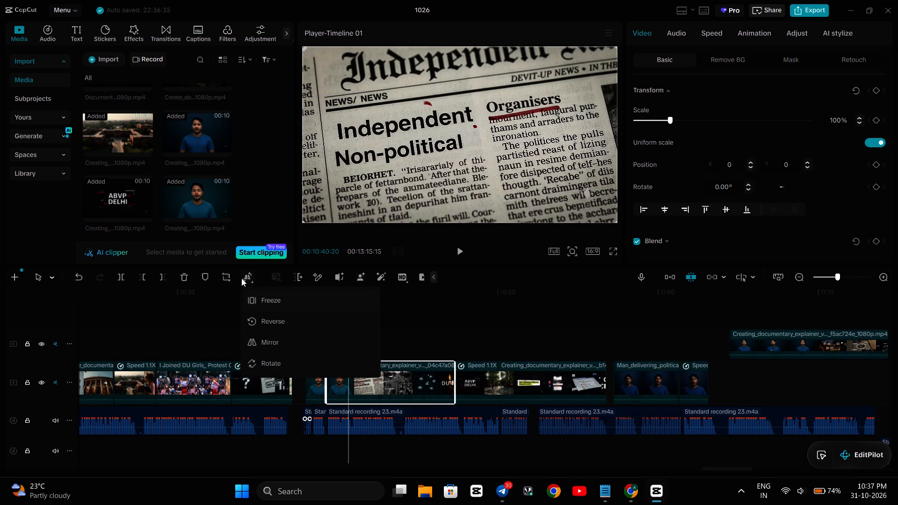
key(Left)
key(Left)
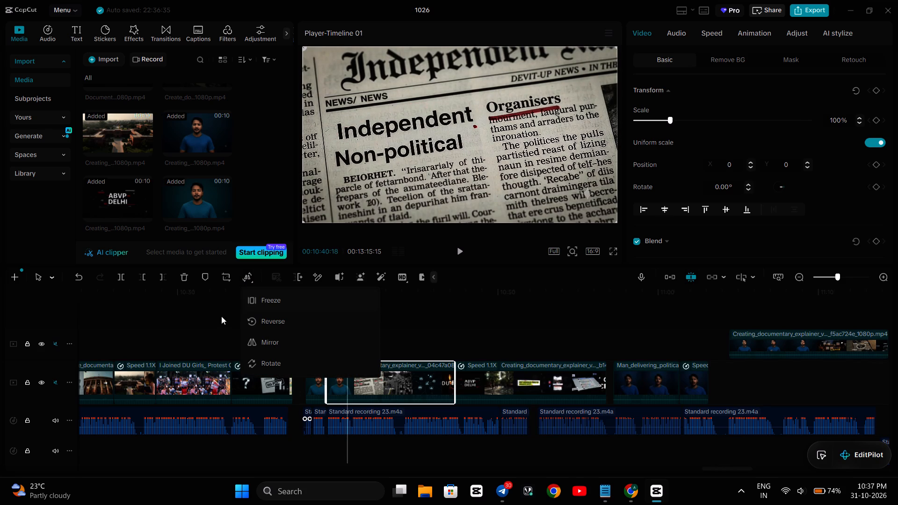
key(Left)
key(Left)
key(Left)
key(Left)
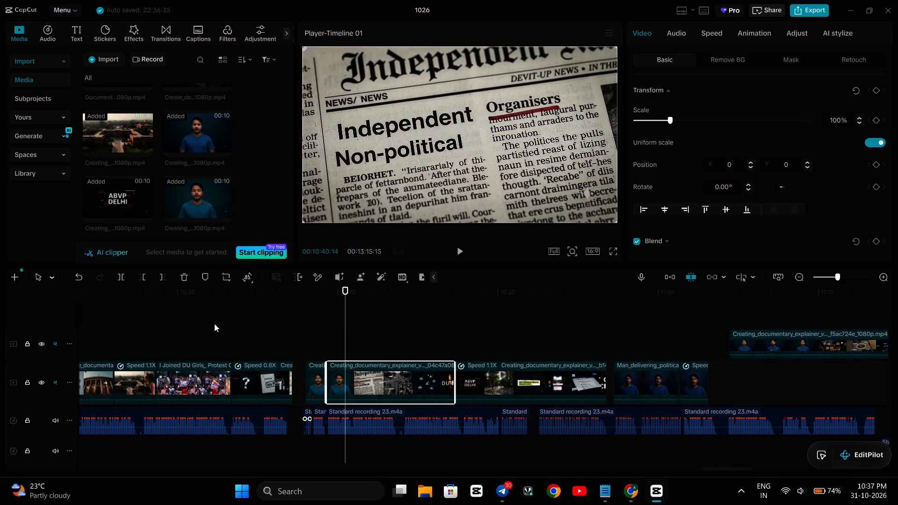
key(Right)
key(Right)
key(Right)
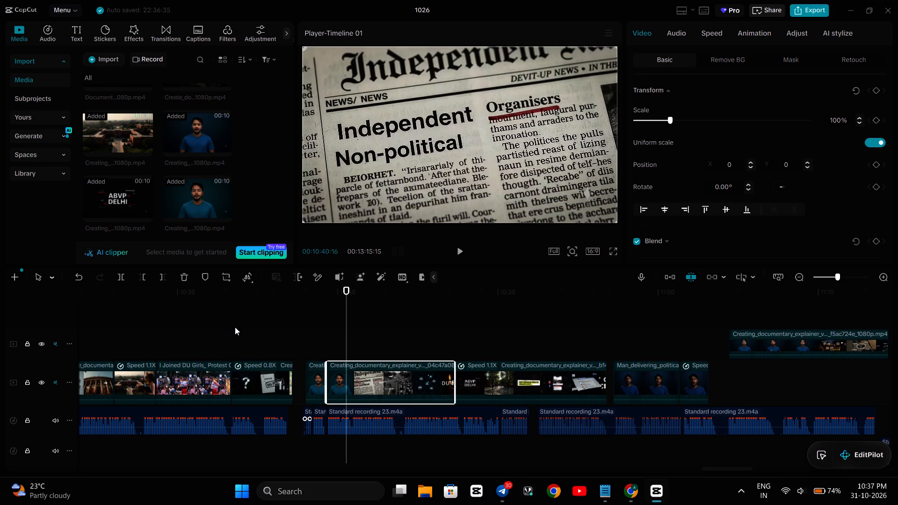
key(Right)
key(Right)
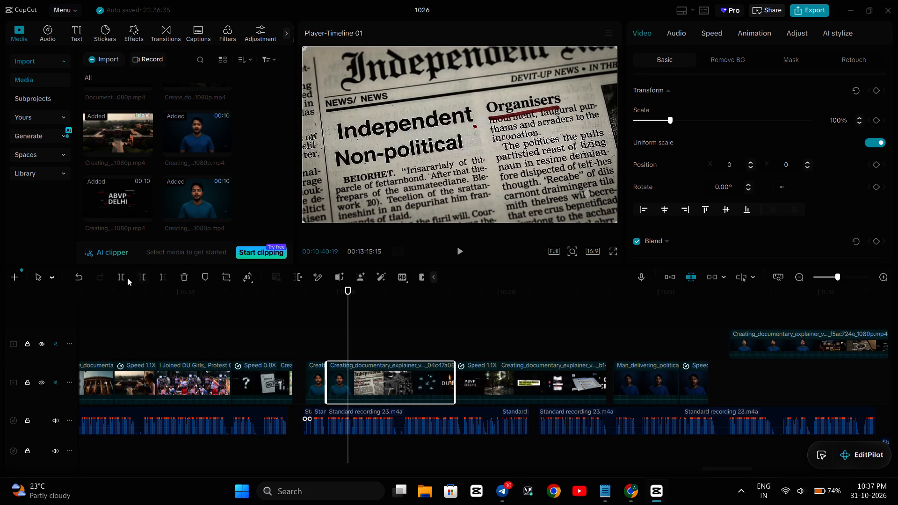
click(126, 278)
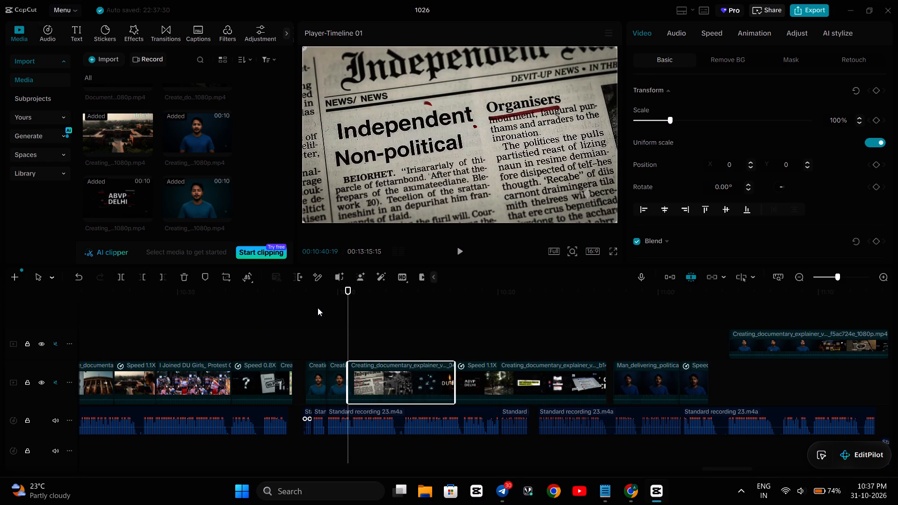
Examine the split-off clip frame by frame from 10:40:19 to 10:44:16, through the newspaper, DU Campus street and network map shots.
key(Right)
key(Right)
key(Right)
key(Right)
key(Right)
key(Right)
key(Right)
key(Right)
key(Right)
key(Right)
key(Right)
key(Right)
key(Right)
key(Right)
key(Right)
key(Right)
key(Right)
key(Right)
key(Right)
key(Right)
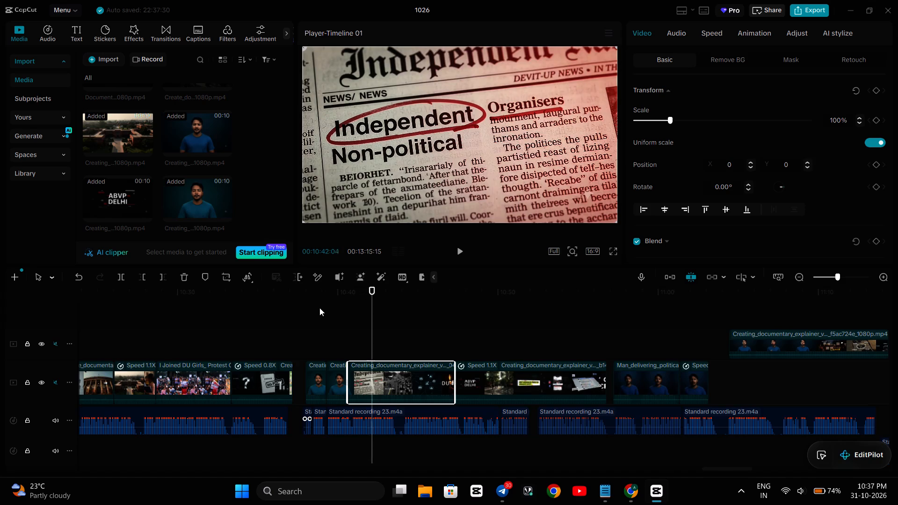
key(Right)
key(Right)
key(Right)
key(Right)
key(Right)
key(Right)
key(Right)
key(Right)
key(Right)
key(Right)
key(Right)
key(Right)
key(Right)
key(Right)
key(Right)
key(Right)
key(Right)
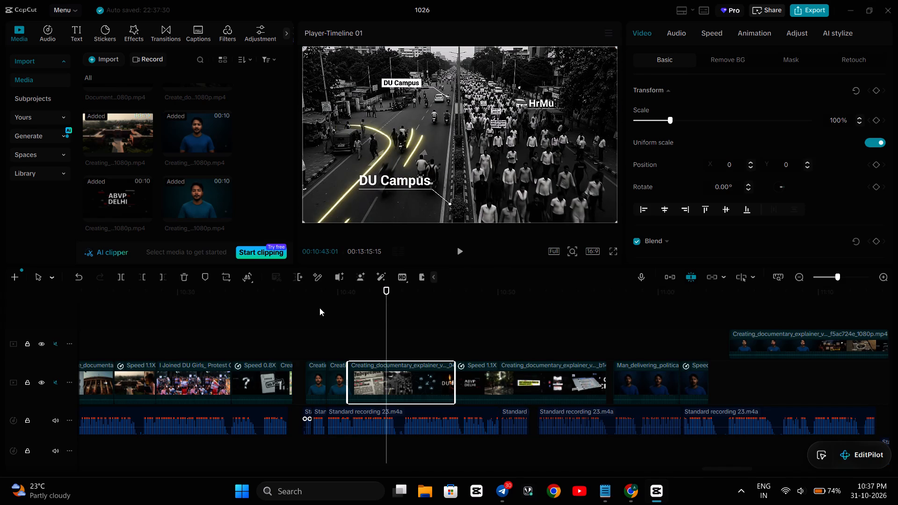
key(Right)
key(Right)
key(Right)
key(Right)
key(Right)
key(Right)
key(Right)
key(Right)
key(Right)
key(Right)
key(Right)
key(Right)
key(Right)
key(Right)
key(Right)
key(Right)
key(Right)
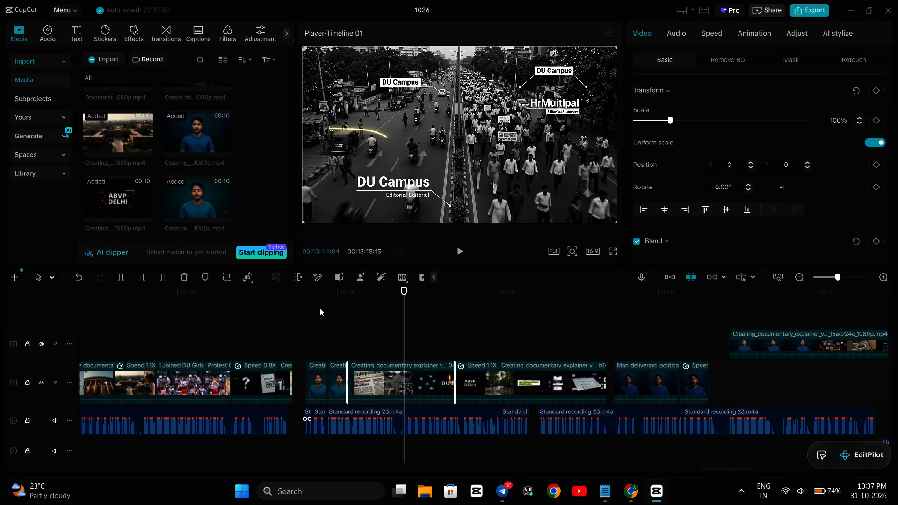
key(Right)
key(Right)
key(Right)
key(Right)
key(Right)
key(Right)
key(Right)
key(Right)
key(Right)
key(Right)
key(Right)
key(Right)
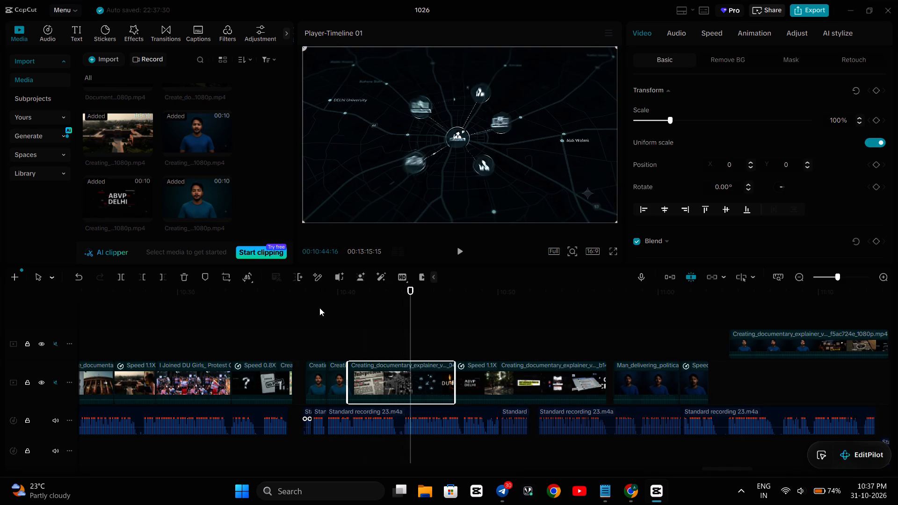
Replay the change from the DU Campus street shot to the network map until 10:45:02, and re-check the street shot's last frames around 10:44:00.
key(Left)
key(Left)
key(Left)
key(Left)
key(Left)
key(Left)
key(Left)
key(Left)
key(Left)
key(Left)
key(Left)
key(Left)
key(Left)
key(Left)
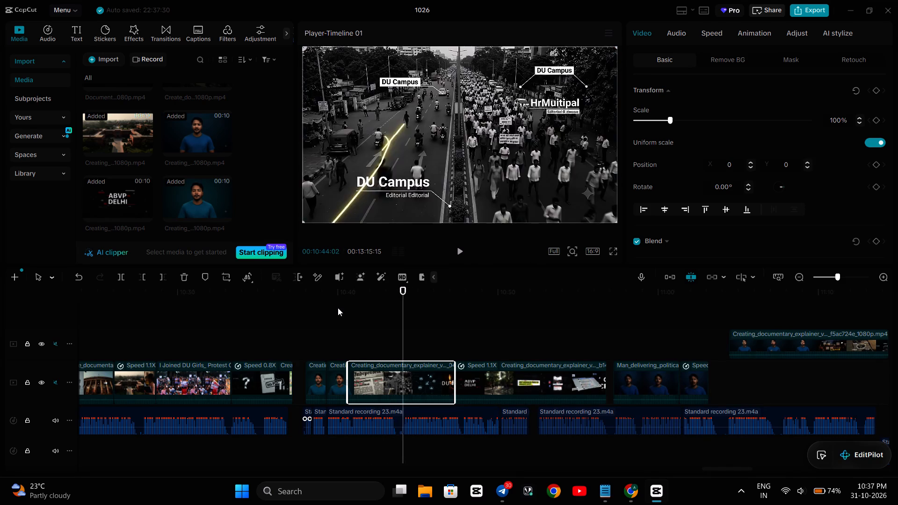
key(space)
key(space)
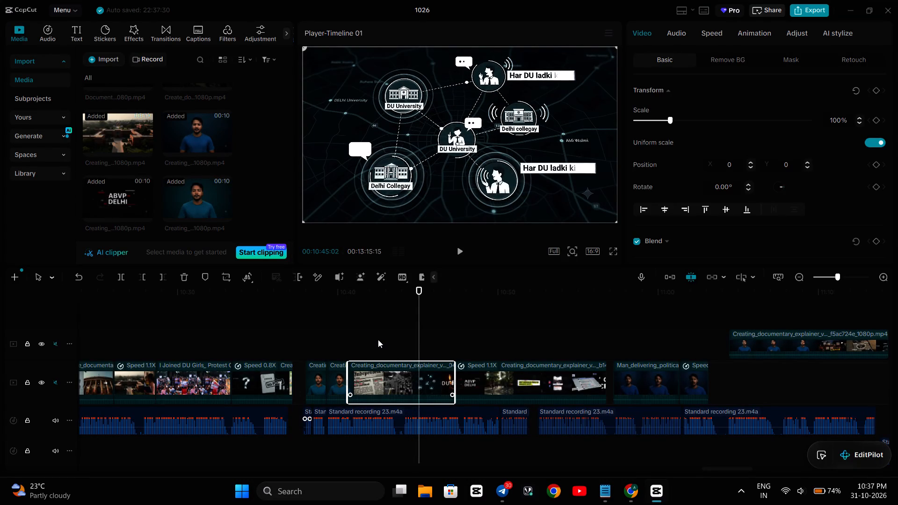
key(Left)
key(Left)
key(Left)
key(Left)
key(Left)
key(Left)
key(Left)
key(Left)
key(Left)
key(Left)
key(Left)
key(Left)
key(Left)
key(Left)
key(Left)
key(Left)
key(Left)
key(Left)
key(Left)
key(Left)
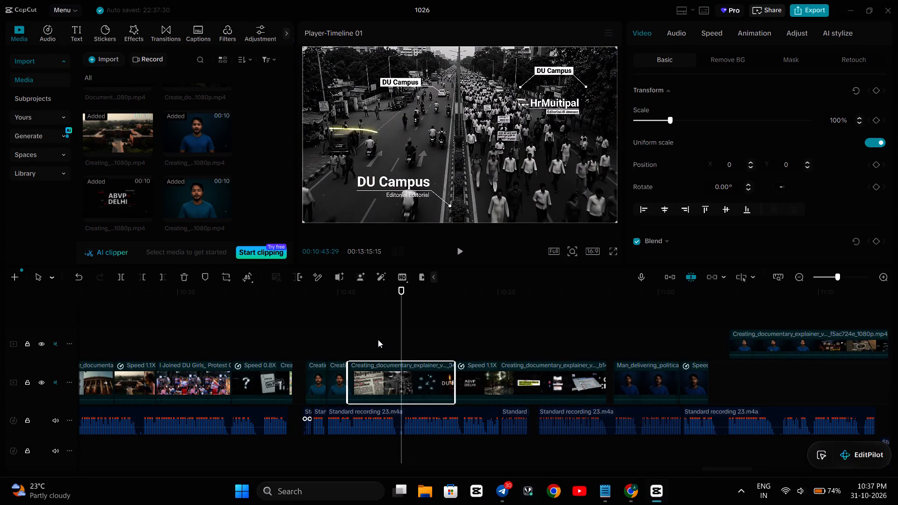
key(Right)
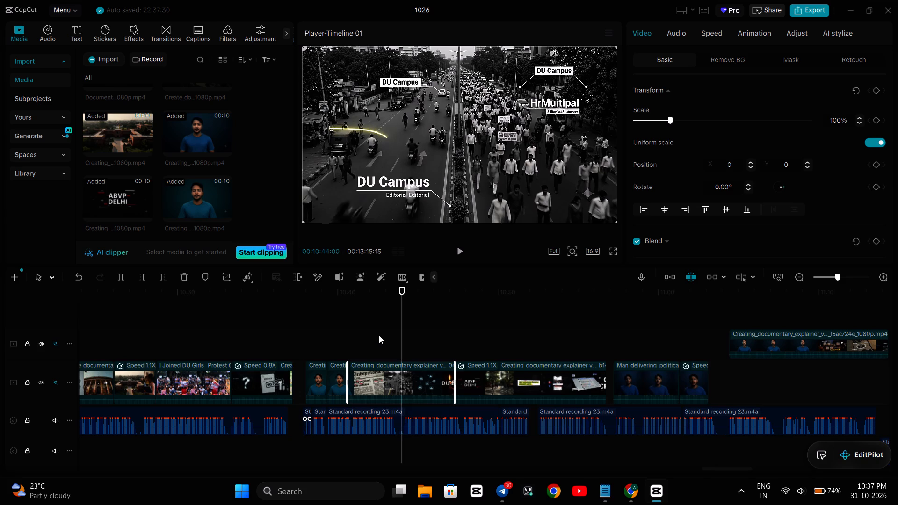
Examine the DU Campus street shot frame by frame backwards from 10:44:00 to the newspaper shot's end at 10:42:04.
key(Left)
key(Left)
key(Left)
key(Left)
key(Left)
key(Left)
key(Left)
key(Left)
key(Left)
key(Left)
key(Left)
key(Left)
key(Left)
key(Left)
key(Left)
key(Left)
key(Left)
key(Left)
key(Left)
key(Left)
key(Left)
key(Left)
key(Left)
key(Left)
key(Left)
key(Left)
key(Left)
key(Left)
key(Left)
key(Left)
key(Left)
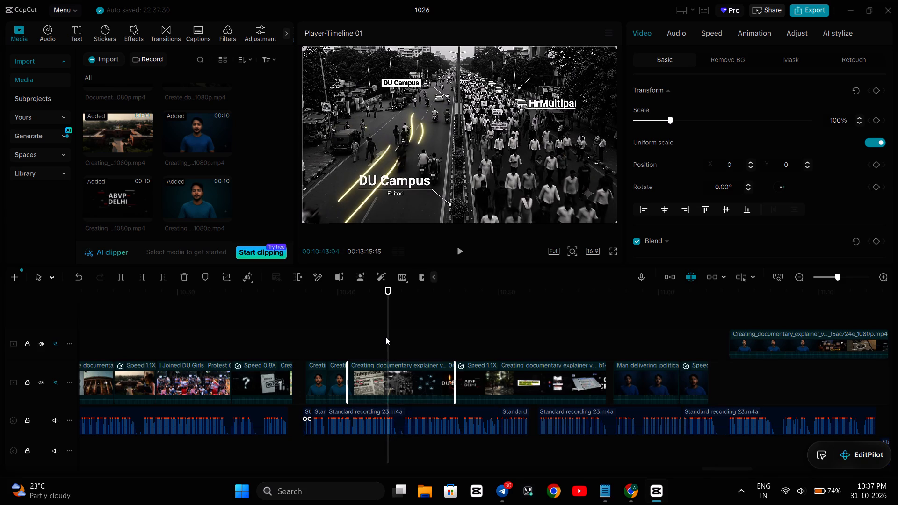
key(Left)
key(Left)
key(Left)
key(Left)
key(Left)
key(Left)
key(Left)
key(Left)
key(Left)
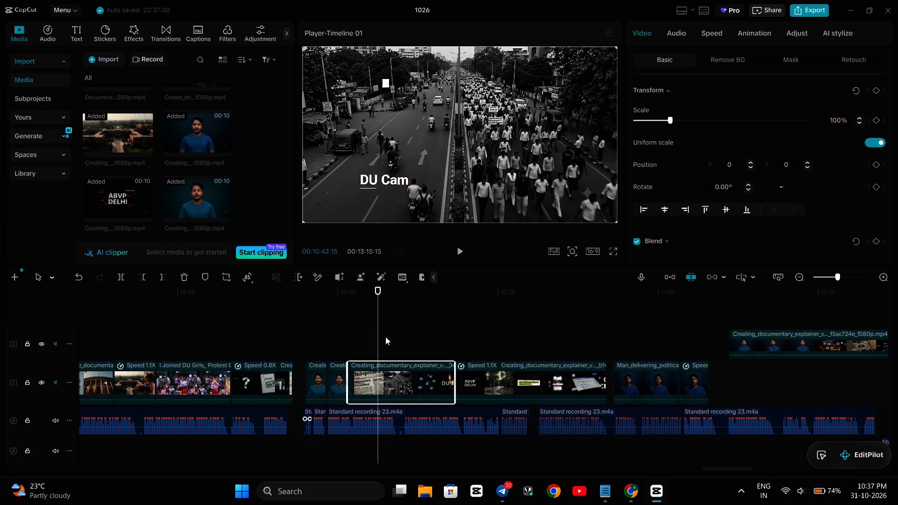
key(Left)
key(Left)
key(Left)
key(Left)
key(Left)
key(Left)
key(Left)
key(Left)
key(Left)
key(Left)
key(Left)
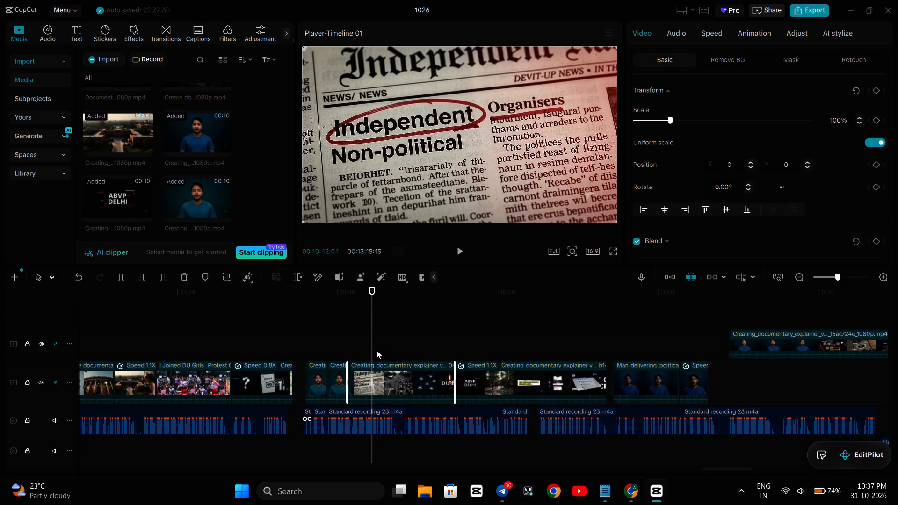
Trim the newspaper clip's end to 10:42:13, removing the DU Campus street and network map shots after it.
key(Right)
key(Right)
key(Right)
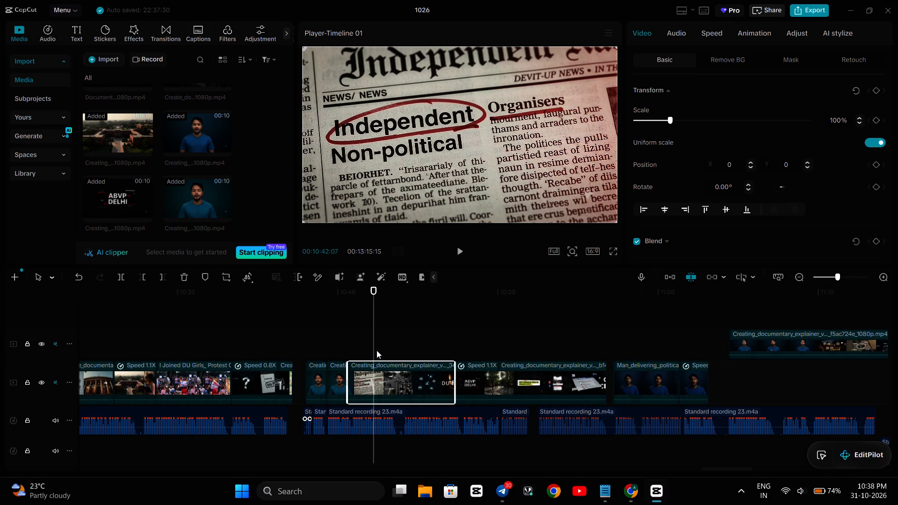
key(Right)
key(Right)
key(Right)
key(Right)
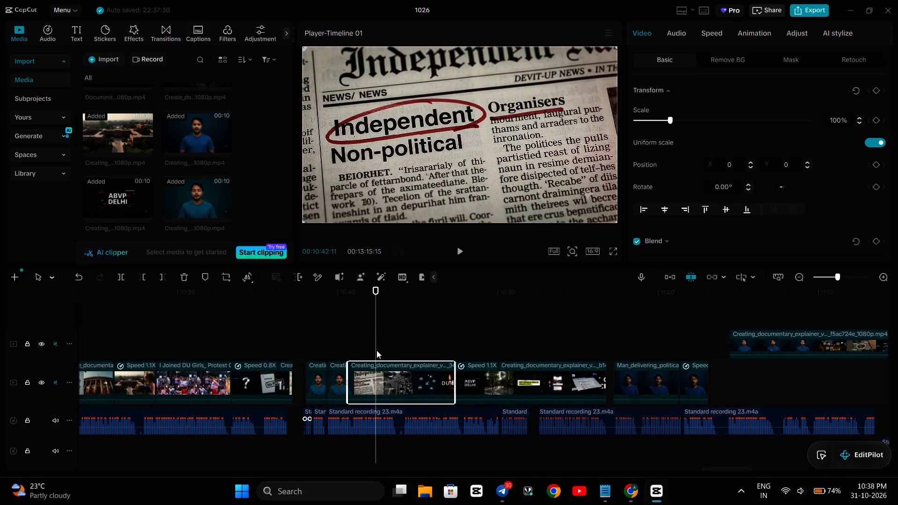
key(Right)
key(Right)
key(Right)
key(Right)
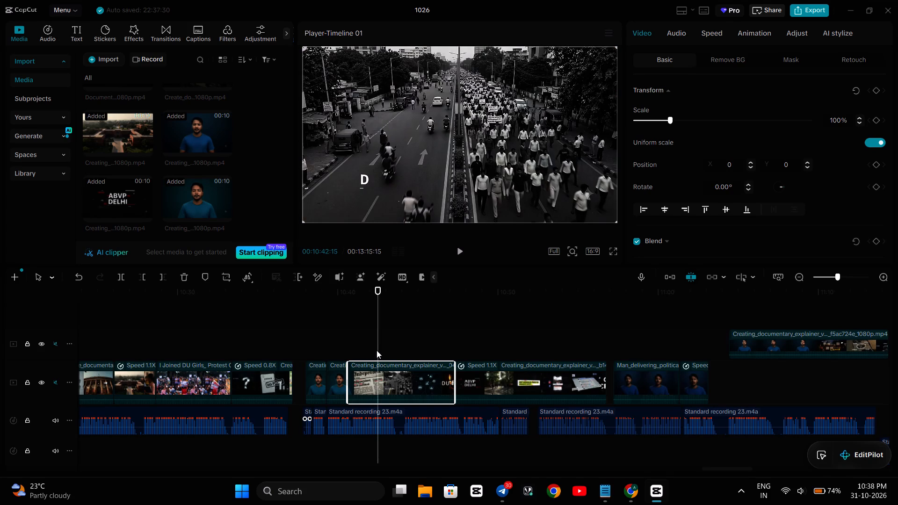
key(Left)
key(Left)
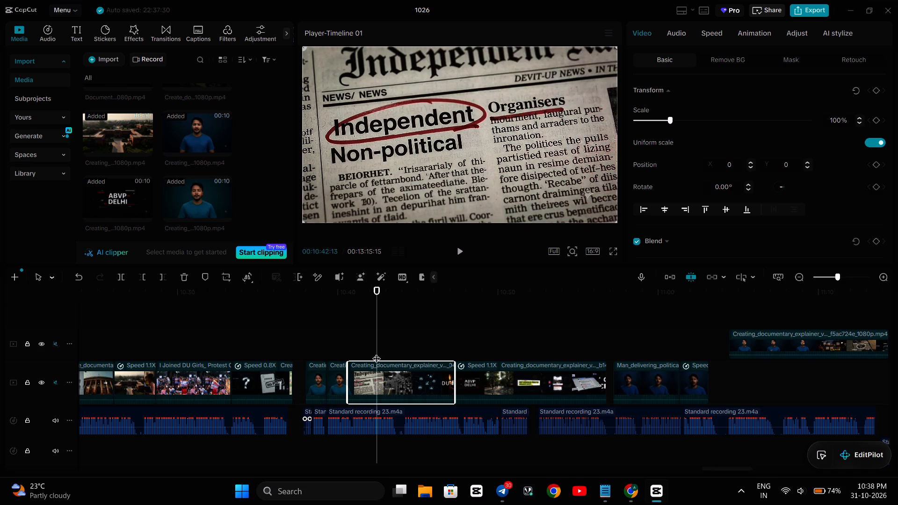
click(161, 275)
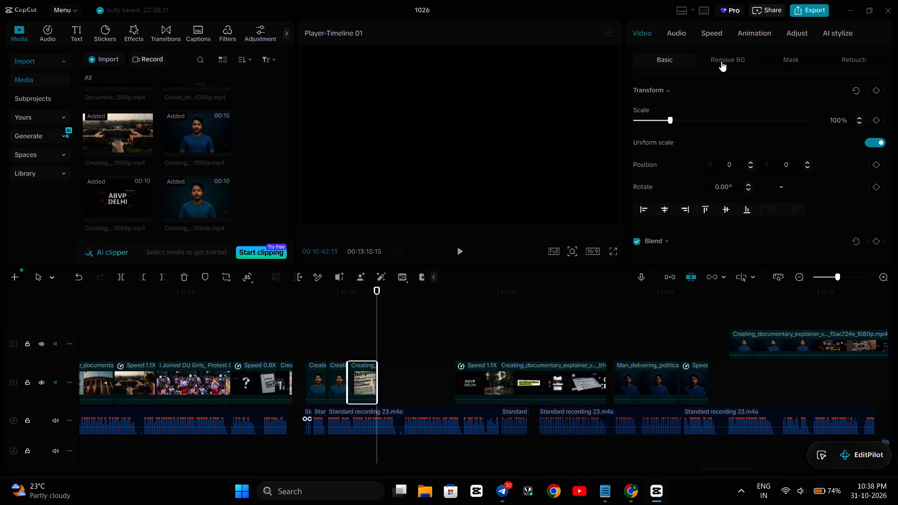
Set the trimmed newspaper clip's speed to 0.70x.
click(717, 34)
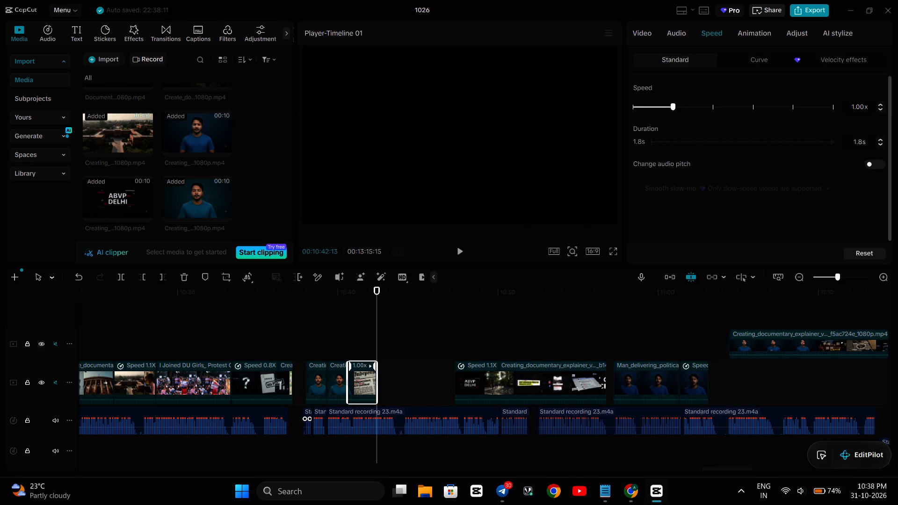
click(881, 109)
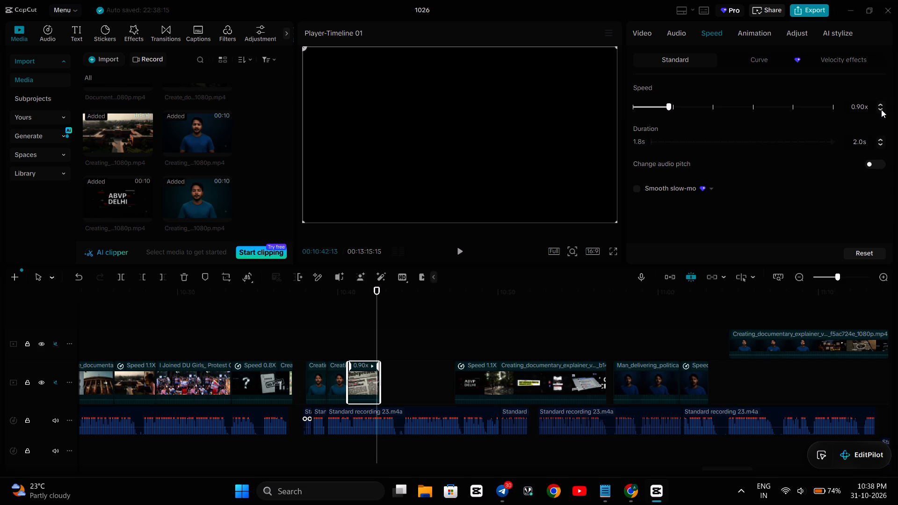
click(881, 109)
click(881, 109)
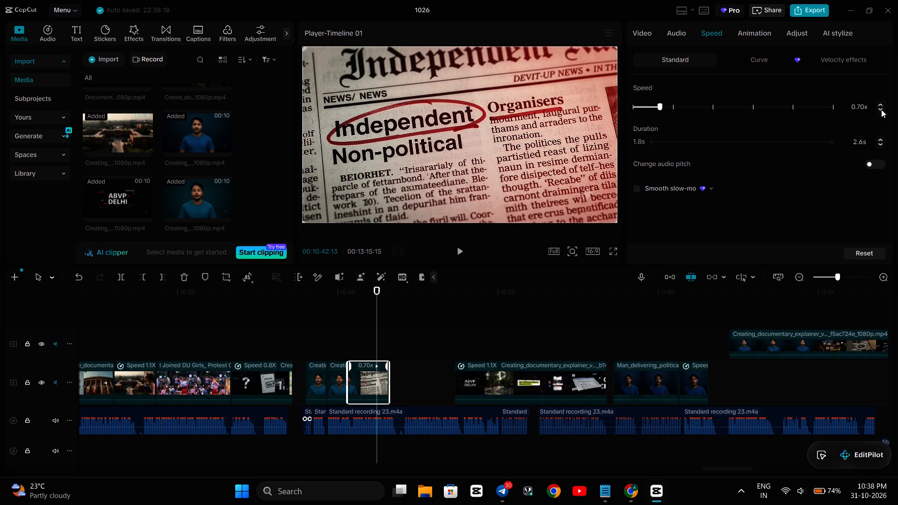
Play the slowed newspaper clip against the narration, from 10:42:13 and again from about 10:40 to 10:44:00.
click(269, 333)
key(space)
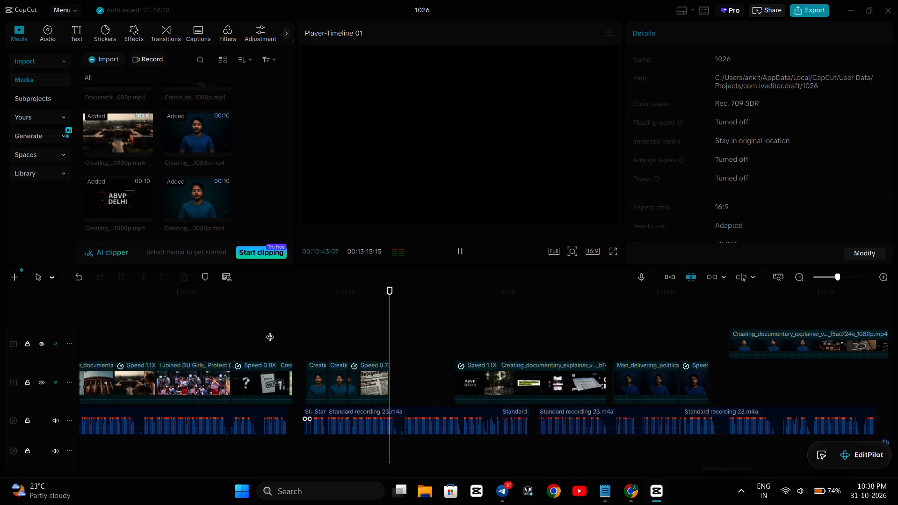
click(302, 332)
click(344, 329)
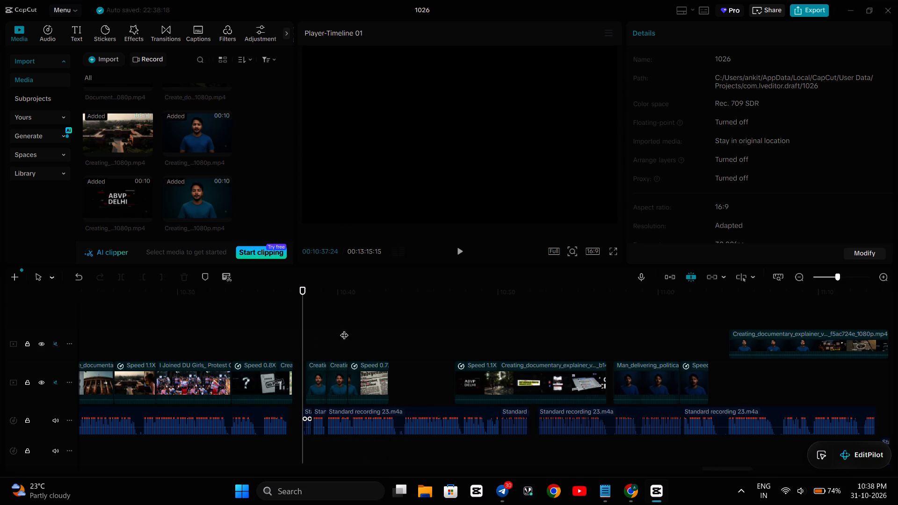
key(space)
key(space)
click(340, 327)
key(space)
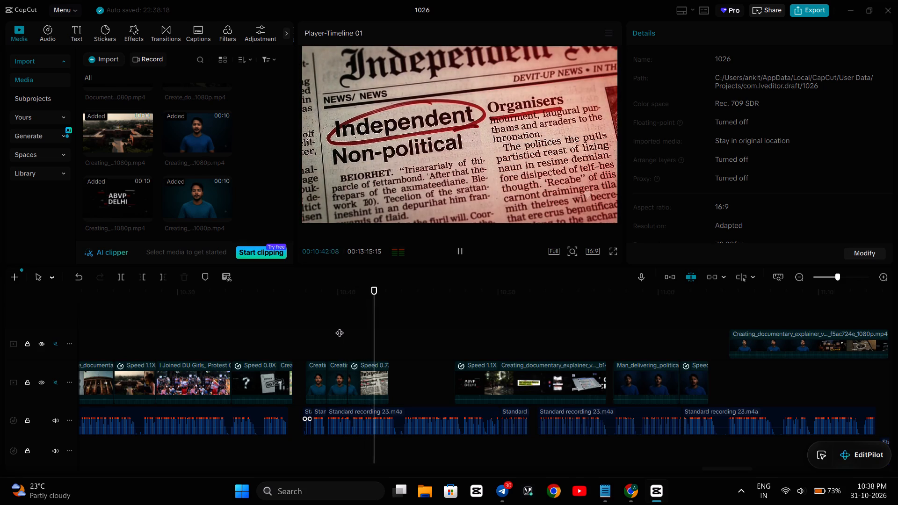
key(space)
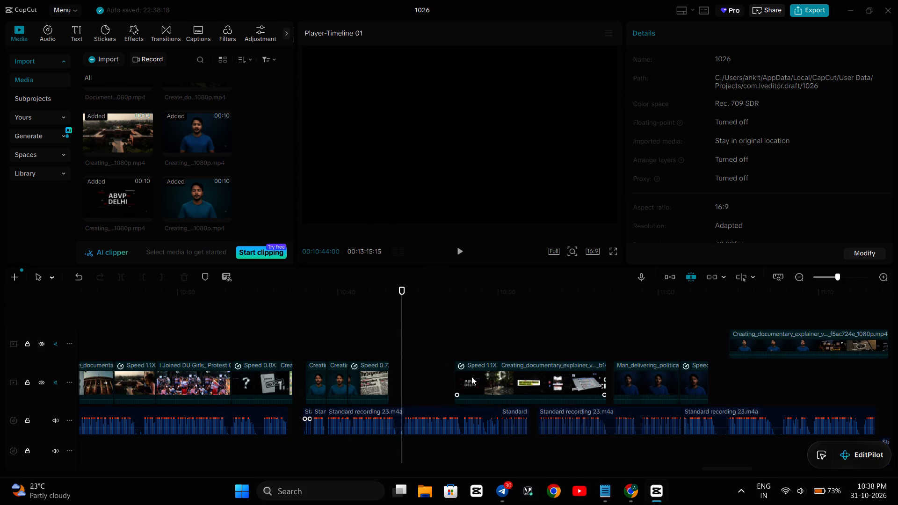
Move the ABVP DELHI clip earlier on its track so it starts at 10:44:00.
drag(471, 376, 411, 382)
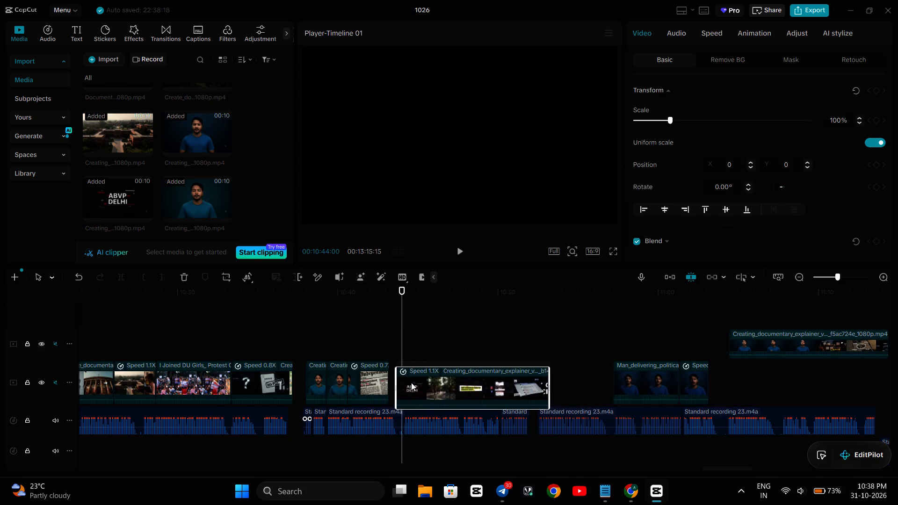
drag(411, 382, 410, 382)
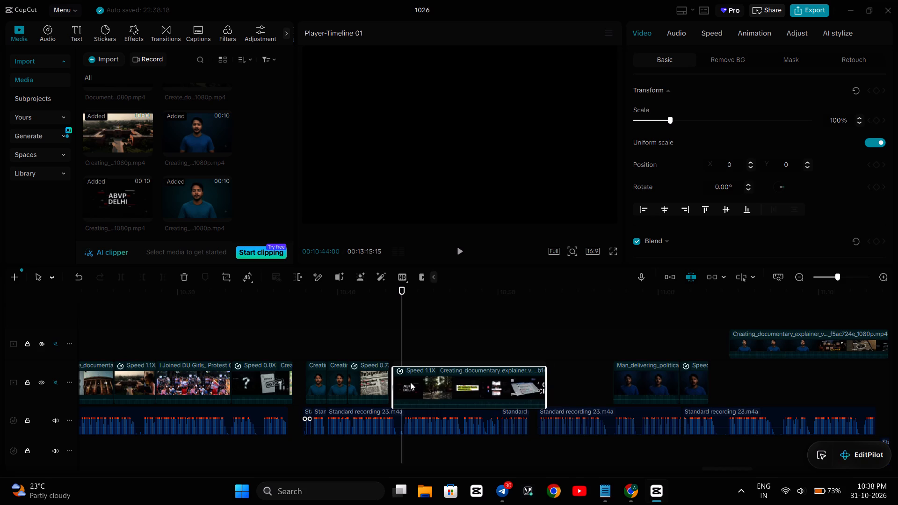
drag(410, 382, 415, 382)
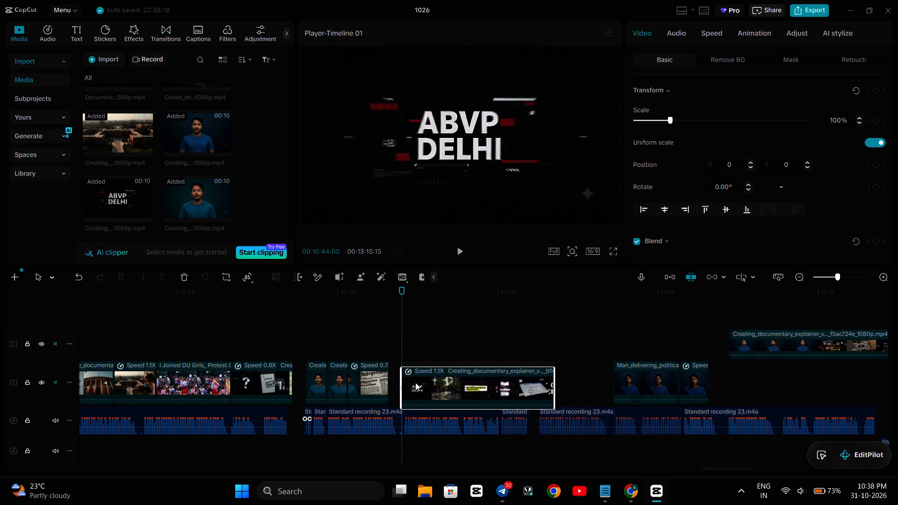
Set the ABVP DELHI clip's speed to 0.95x.
click(716, 36)
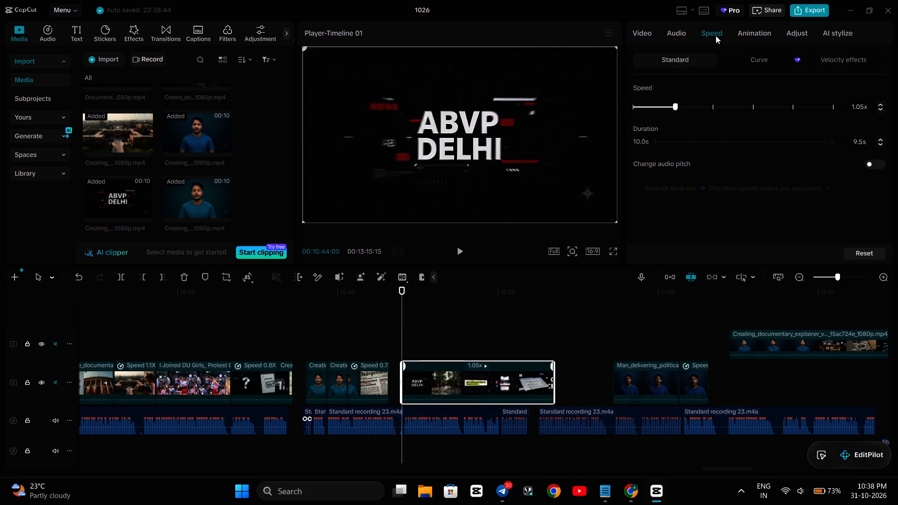
click(881, 110)
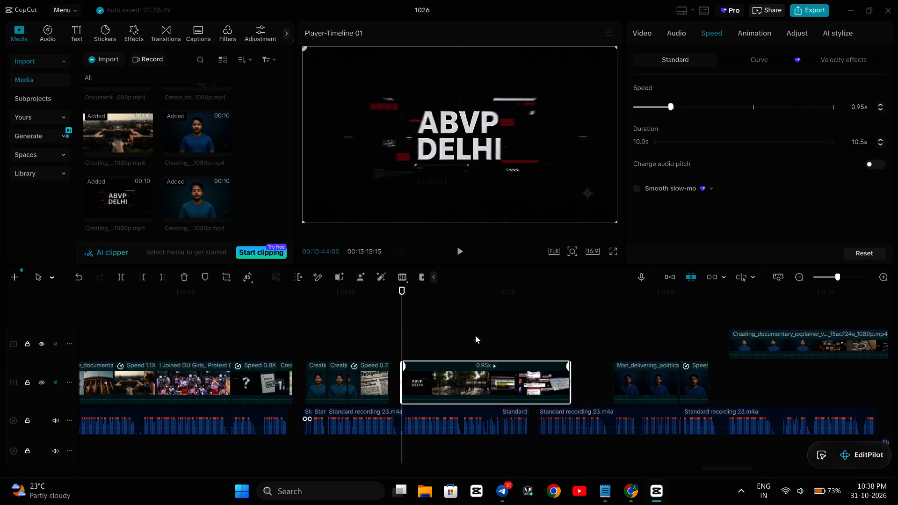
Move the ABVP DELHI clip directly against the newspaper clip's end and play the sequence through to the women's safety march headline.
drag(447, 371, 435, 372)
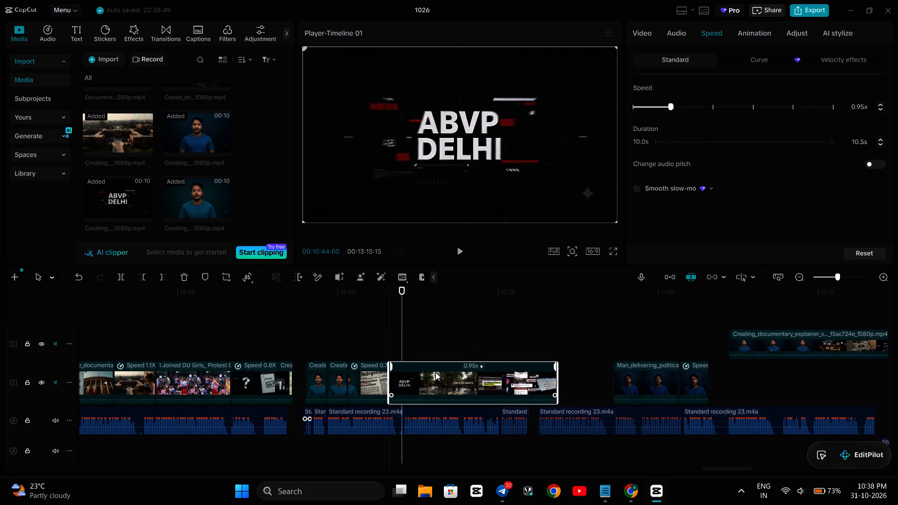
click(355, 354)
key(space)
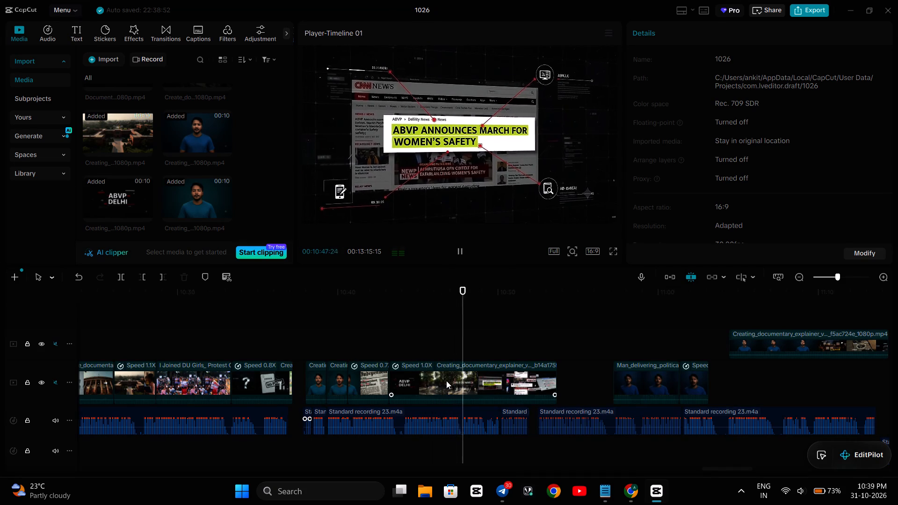
Shift the ABVP DELHI clip later so it starts at about 10:44:10, leaving a gap after the newspaper clip.
drag(446, 381, 467, 381)
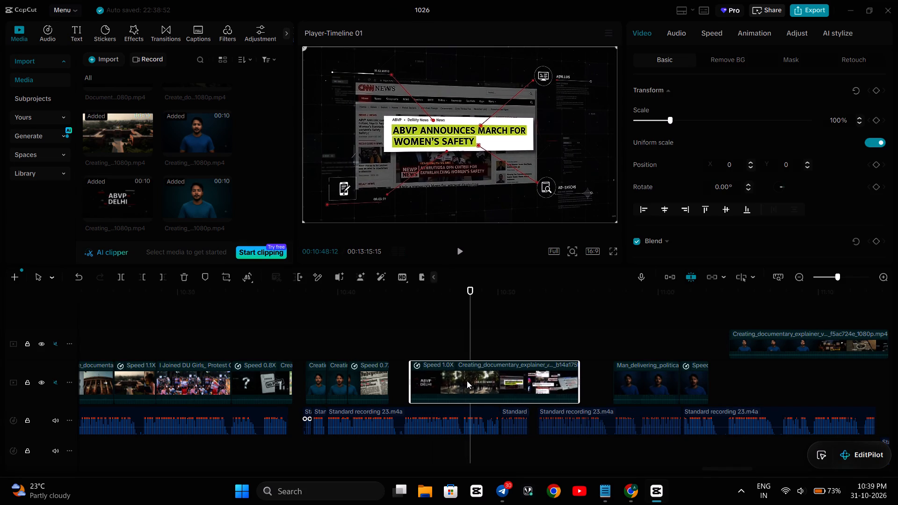
drag(467, 381, 464, 382)
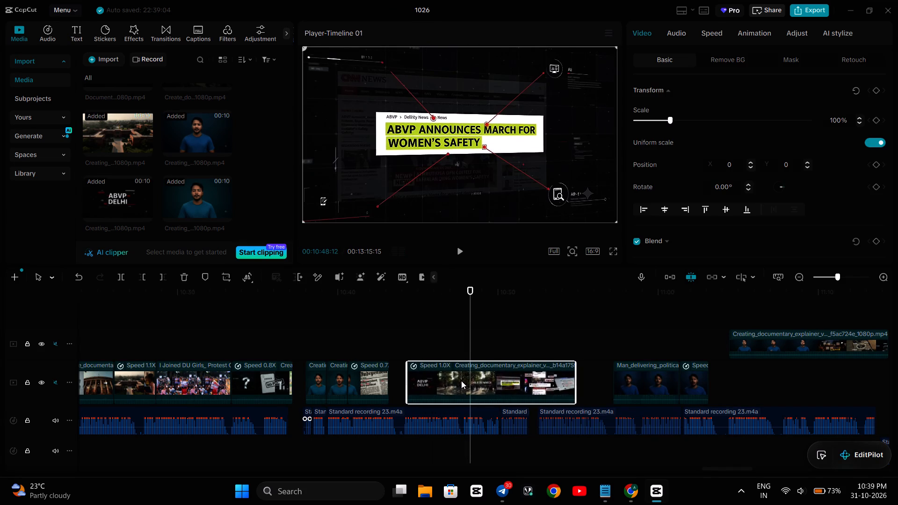
Set the newspaper clip's speed to 0.50x to stretch it towards the ABVP DELHI clip.
click(367, 381)
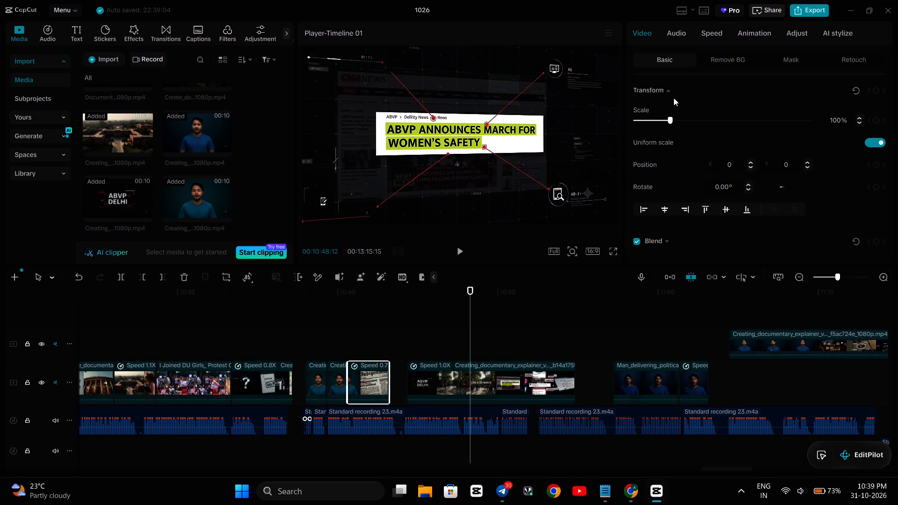
click(700, 31)
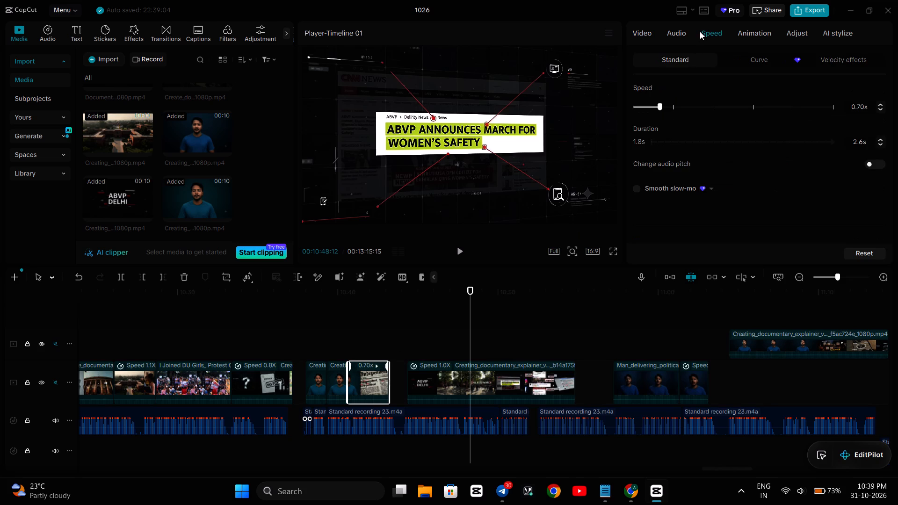
click(880, 108)
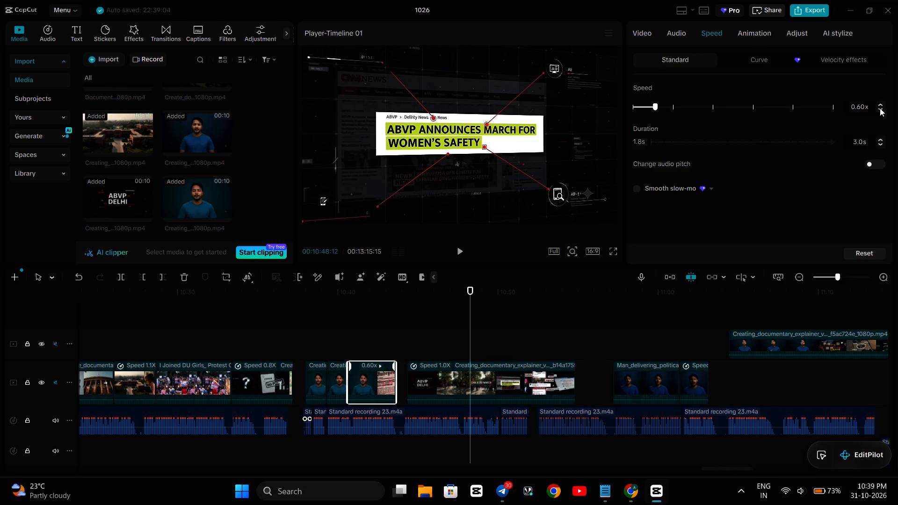
click(880, 108)
Play the retimed sequence from about 10:38:04 to the "ONLINE CRITICISM" title at 10:54:02.
click(308, 321)
key(space)
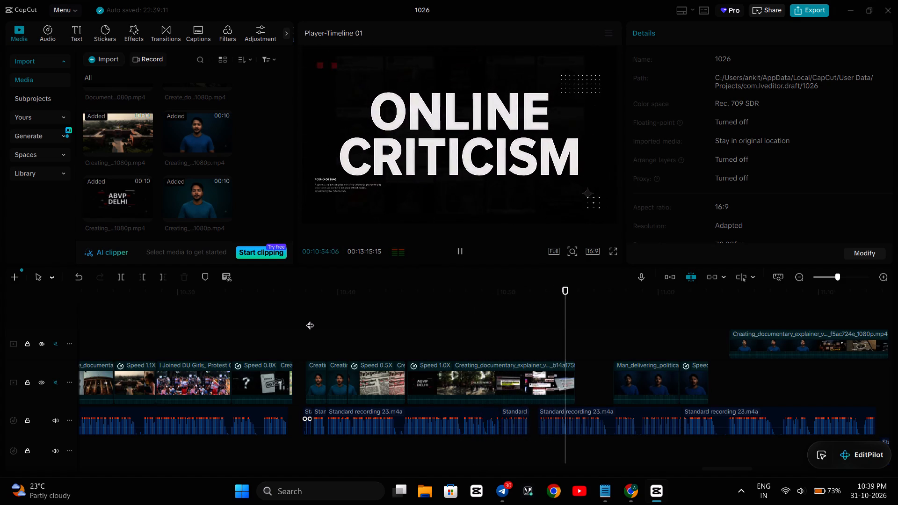
Play the ABVP DELHI clip from about 10:44:24 to the Instagram comment shot at 10:50:03.
click(414, 323)
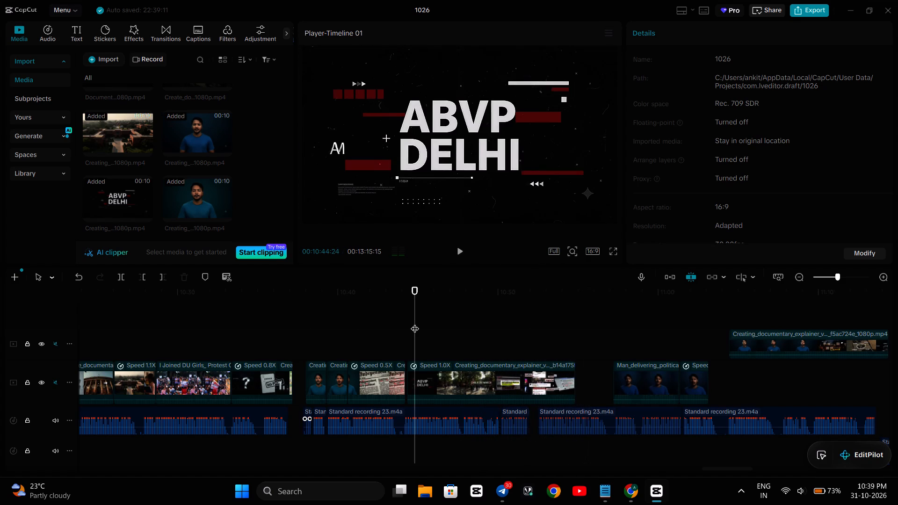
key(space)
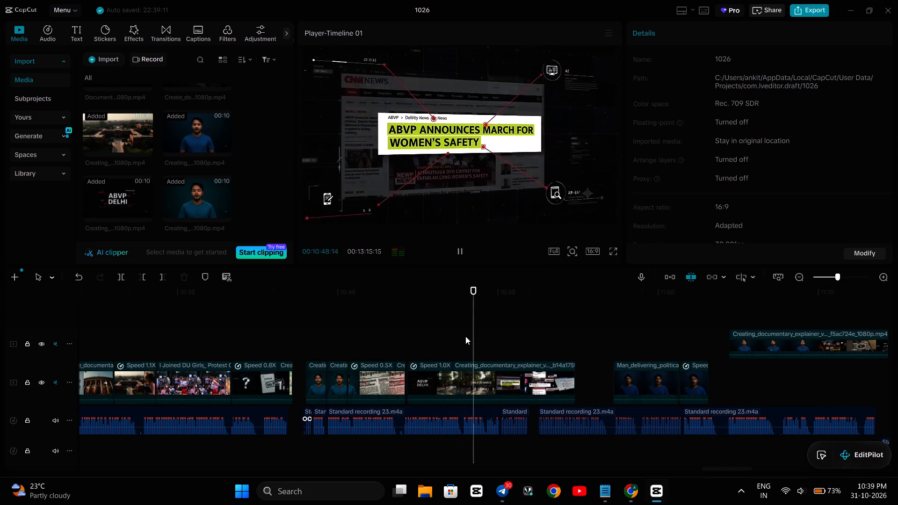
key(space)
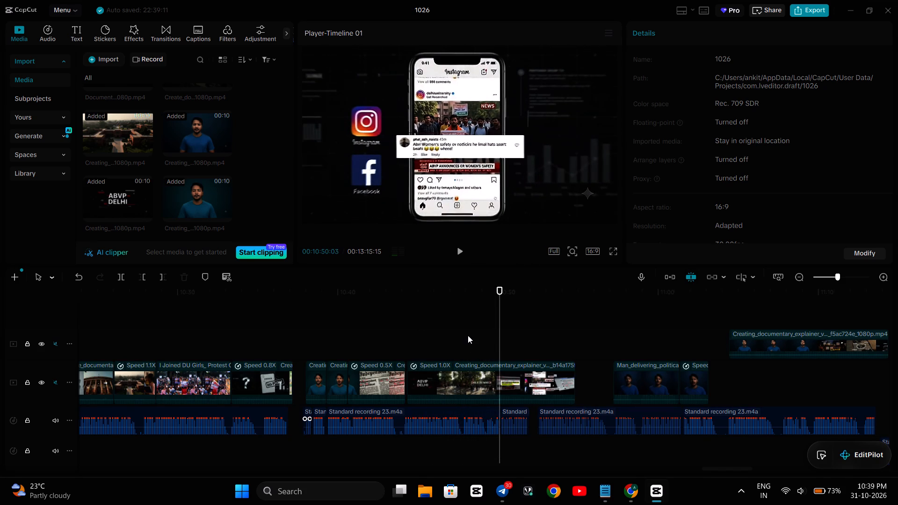
Step back to 10:49:25 and review the social media shots in short bursts up to the "ONLINE CRITICISM" title at 10:54:02.
key(Left)
key(Left)
key(Left)
key(Left)
key(Left)
key(Left)
key(Left)
key(Left)
key(Left)
key(Left)
key(Left)
key(Left)
key(Left)
key(Left)
key(Left)
key(Left)
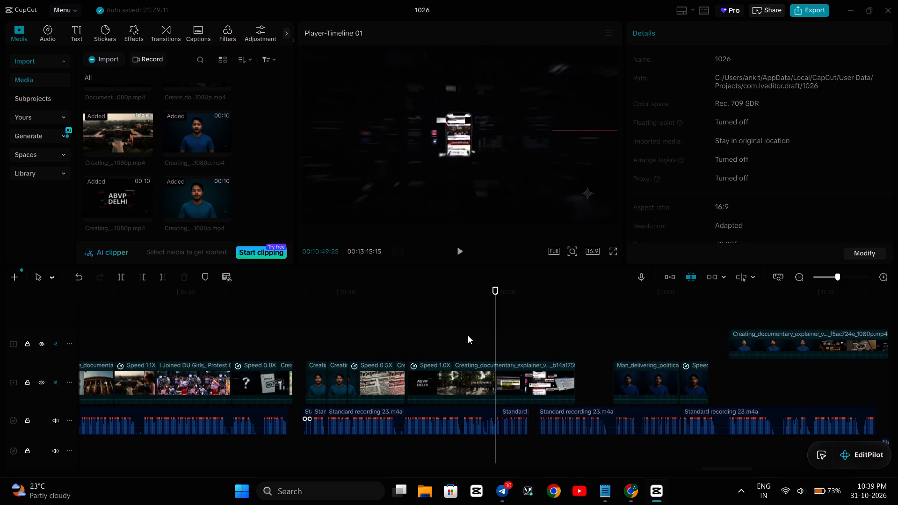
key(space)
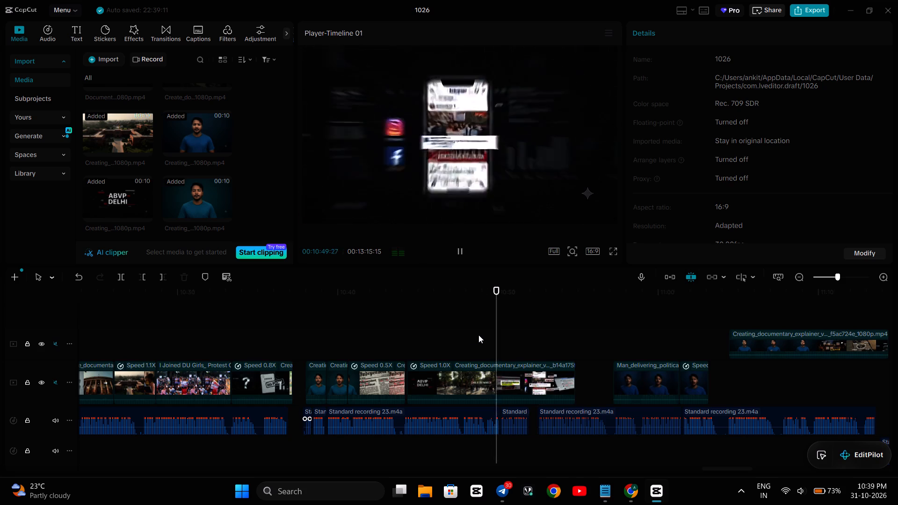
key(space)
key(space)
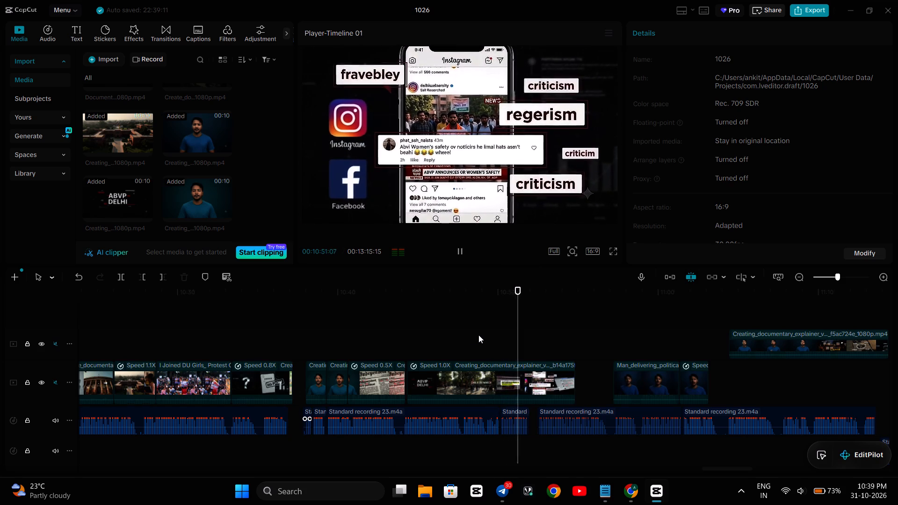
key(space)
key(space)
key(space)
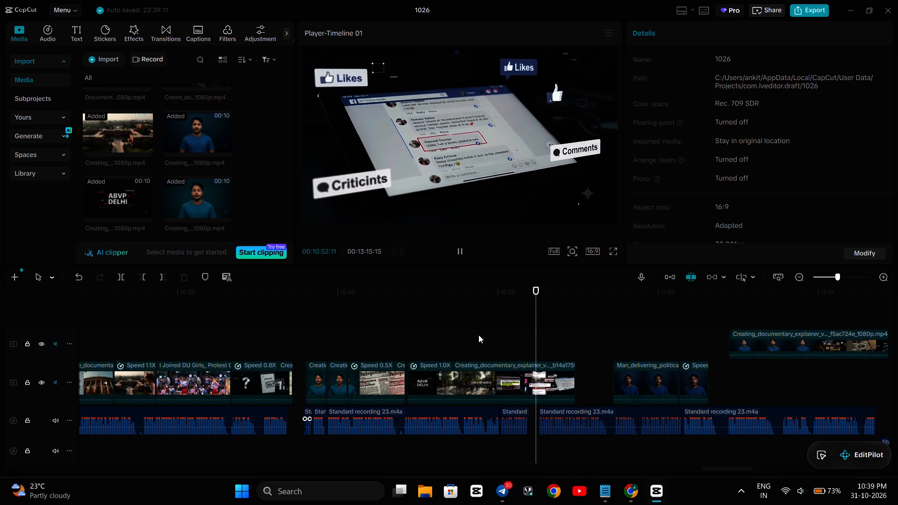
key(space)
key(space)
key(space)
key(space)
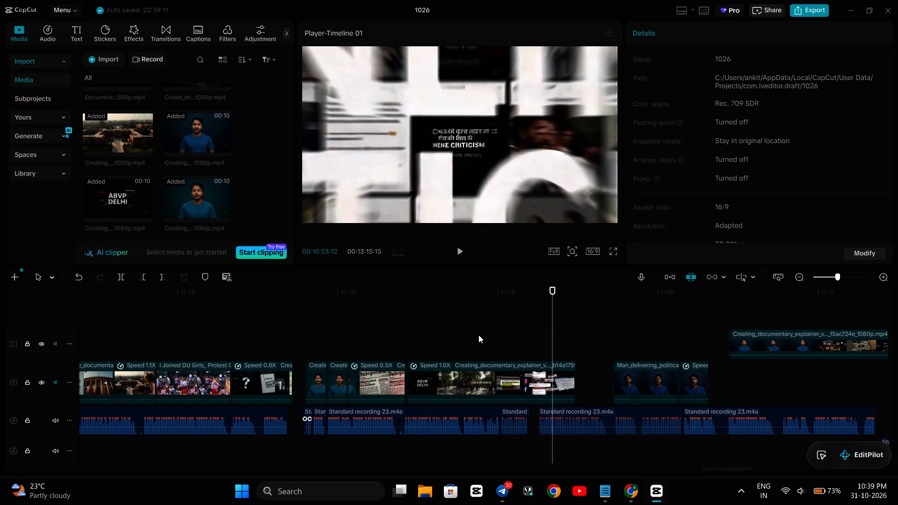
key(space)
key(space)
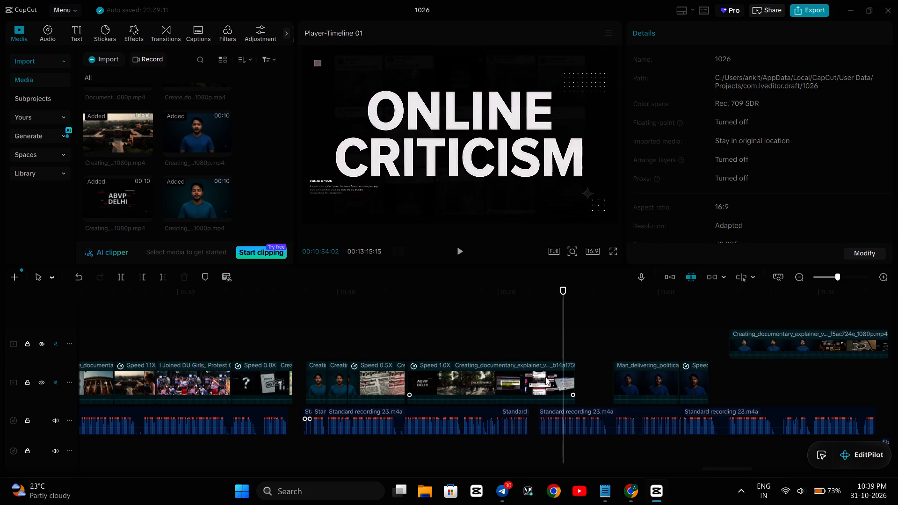
Examine the "ONLINE CRITICISM" title frame by frame backwards from 10:54:02 to 10:53:18.
key(Left)
key(Left)
key(Left)
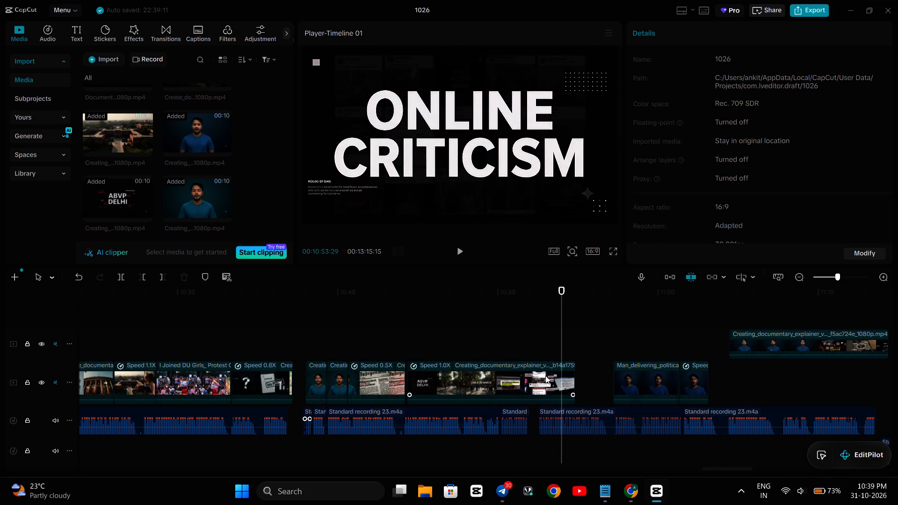
key(Left)
key(Left)
key(Left)
key(Left)
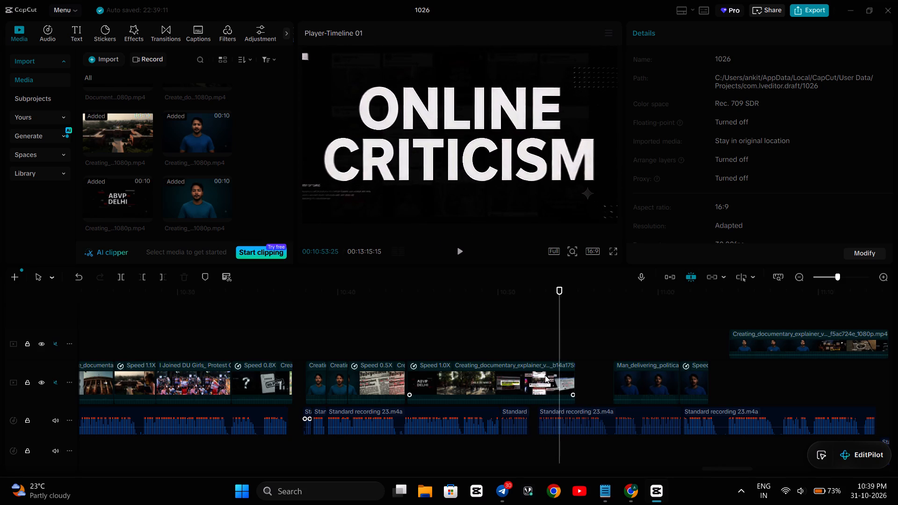
key(Left)
key(Left)
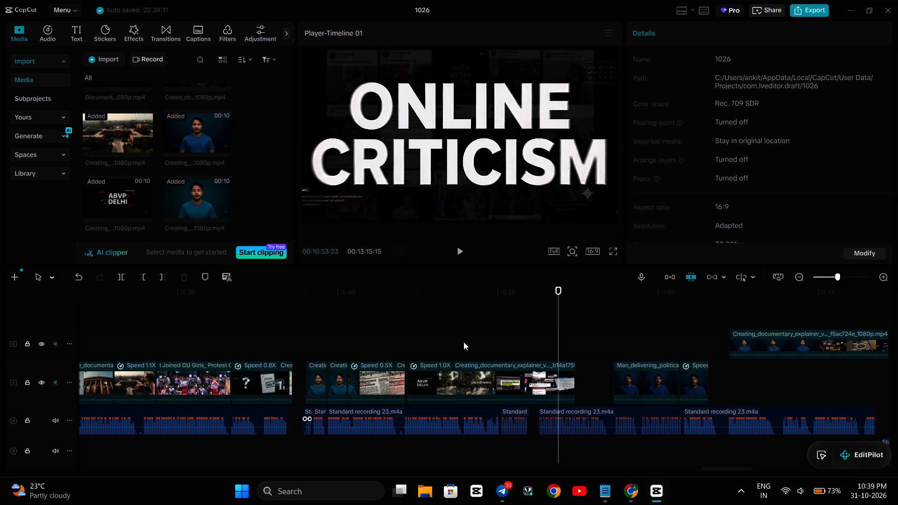
key(Left)
key(Left)
key(Left)
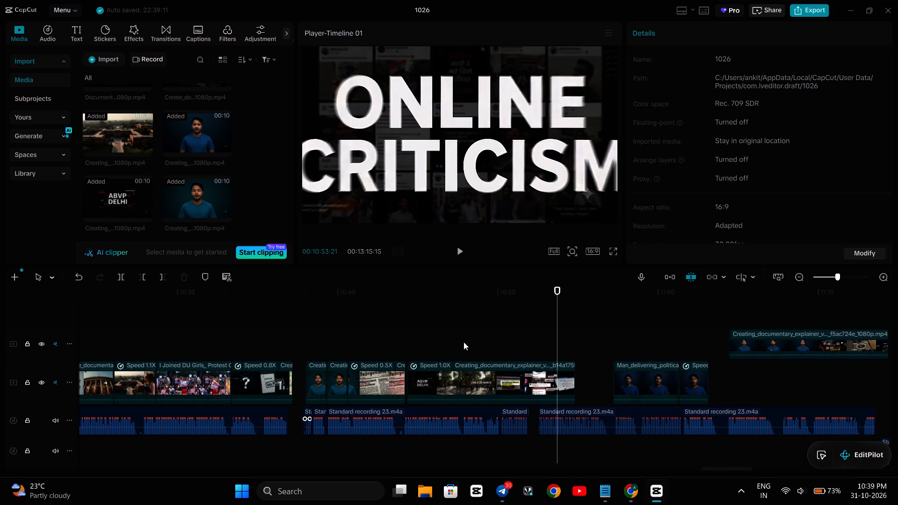
key(Left)
key(Left)
key(Left)
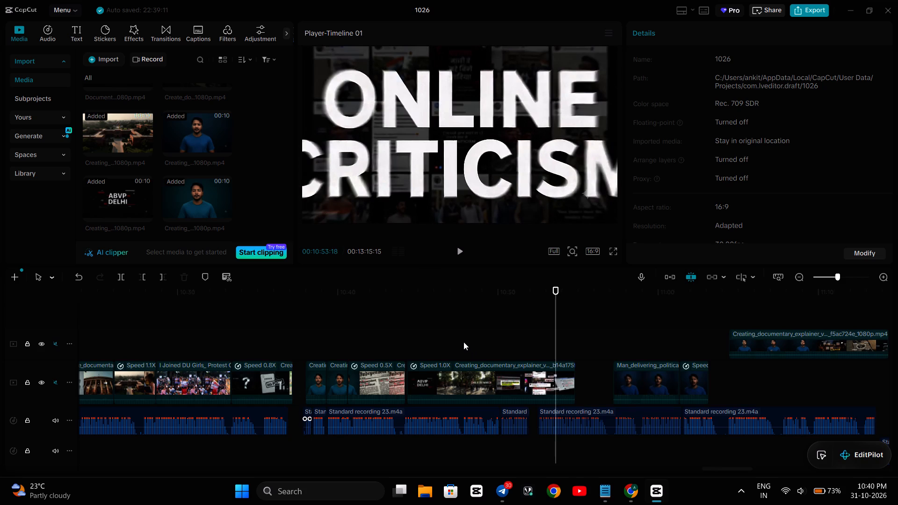
Play the timeline from 10:53:18 across the gap to the start of the next presenter clip at 10:57:06.
key(space)
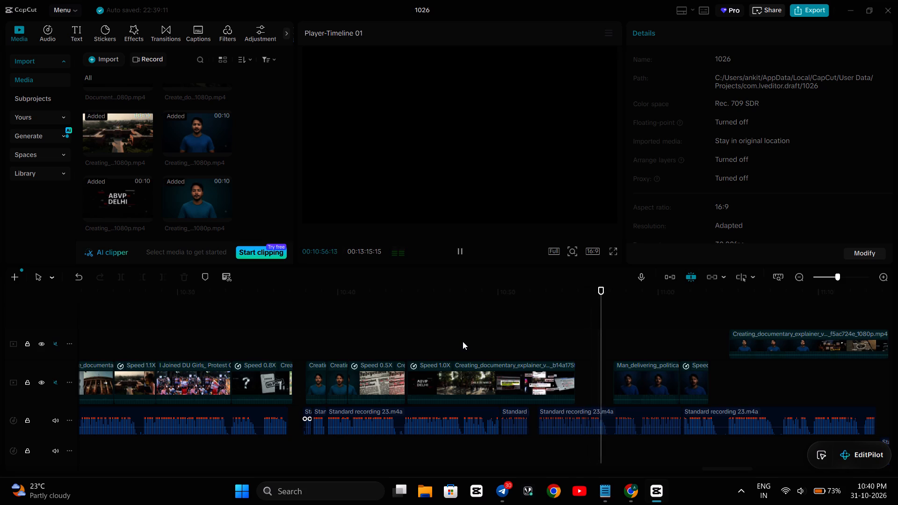
key(space)
key(space)
key(space)
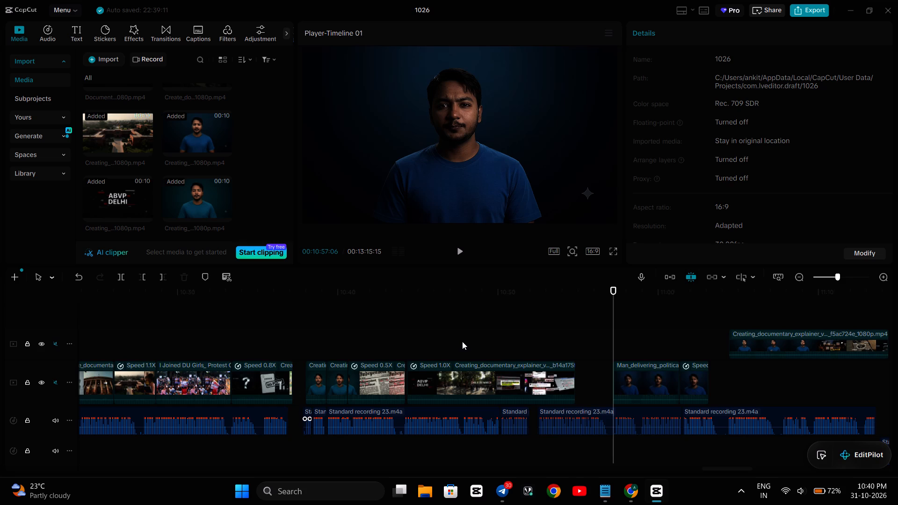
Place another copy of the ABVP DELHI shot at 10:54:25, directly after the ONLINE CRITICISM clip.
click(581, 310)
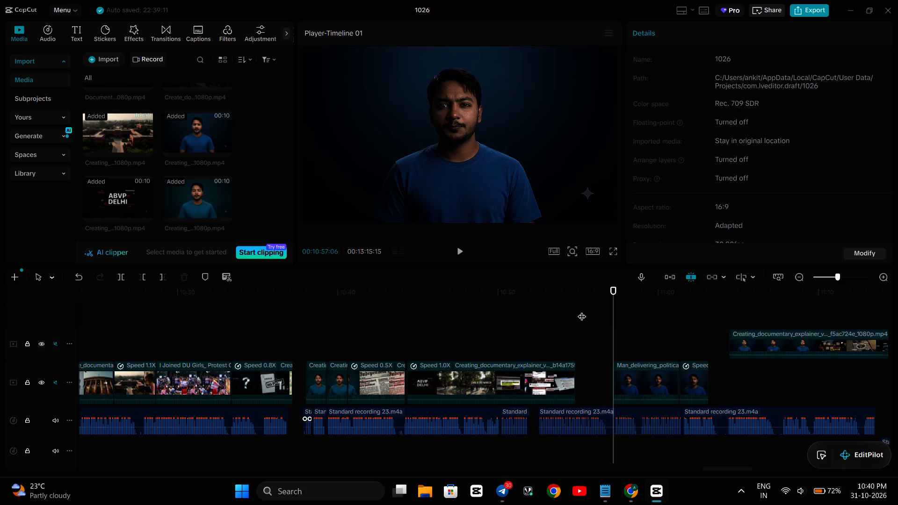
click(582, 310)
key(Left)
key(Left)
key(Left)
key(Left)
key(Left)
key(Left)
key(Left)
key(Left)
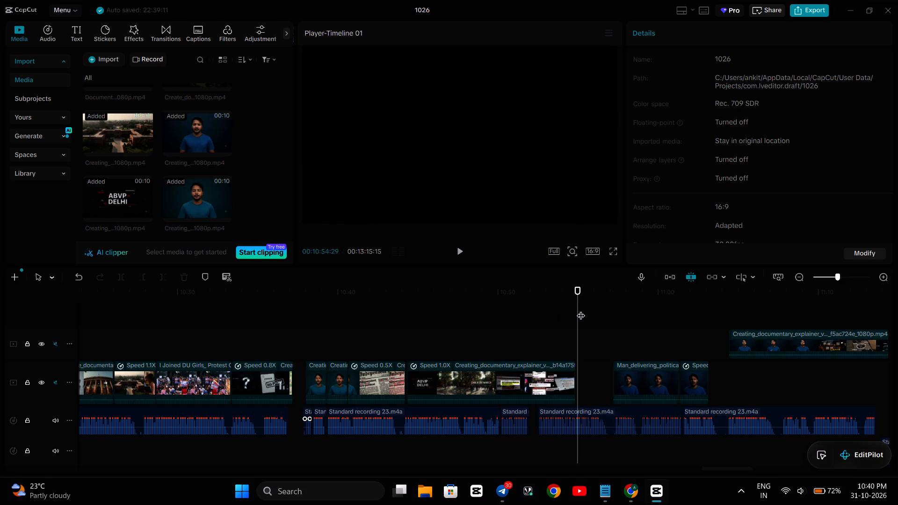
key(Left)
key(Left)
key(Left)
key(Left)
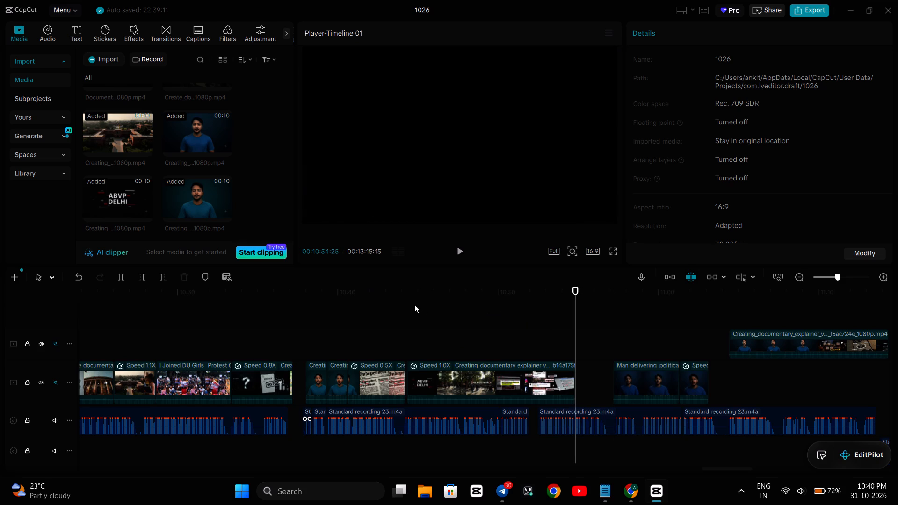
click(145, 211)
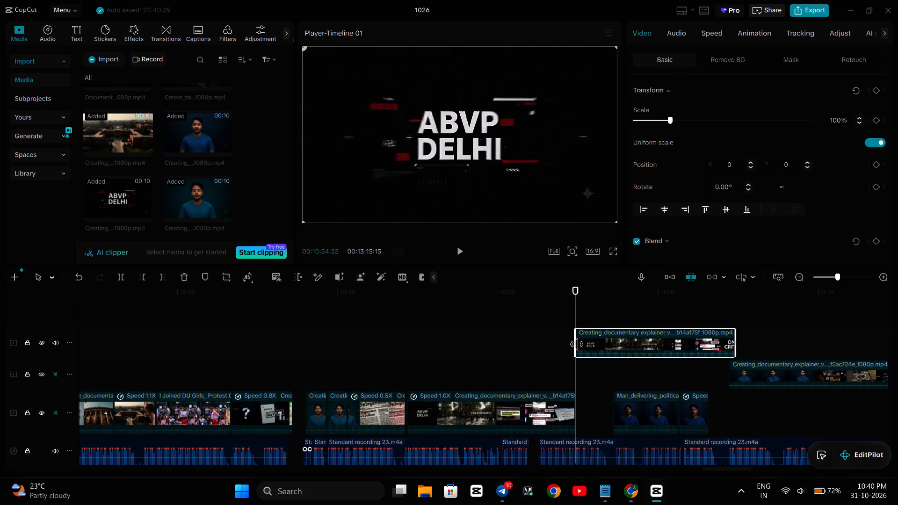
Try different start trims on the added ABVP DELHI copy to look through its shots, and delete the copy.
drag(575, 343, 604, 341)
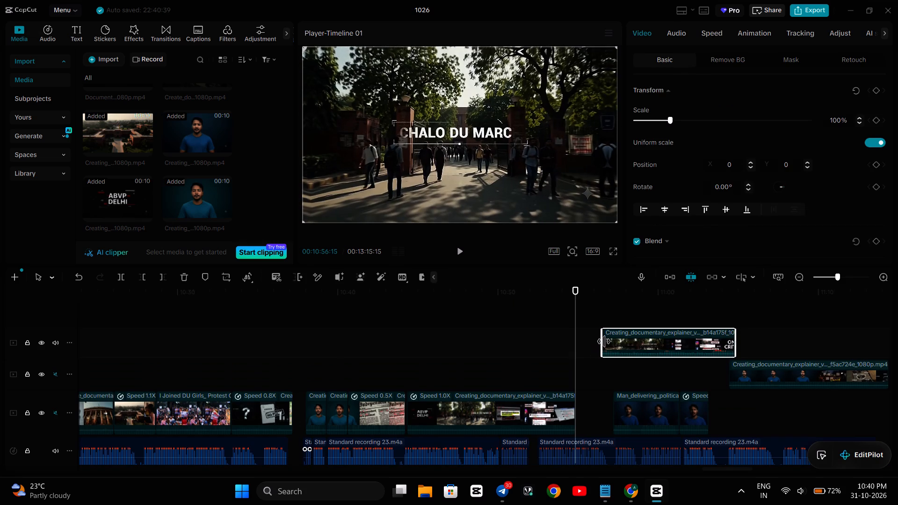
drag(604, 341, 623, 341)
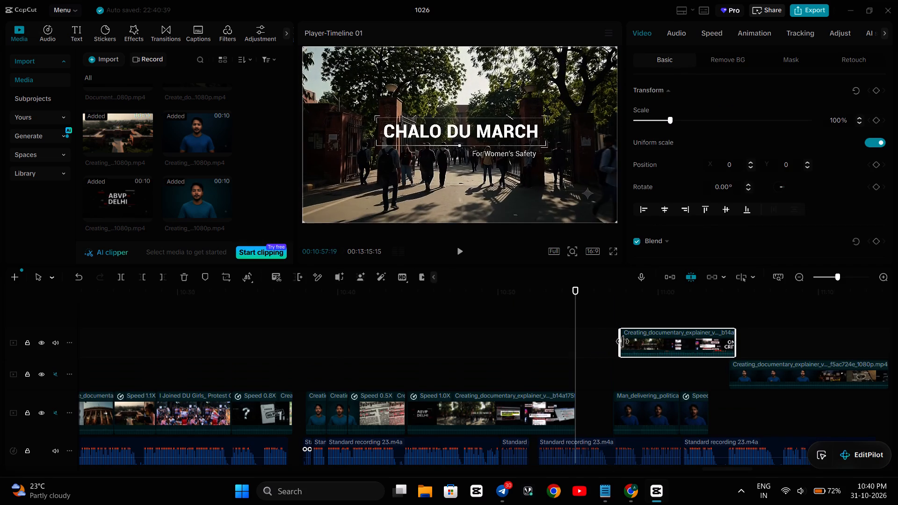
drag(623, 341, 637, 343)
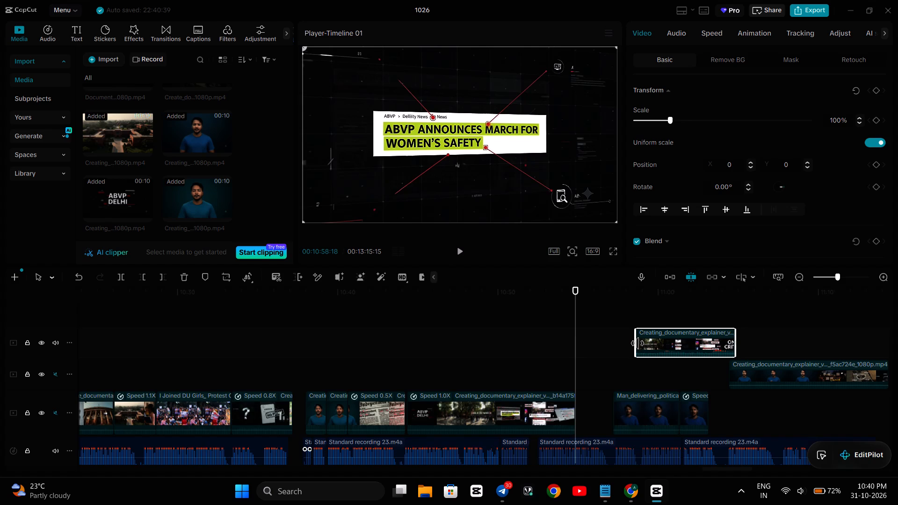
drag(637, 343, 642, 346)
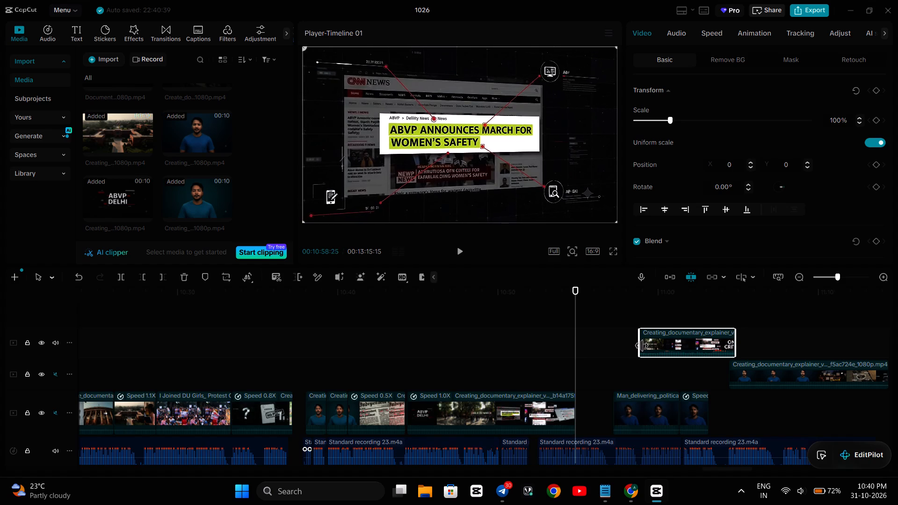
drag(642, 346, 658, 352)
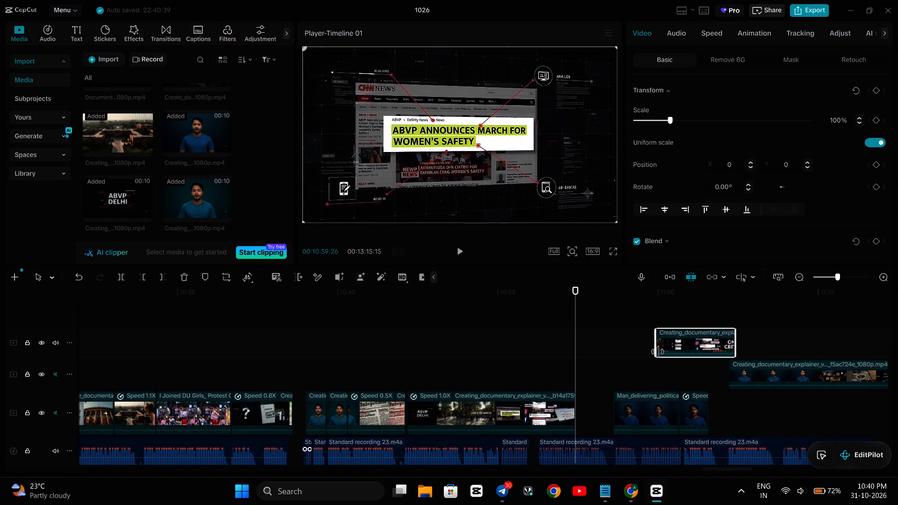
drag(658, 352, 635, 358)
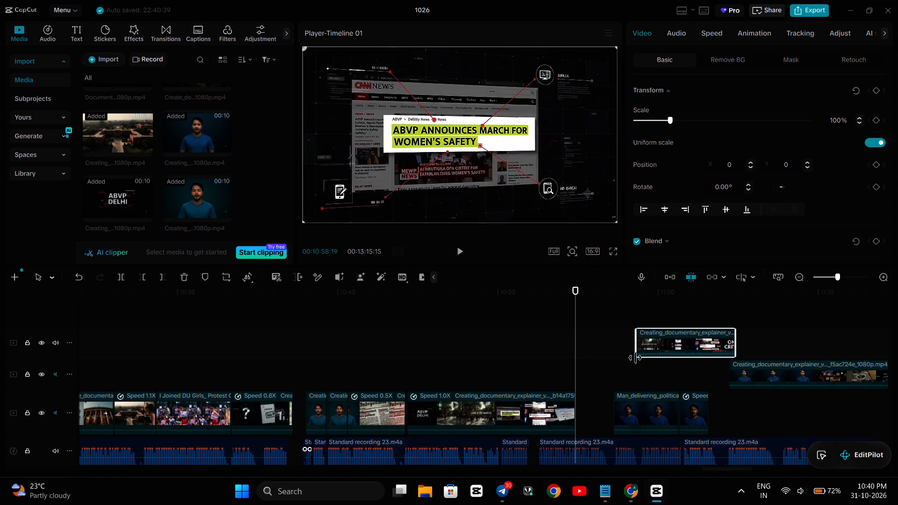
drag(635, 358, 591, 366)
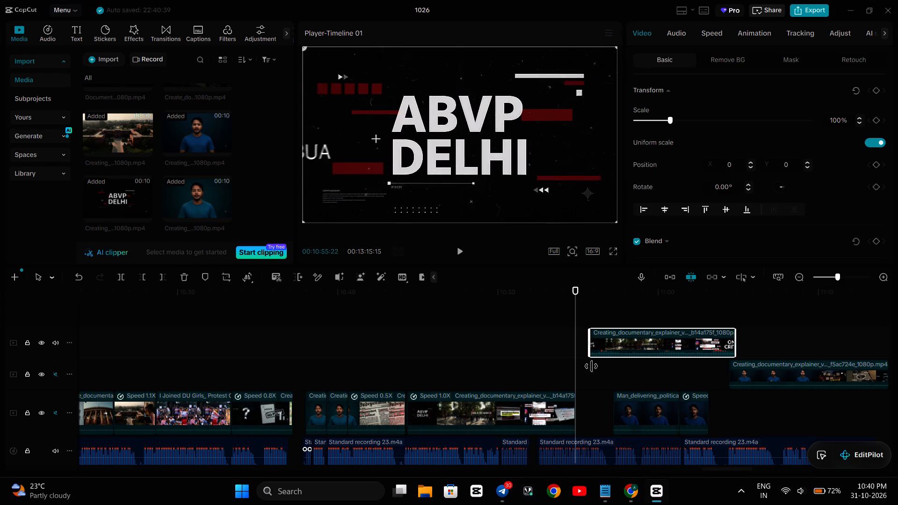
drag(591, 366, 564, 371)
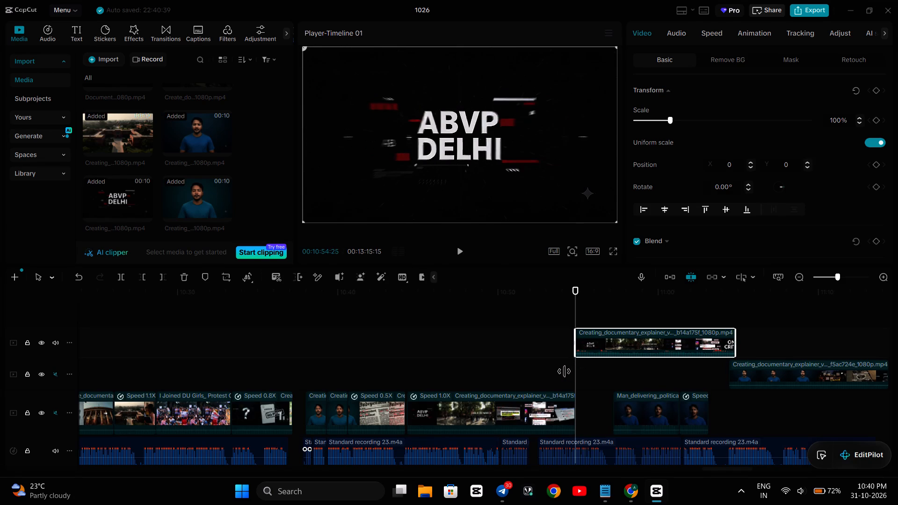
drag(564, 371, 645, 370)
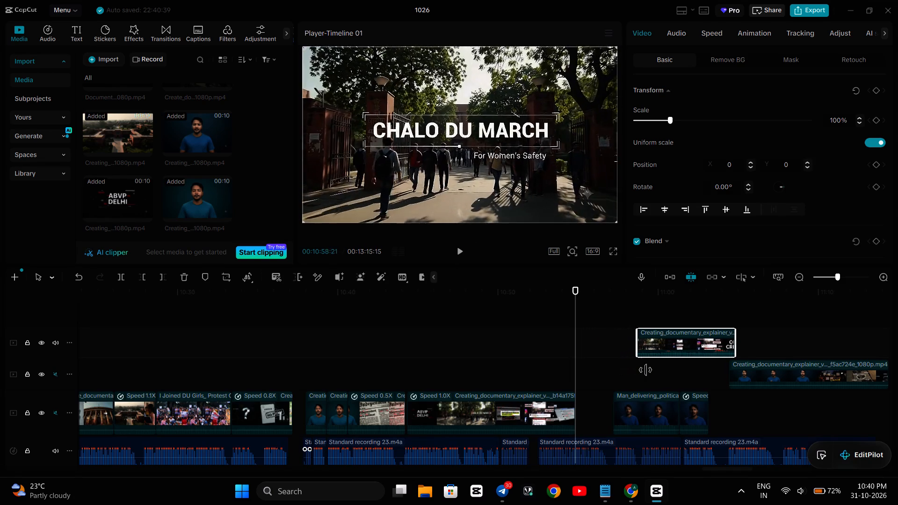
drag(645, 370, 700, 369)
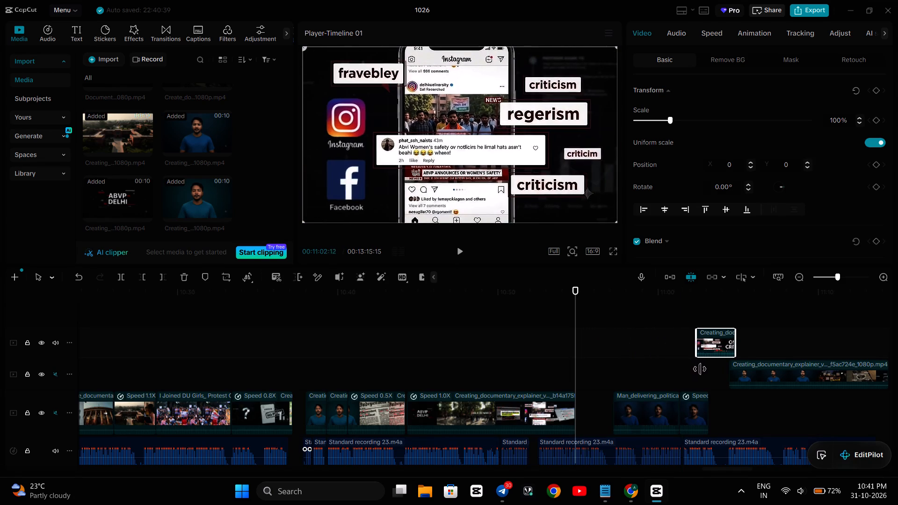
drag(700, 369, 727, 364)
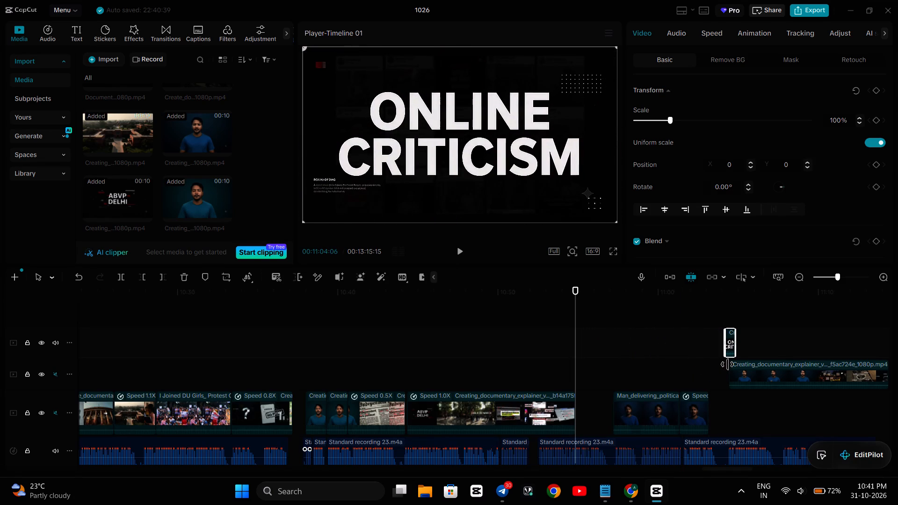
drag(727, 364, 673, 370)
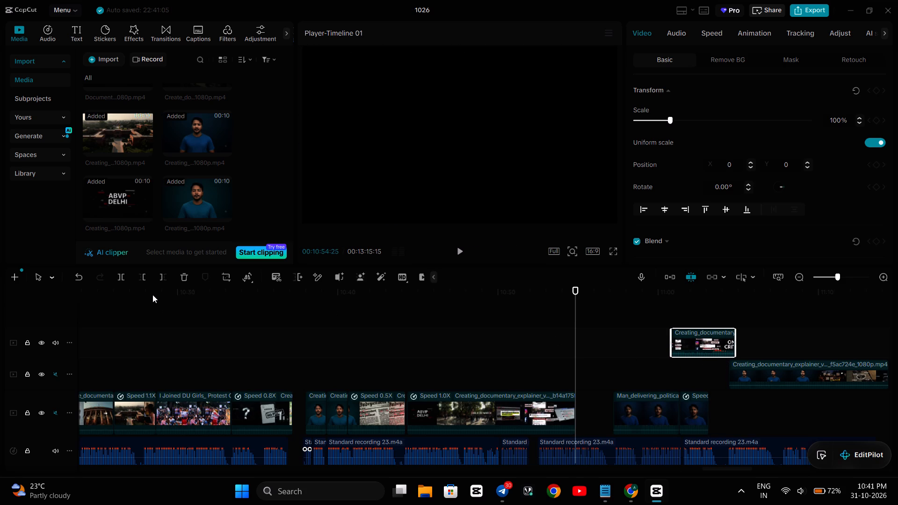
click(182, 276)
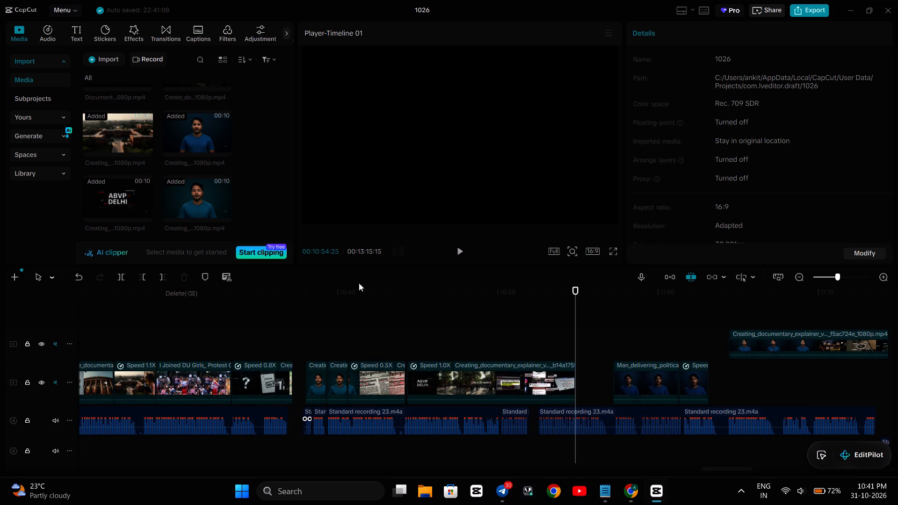
Play the upper-track f5ac724e explainer clip up to 11:12:24 to review its protest and organiser shots.
click(834, 321)
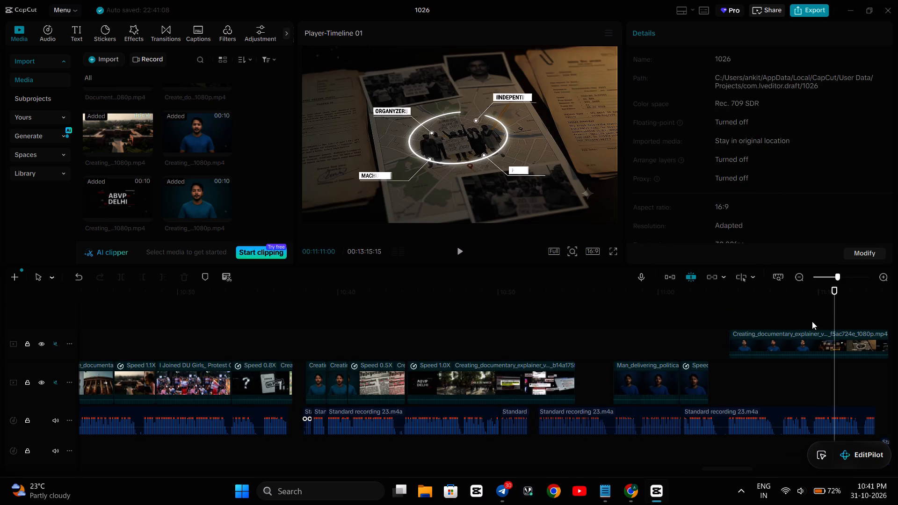
click(804, 323)
key(space)
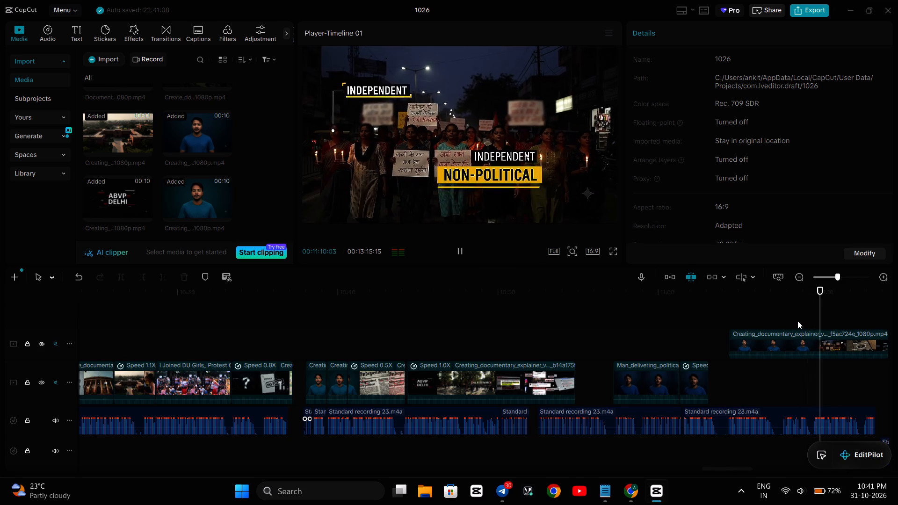
key(space)
key(space)
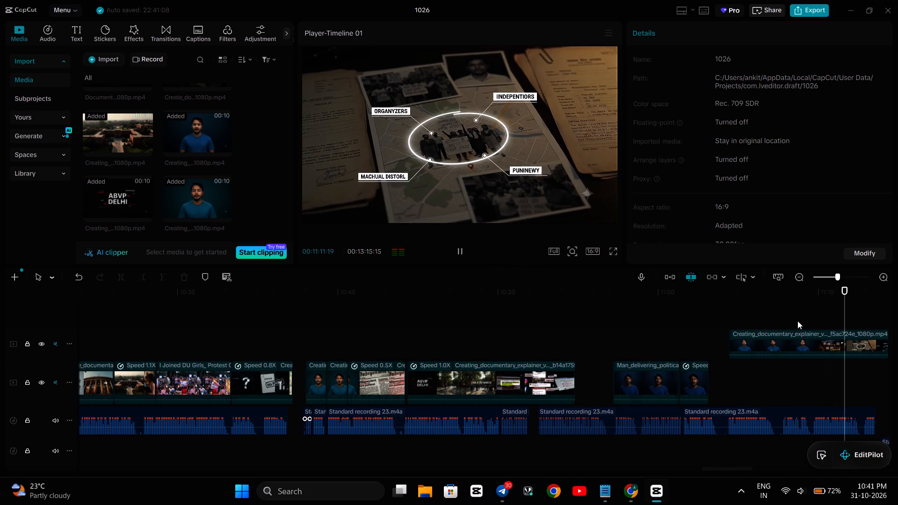
key(space)
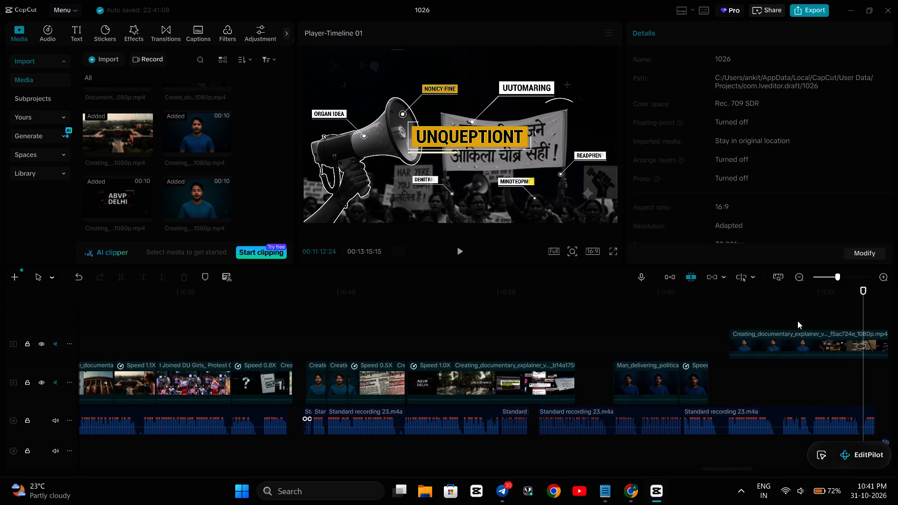
click(782, 343)
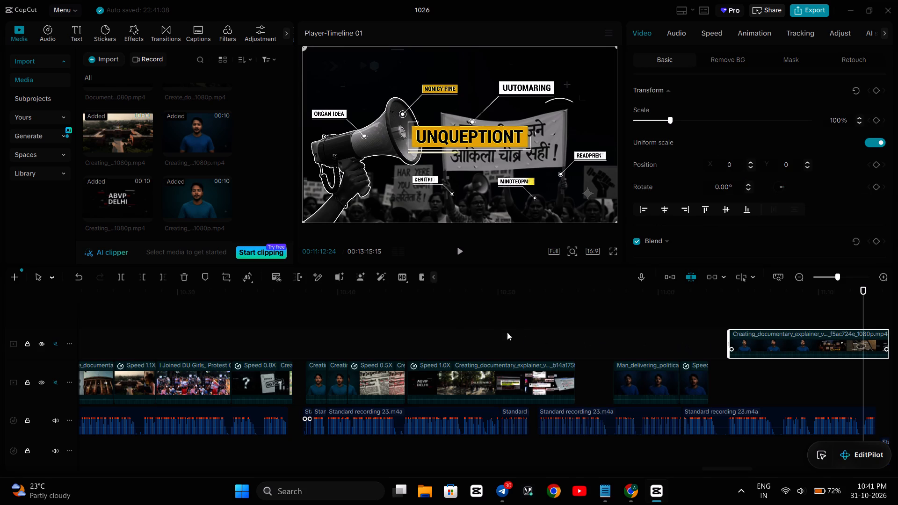
Preview the imported teal-shirt presenter shot up to about 8 seconds for footage that could fill the gap.
click(467, 321)
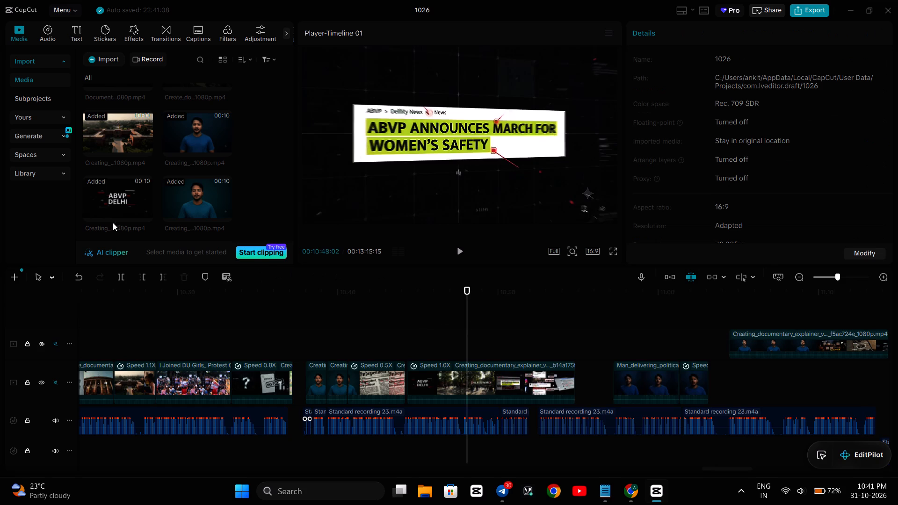
click(202, 205)
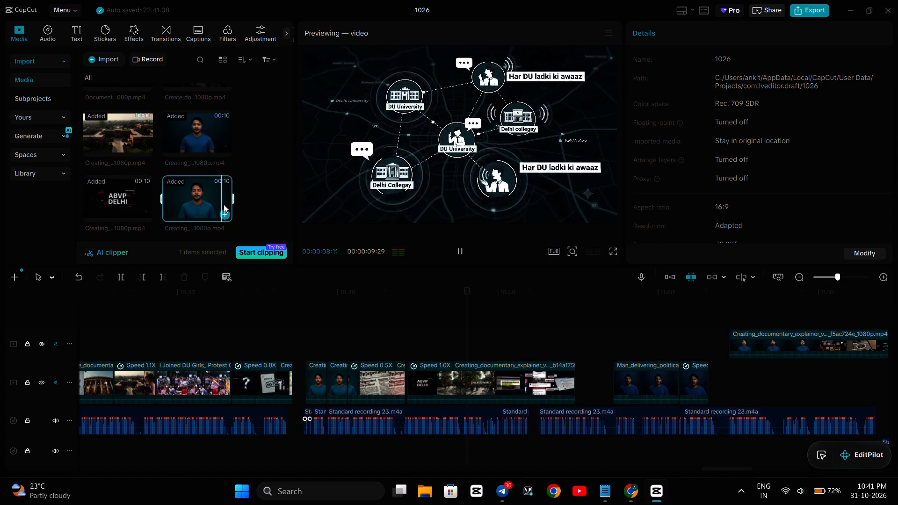
key(space)
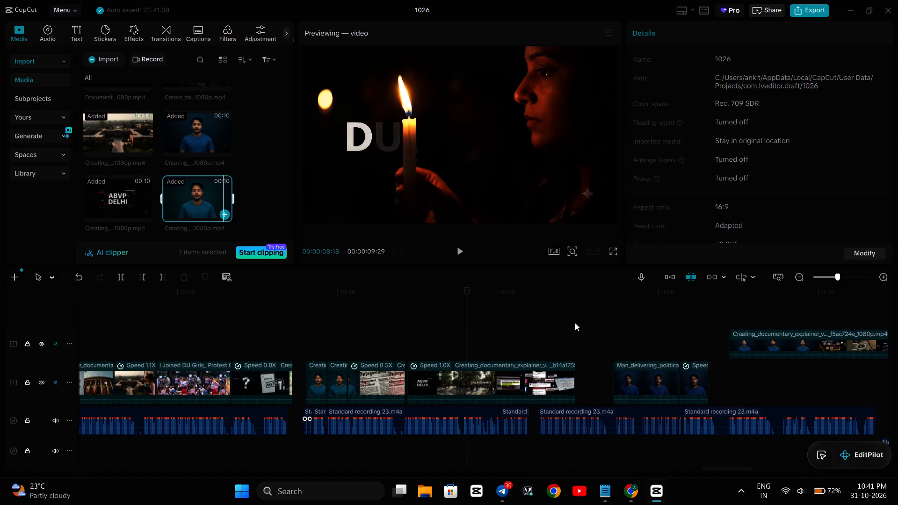
Add the teal-shirt presenter shot to the timeline at 10:54:25, where the gap begins.
click(576, 324)
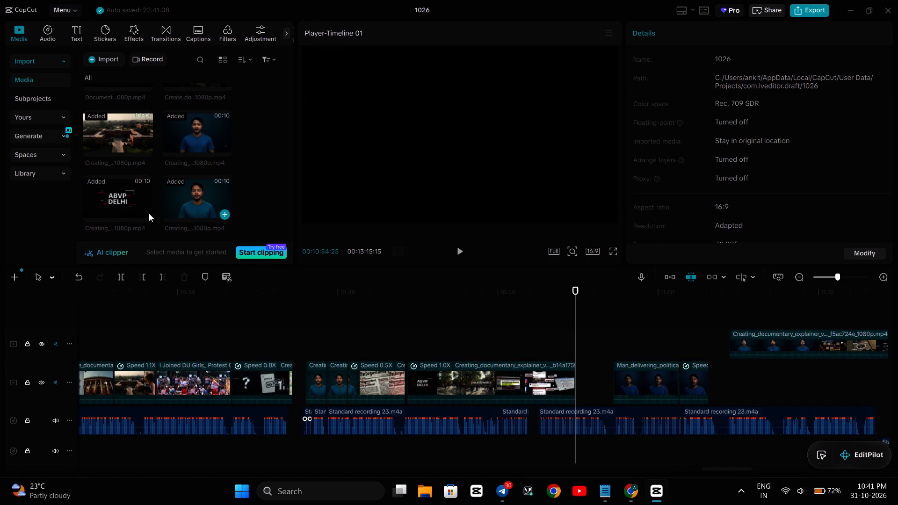
click(226, 216)
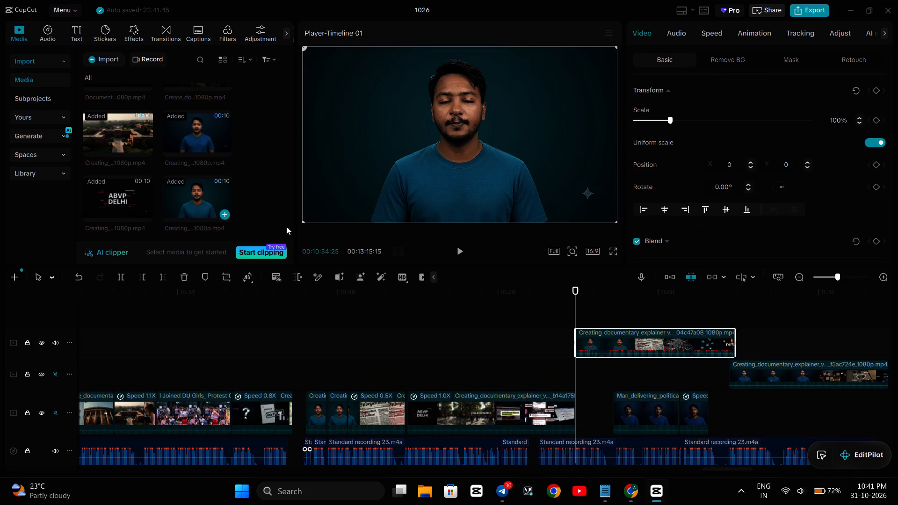
Trim the added shot to the section starting at the DU Campus crowd scene, from 11:00:18 to 11:02:11.
key(space)
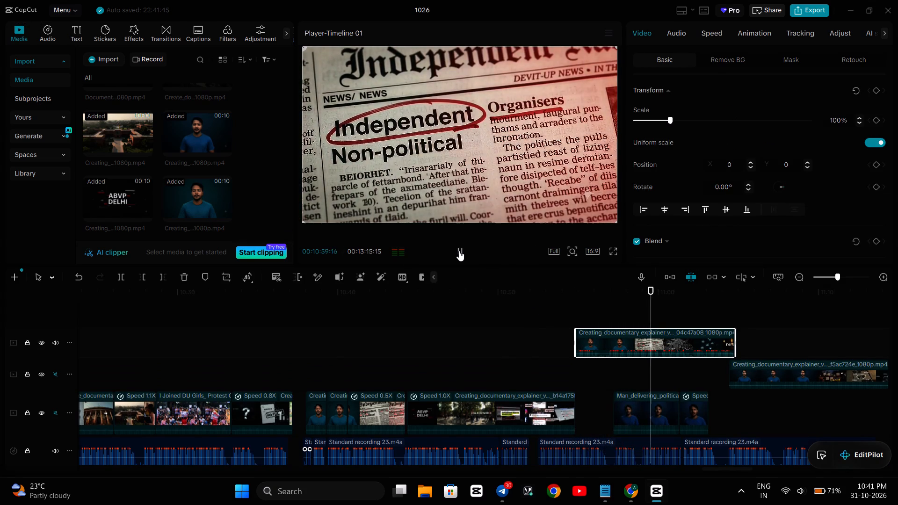
key(space)
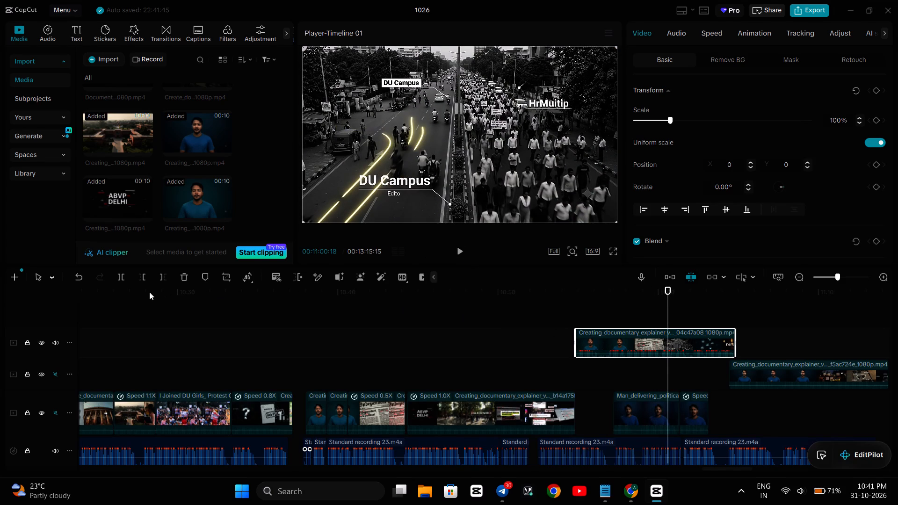
click(141, 276)
key(space)
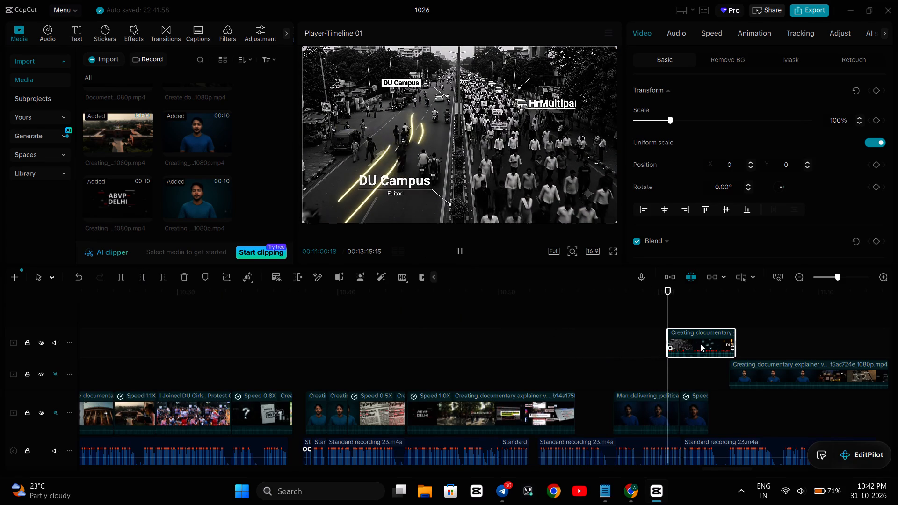
key(space)
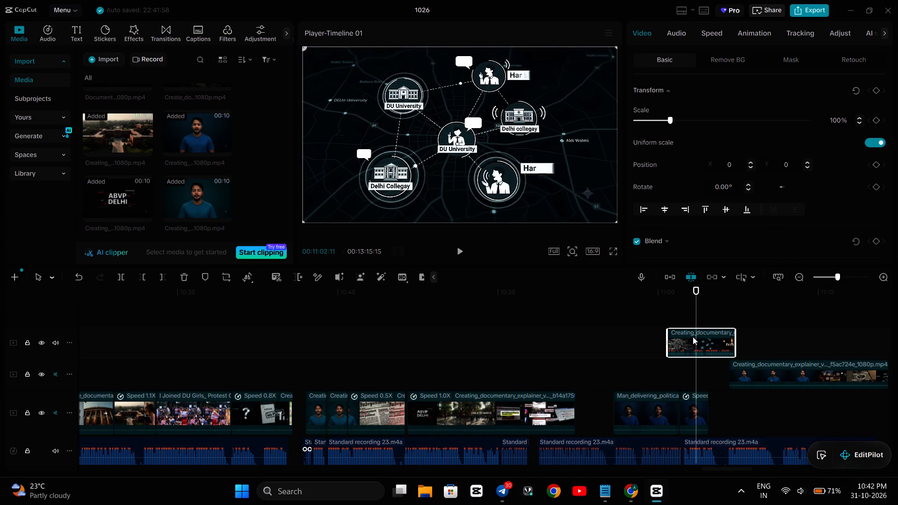
click(164, 278)
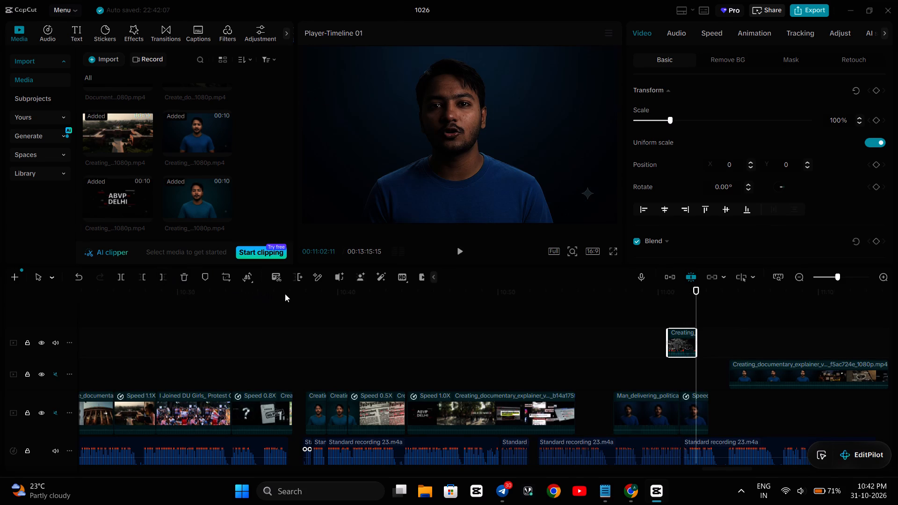
Trim the end of the added DU Campus crowd shot back to 11:01:27, cutting off the network-map graphic.
key(Left)
key(Left)
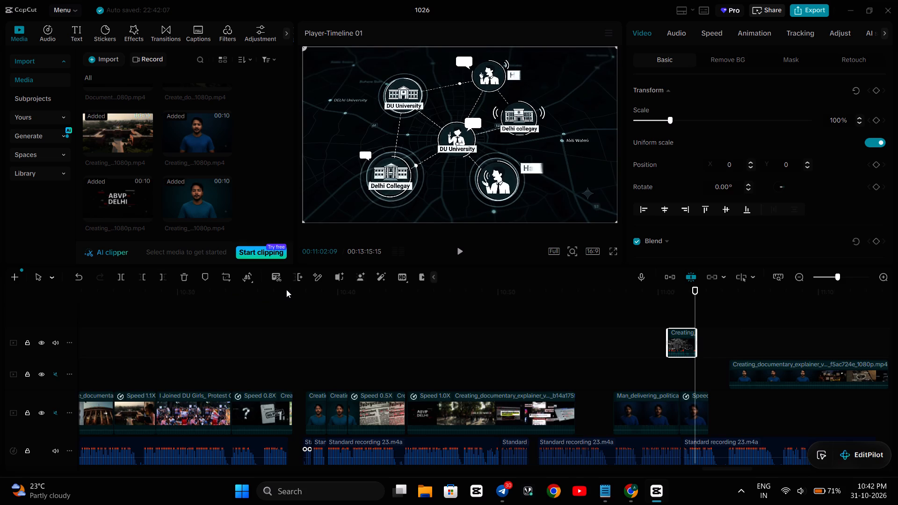
key(Left)
key(Left)
key(Left)
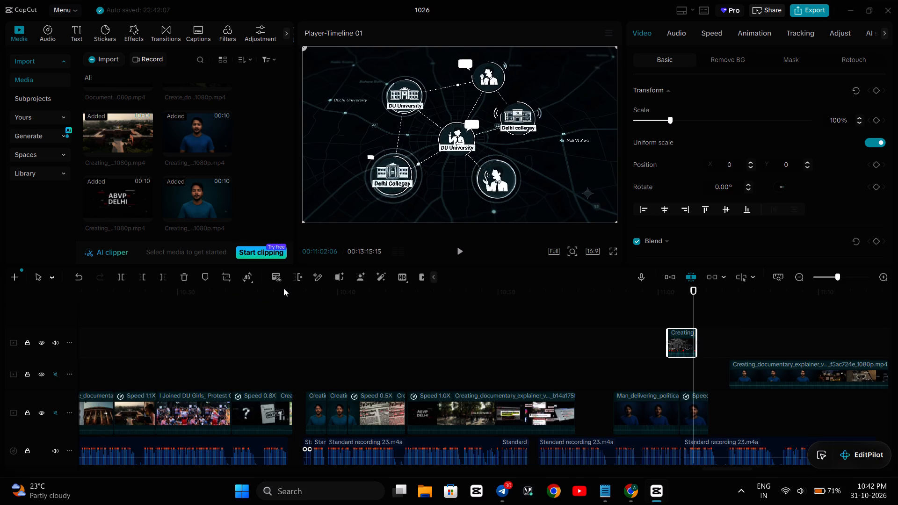
key(Left)
key(Left)
key(Left)
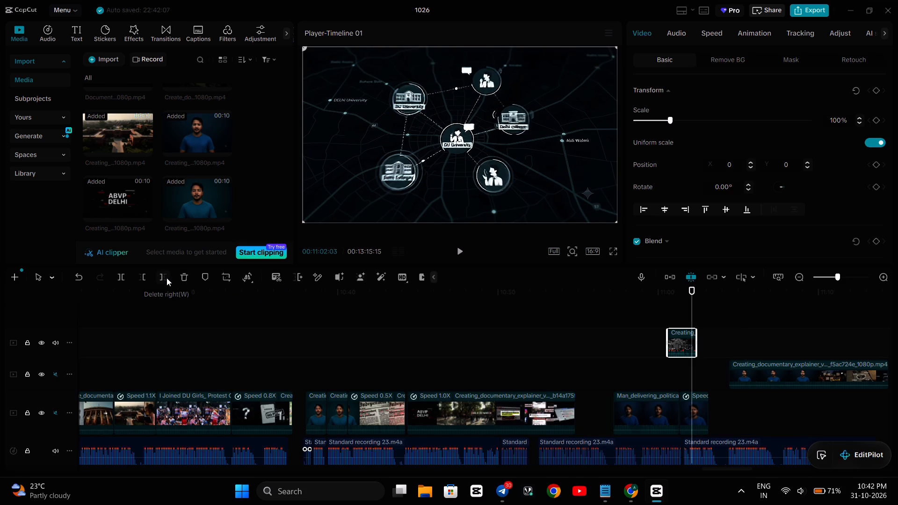
key(Left)
key(Left)
key(Left)
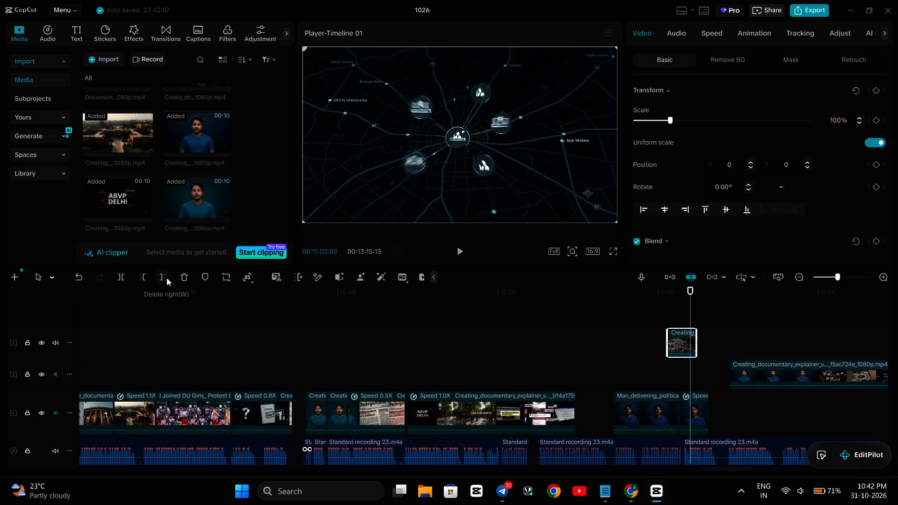
key(Left)
key(Left)
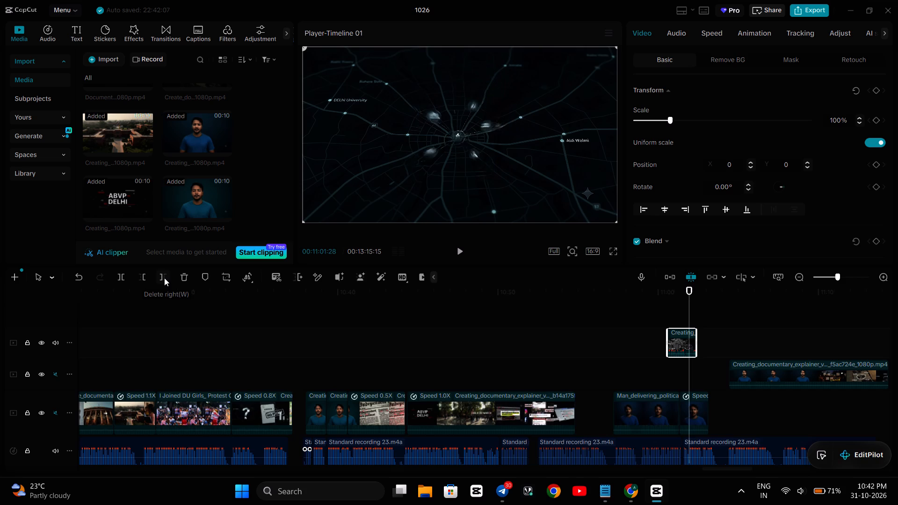
key(Left)
click(164, 278)
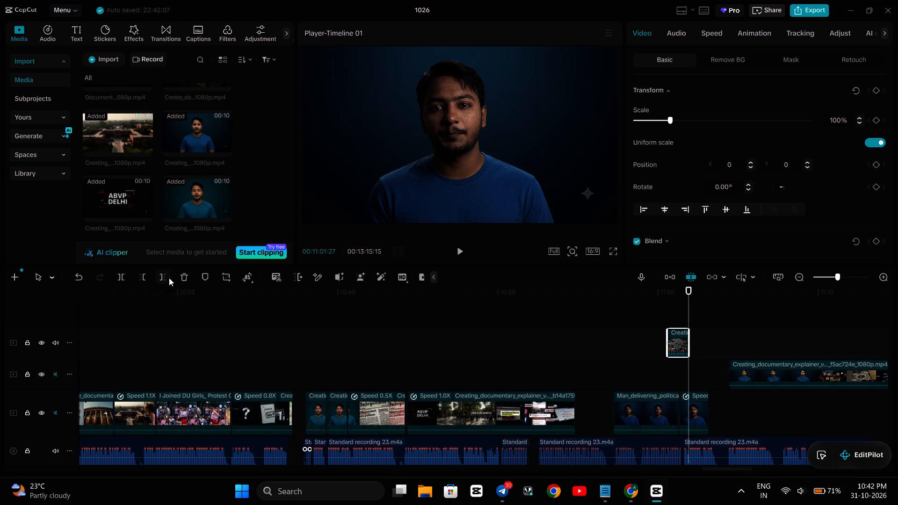
Move the trimmed crowd shot to the main video track, directly after the b14a1759 explainer clip.
drag(674, 340, 578, 416)
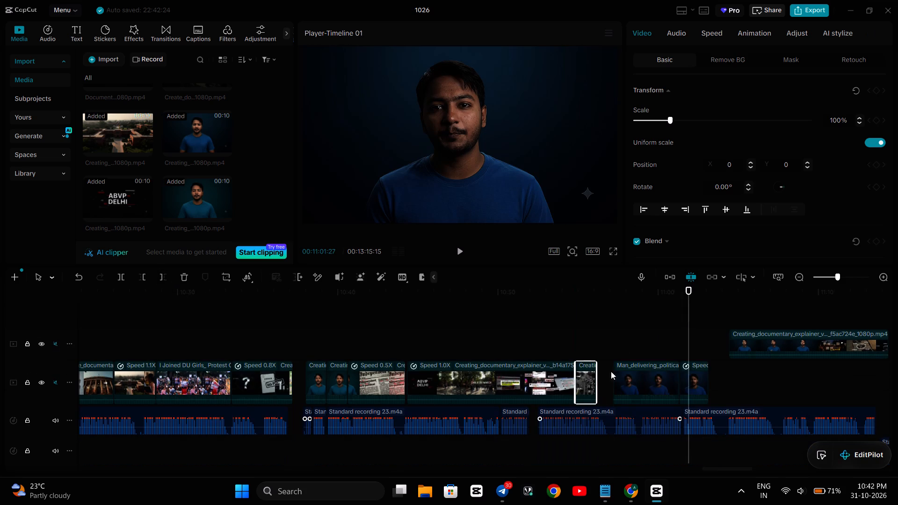
Slow the crowd shot to 0.60x speed to stretch it across the gap before the Man_delivering_politica clip.
click(710, 32)
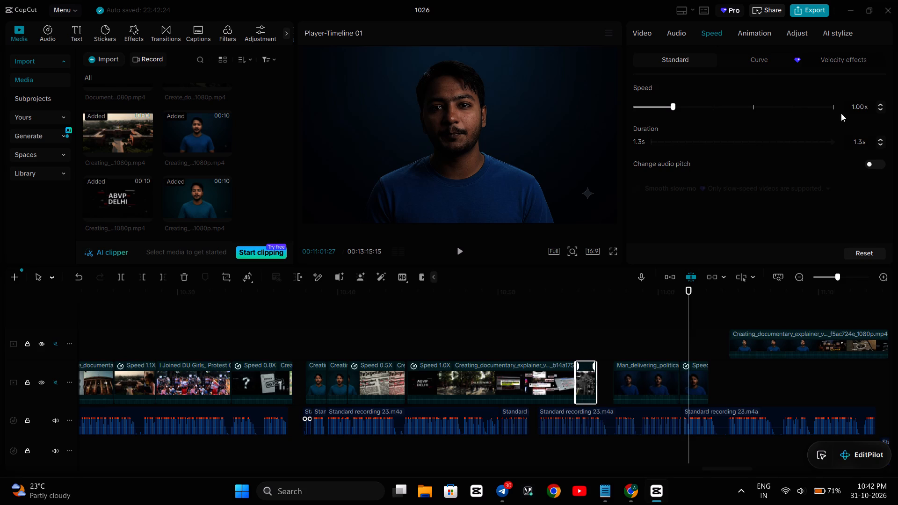
click(879, 108)
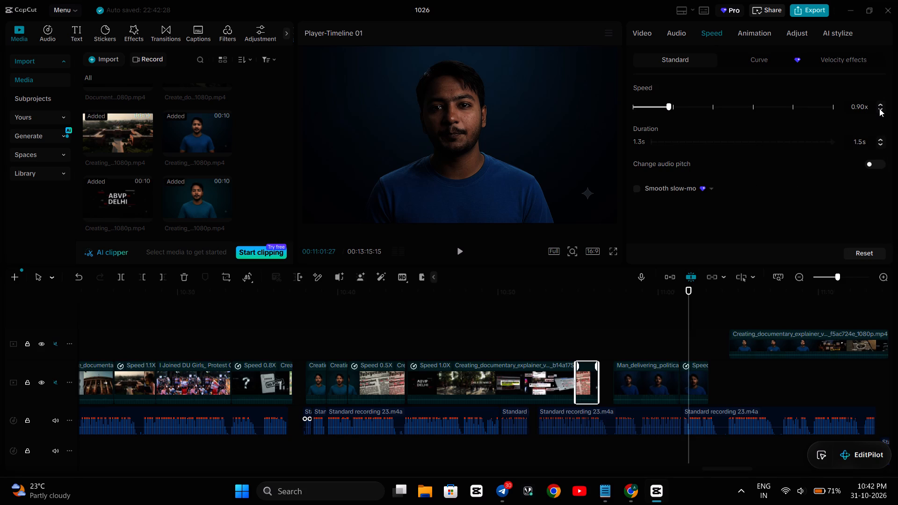
click(879, 108)
click(879, 108)
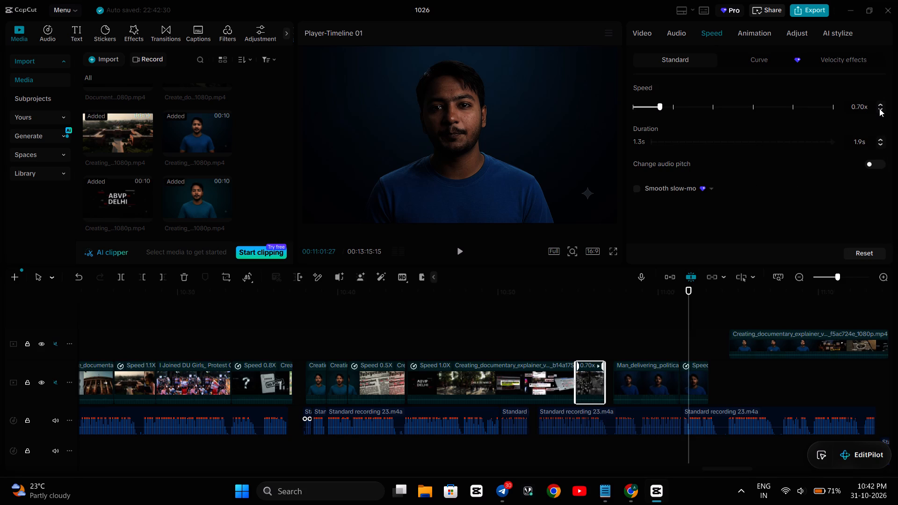
click(879, 108)
Play the timeline from 11:01:27 to 11:06:28 to check the narration against the presenter shots.
click(491, 329)
key(space)
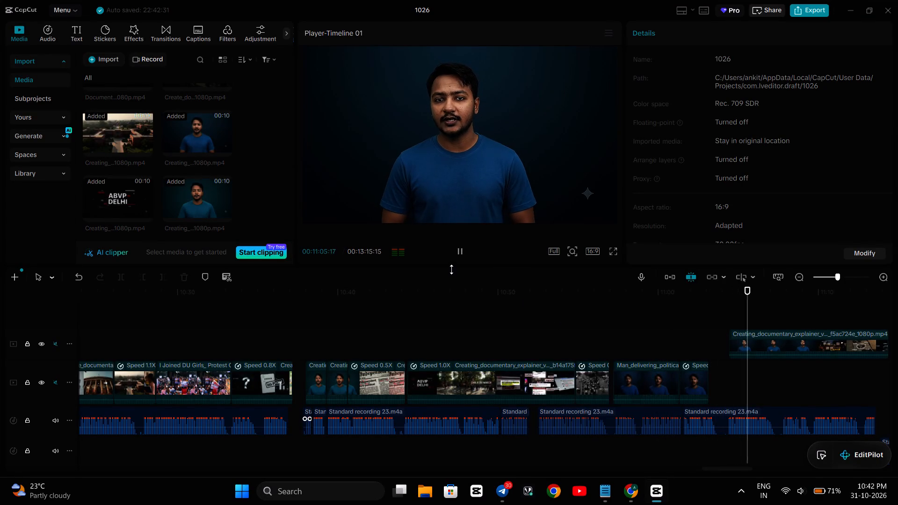
click(463, 252)
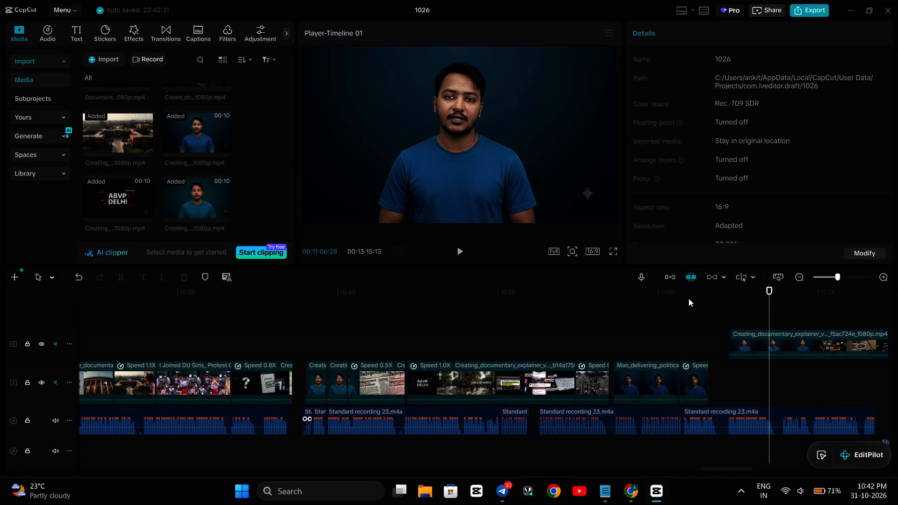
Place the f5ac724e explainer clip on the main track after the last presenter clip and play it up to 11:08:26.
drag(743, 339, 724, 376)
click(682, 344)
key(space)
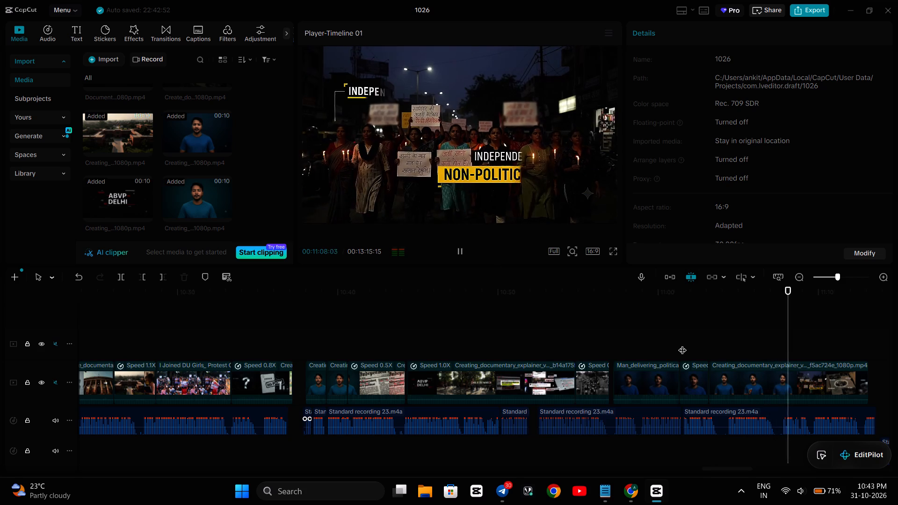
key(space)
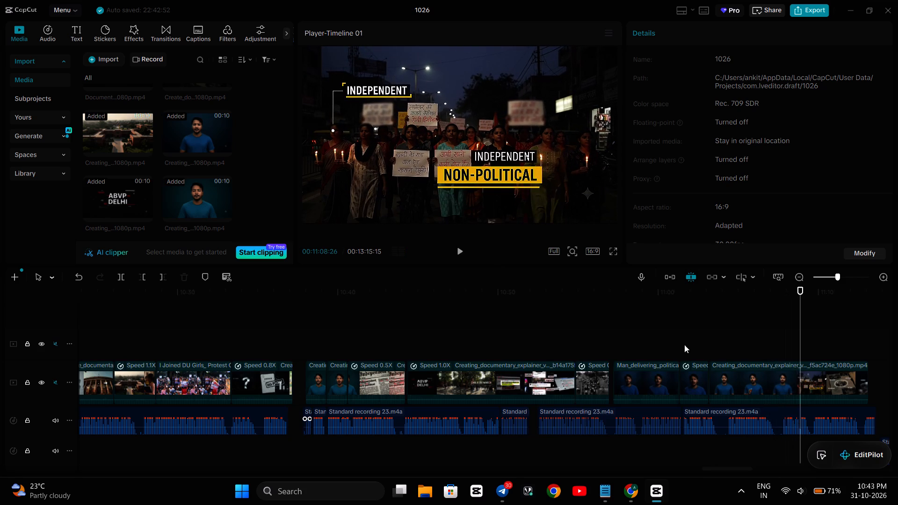
Delete the f5ac724e explainer clip from the timeline.
click(739, 371)
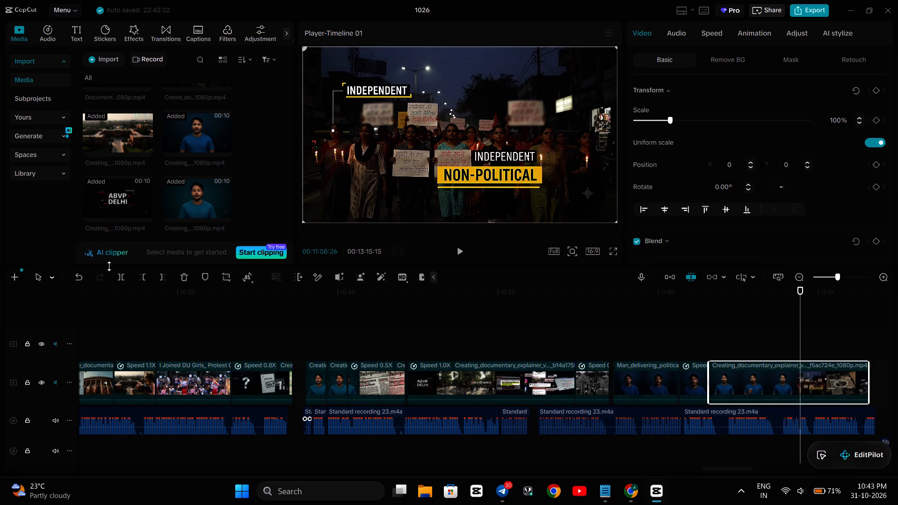
click(184, 271)
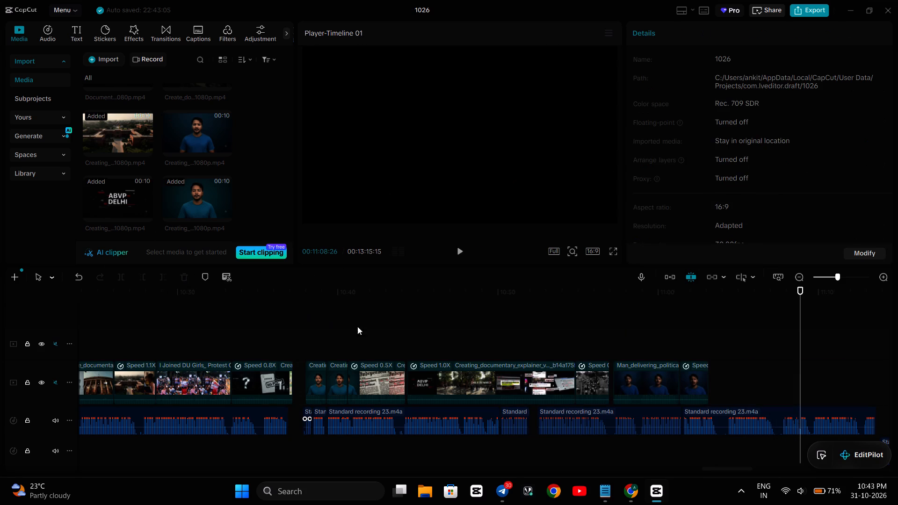
scroll(518, 341, left, 1)
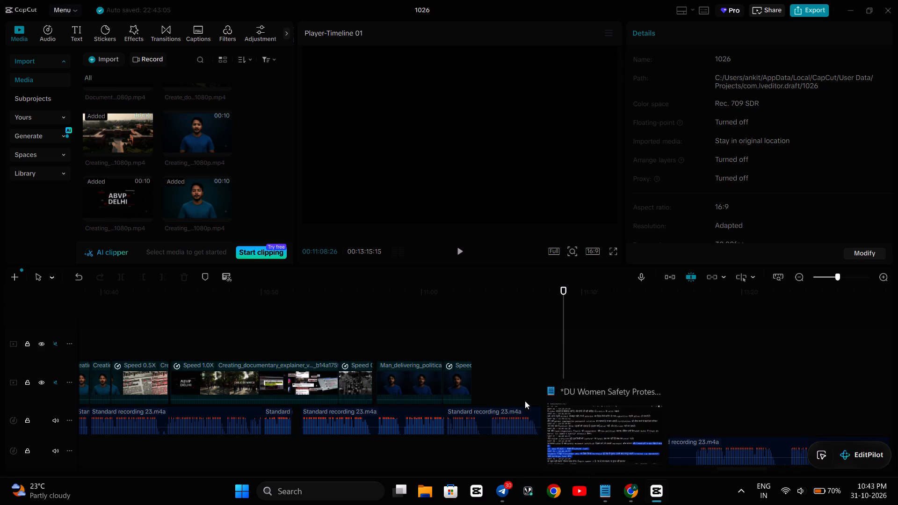
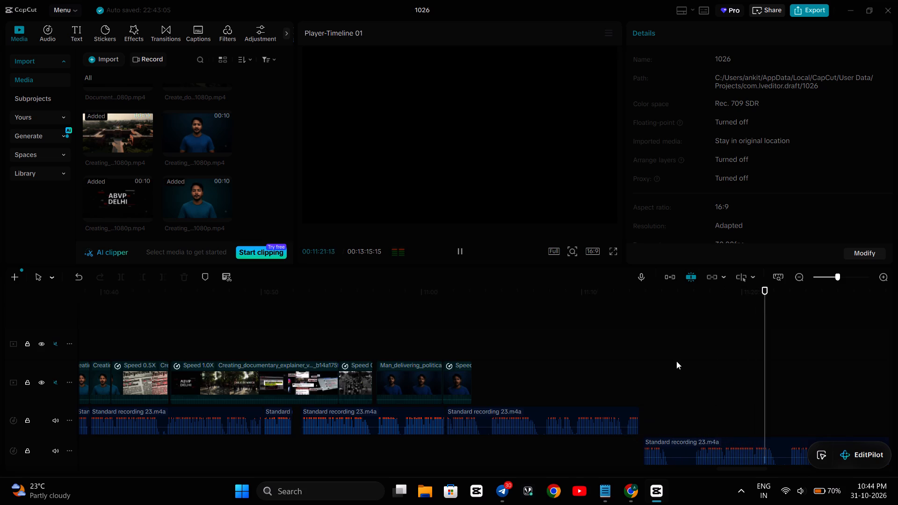
click(667, 344)
click(576, 325)
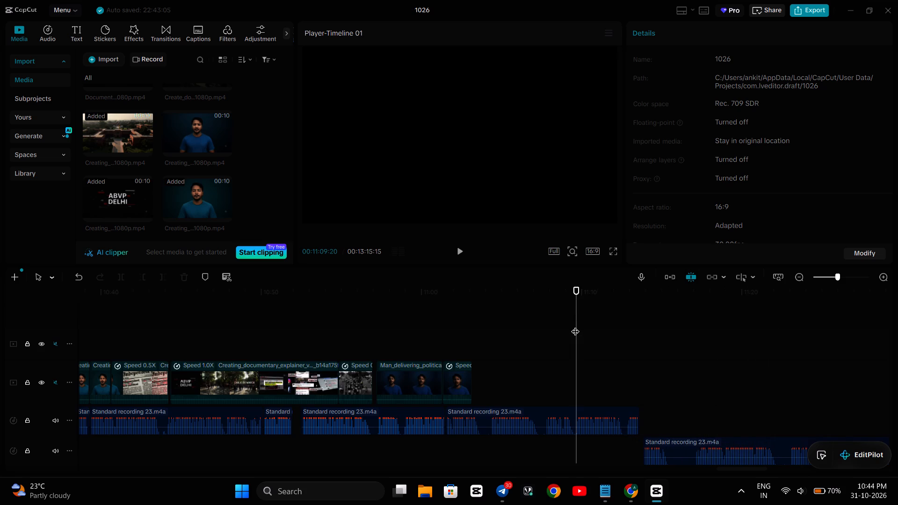
key(space)
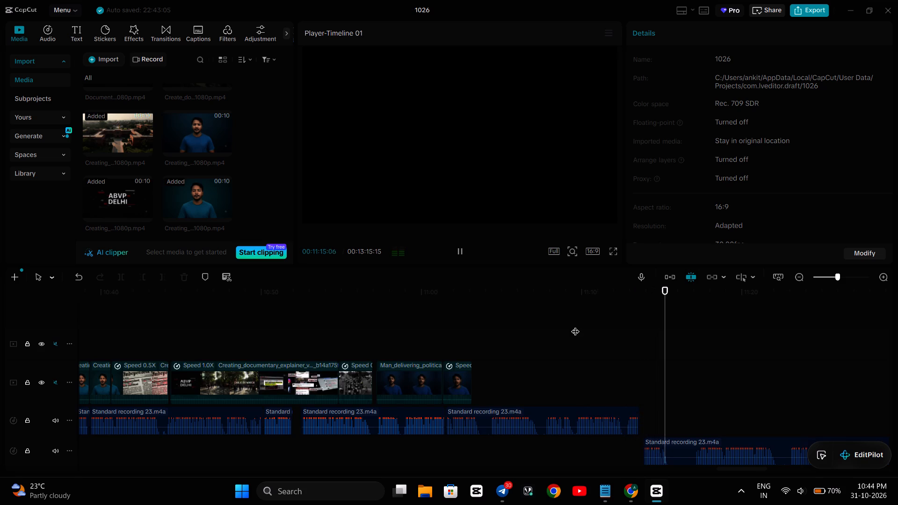
key(space)
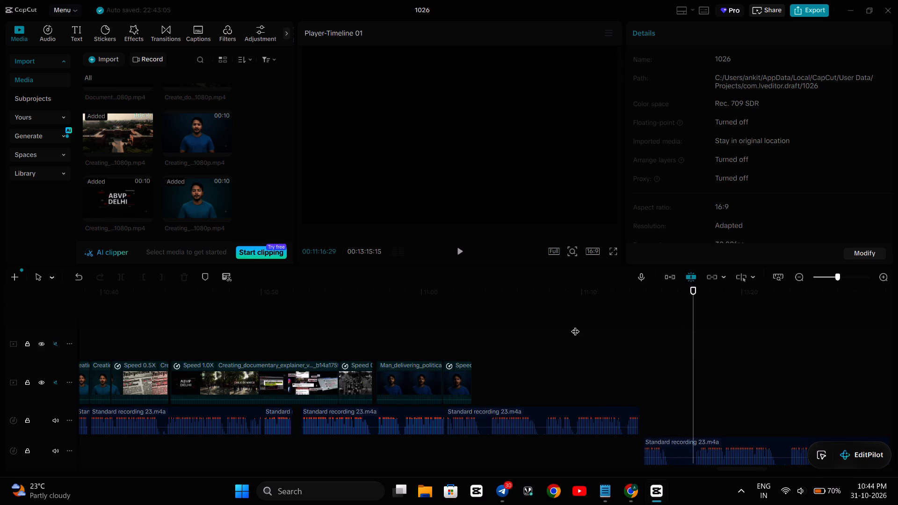
click(672, 325)
Move the blocking Standard recording 23 clip to the lower audio track and place the lower-track clip directly after the preceding narration on the upper track.
drag(682, 447, 681, 427)
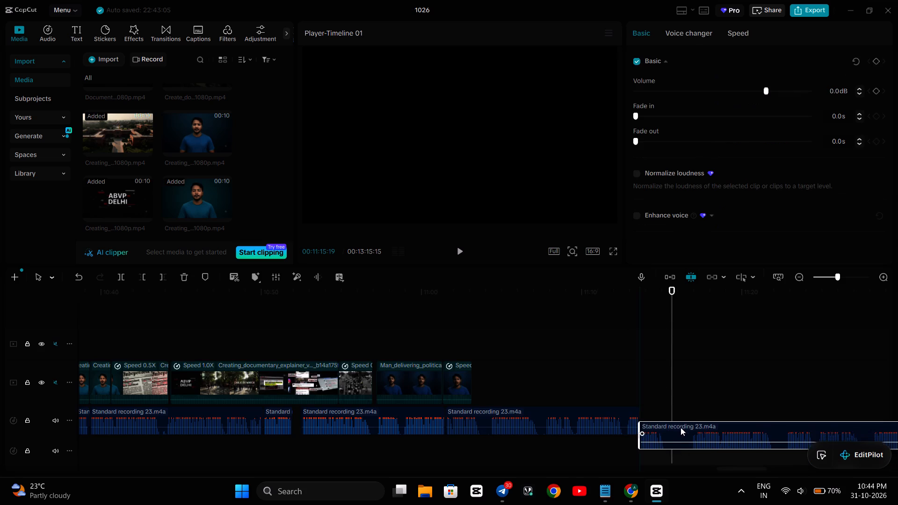
drag(681, 427, 681, 419)
scroll(687, 418, left, 1)
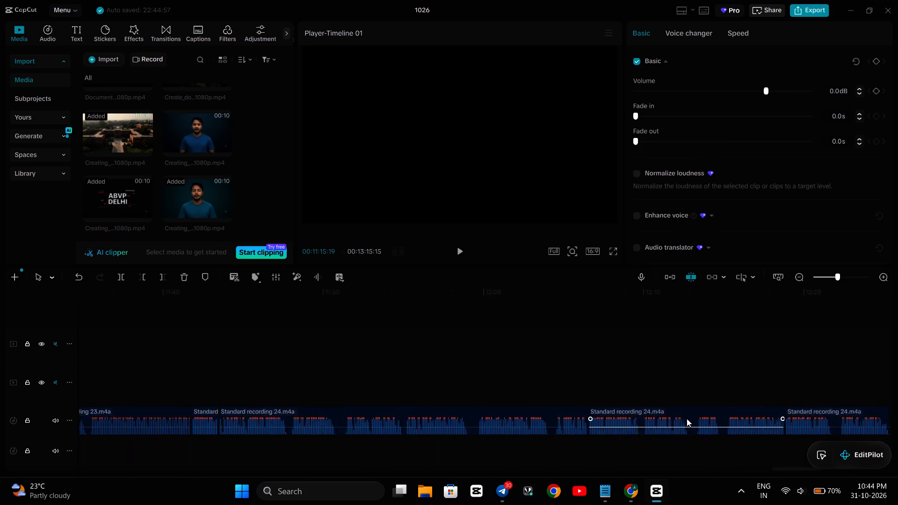
scroll(687, 418, left, 1)
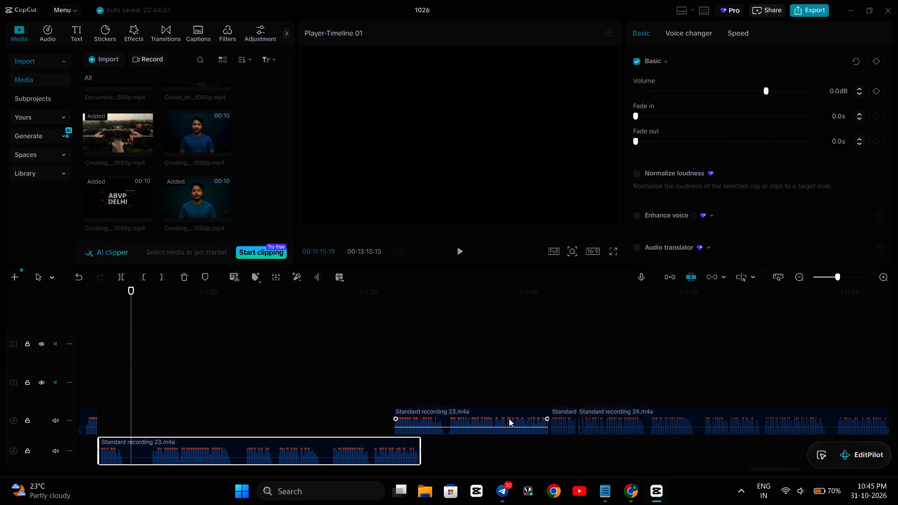
drag(507, 413, 545, 445)
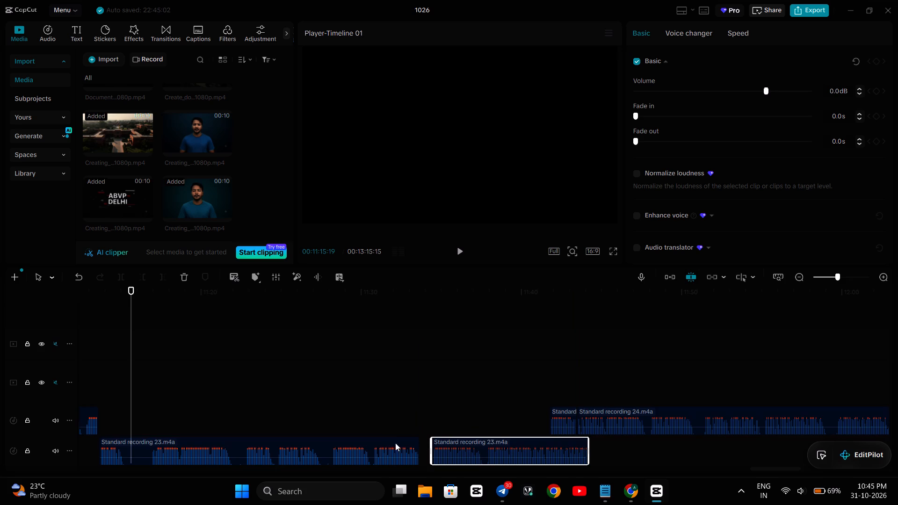
drag(381, 445, 382, 412)
Split the moved Standard recording 23 narration clip at 11:15:13.
scroll(438, 408, right, 2)
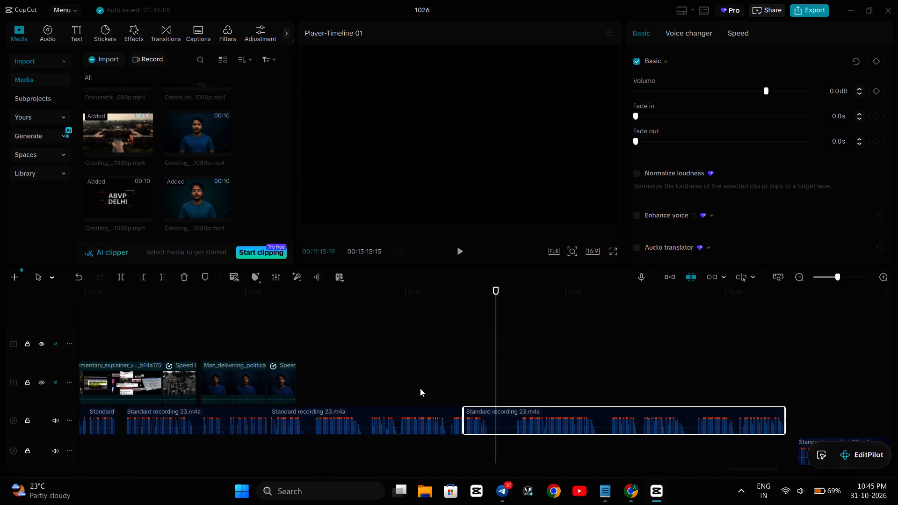
key(Right)
key(Right)
key(Right)
key(Left)
key(Left)
key(Left)
key(Left)
key(Left)
key(Left)
key(Left)
key(Left)
key(Left)
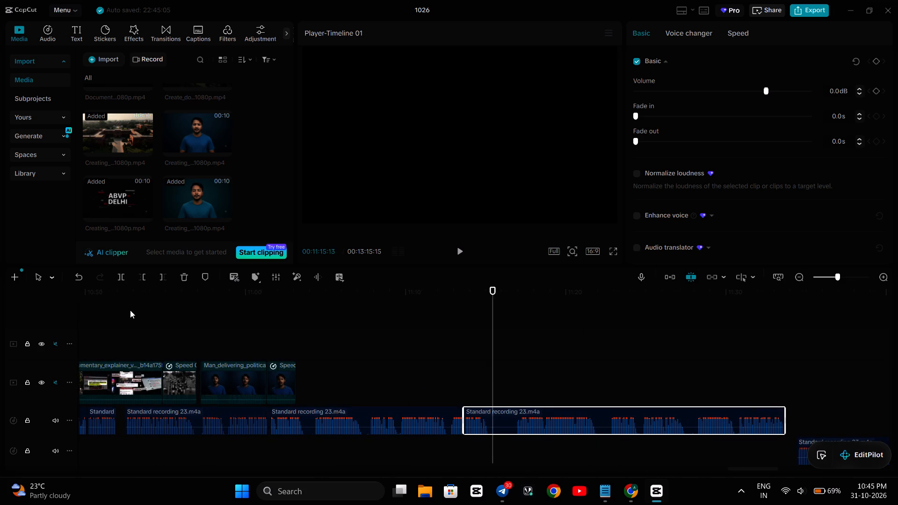
click(121, 278)
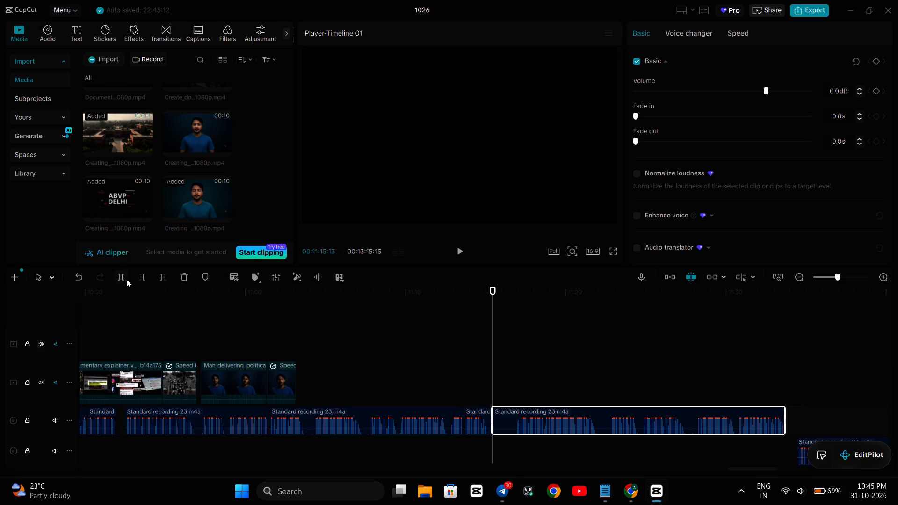
Trim the start of the narration piece after the split to 11:16:16 and move the piece back to close the gap.
key(Right)
key(Right)
key(Right)
key(Right)
key(Right)
key(Right)
key(Right)
key(Right)
key(Right)
key(Right)
key(Right)
key(Right)
key(Right)
key(Right)
key(Right)
key(Right)
key(Right)
key(Right)
key(Right)
key(Right)
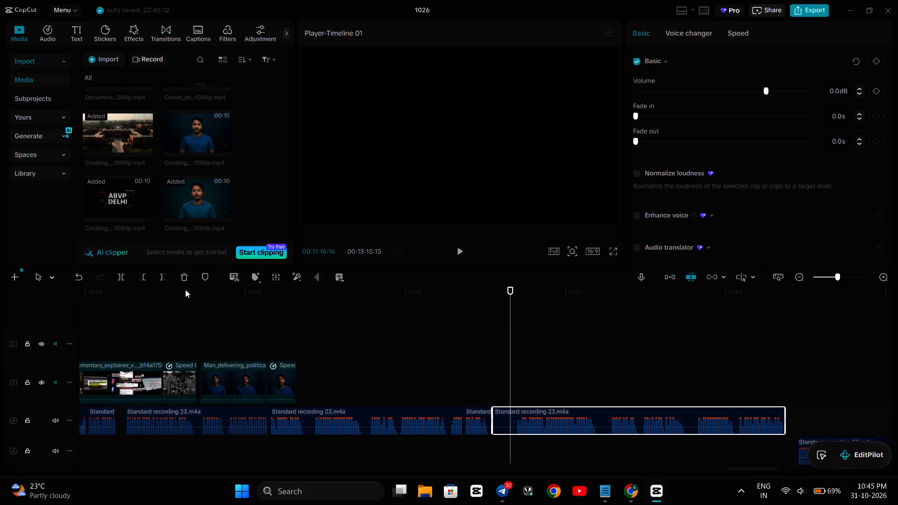
click(145, 278)
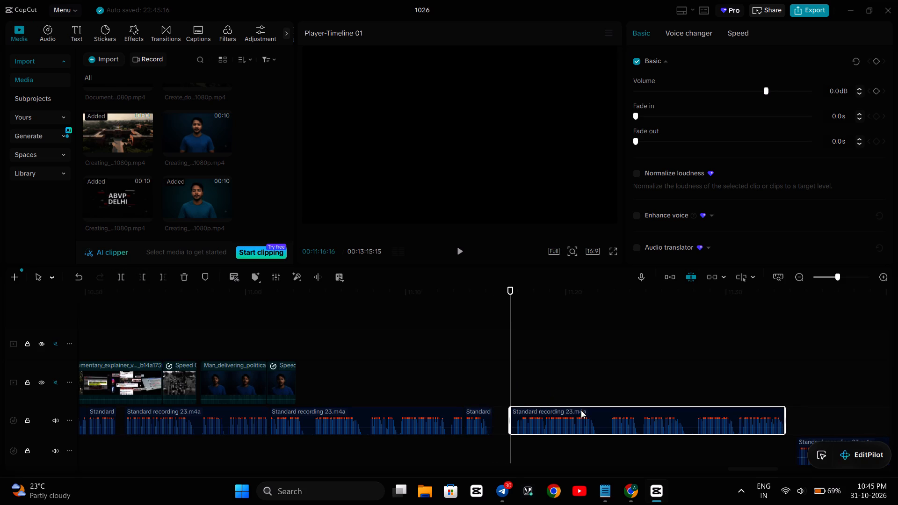
drag(598, 413, 581, 413)
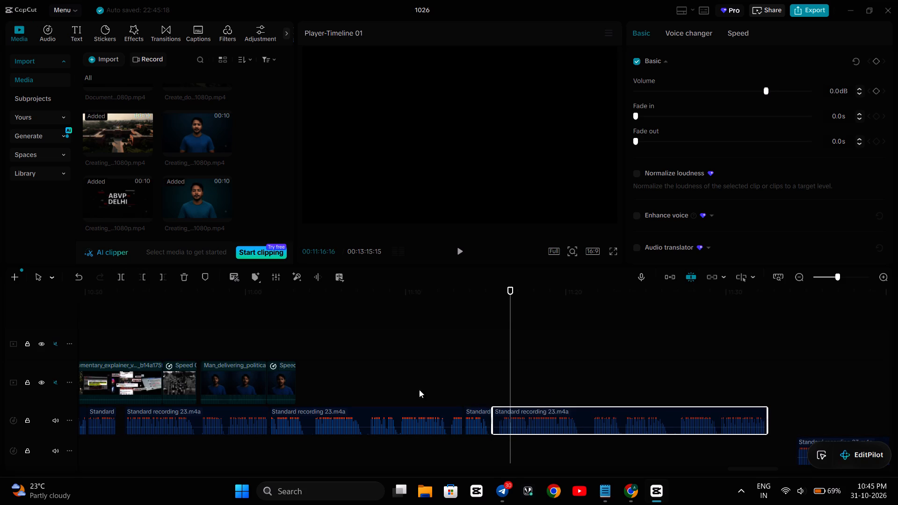
Play the tightened narration across the new cut, replaying it from 11:13:19 to 11:32:04.
click(377, 379)
key(space)
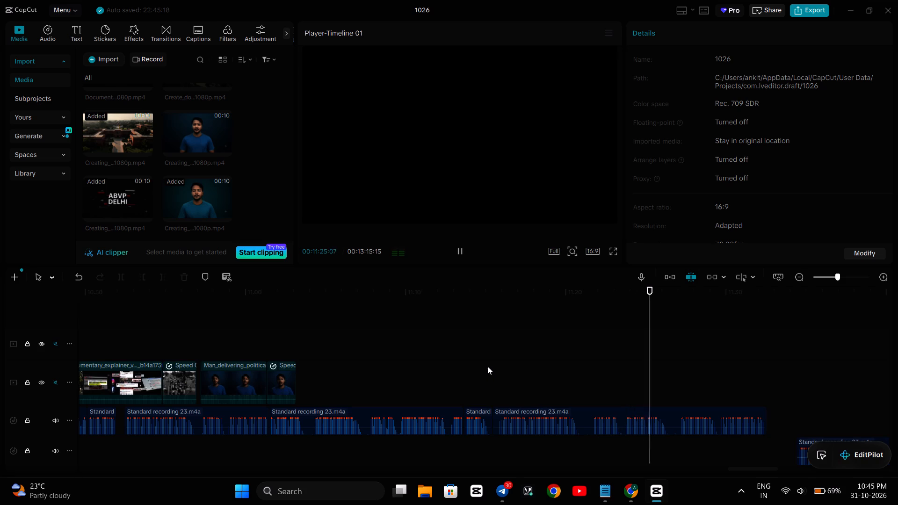
click(467, 386)
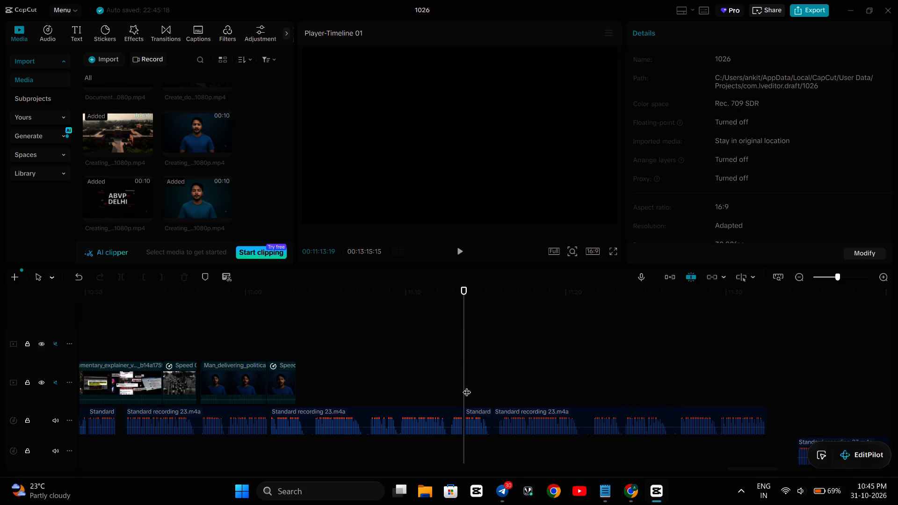
key(space)
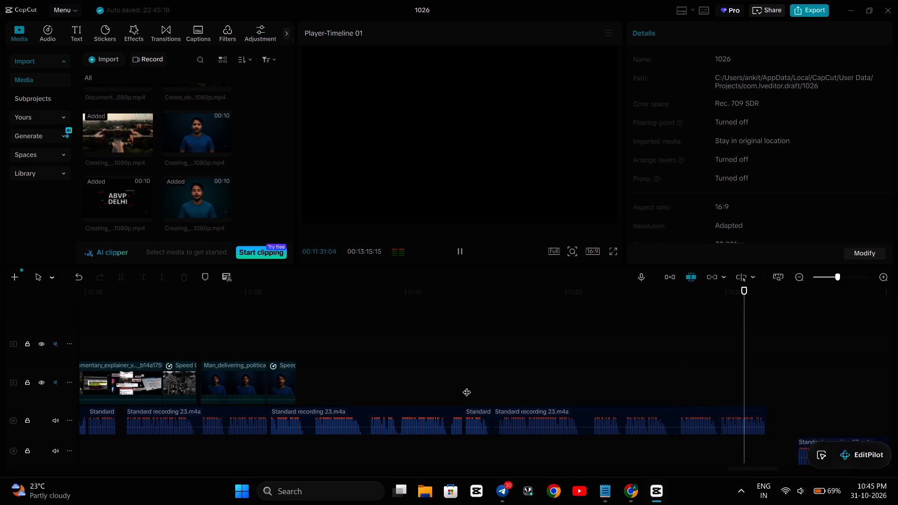
key(space)
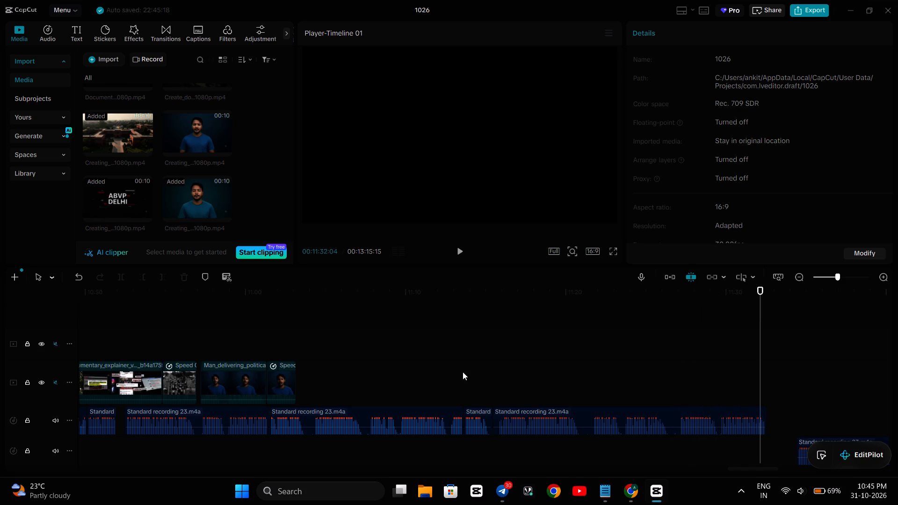
Preview the unused presenter clips at the start of the imported media, including Investigat…144059, Man_speak…44119 and Avatar_as…44040.
scroll(140, 141, down, 7)
scroll(141, 142, up, 8)
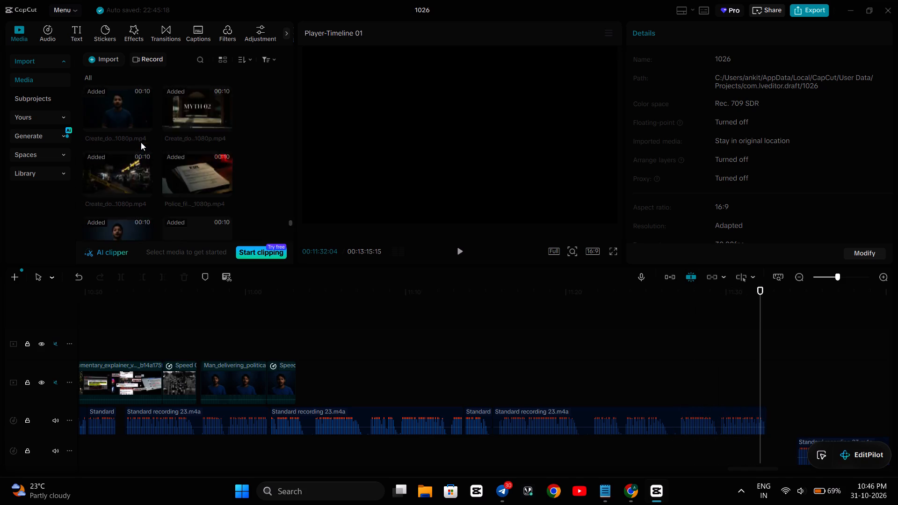
scroll(141, 142, up, 20)
scroll(141, 142, up, 17)
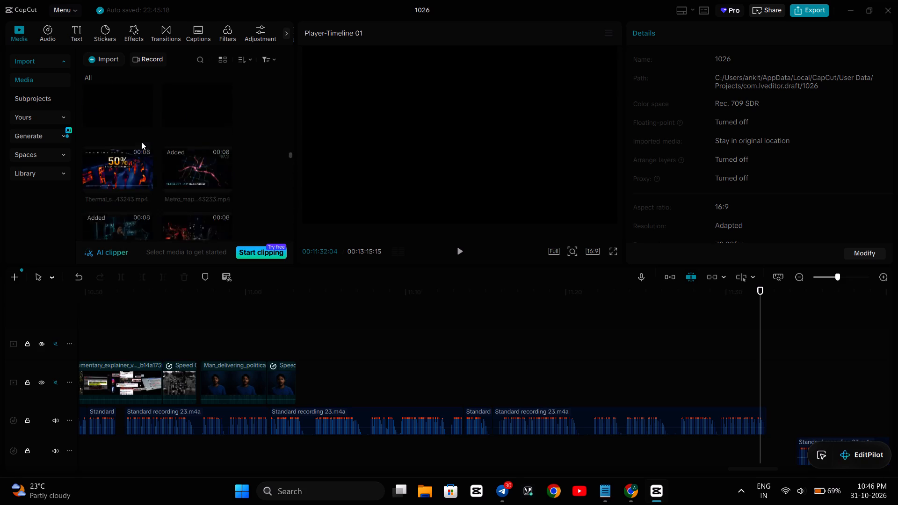
scroll(141, 142, up, 20)
scroll(141, 142, up, 16)
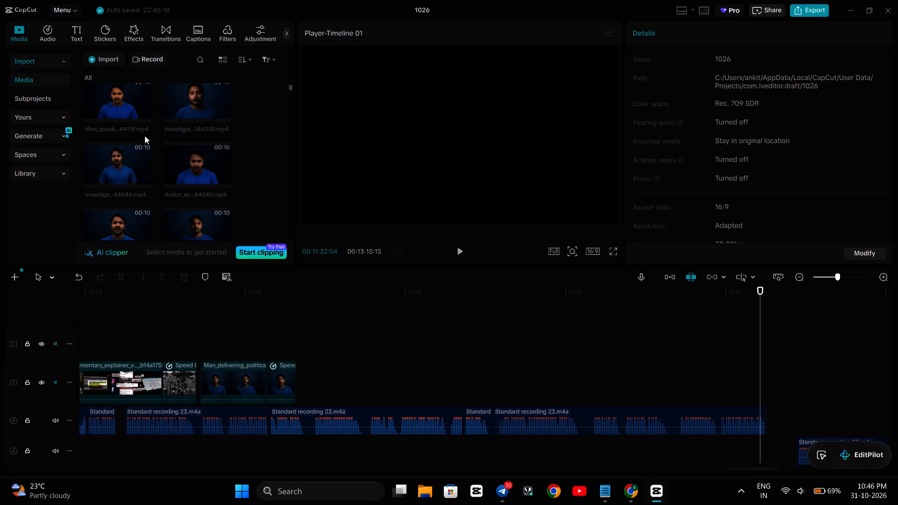
scroll(145, 136, up, 5)
click(215, 106)
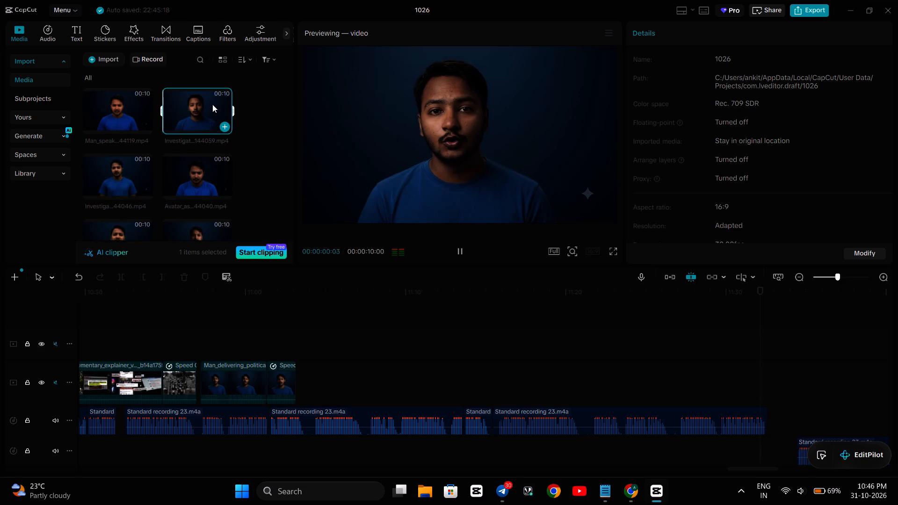
click(128, 113)
click(116, 164)
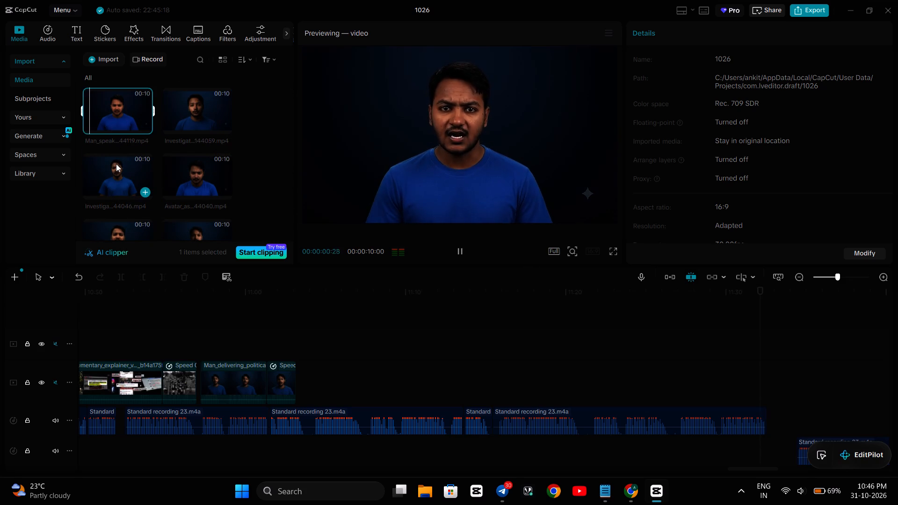
click(194, 169)
Preview further presenter clips in the imported media, including Man_deliv…44022, Male_avat…44026 and Man_deliv…44015.
scroll(194, 169, down, 1)
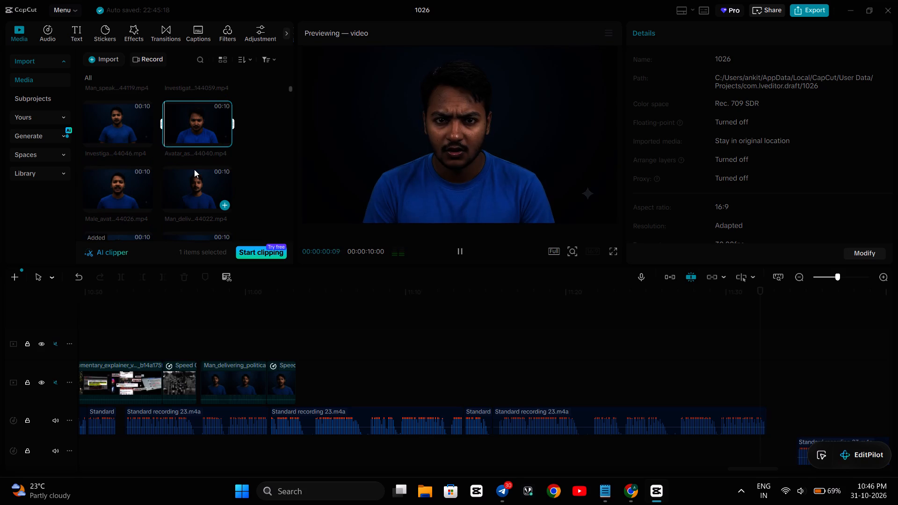
click(186, 181)
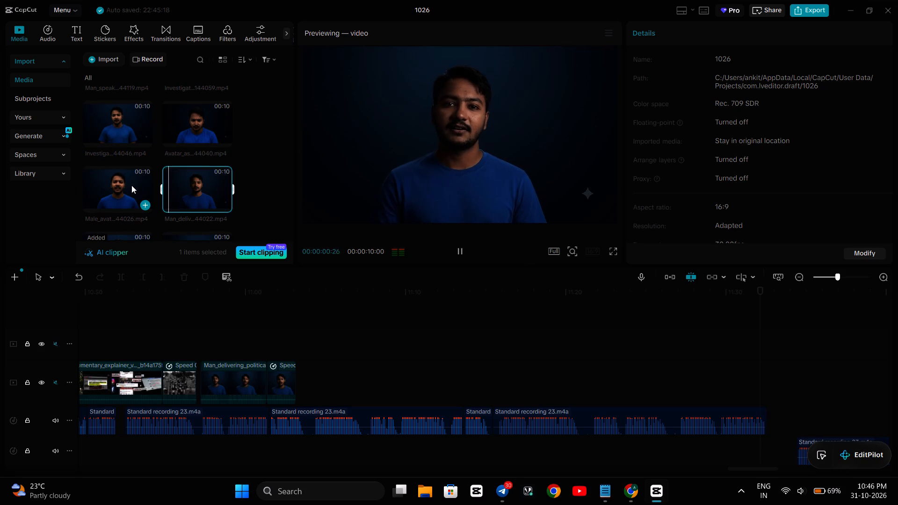
click(131, 185)
scroll(131, 185, down, 2)
click(175, 154)
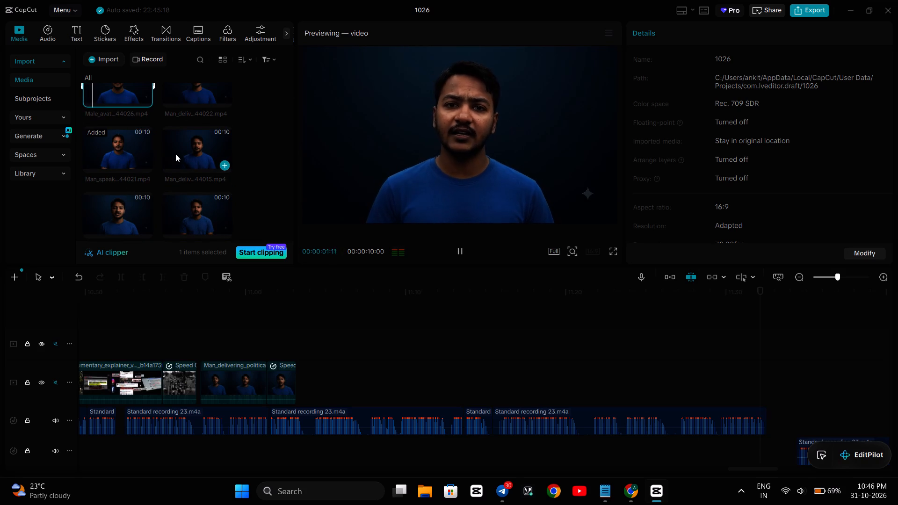
click(120, 202)
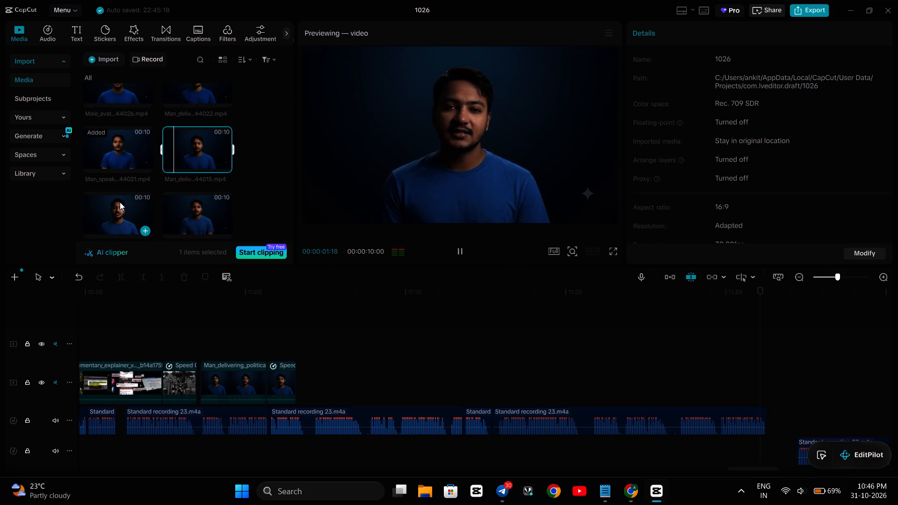
click(182, 207)
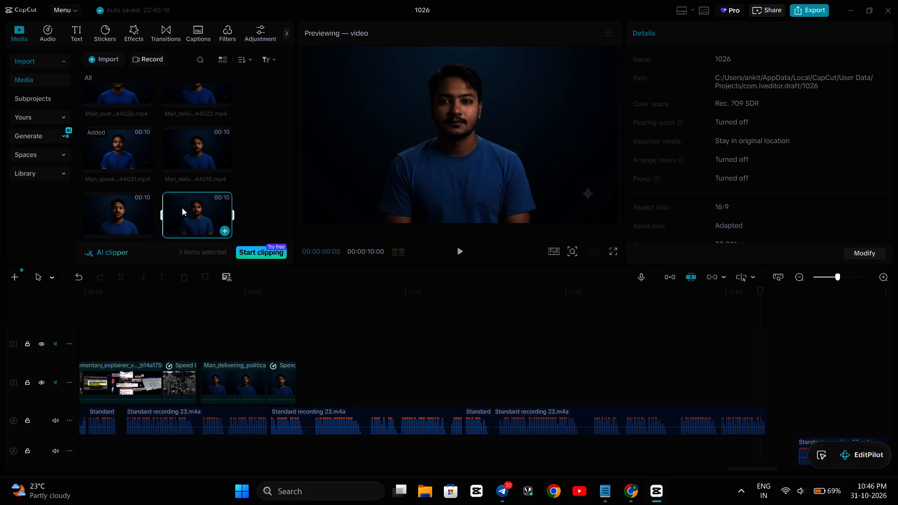
click(188, 164)
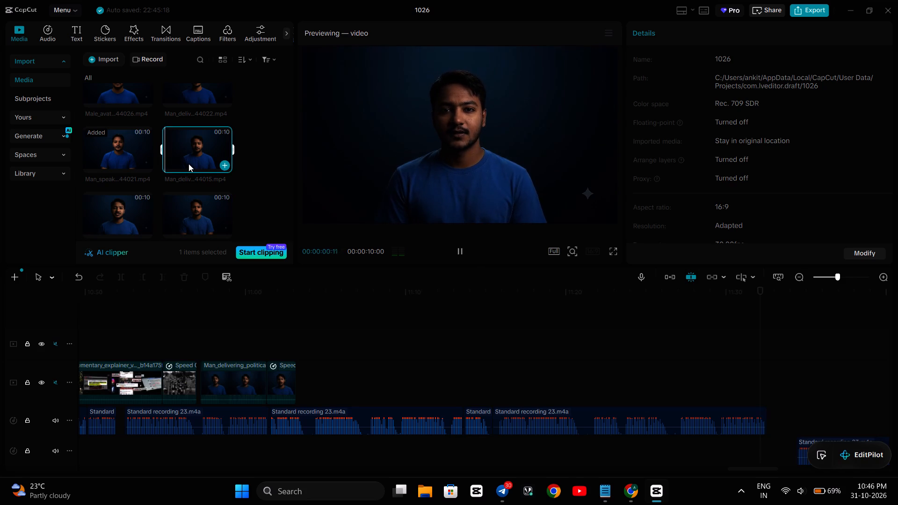
scroll(188, 164, down, 2)
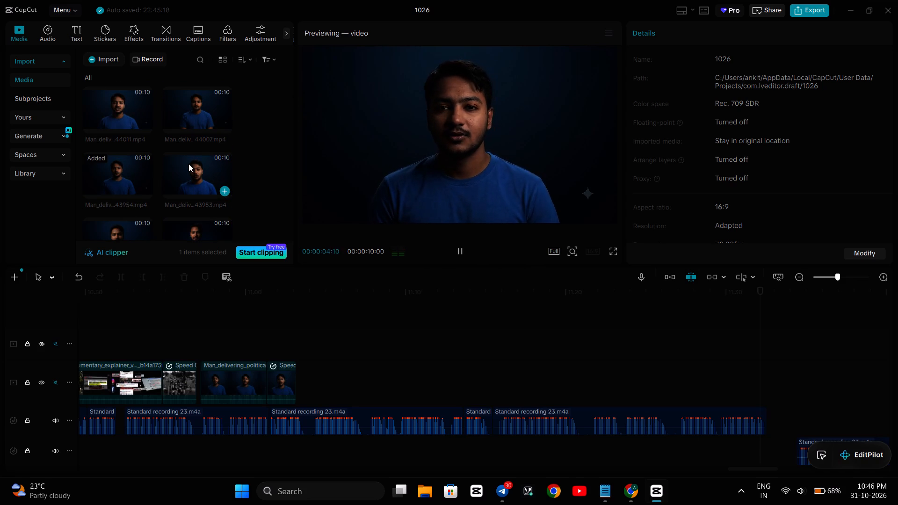
click(188, 164)
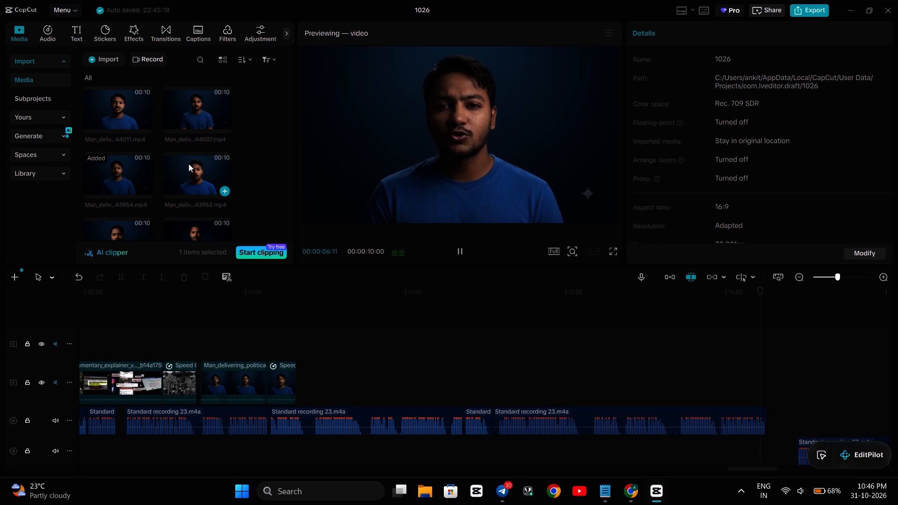
Preview the remaining unused presenter clips from Man_deliv…43953 through Avatar_del…143810, looking for a shot for the uncovered narration.
click(187, 173)
scroll(187, 172, down, 1)
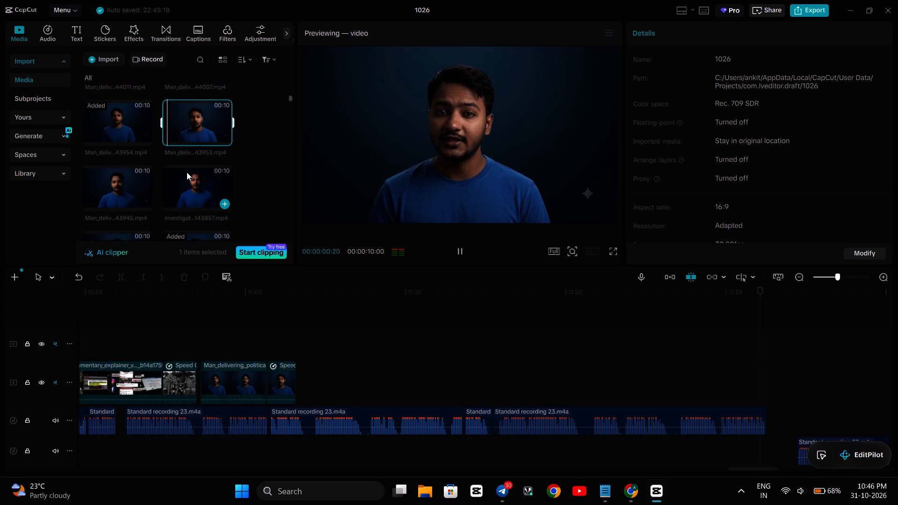
scroll(187, 172, down, 1)
click(130, 145)
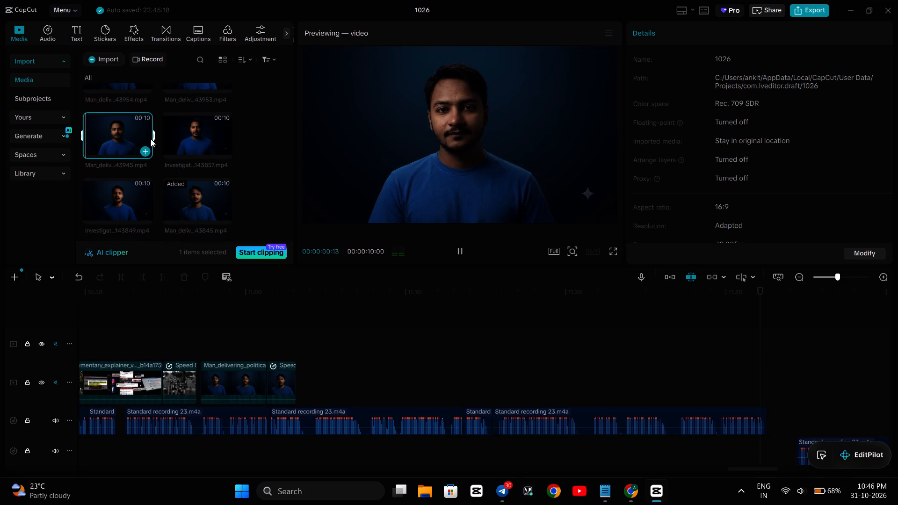
click(198, 135)
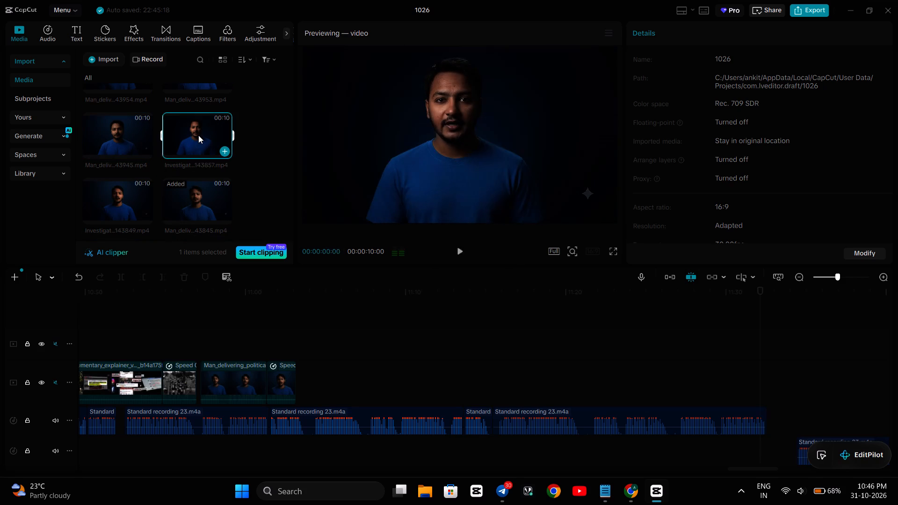
click(130, 190)
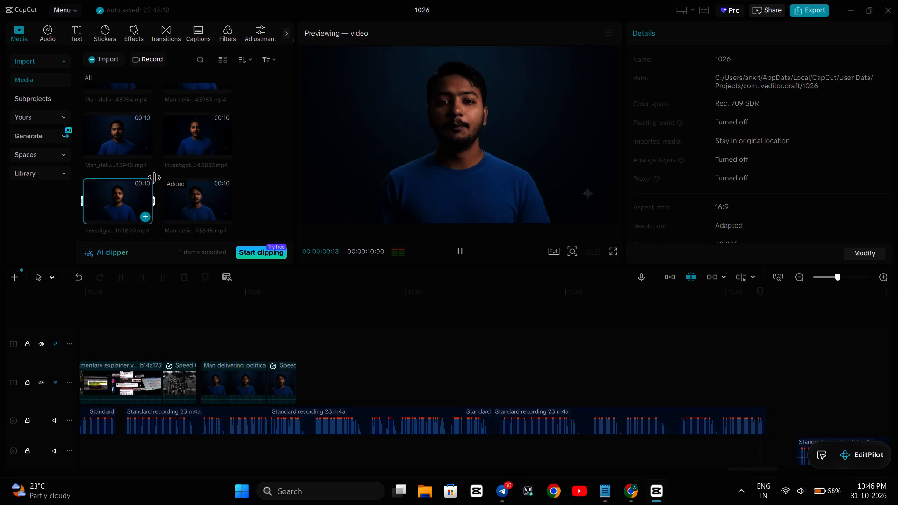
scroll(221, 174, down, 2)
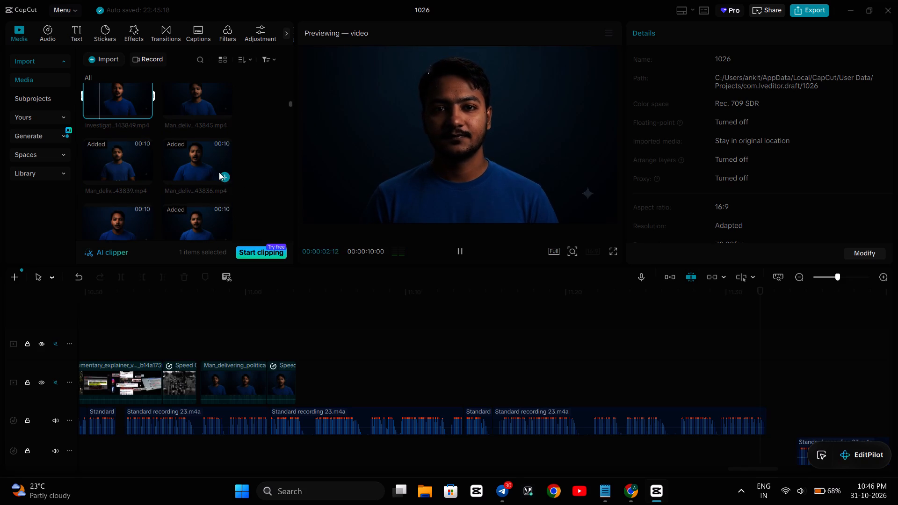
click(128, 214)
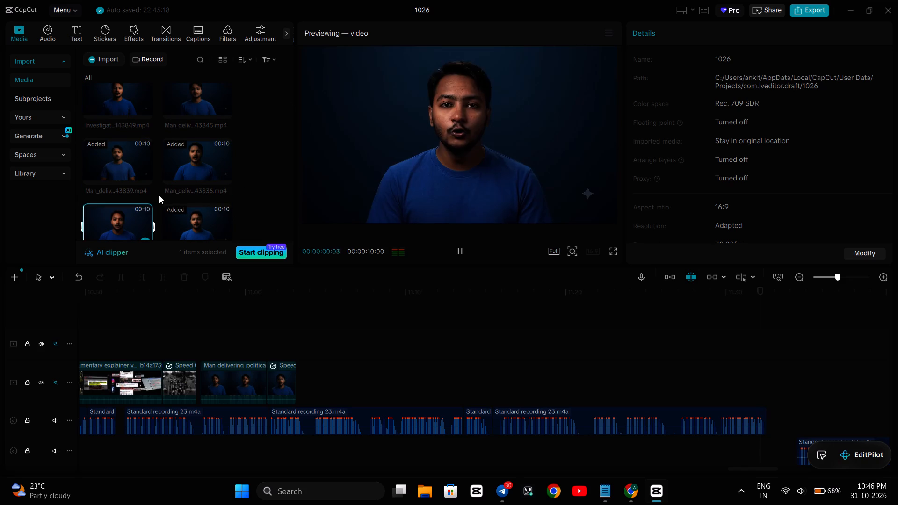
scroll(175, 179, down, 2)
click(175, 178)
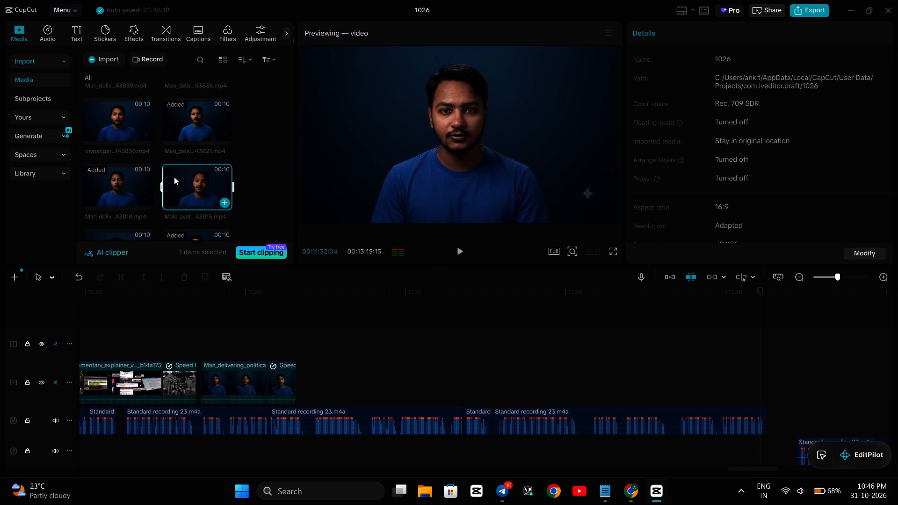
scroll(174, 177, down, 2)
click(133, 155)
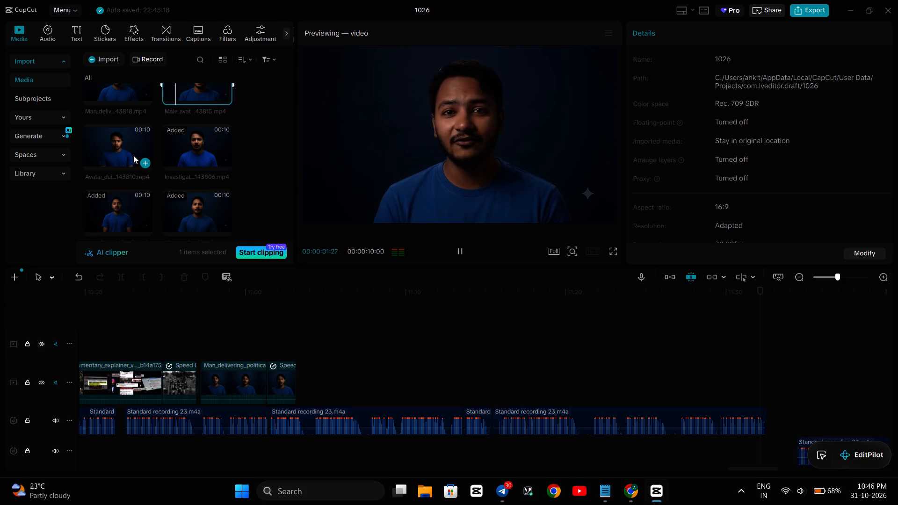
scroll(133, 155, down, 4)
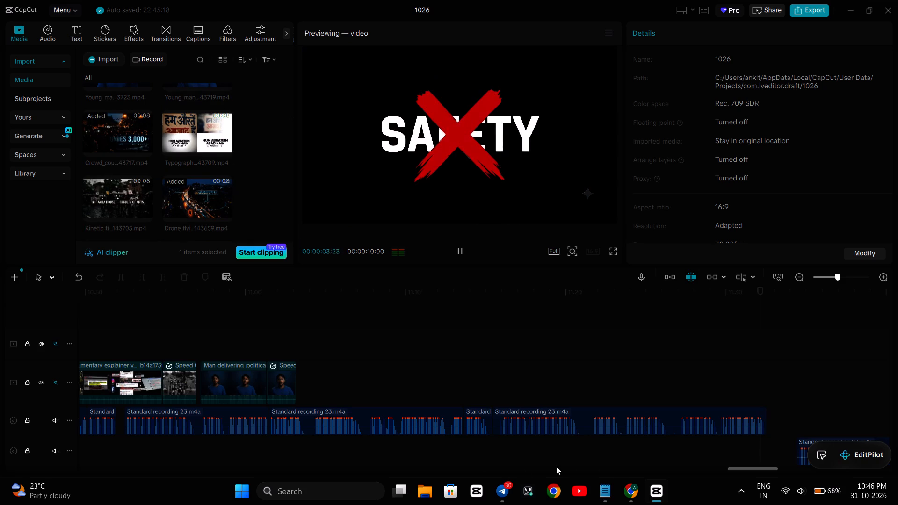
Switch to the Notepad script and read the narration lines around shots 66 to 74.
click(608, 495)
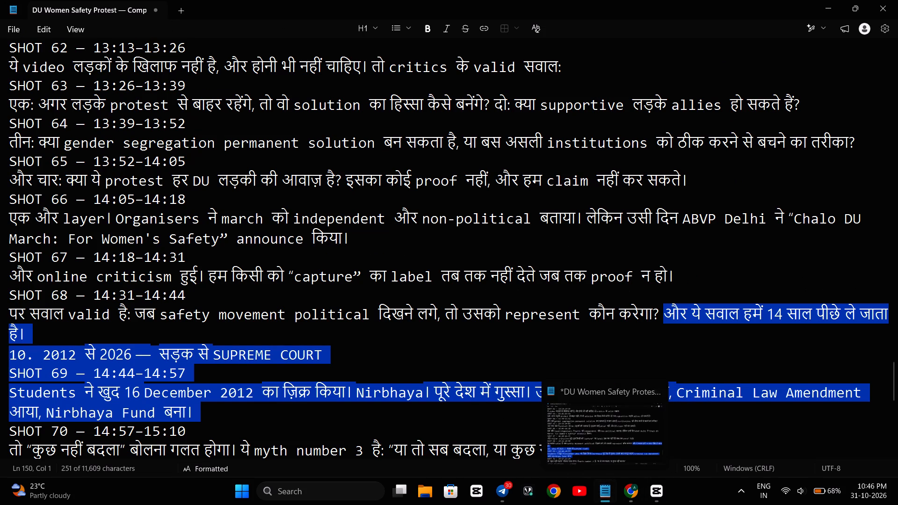
scroll(411, 358, down, 1)
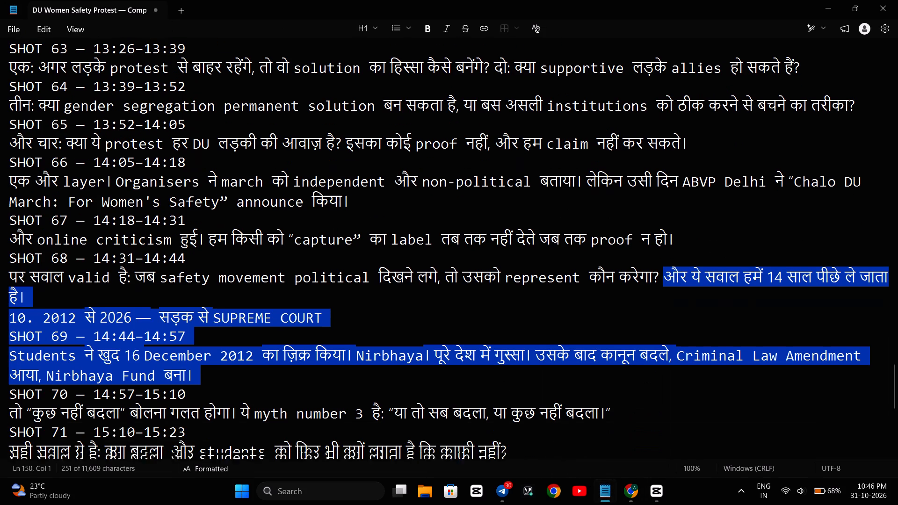
scroll(411, 358, down, 2)
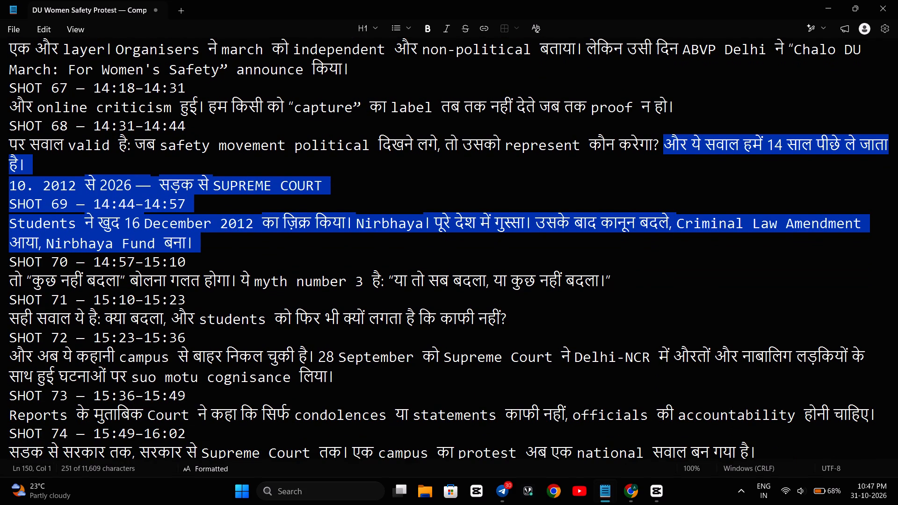
Return to CapCut and play the narration from about 11:10 to 11:40:12, checking it against the Notepad script.
click(652, 491)
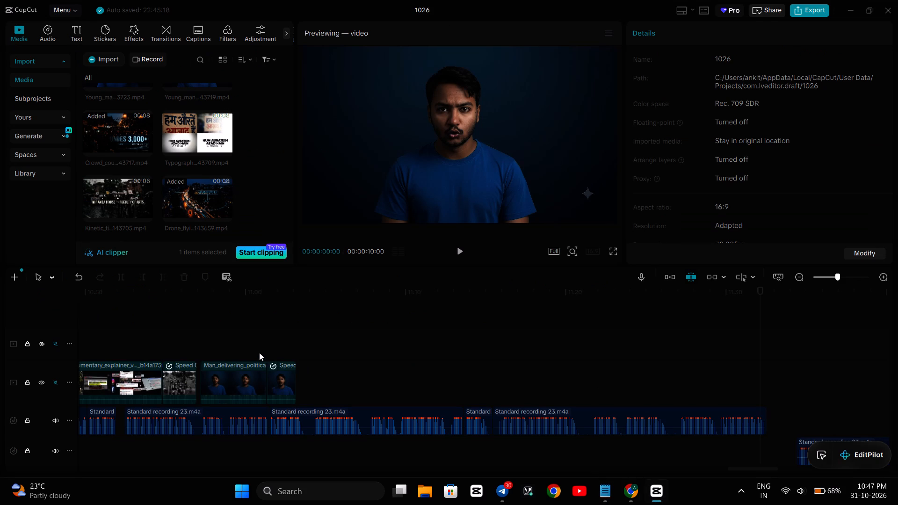
click(407, 355)
key(space)
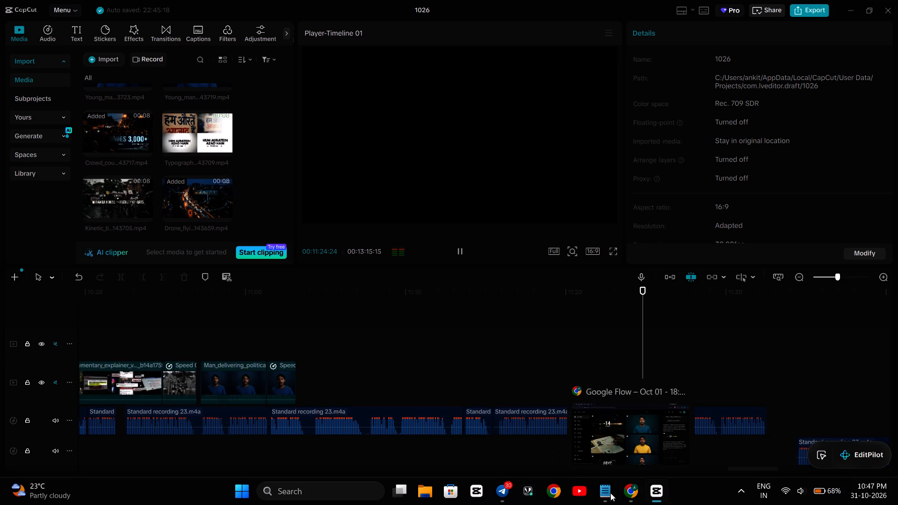
click(595, 493)
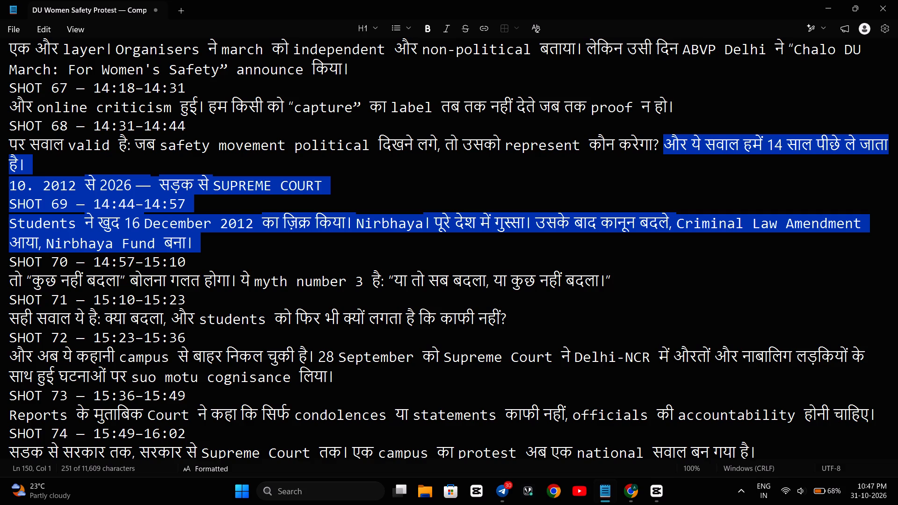
click(655, 491)
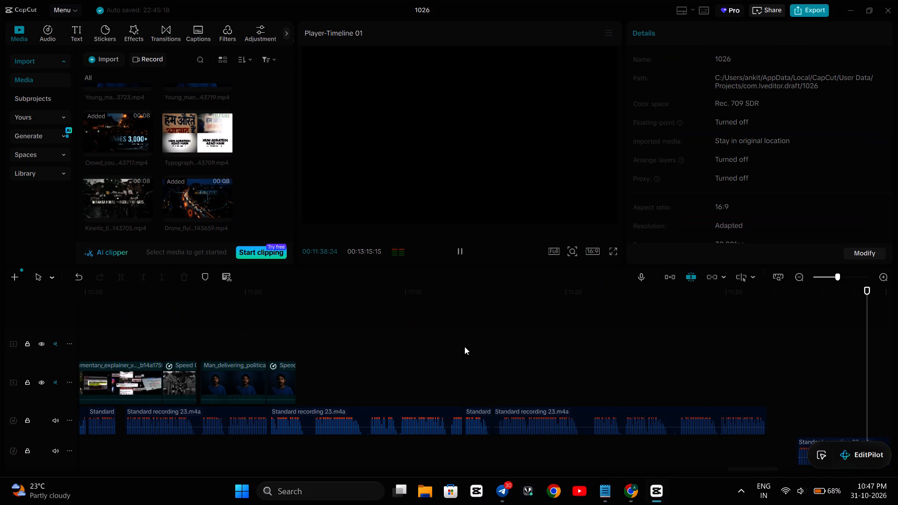
click(461, 250)
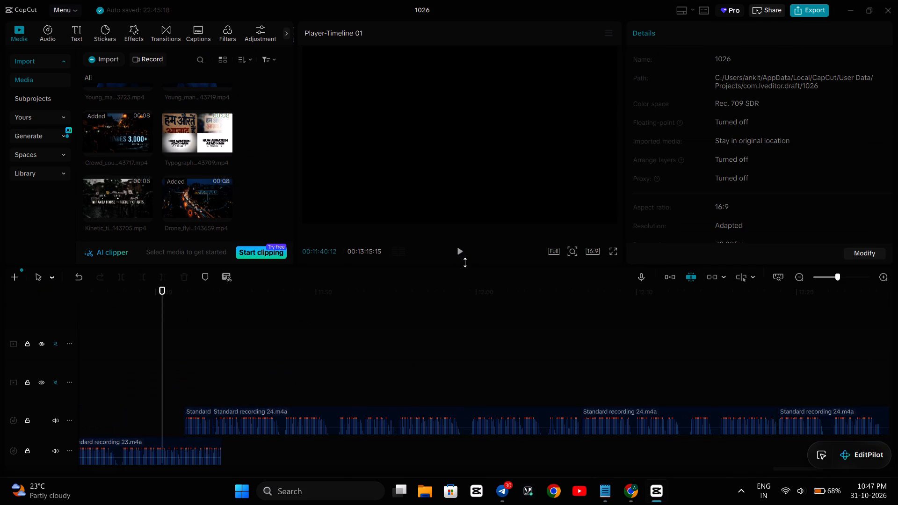
Review the timeline clips around 10:30 to 11:10, and find the shot 70 line in the Notepad script.
scroll(405, 409, right, 3)
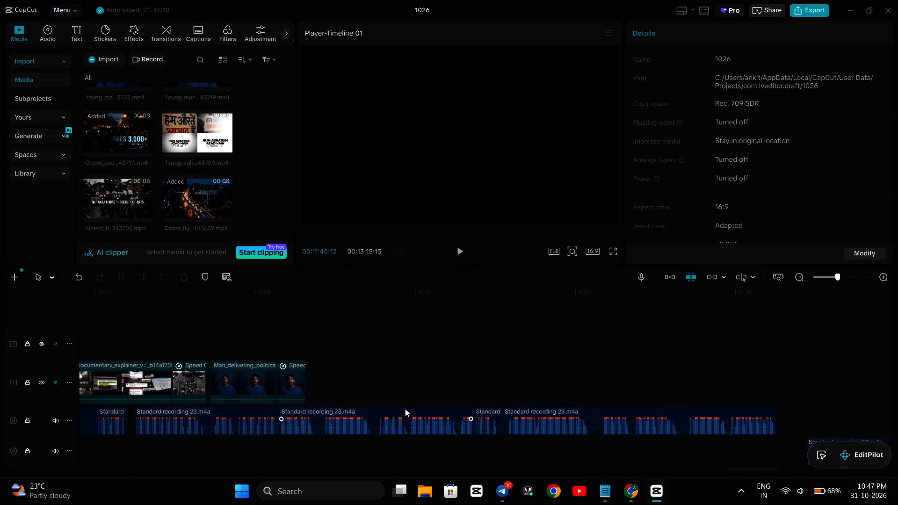
scroll(405, 409, right, 3)
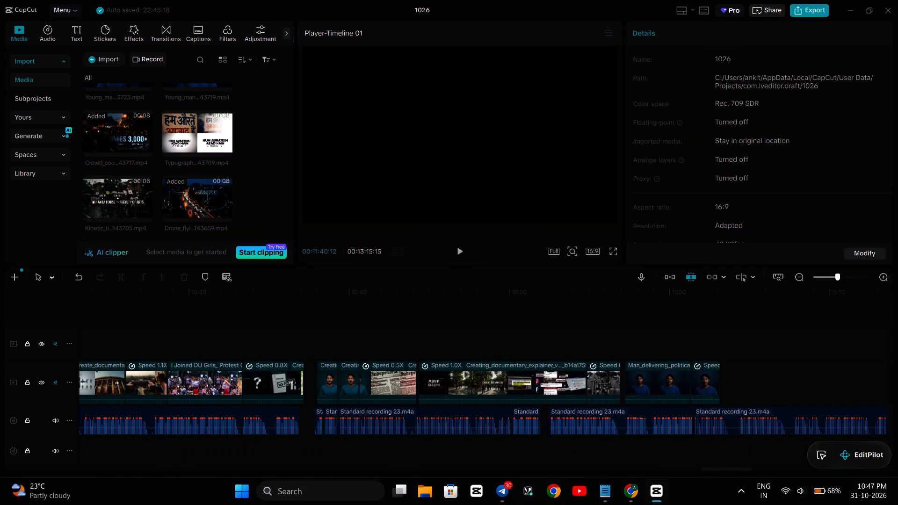
click(607, 491)
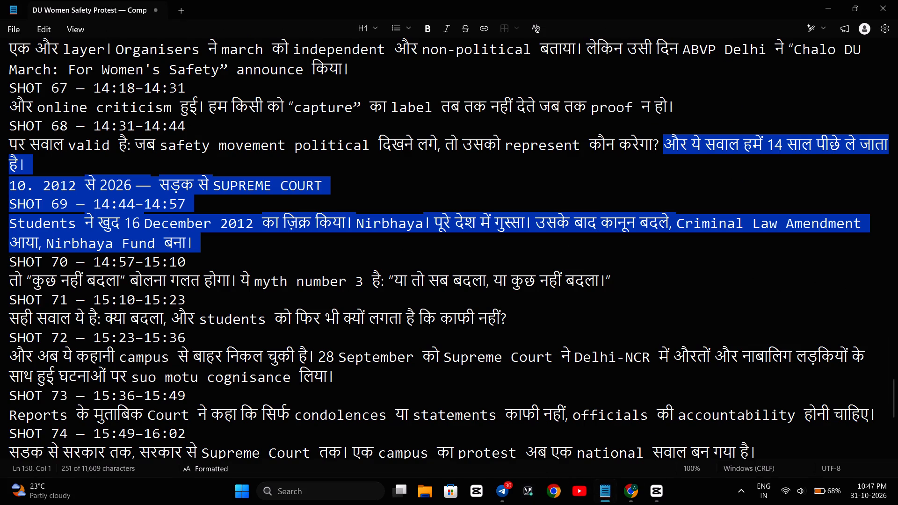
click(243, 277)
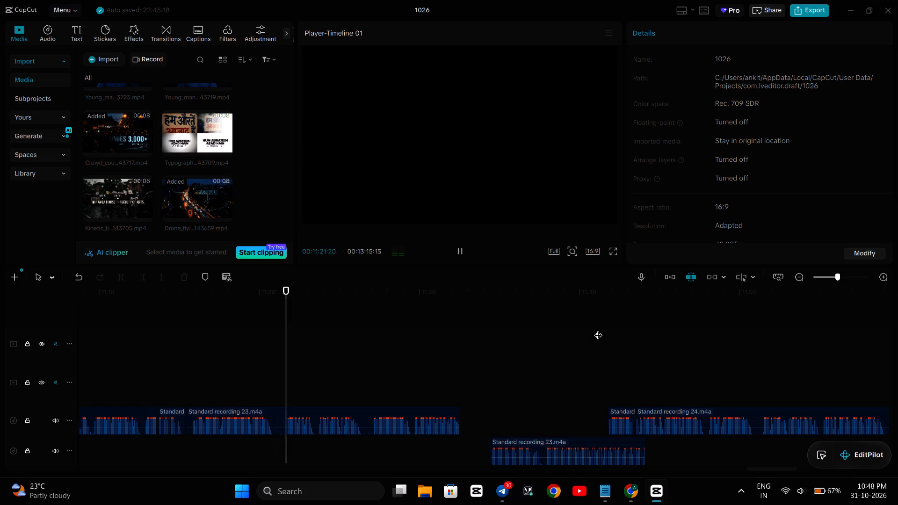
click(457, 252)
scroll(425, 352, right, 2)
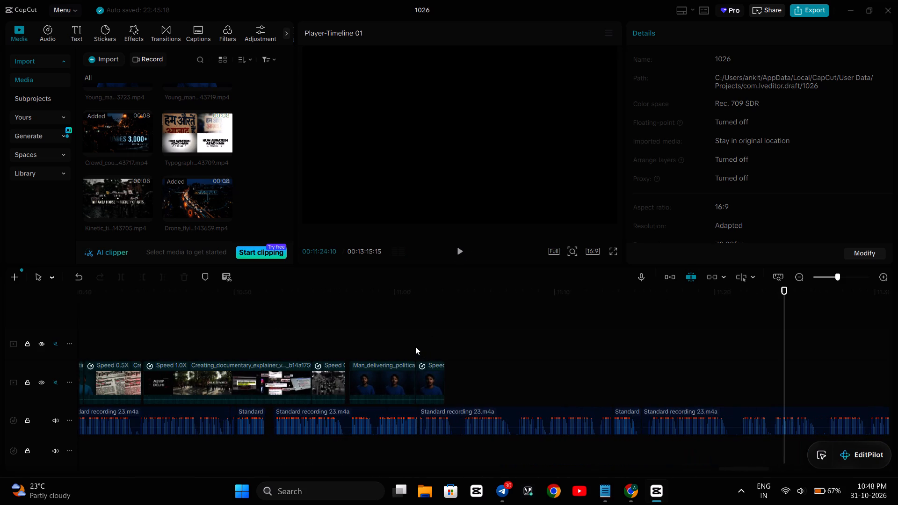
click(415, 346)
key(space)
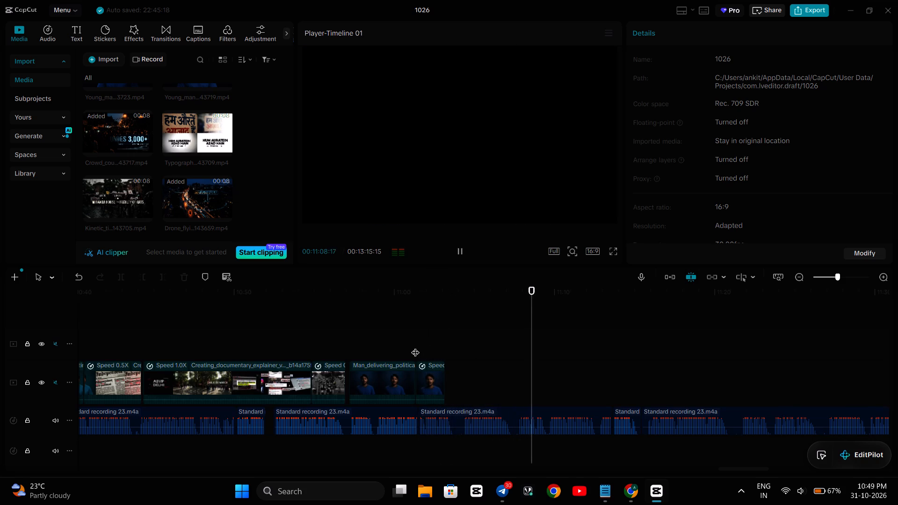
click(461, 249)
click(461, 249)
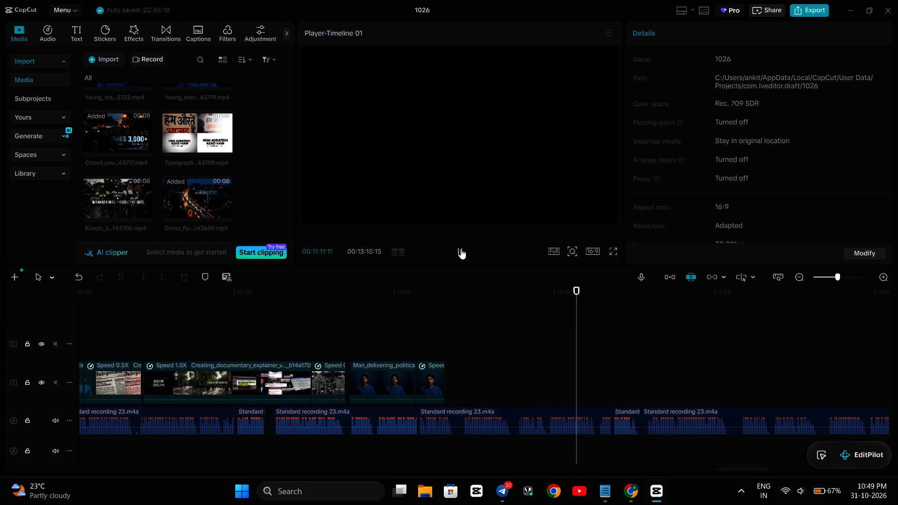
click(461, 249)
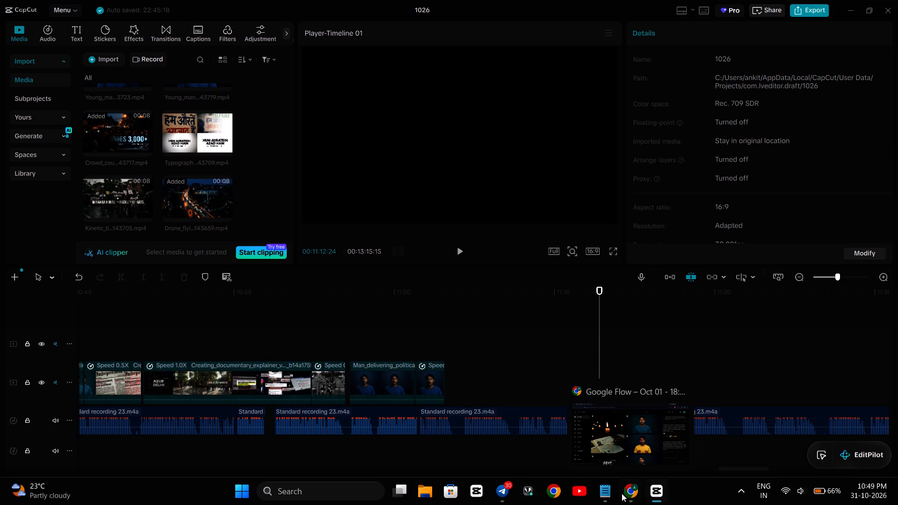
click(608, 493)
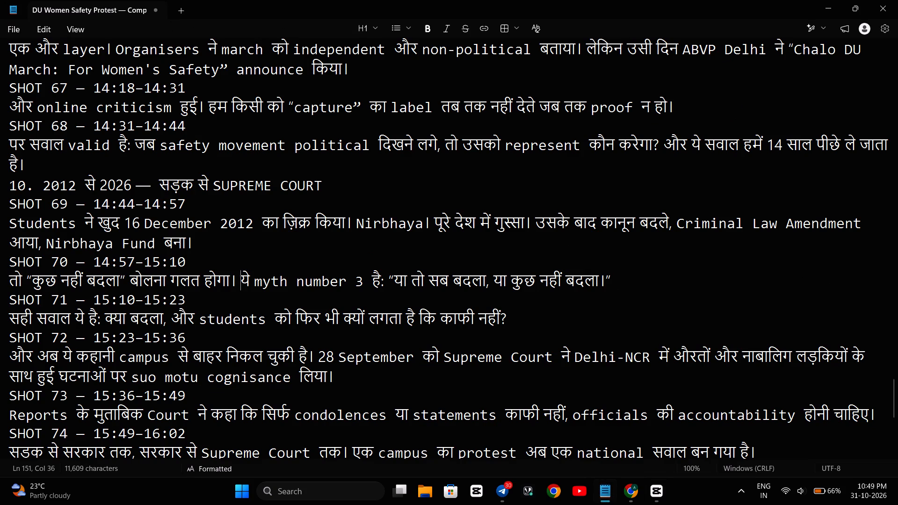
drag(10, 223, 12, 223)
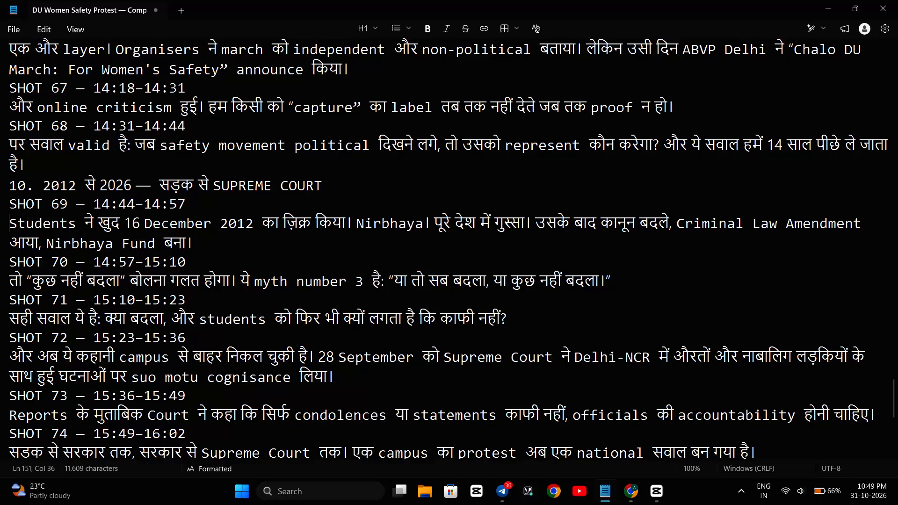
drag(12, 223, 325, 248)
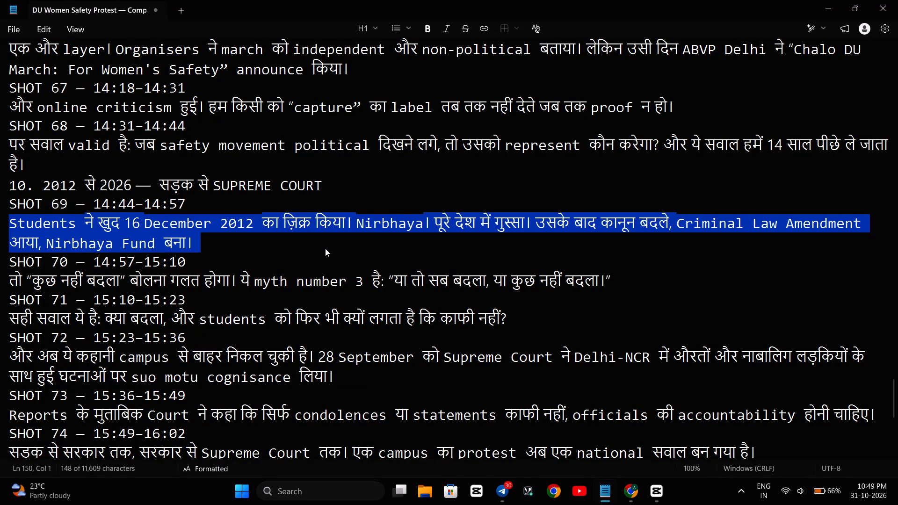
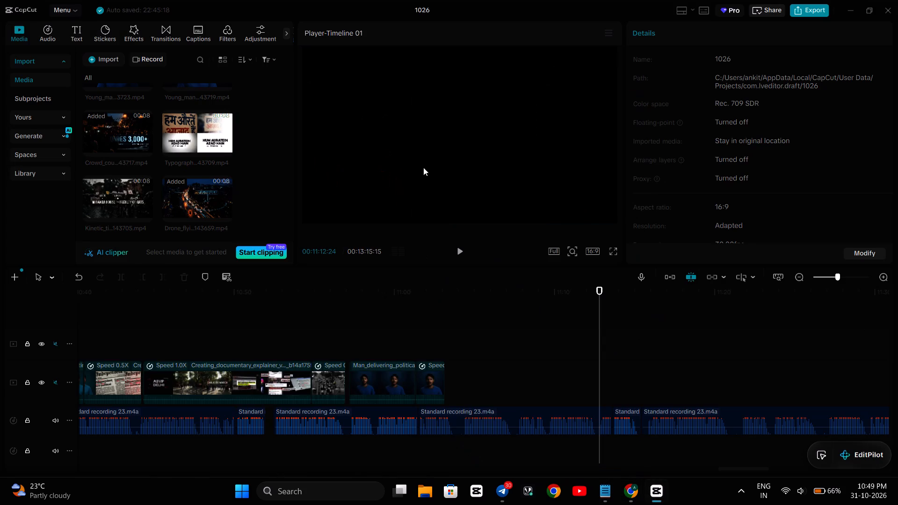
click(109, 59)
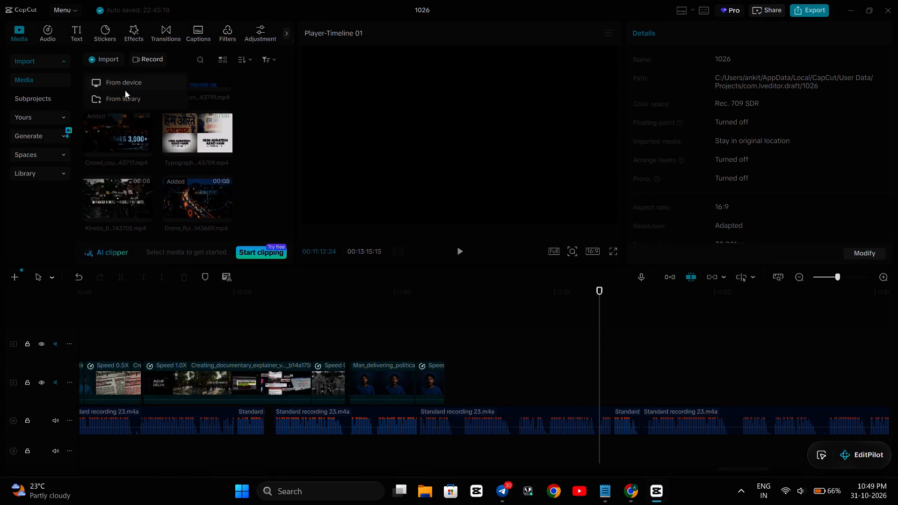
click(126, 87)
text(d4)
text(33)
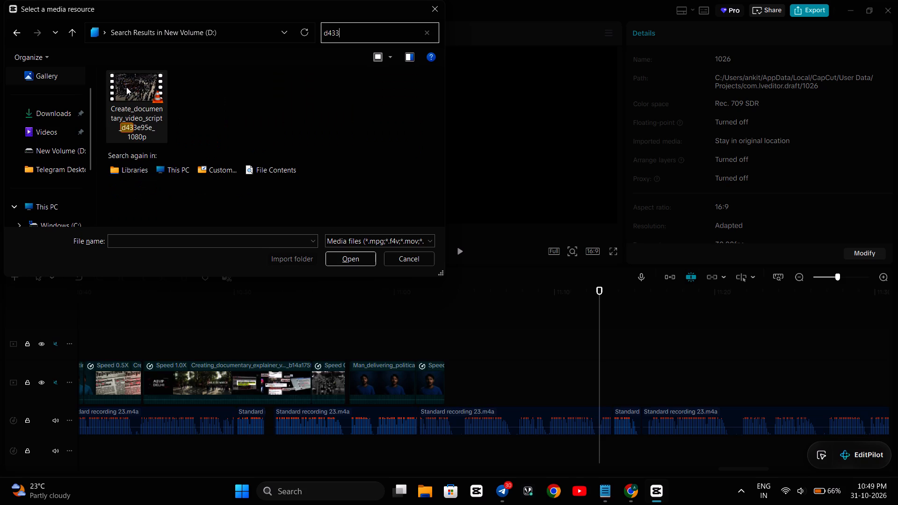
click(121, 100)
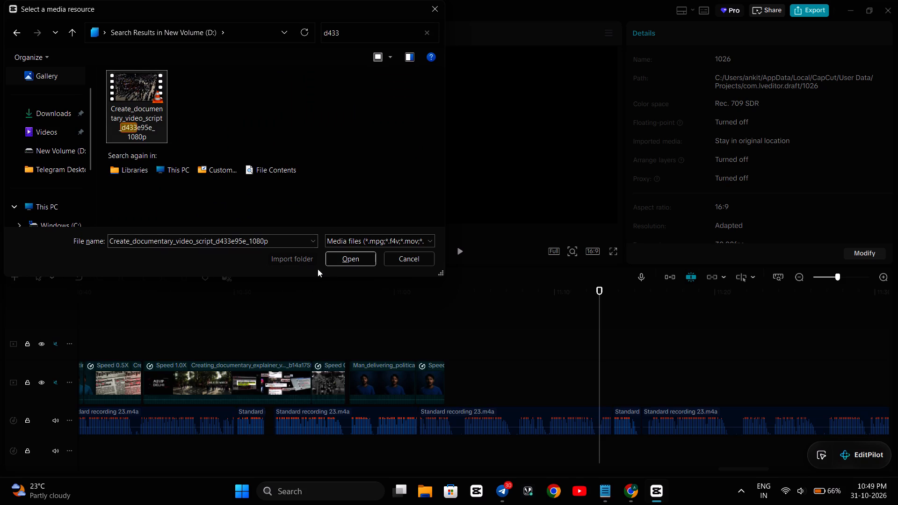
click(348, 263)
Add the imported Nirbhaya documentary clip to the timeline at 11:03:05, directly after the last presenter clip.
click(450, 319)
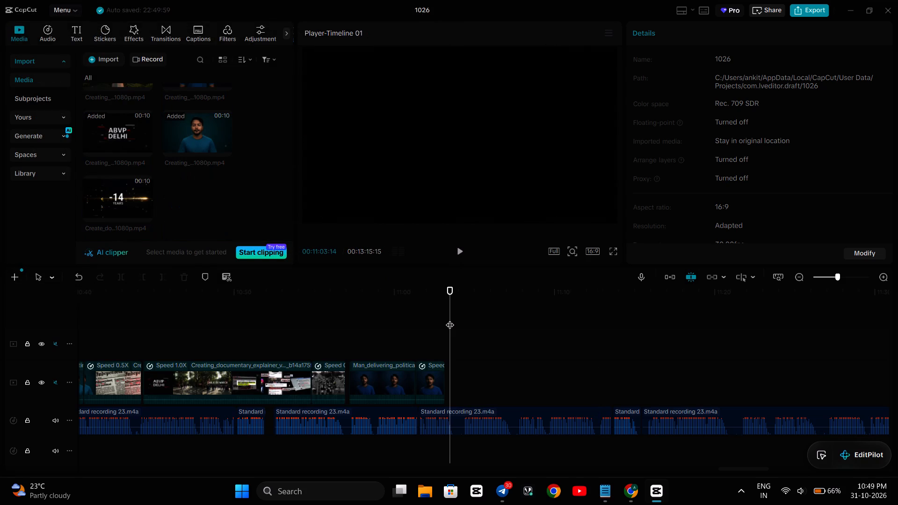
key(Left)
key(Left)
key(Left)
key(Left)
key(Left)
key(Left)
key(Left)
key(Left)
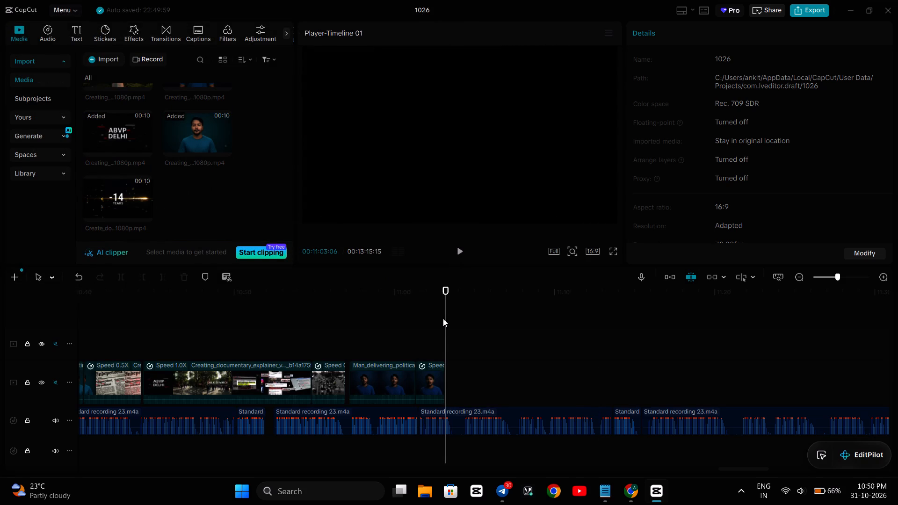
key(Left)
click(136, 216)
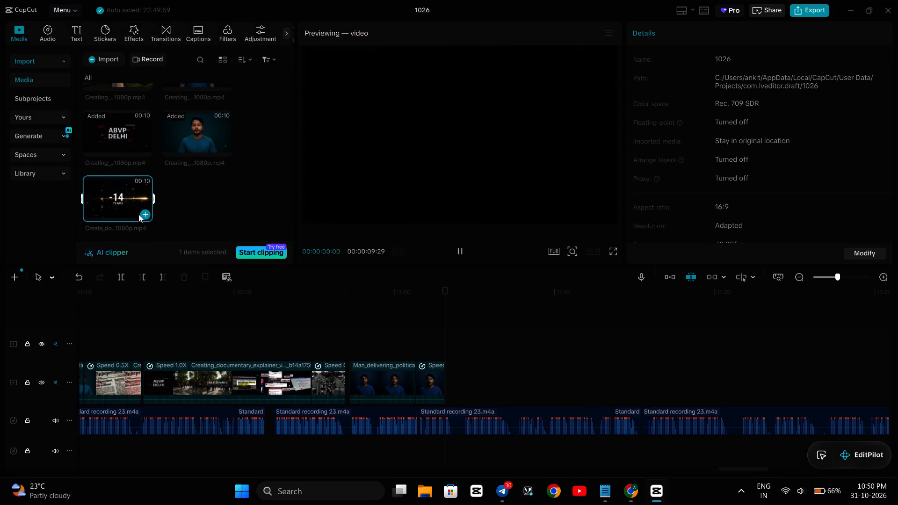
click(143, 212)
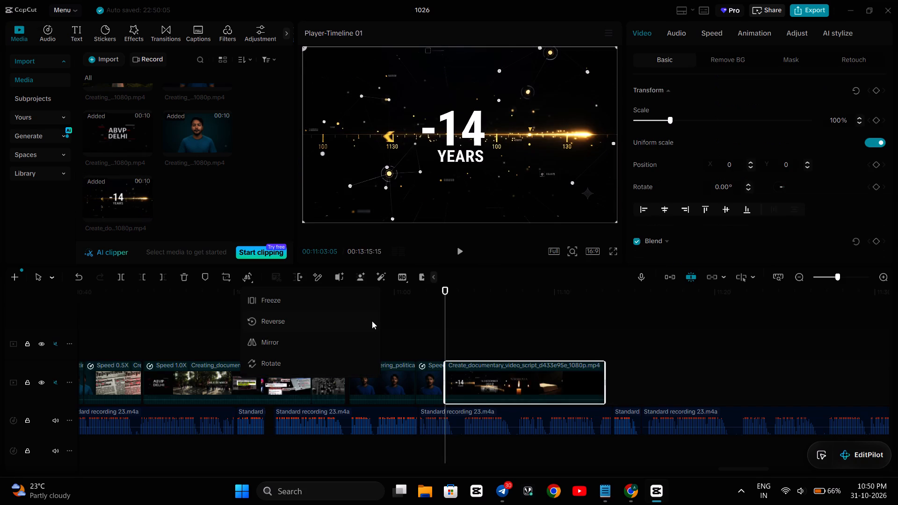
Play the new clip against the narration from about 11:03 to 11:13, replaying its opening to compare the timing.
click(377, 328)
key(space)
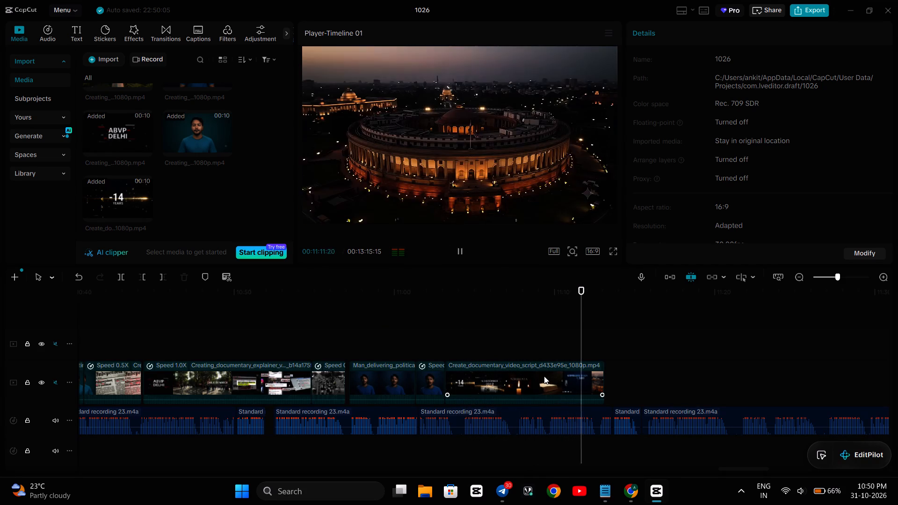
click(464, 335)
click(448, 333)
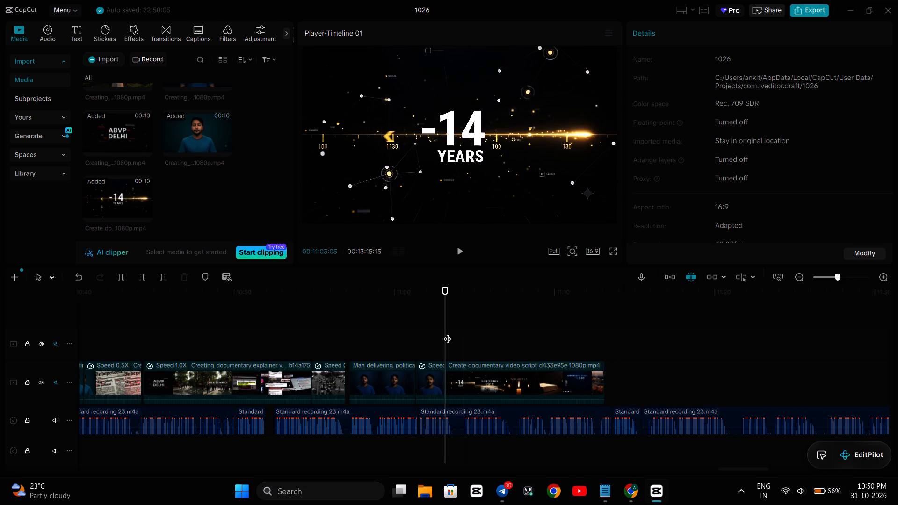
key(space)
key(space)
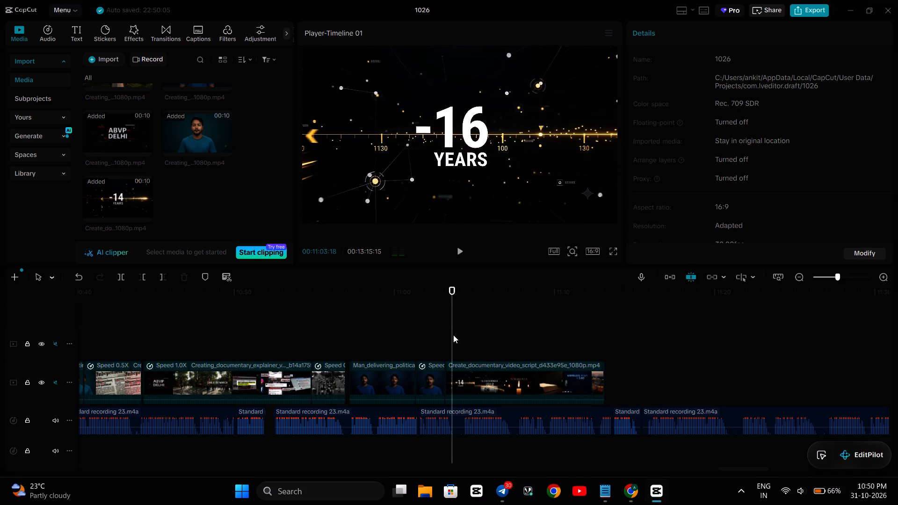
key(space)
key(space)
key(space)
key(space)
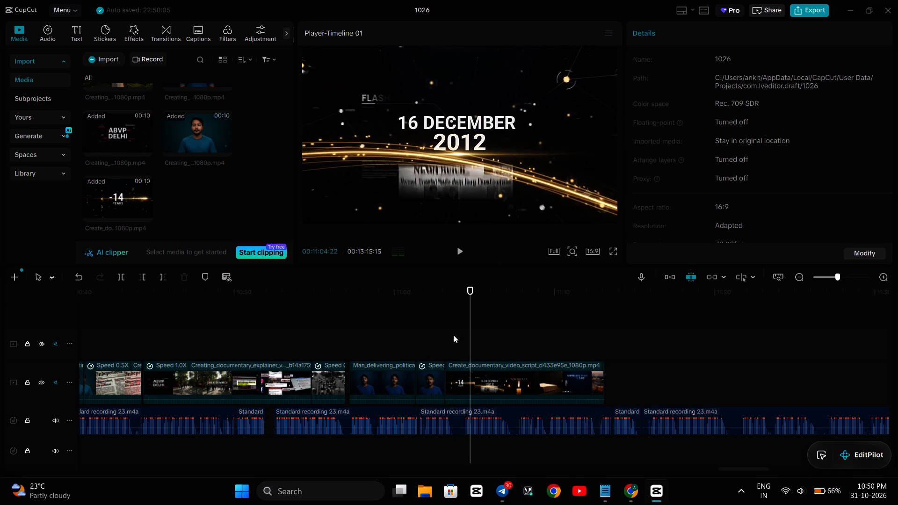
key(space)
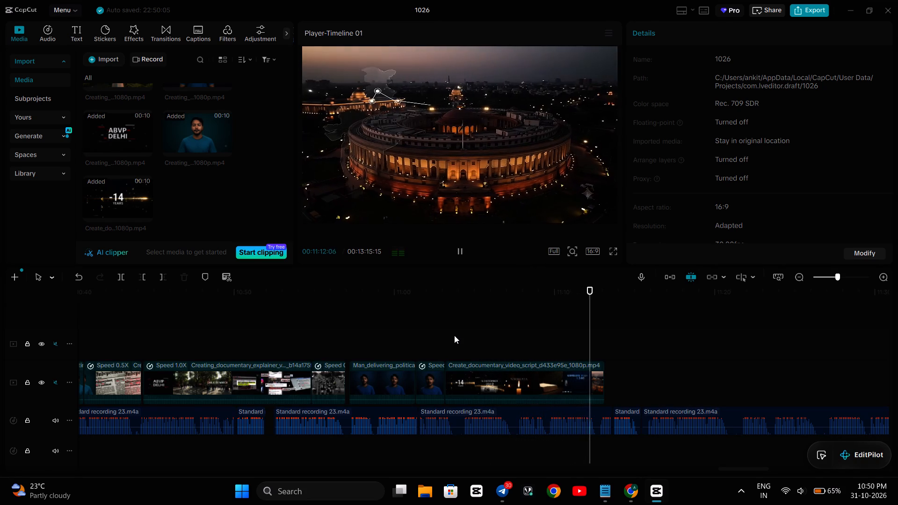
key(space)
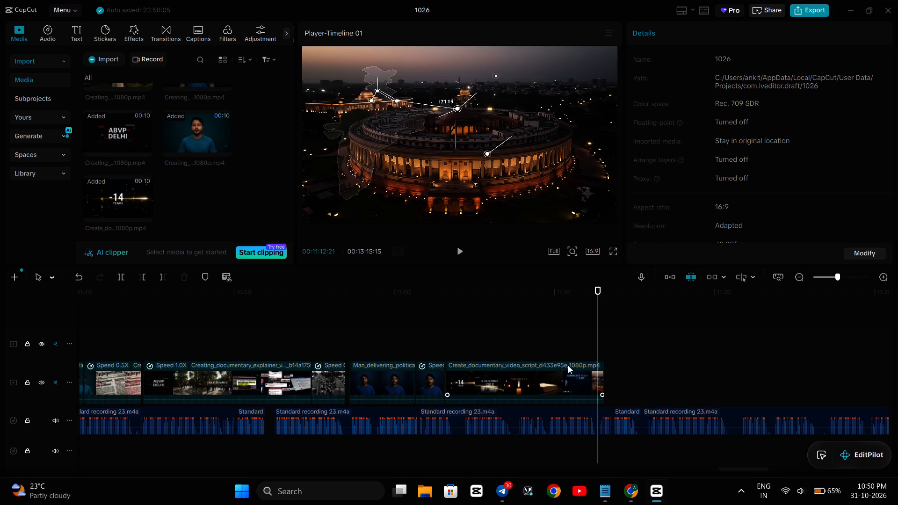
key(space)
key(space)
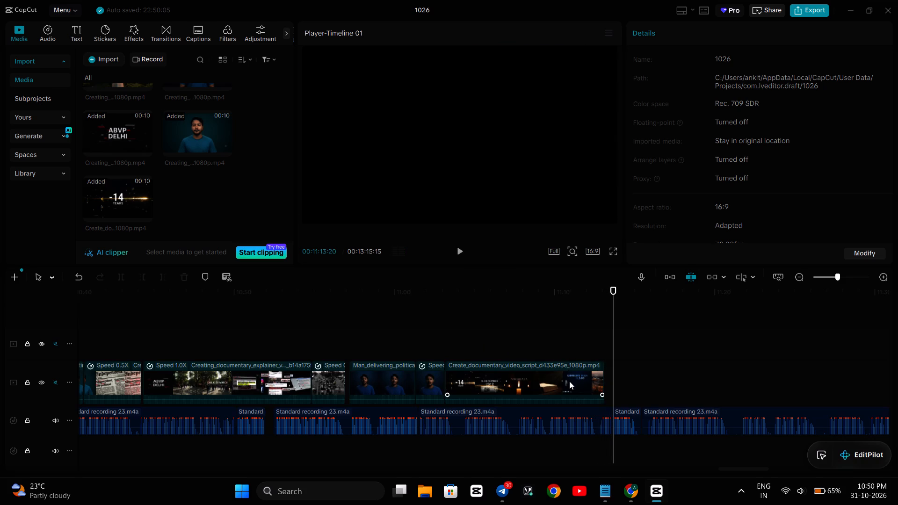
Move the Nirbhaya clip later along the track to start at about 11:08, playing it against the narration between moves.
drag(553, 380, 689, 385)
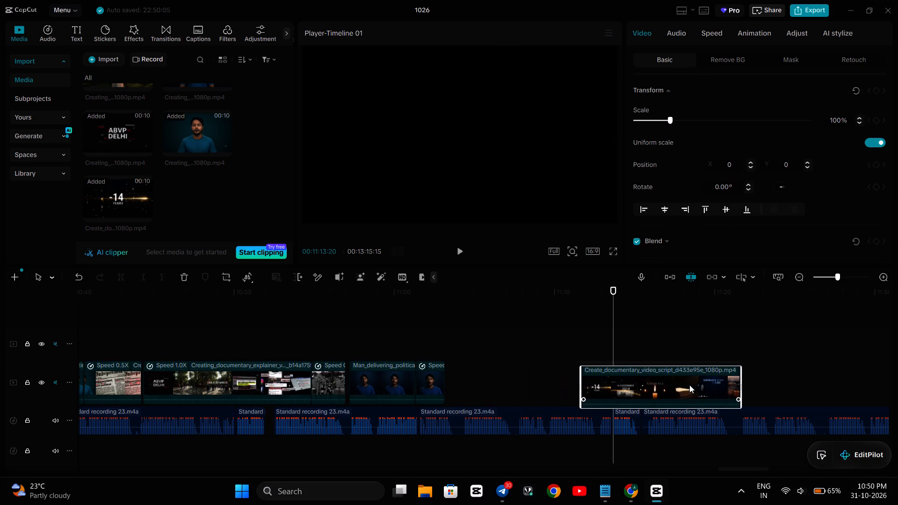
drag(689, 385, 673, 386)
click(529, 355)
key(space)
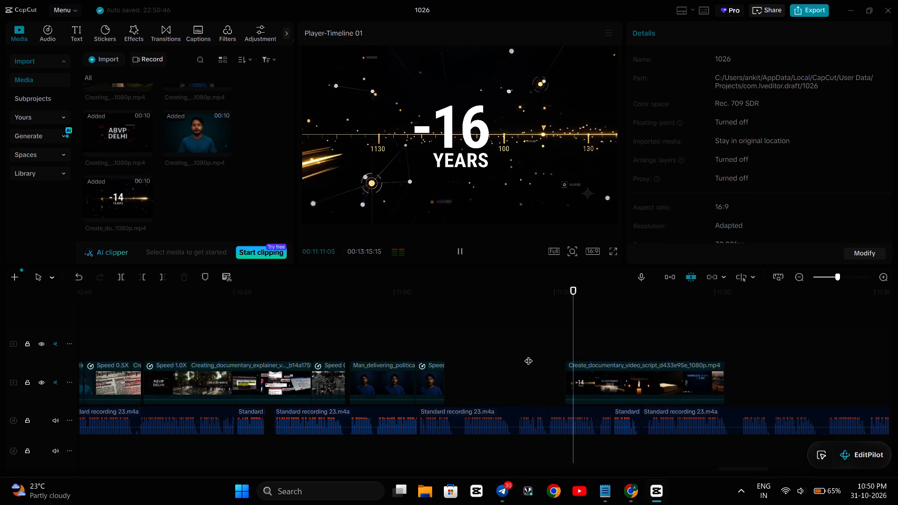
key(space)
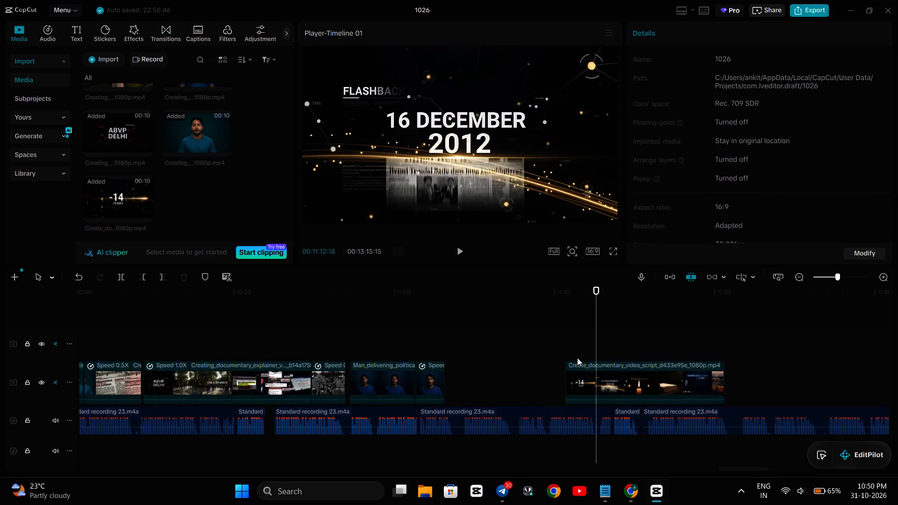
drag(574, 375, 543, 378)
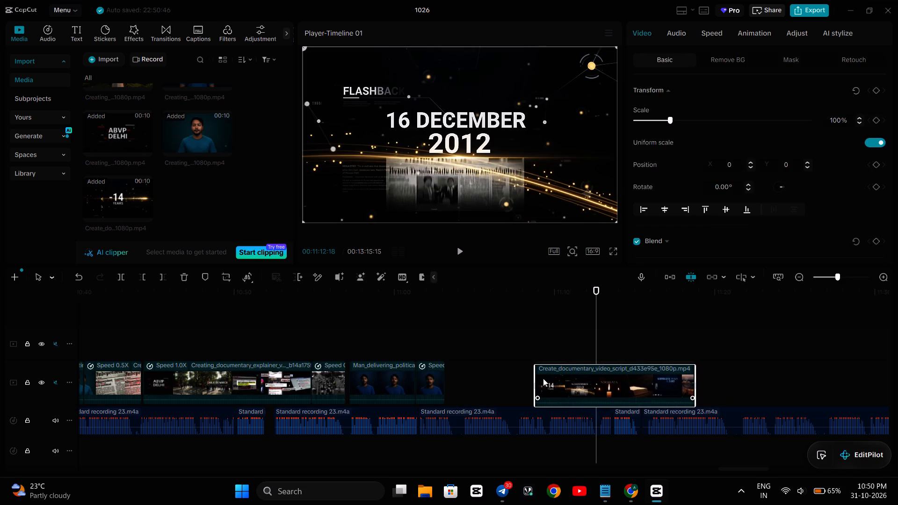
drag(543, 378, 538, 376)
Play the repositioned clip from about 11:08 to 11:17, replaying the 16 December 2012 and Nirbhaya shots against the narration.
click(521, 345)
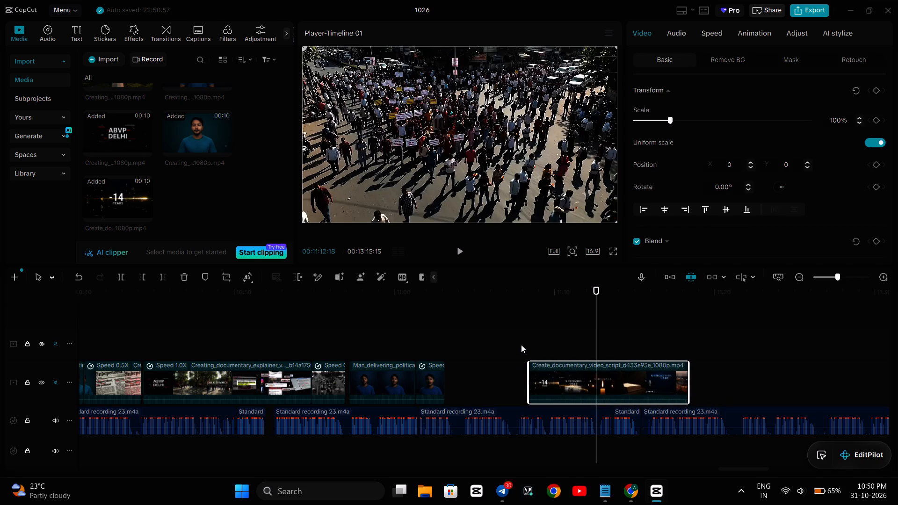
key(space)
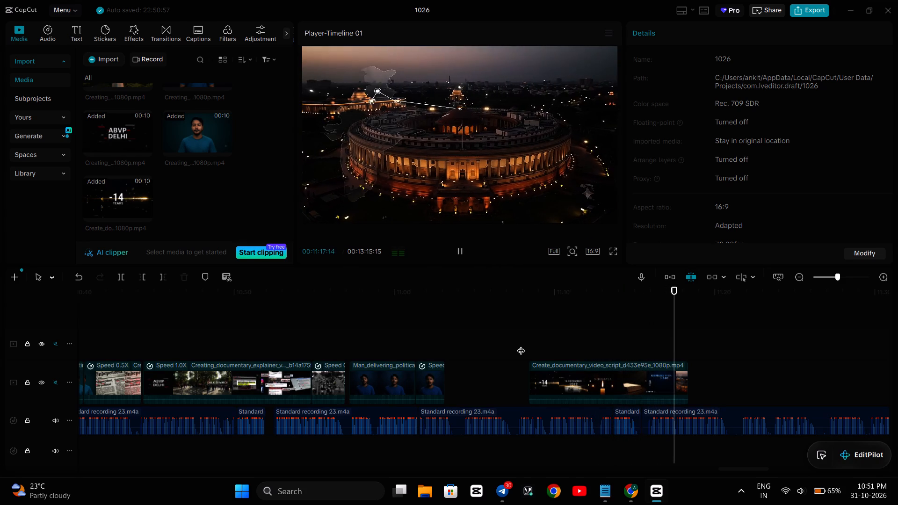
key(space)
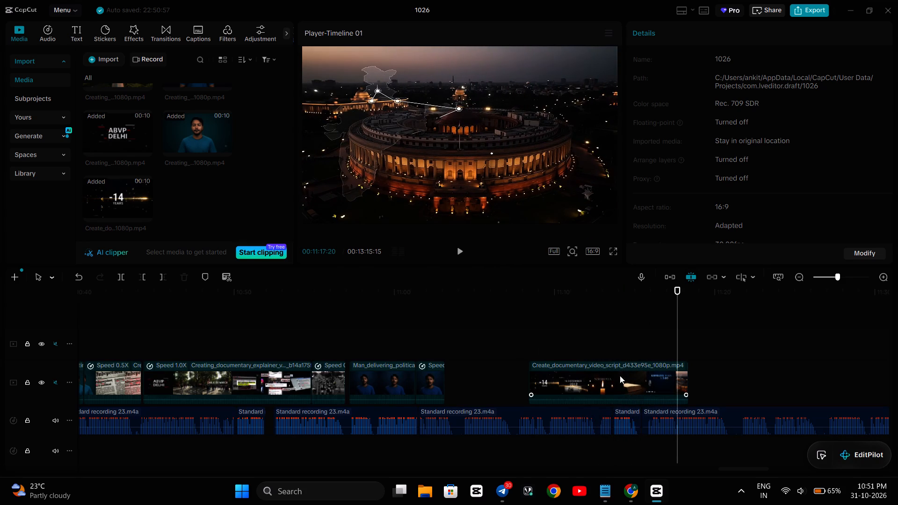
click(537, 328)
key(space)
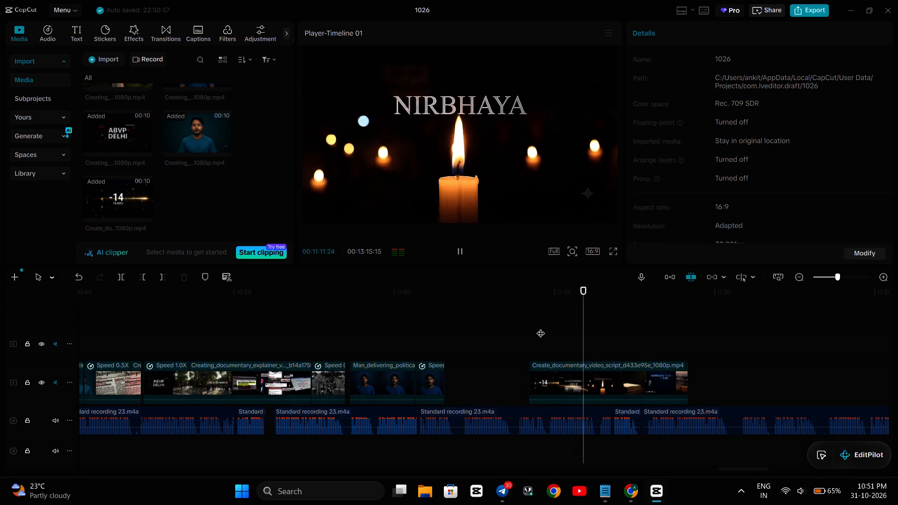
key(space)
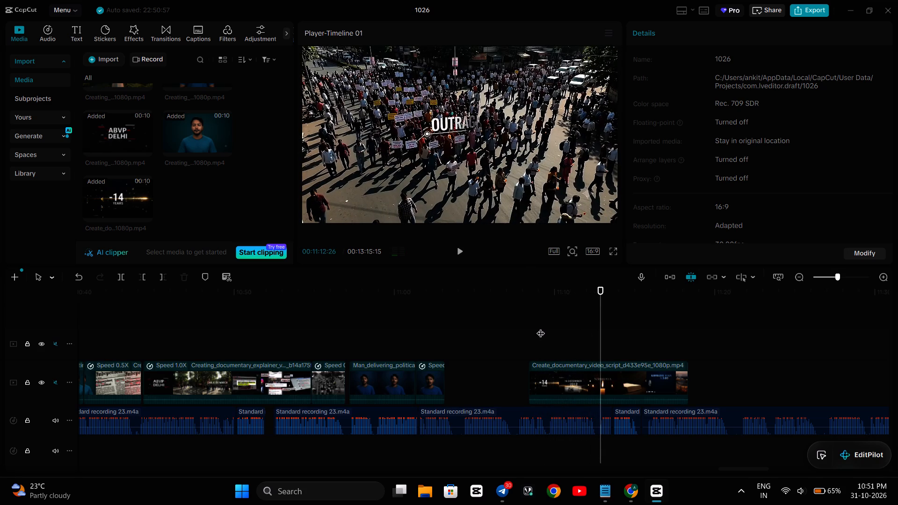
key(space)
key(space)
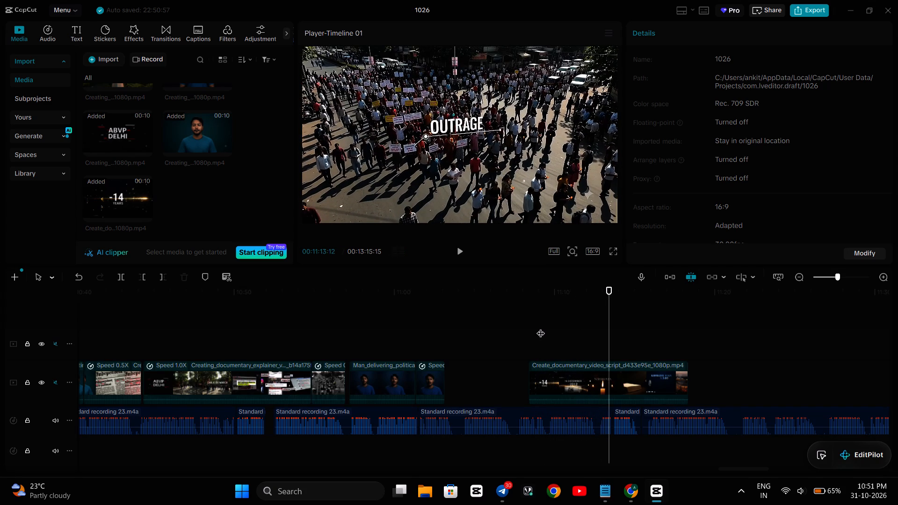
click(560, 315)
key(space)
key(space)
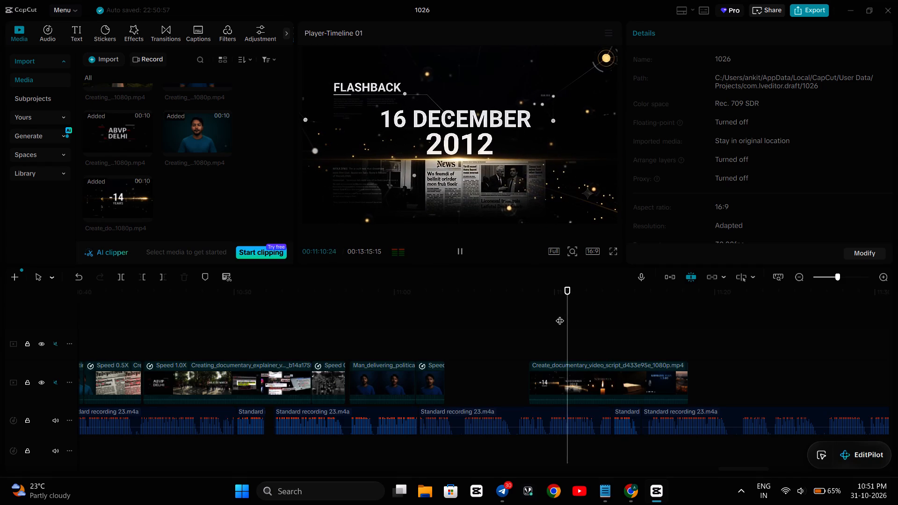
key(space)
key(space)
key(space)
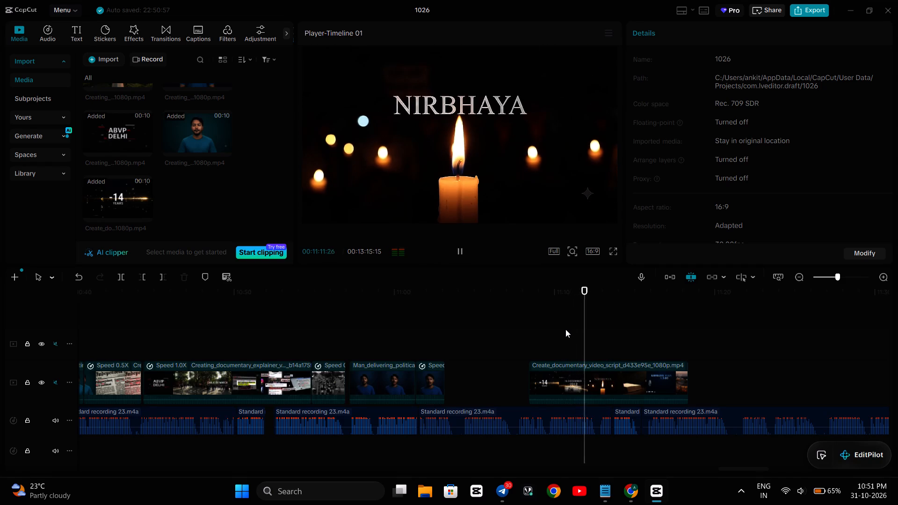
Split the Nirbhaya clip at 11:11:06, near the end of the 16 December 2012 shot, and move the remainder later to about 11:13.
key(Left)
key(Left)
key(Left)
key(Left)
key(Left)
key(Left)
key(Left)
key(Left)
key(Left)
key(Left)
click(565, 329)
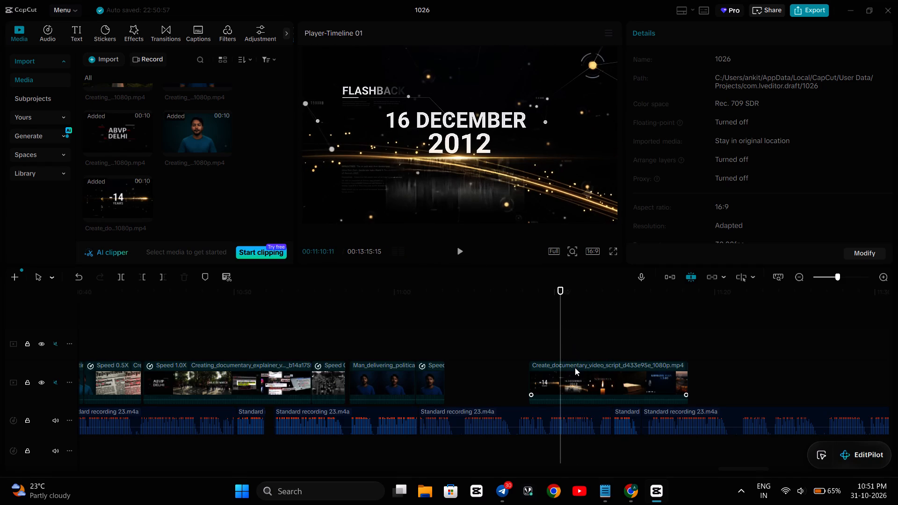
key(Right)
key(Right)
key(Right)
key(Right)
key(Right)
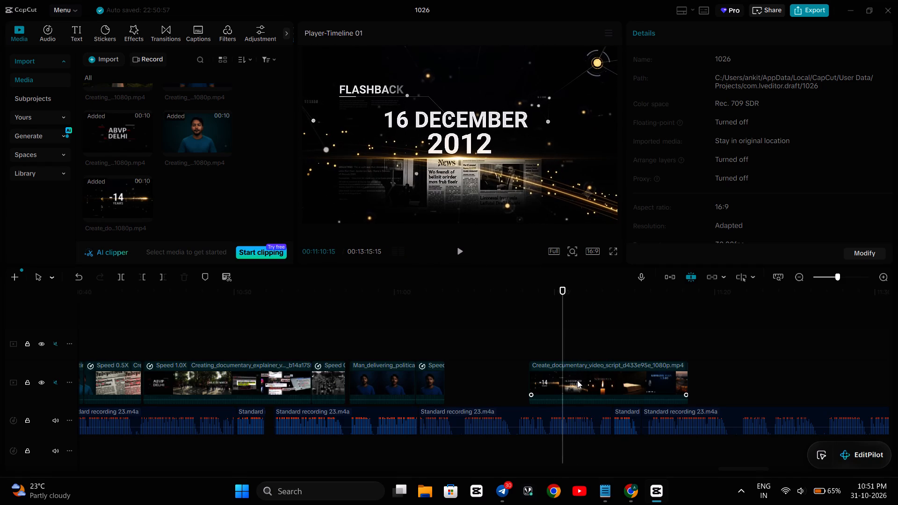
key(Right)
key(Right)
key(Right)
key(Right)
key(Right)
key(Right)
key(Right)
key(Right)
key(Right)
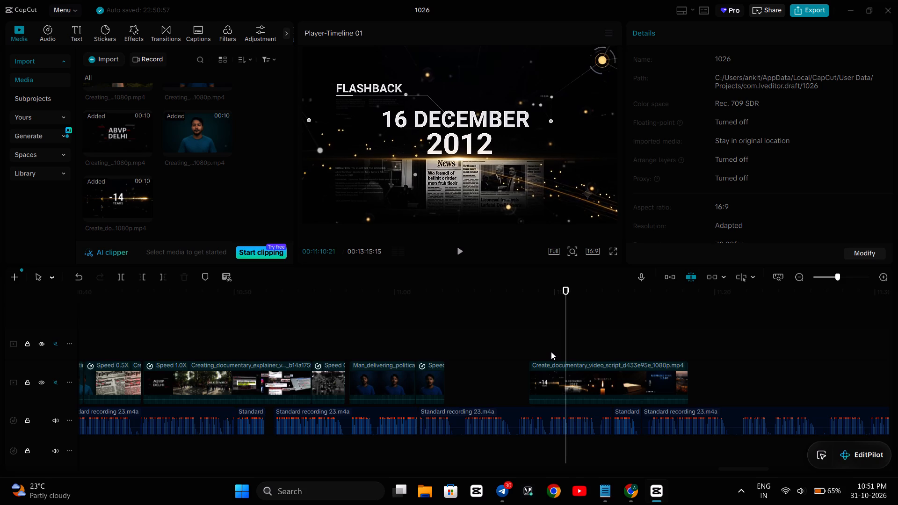
key(Right)
key(Right)
key(Right)
key(Right)
key(Right)
key(Right)
key(Right)
key(Right)
key(Right)
key(Right)
key(Right)
key(Right)
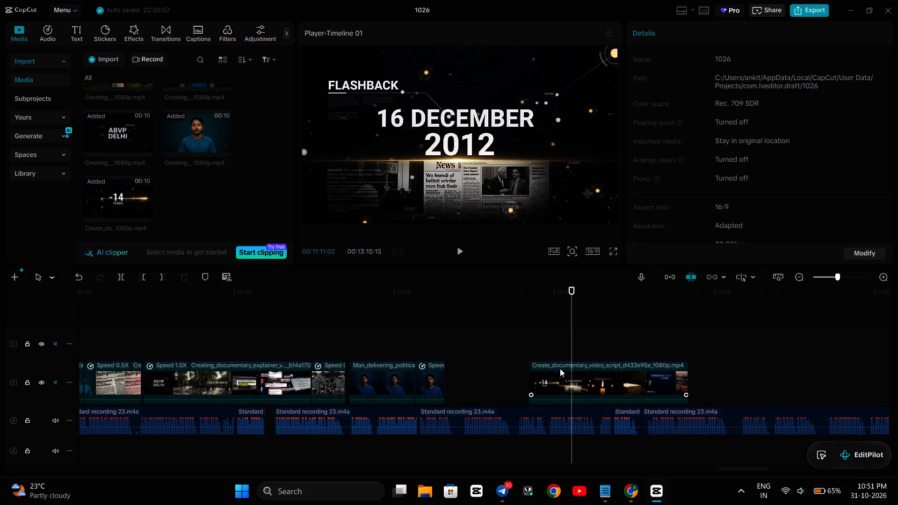
key(Left)
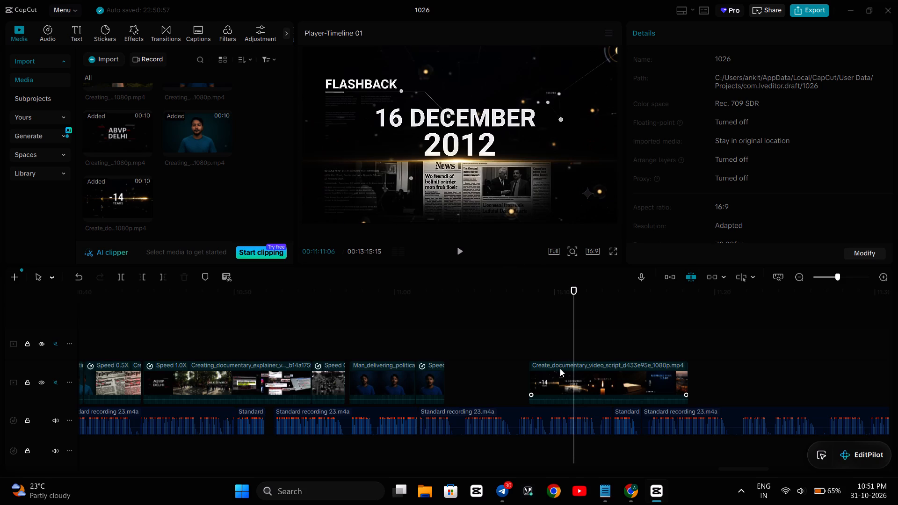
click(560, 368)
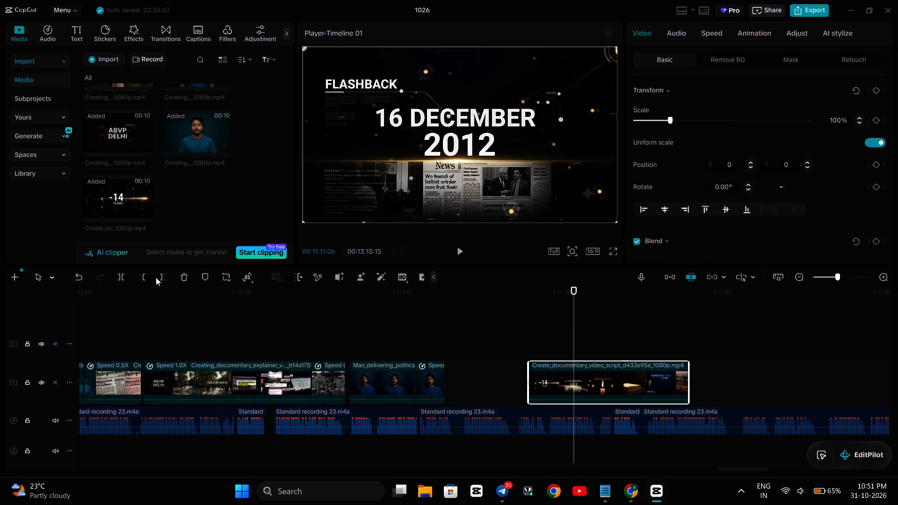
click(123, 275)
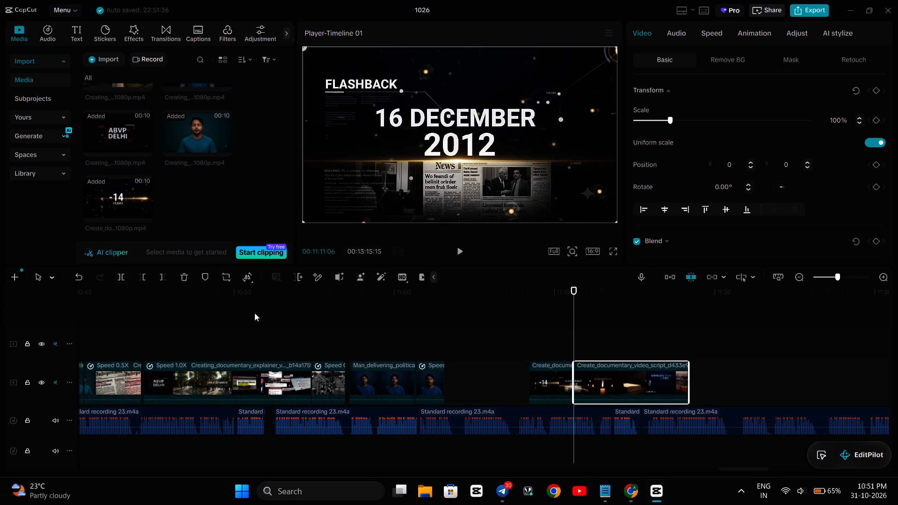
drag(608, 383, 636, 383)
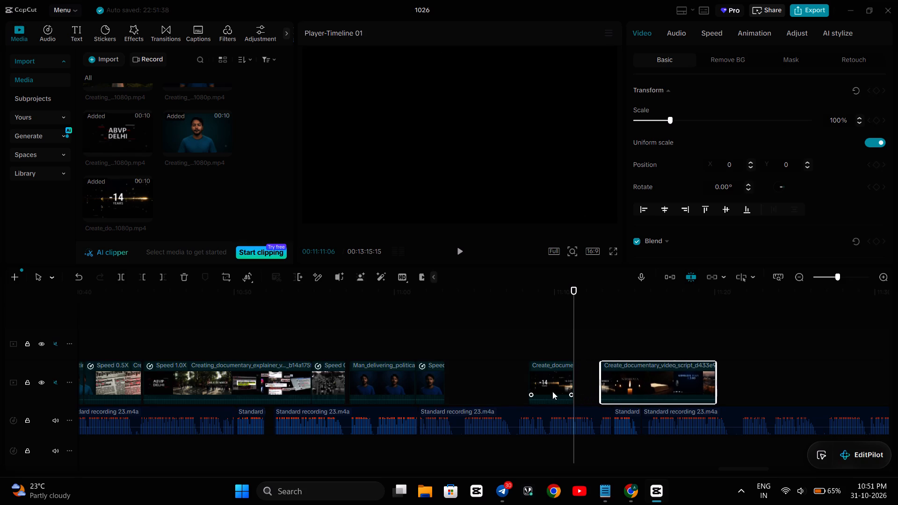
Slow the 16 December 2012 piece to 0.7x speed.
click(551, 392)
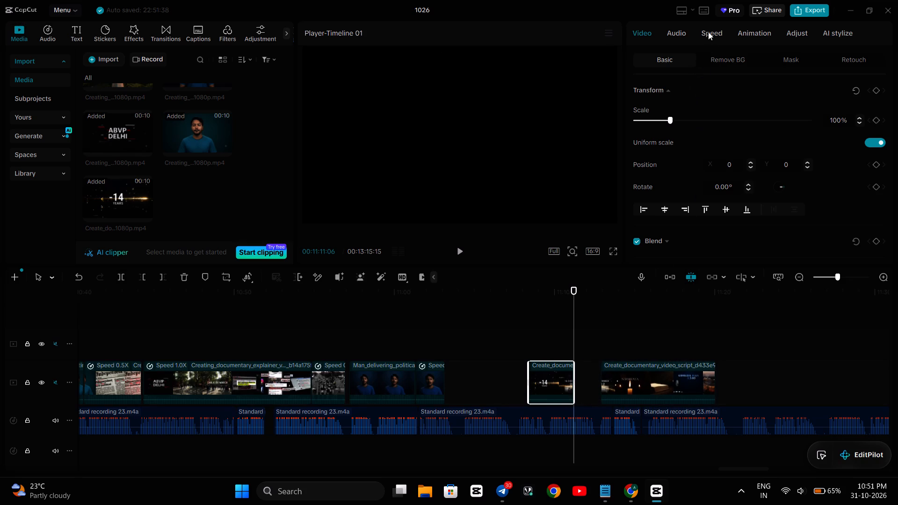
click(708, 32)
double_click(884, 108)
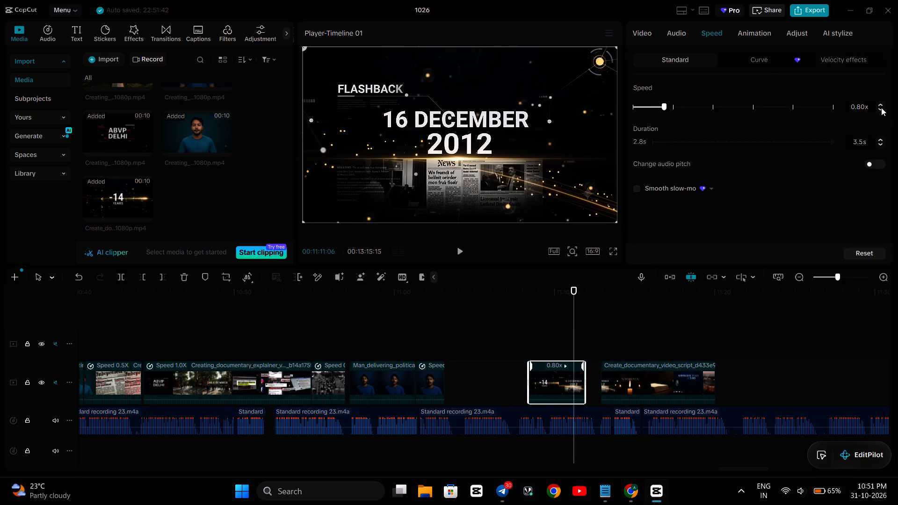
click(881, 108)
Play the slowed piece against the narration from about 11:07, and move the remaining piece back to directly follow it.
click(503, 309)
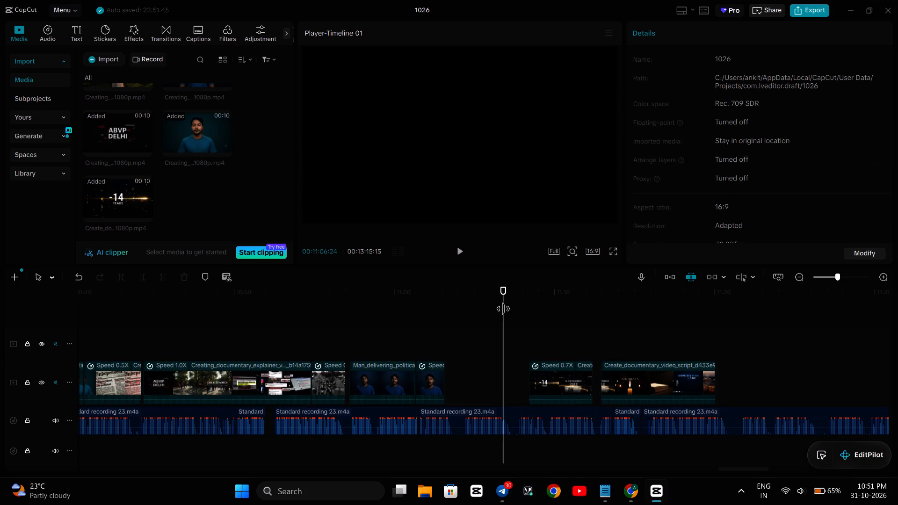
key(space)
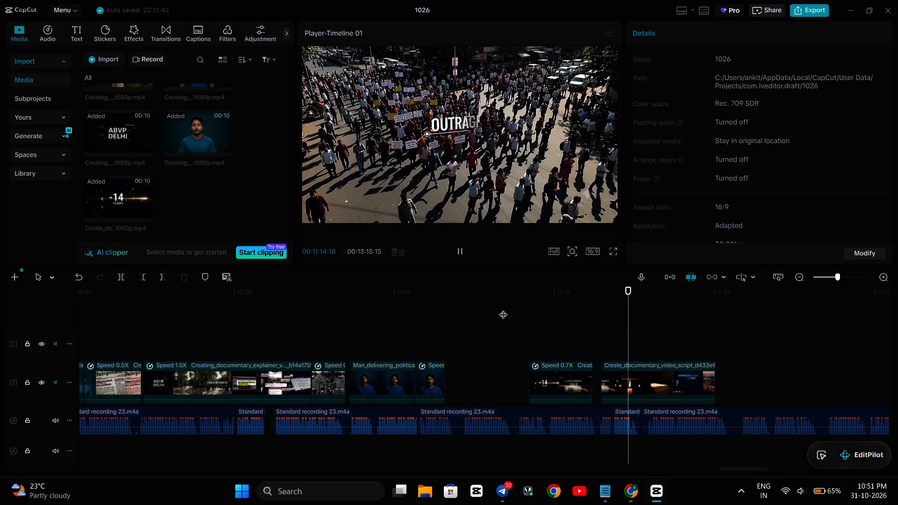
key(space)
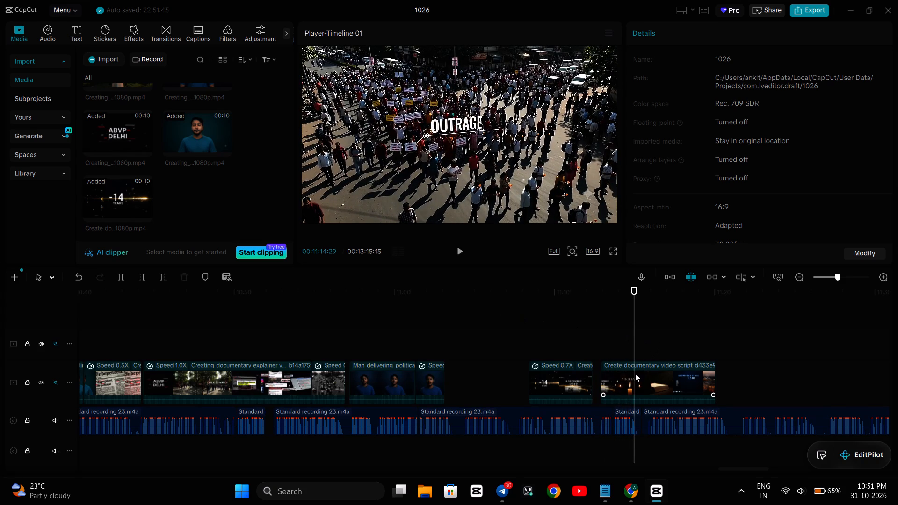
drag(635, 373, 627, 373)
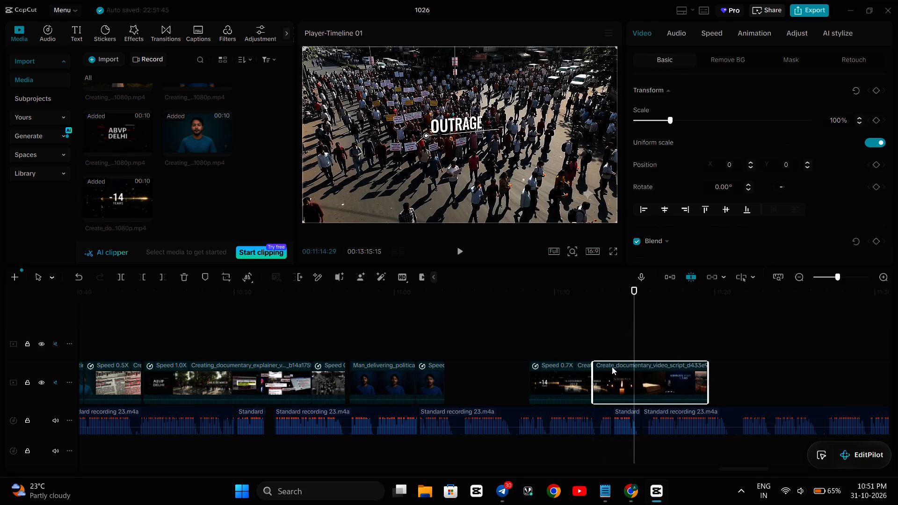
Play the joined pieces, split the second one at 11:15:01 where the Outrage shot ends, and move the remainder later to about 11:16.
click(551, 346)
key(space)
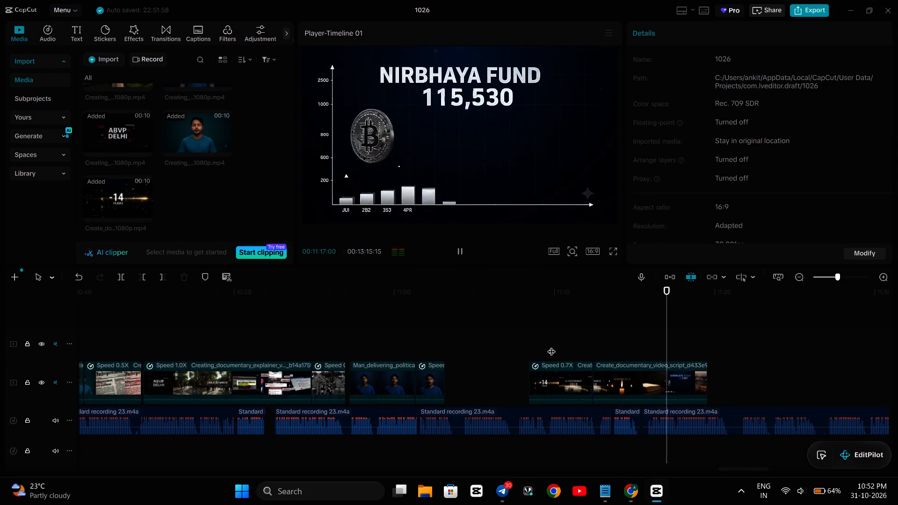
key(space)
click(621, 330)
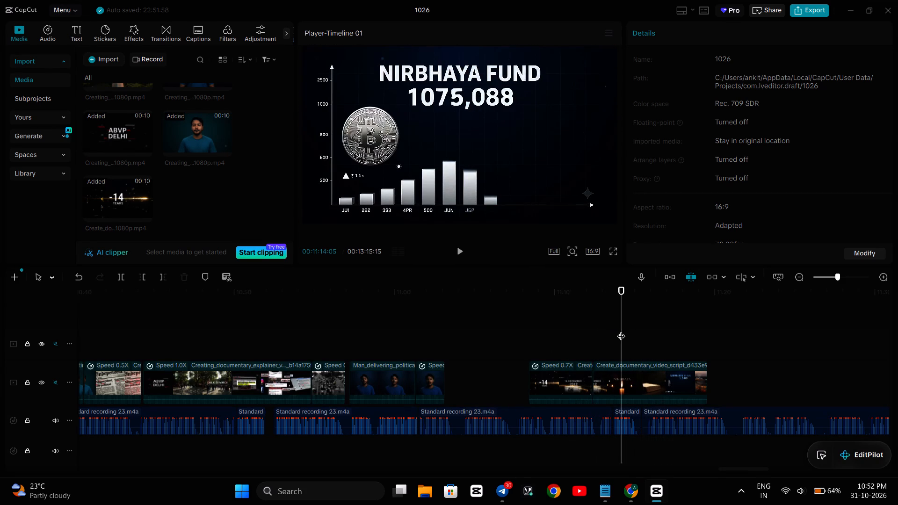
key(space)
key(space)
key(space)
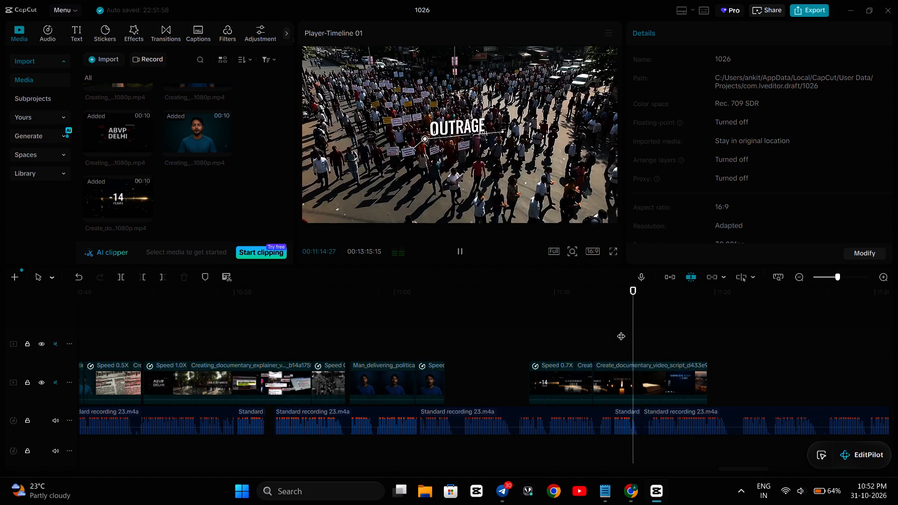
key(space)
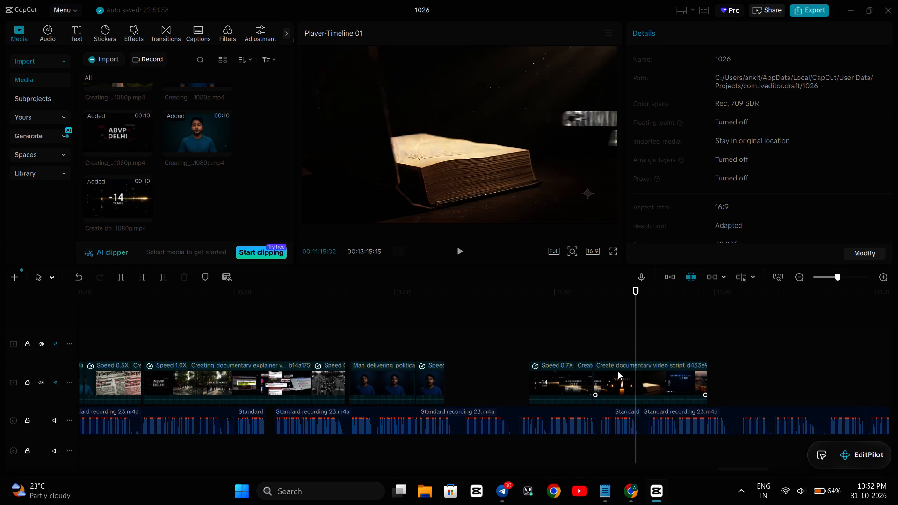
click(616, 376)
key(Left)
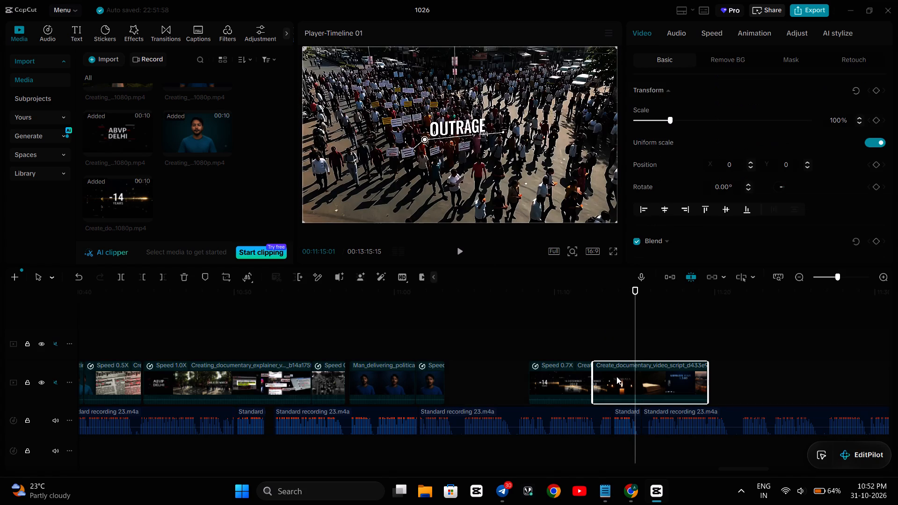
click(123, 274)
drag(679, 380, 701, 380)
Split the Nirbhaya candle and Outrage piece at 11:13:18, just before the protest crowd shot begins.
click(612, 382)
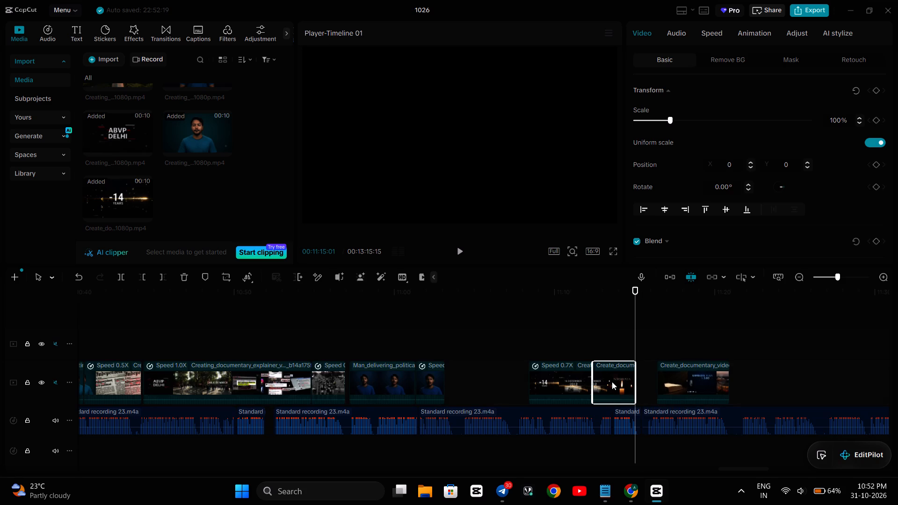
click(613, 343)
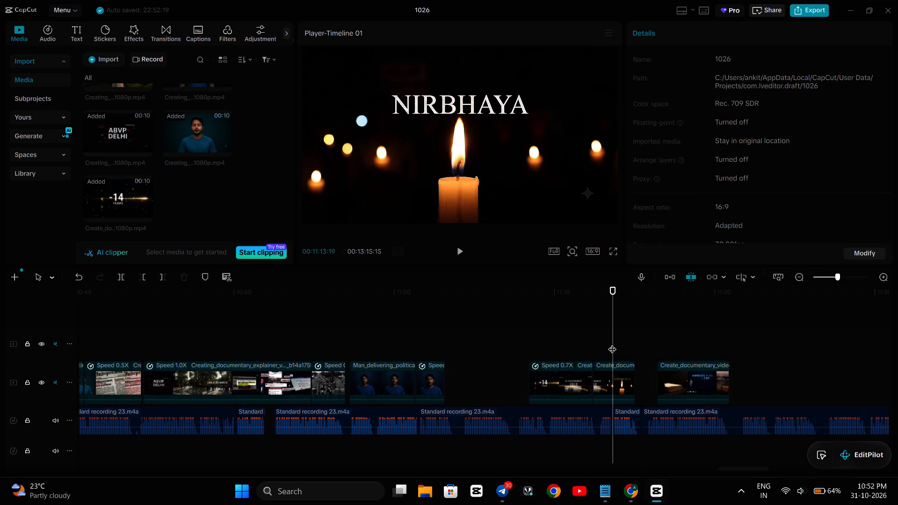
key(space)
key(space)
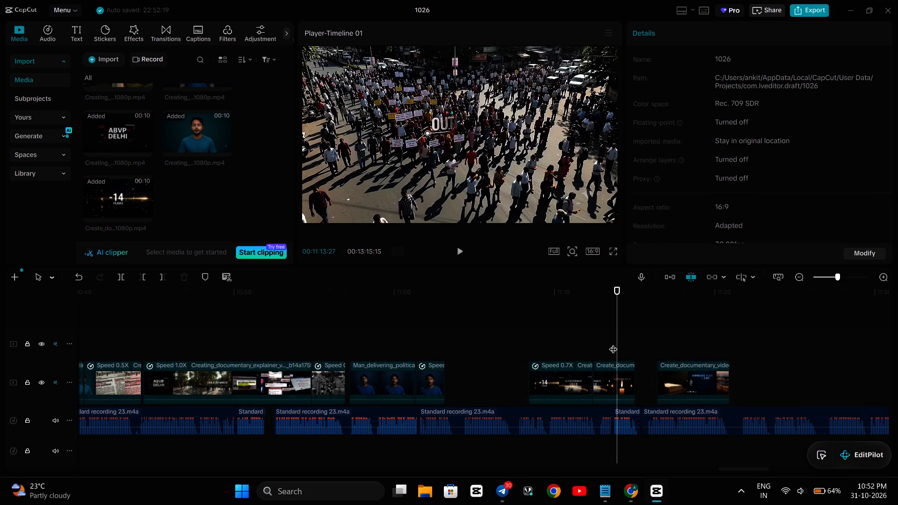
key(Left)
key(Left)
key(Left)
key(Left)
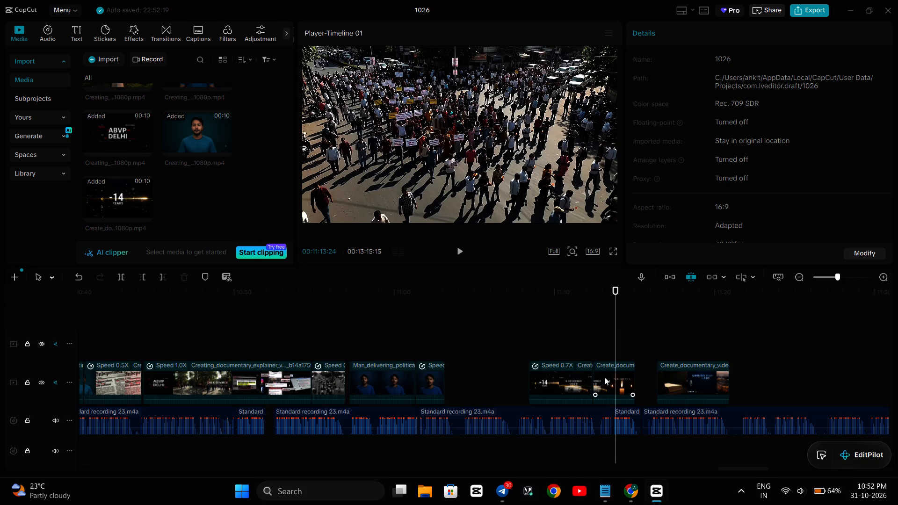
key(Left)
key(Left)
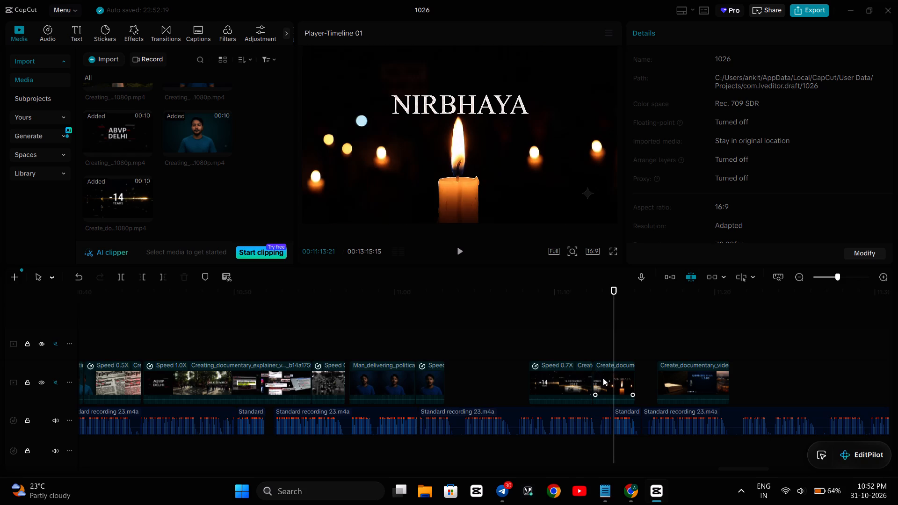
click(605, 378)
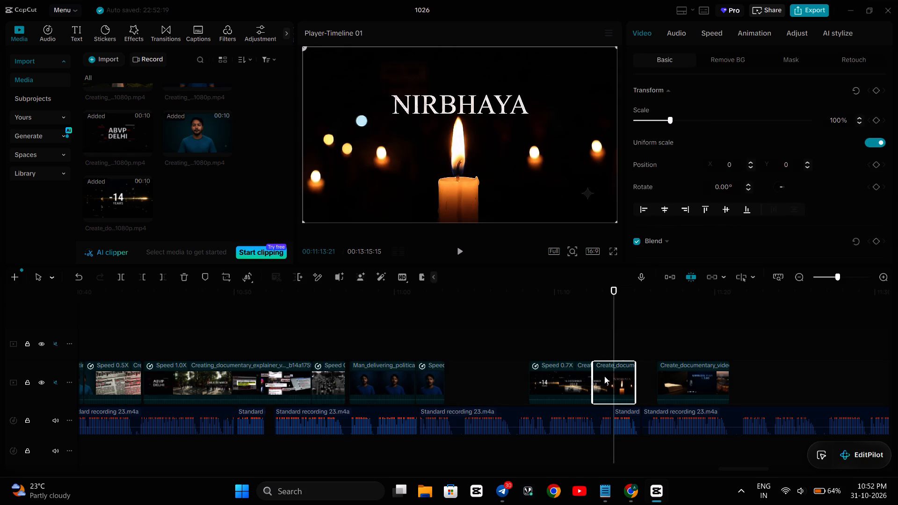
key(Left)
key(Left)
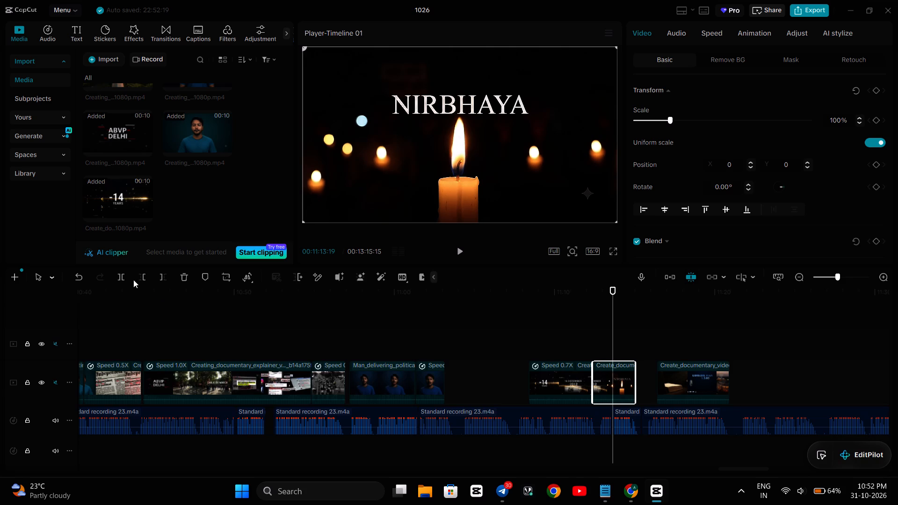
key(Left)
click(124, 275)
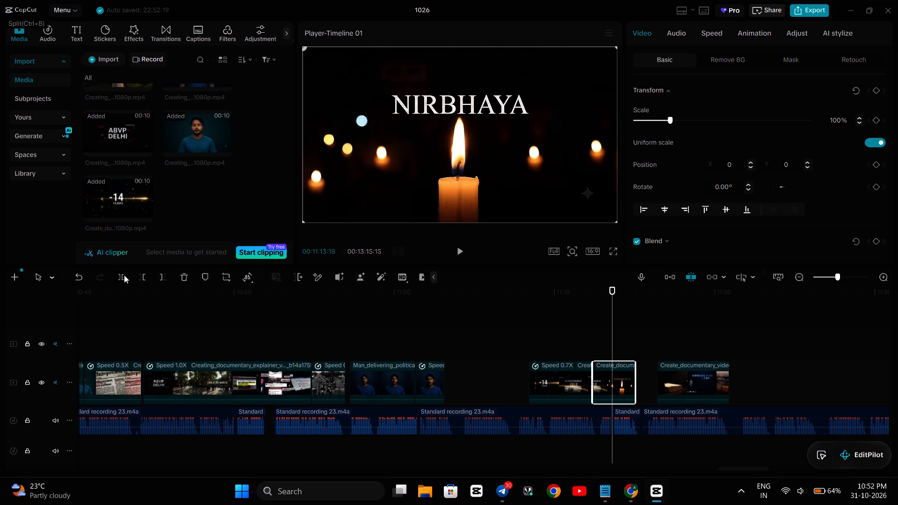
Slow the new piece containing the Outrage protest shot to 0.8x speed.
click(717, 36)
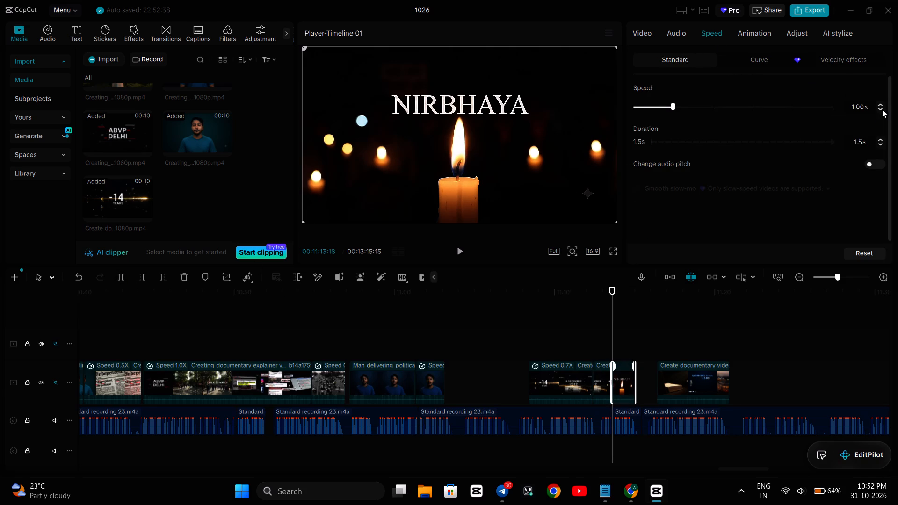
click(884, 106)
double_click(880, 110)
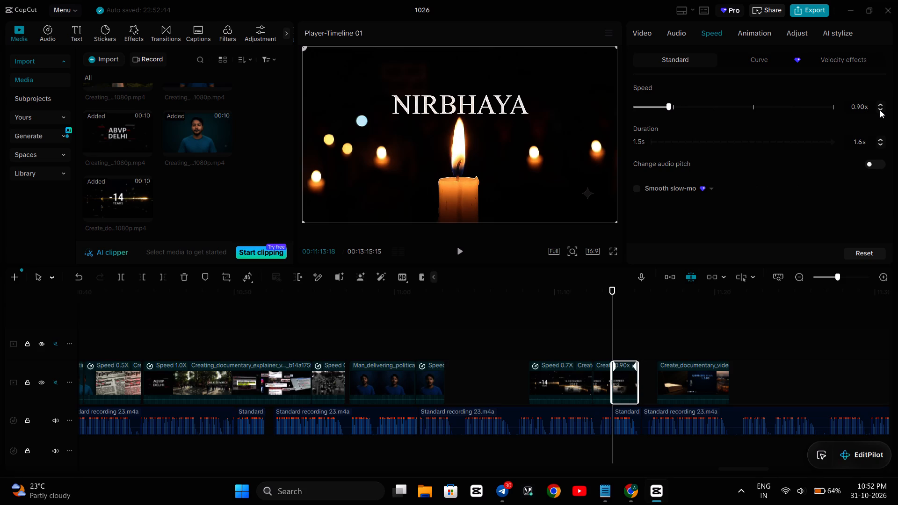
click(880, 110)
Play the slowed Outrage piece against the narration and on through the gap to about 11:16.
click(585, 342)
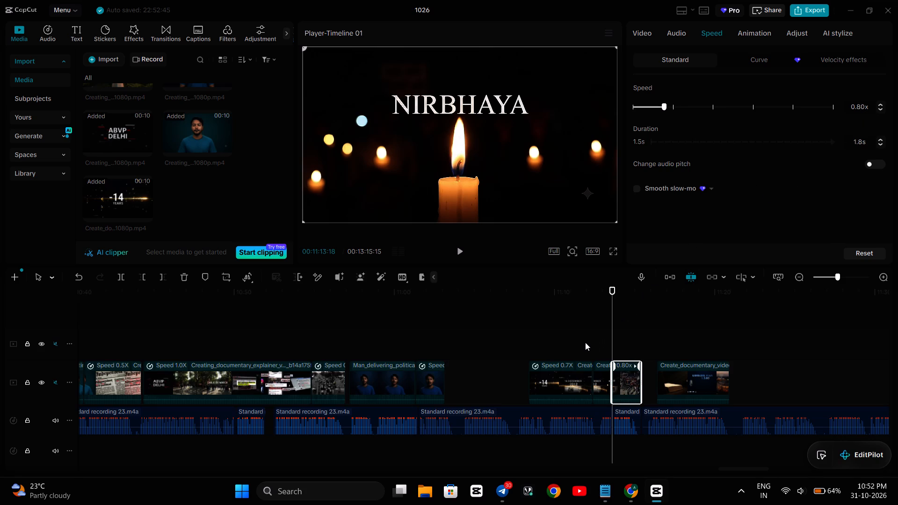
key(space)
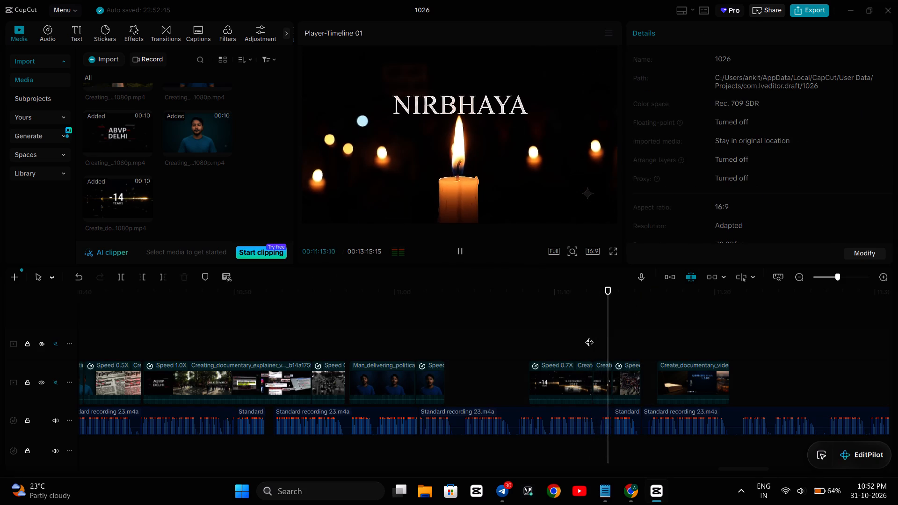
key(space)
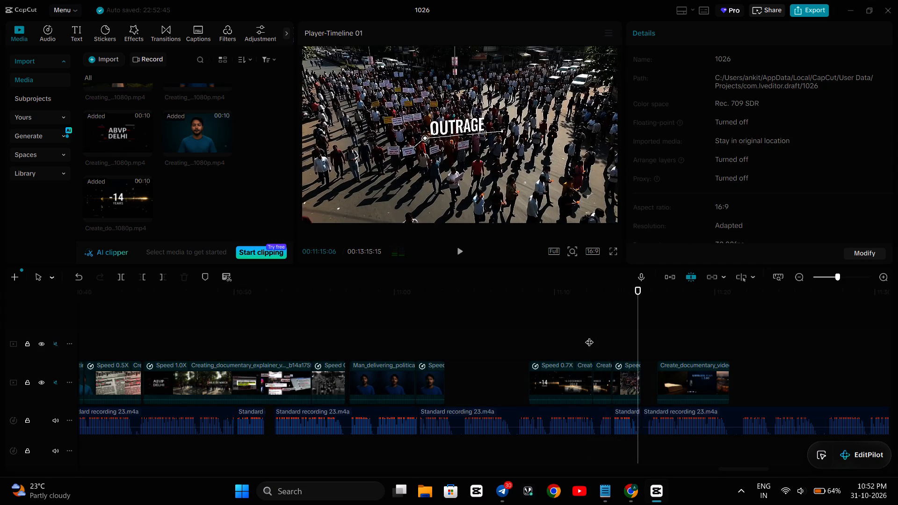
key(space)
key(space)
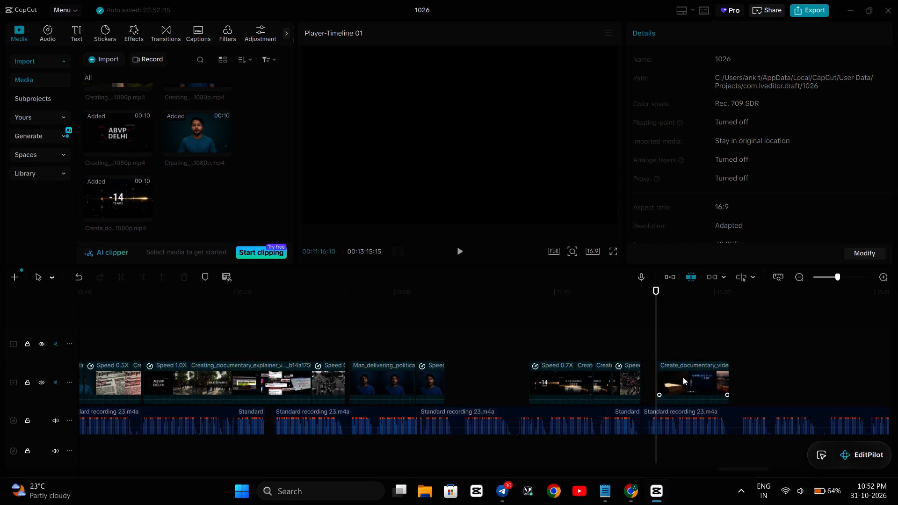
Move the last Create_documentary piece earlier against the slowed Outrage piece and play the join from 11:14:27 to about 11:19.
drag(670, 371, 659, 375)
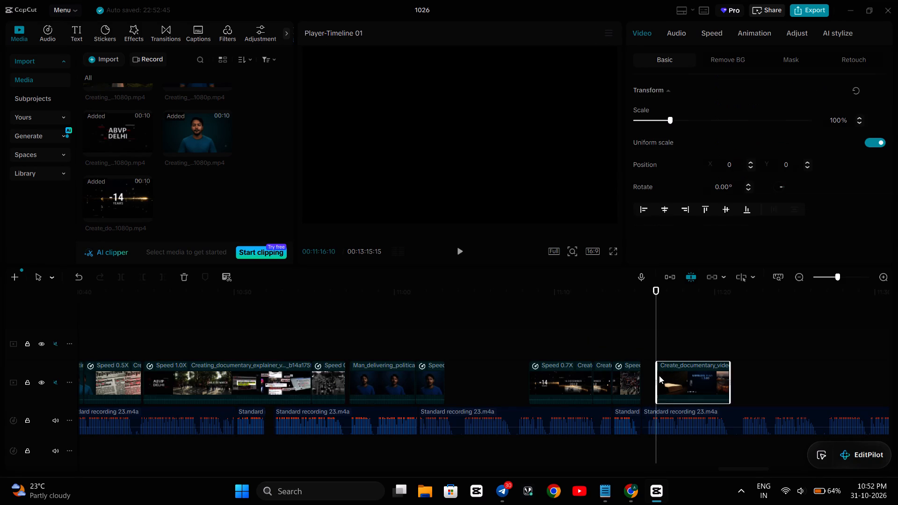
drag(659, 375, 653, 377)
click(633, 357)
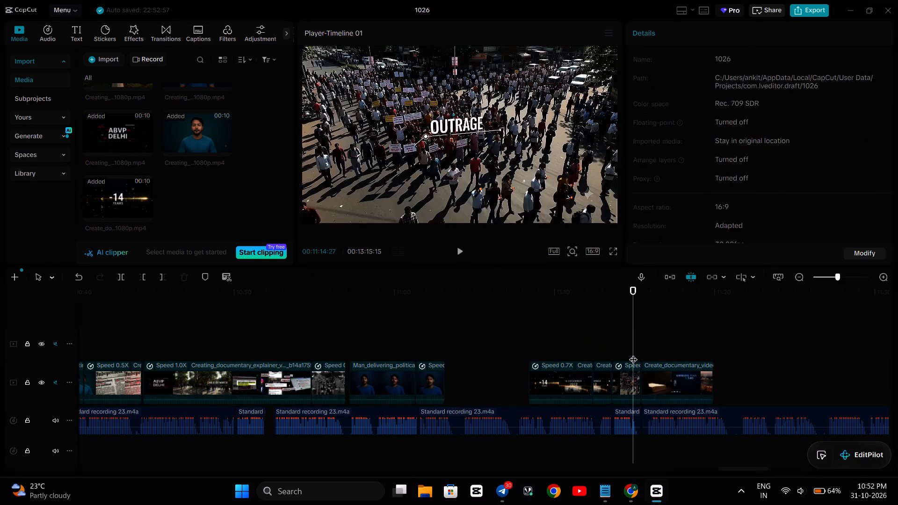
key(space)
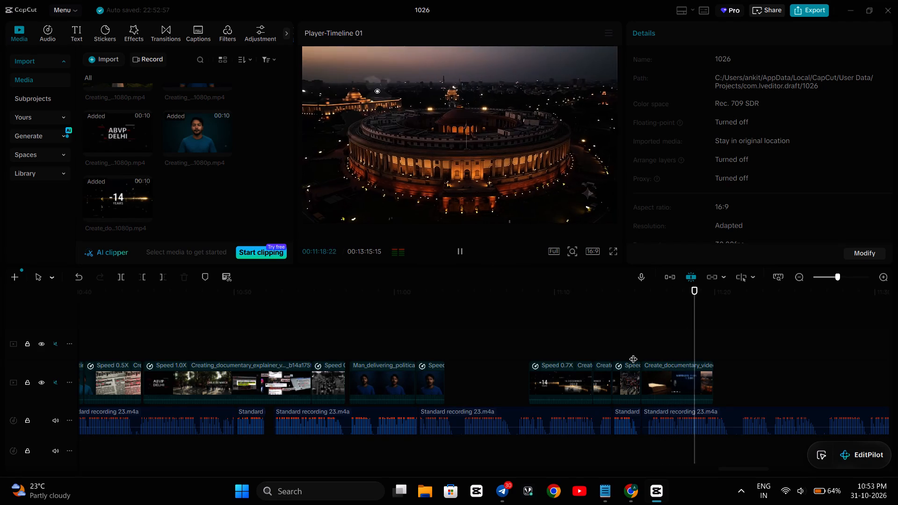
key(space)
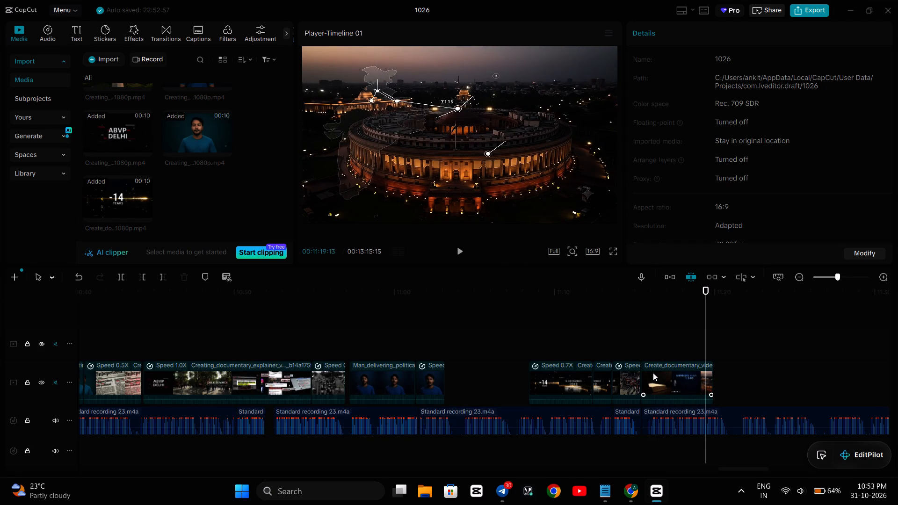
Move the last piece later to about 11:16 and slow the Outrage protest piece before it to 0.7x.
drag(653, 373, 670, 375)
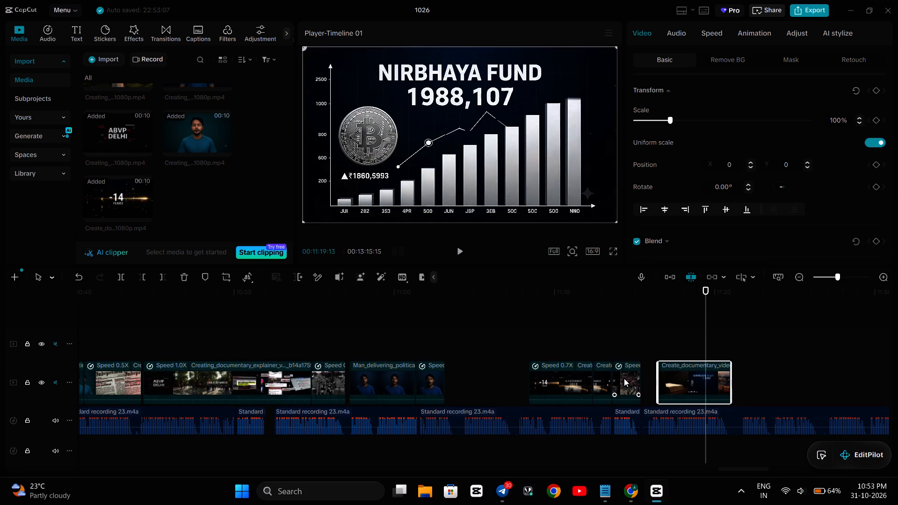
click(624, 378)
click(694, 30)
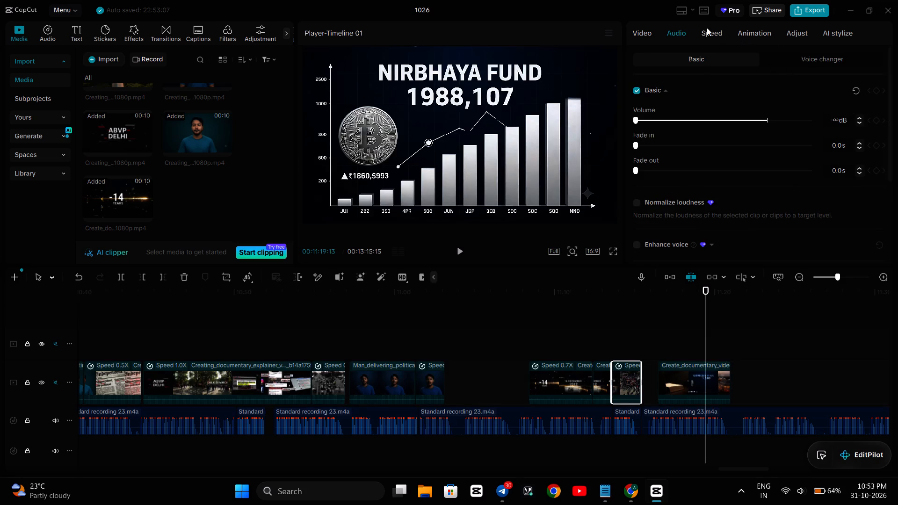
click(703, 27)
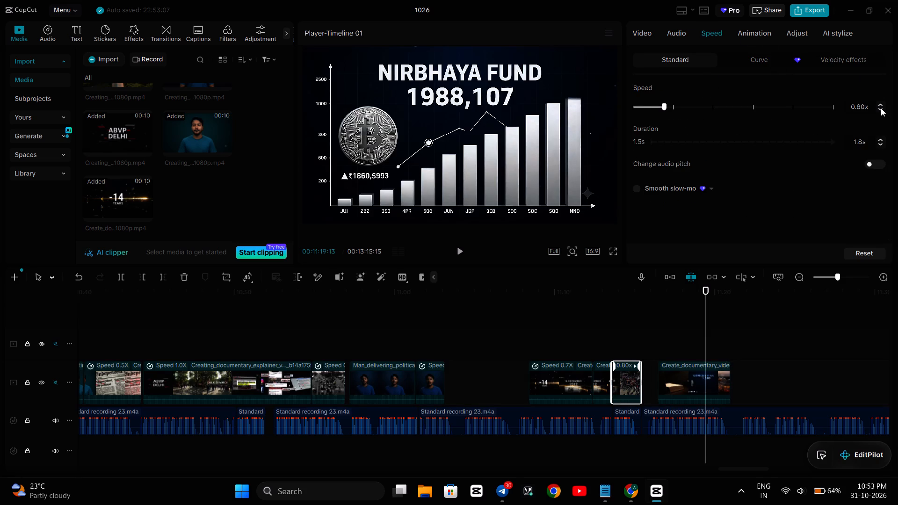
click(881, 108)
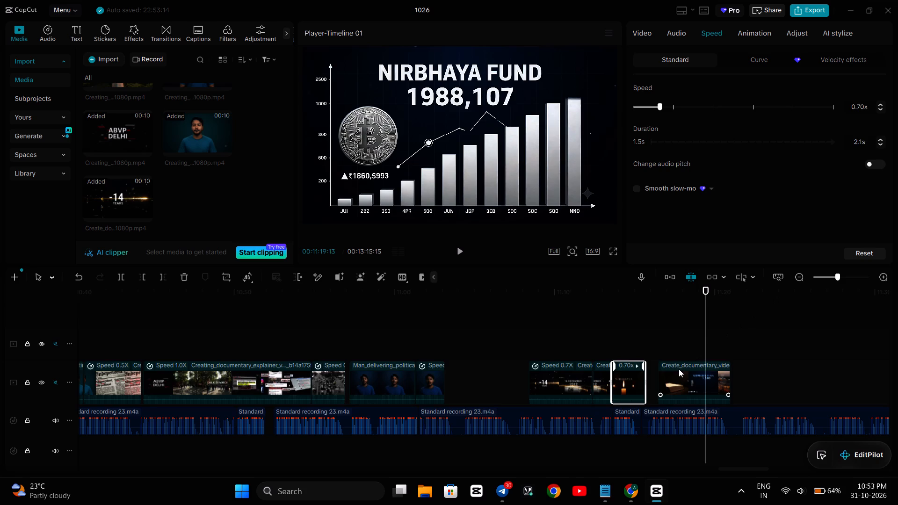
Slow the last Create_documentary piece with the Nirbhaya Fund shot to 0.9x and move it against the Outrage piece's end.
click(679, 369)
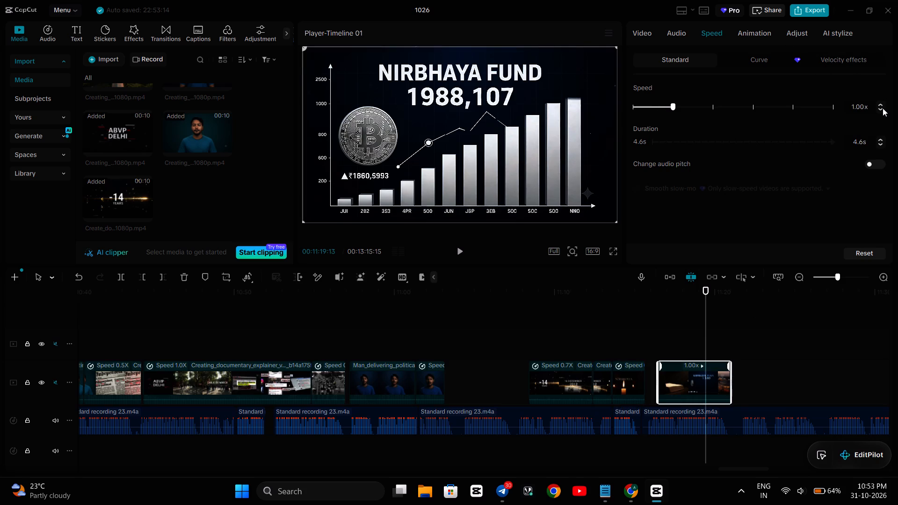
click(882, 108)
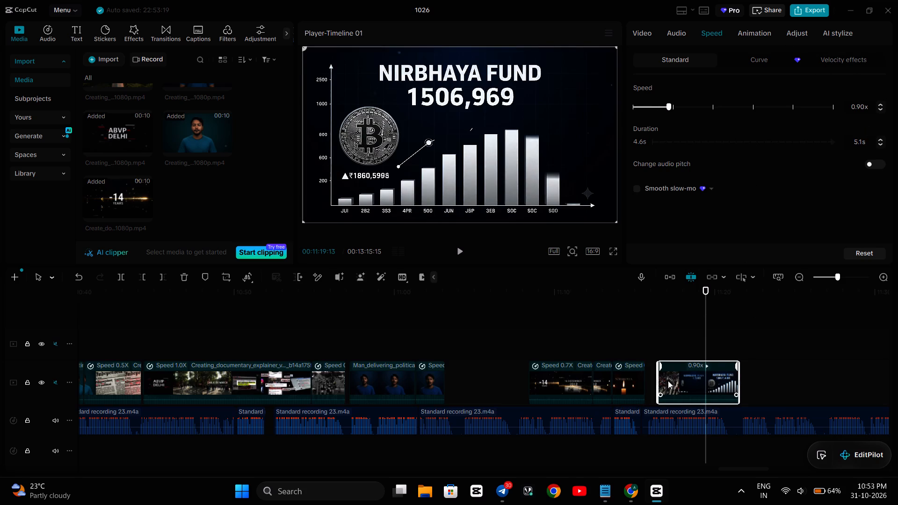
drag(673, 378, 662, 379)
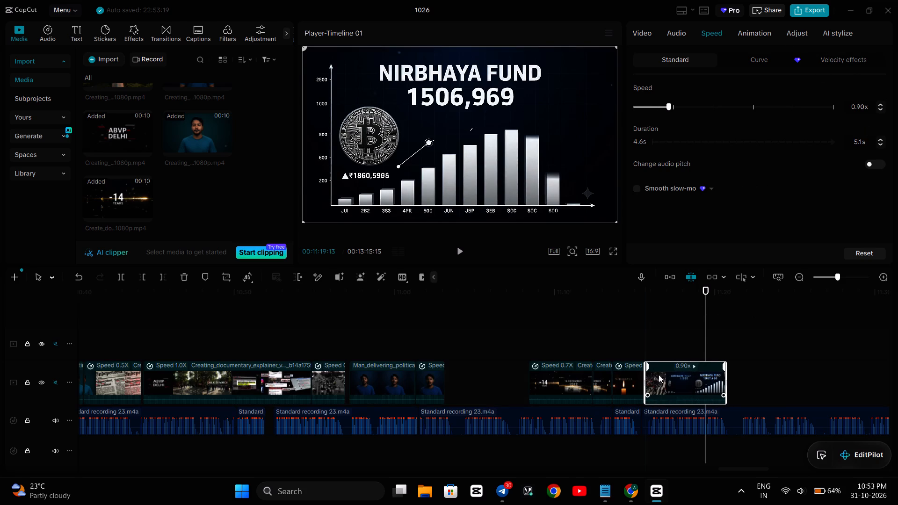
Play the slowed pieces against the narration up to about 11:21, just past the last clip.
click(608, 333)
key(space)
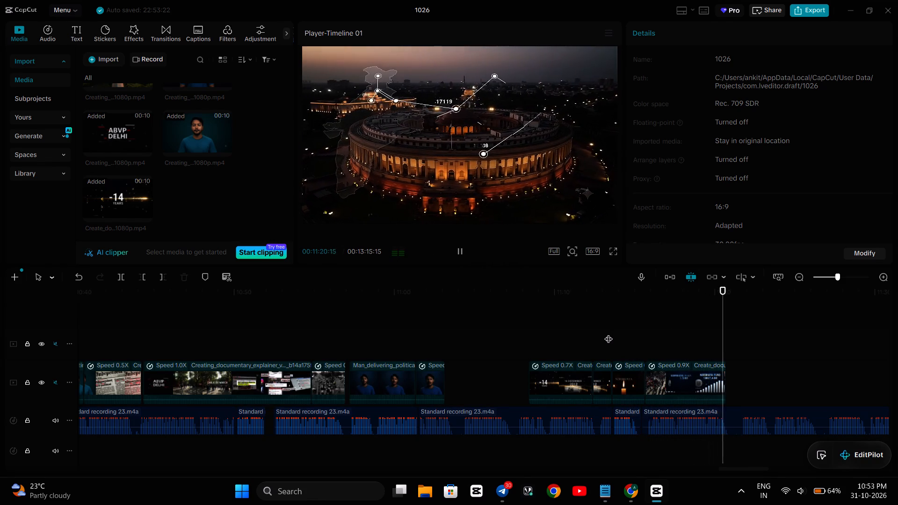
key(space)
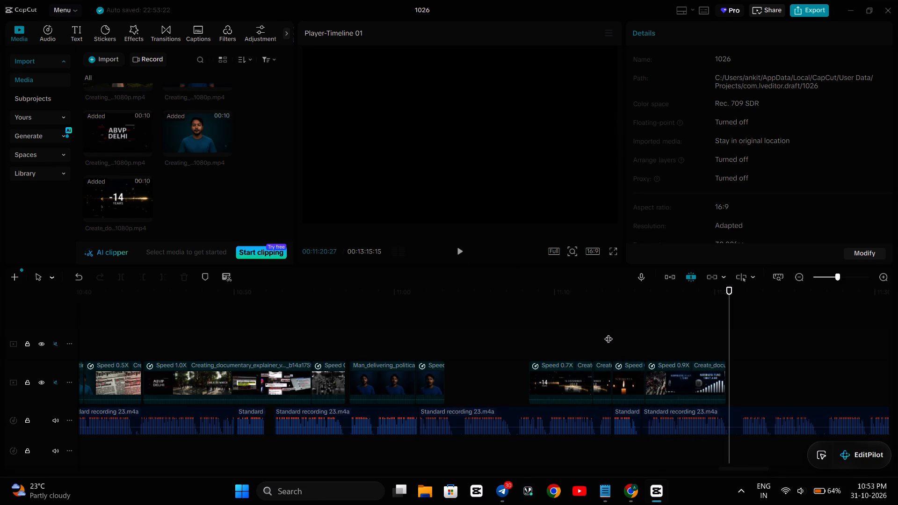
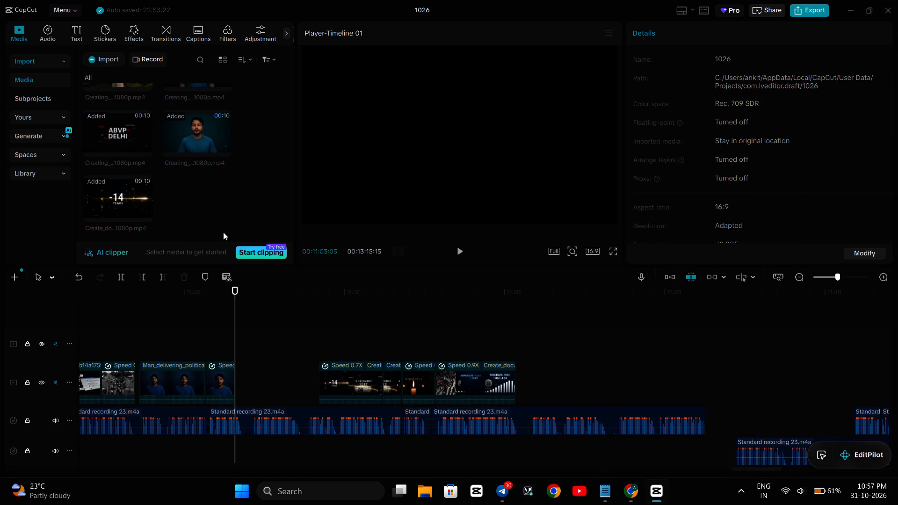
click(98, 58)
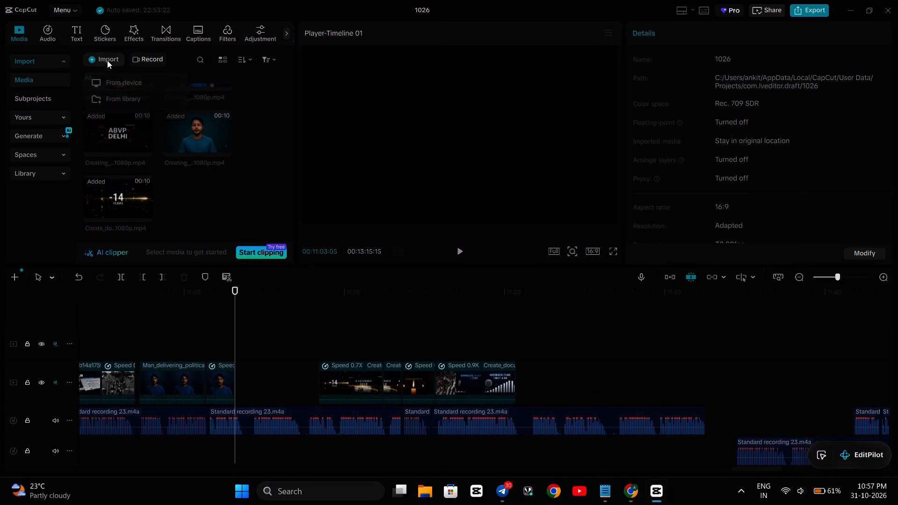
click(117, 81)
text(ffaa)
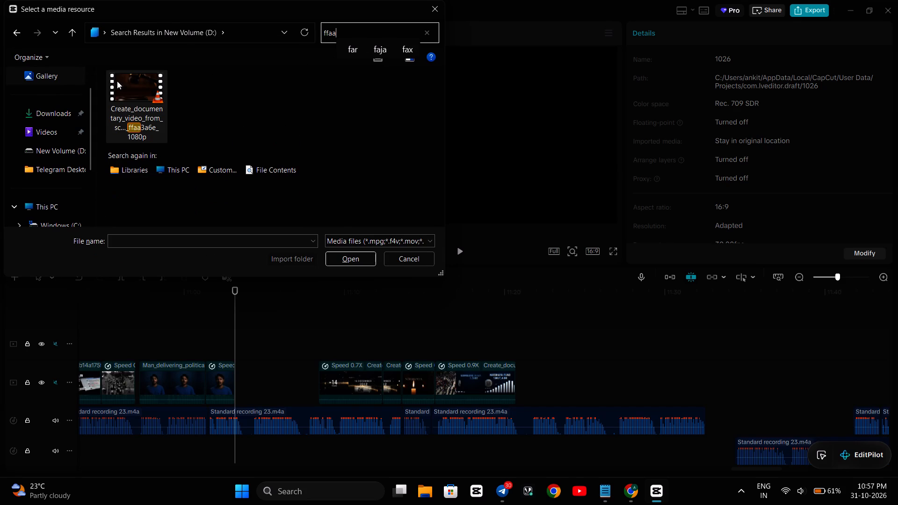
click(115, 96)
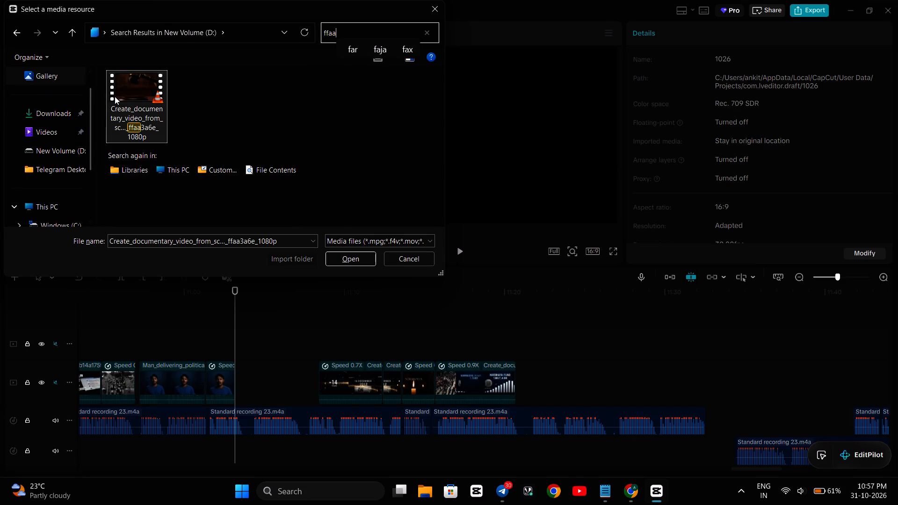
click(369, 260)
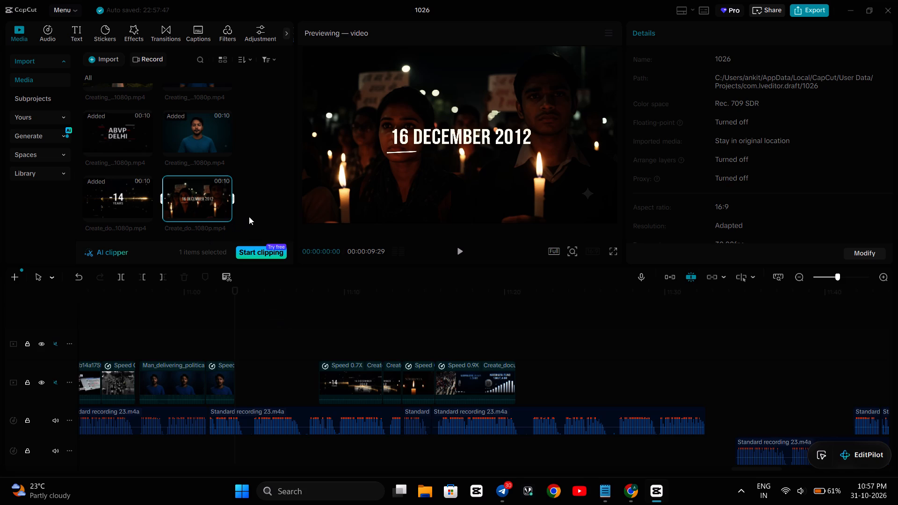
click(225, 212)
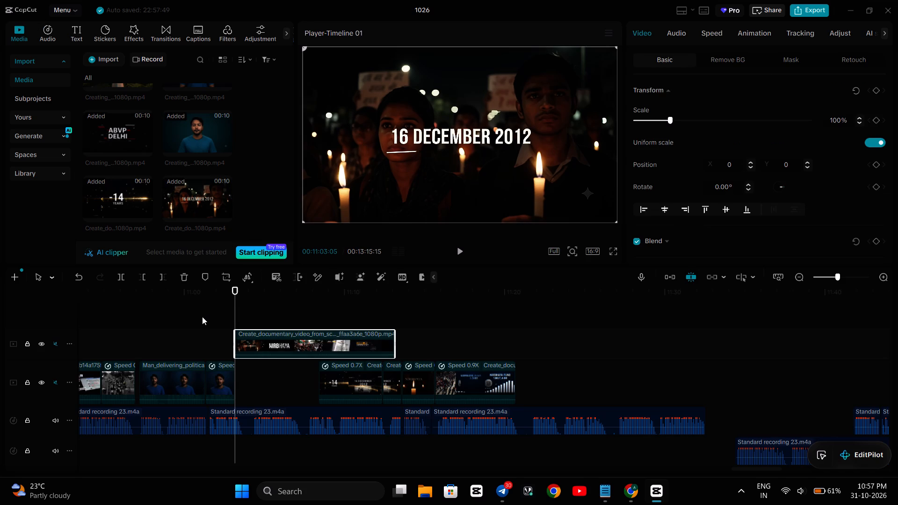
Play the timeline from about 10:58 to 11:09 to check the new ffaa3a6e clip against the narration.
click(159, 310)
key(space)
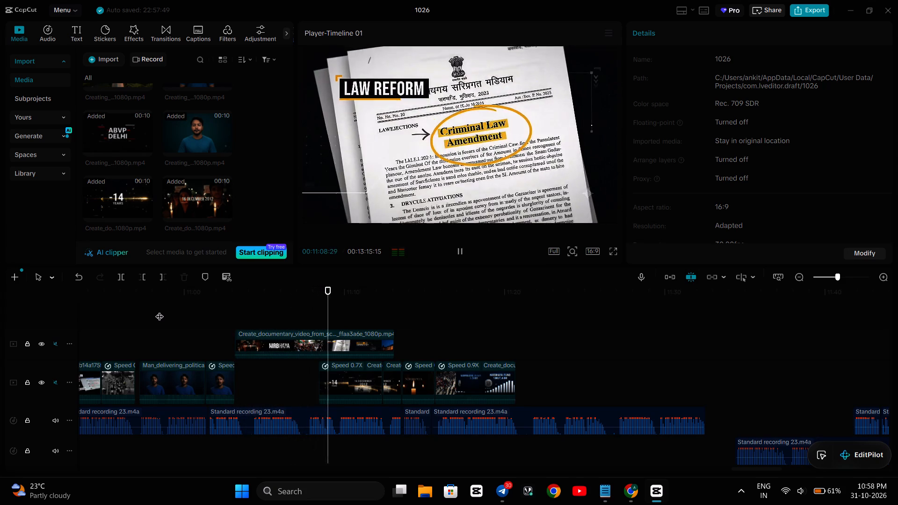
key(space)
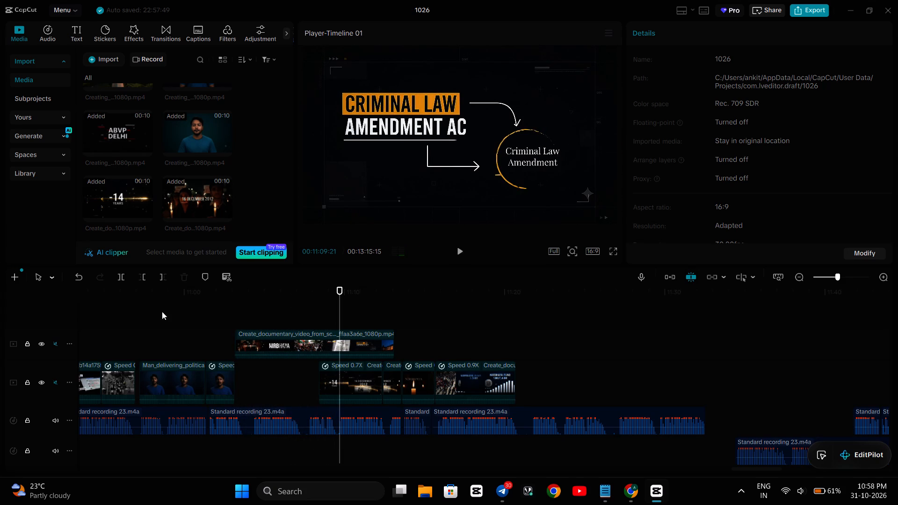
Move the ffaa3a6e clip aside to about 11:19 and close the 0.7x clip up against the presenter clip at about 11:03.
drag(303, 336, 435, 361)
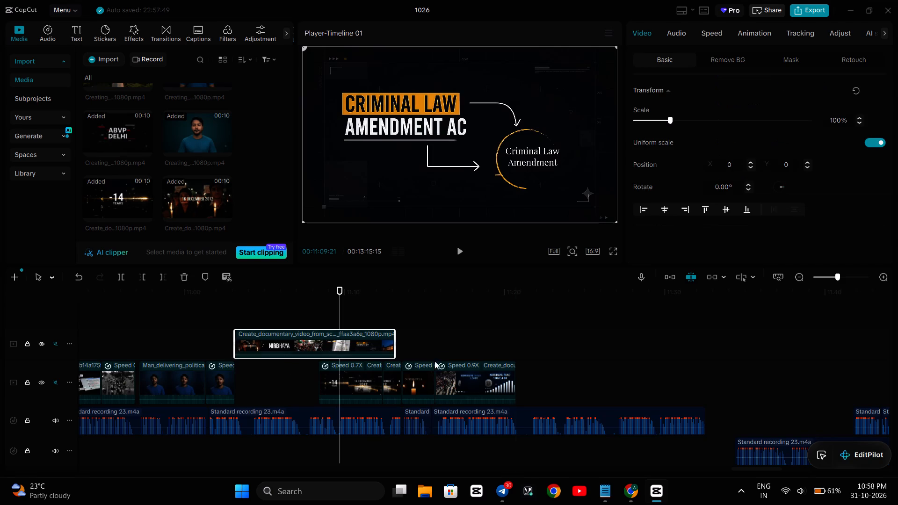
drag(435, 361, 560, 337)
drag(353, 377, 308, 376)
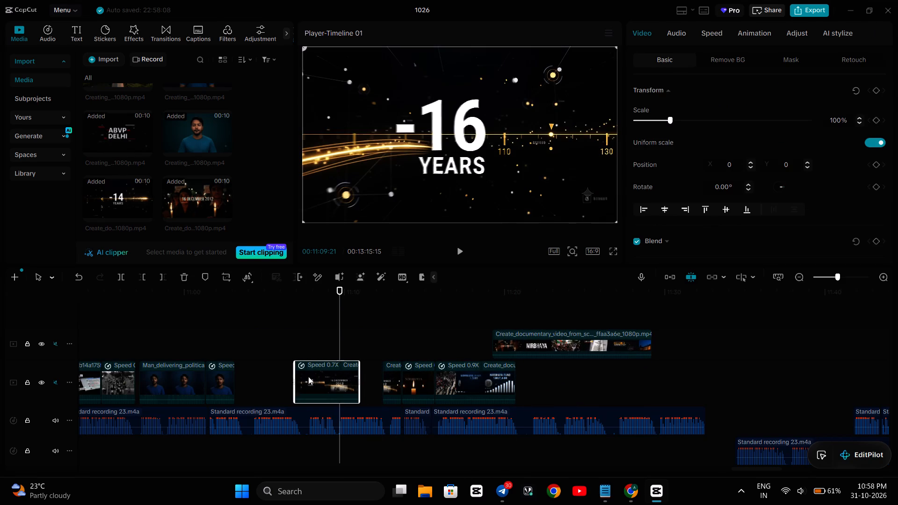
drag(308, 376, 271, 378)
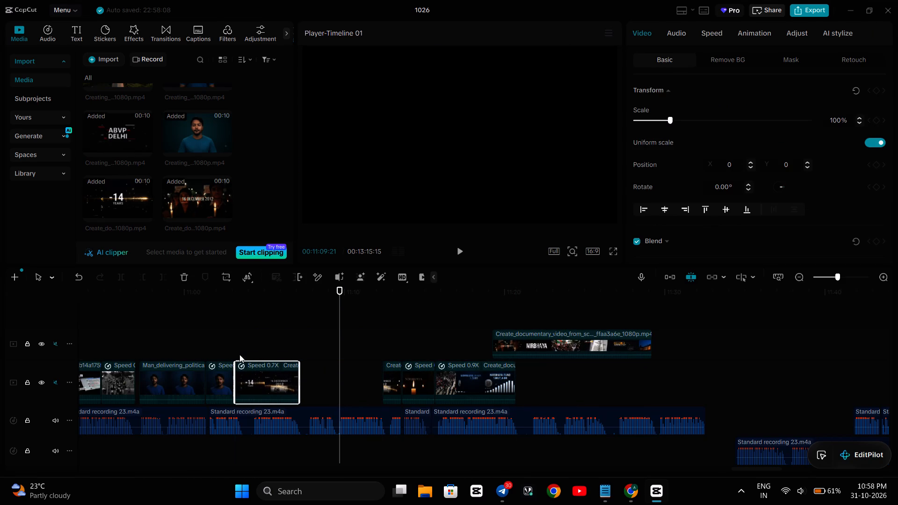
Play the timeline from about 11:01 to 11:16 to check the moved 0.7x clip and the following narration.
click(198, 333)
key(space)
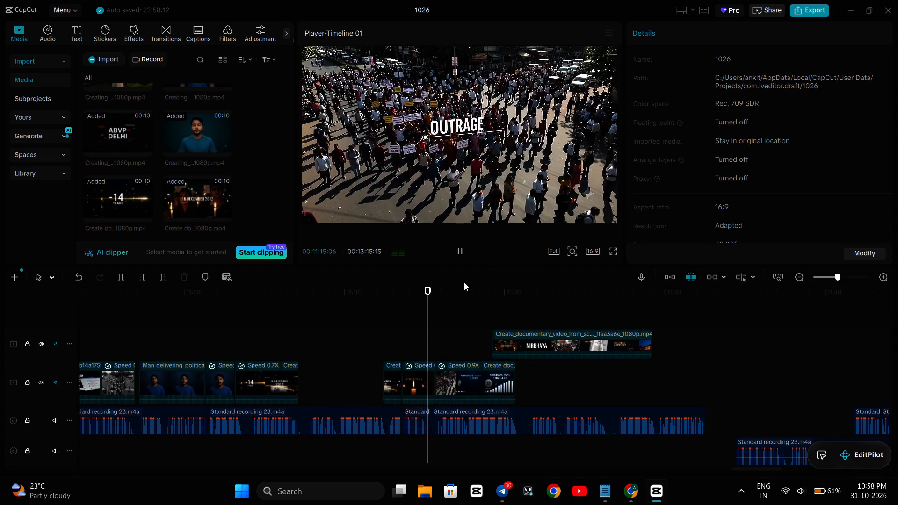
click(461, 253)
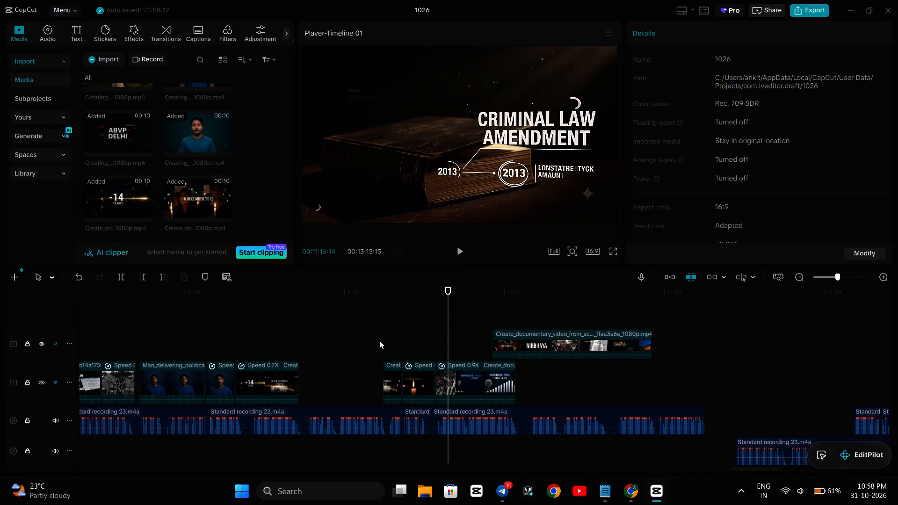
Move the 0.9x clip to about 11:28, then line up the candle clip and the short clip directly before it.
drag(494, 381, 543, 389)
drag(543, 389, 693, 378)
drag(420, 377, 591, 404)
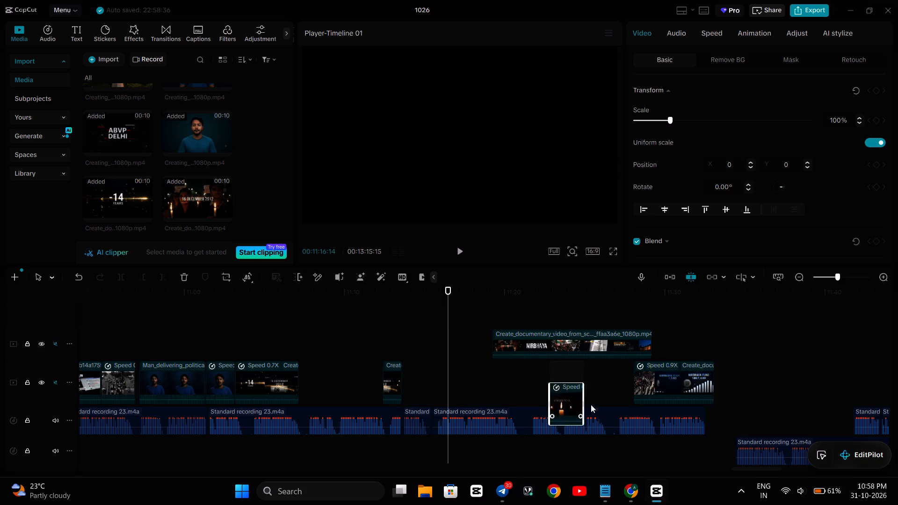
drag(591, 404, 622, 385)
drag(393, 373, 479, 381)
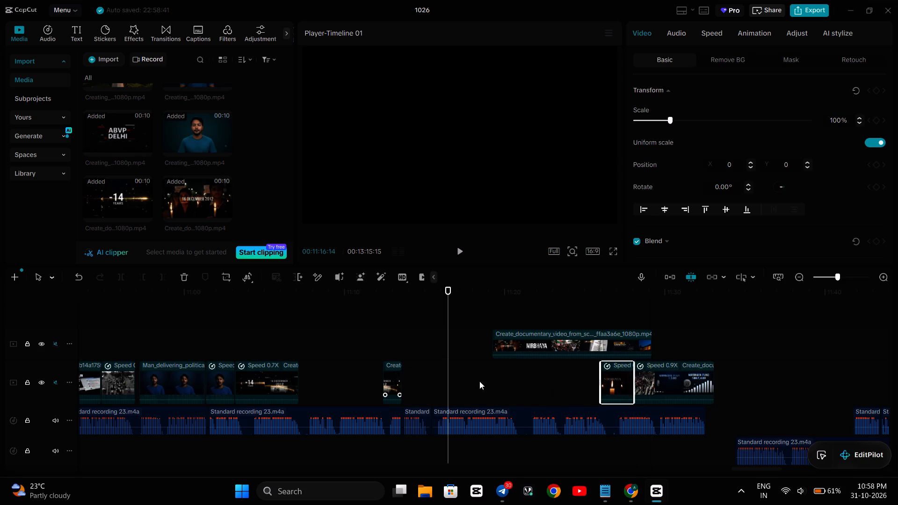
drag(479, 381, 593, 380)
Move the ffaa3a6e clip onto the main video track directly after the 0.7x clip, at about 11:07.
drag(580, 345, 419, 370)
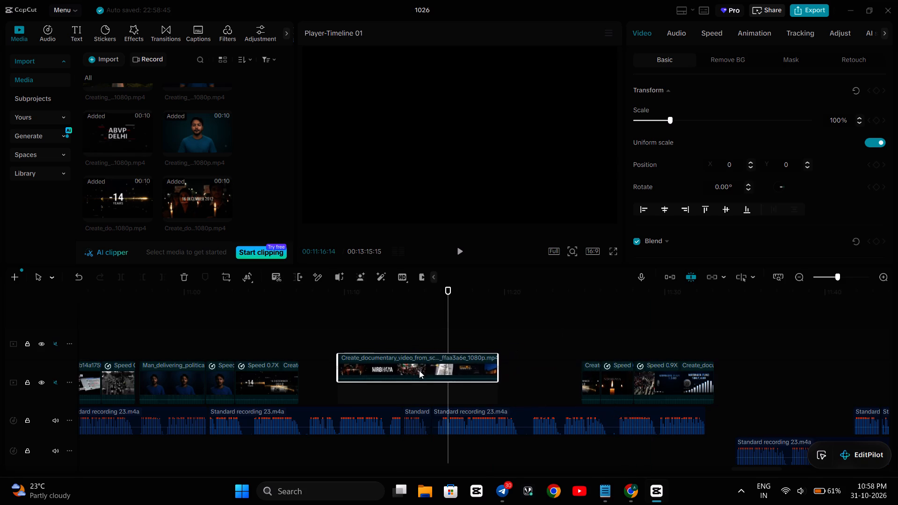
drag(419, 370, 390, 378)
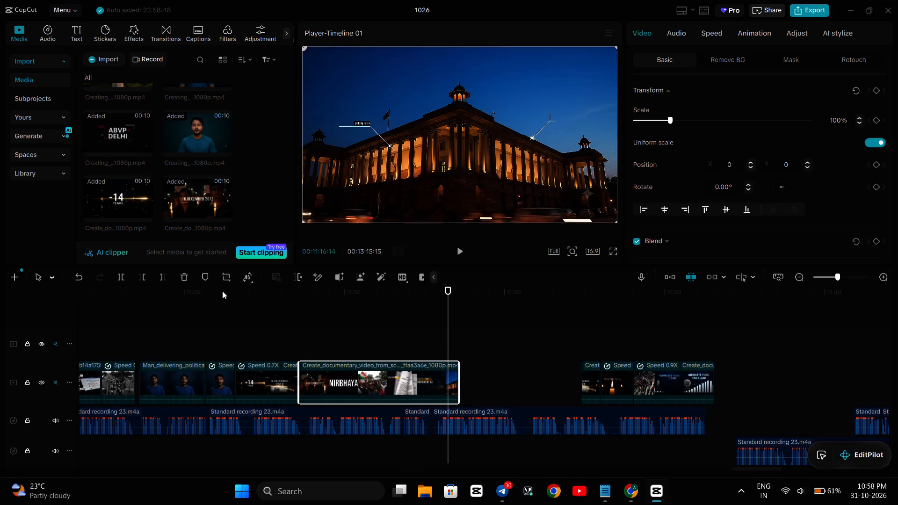
Replay the timeline from about 11:03 to check how the 0.7x and ffaa3a6e clips match the narration.
click(229, 303)
key(space)
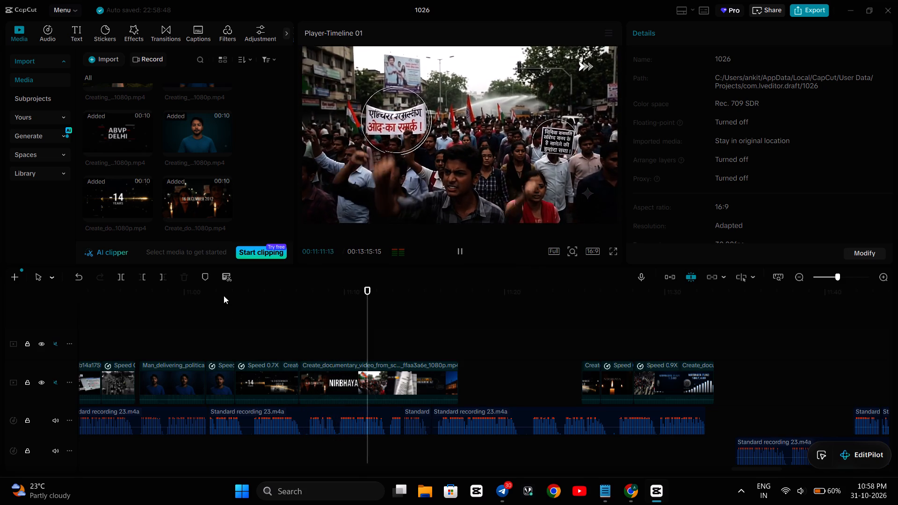
click(274, 329)
click(223, 326)
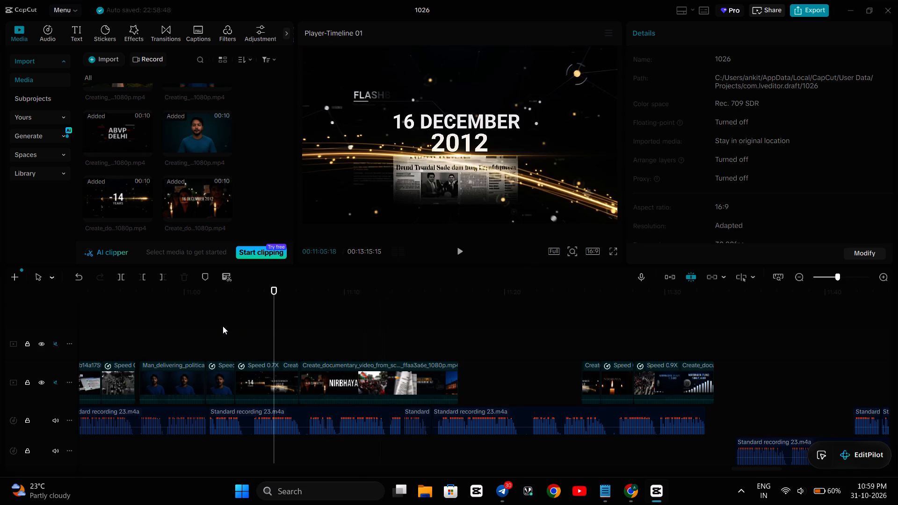
key(space)
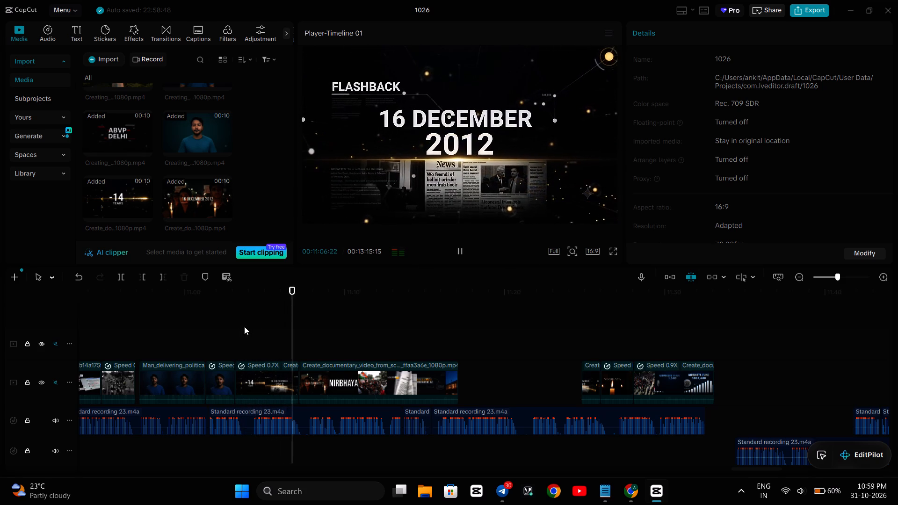
key(space)
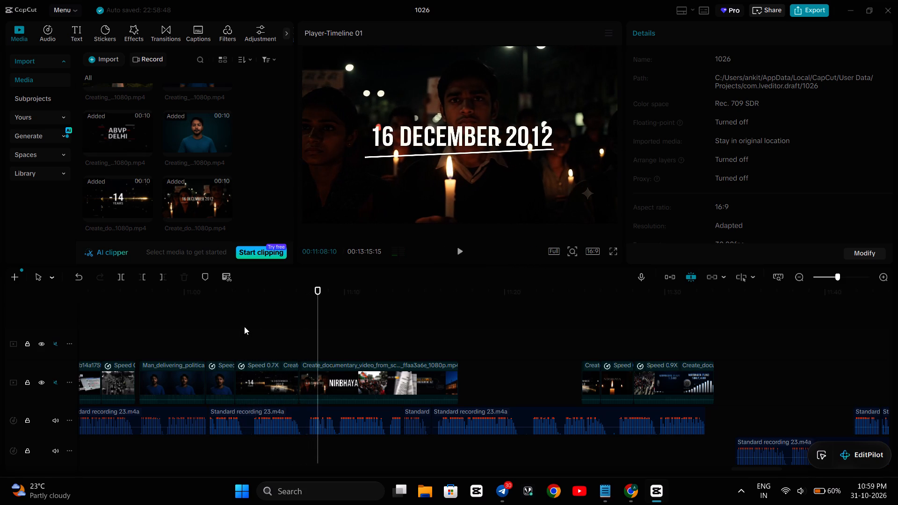
Move the ffaa3a6e clip along the main video track to start at about 11:10, leaving a gap after the FLASHBACK clip.
drag(363, 382, 418, 384)
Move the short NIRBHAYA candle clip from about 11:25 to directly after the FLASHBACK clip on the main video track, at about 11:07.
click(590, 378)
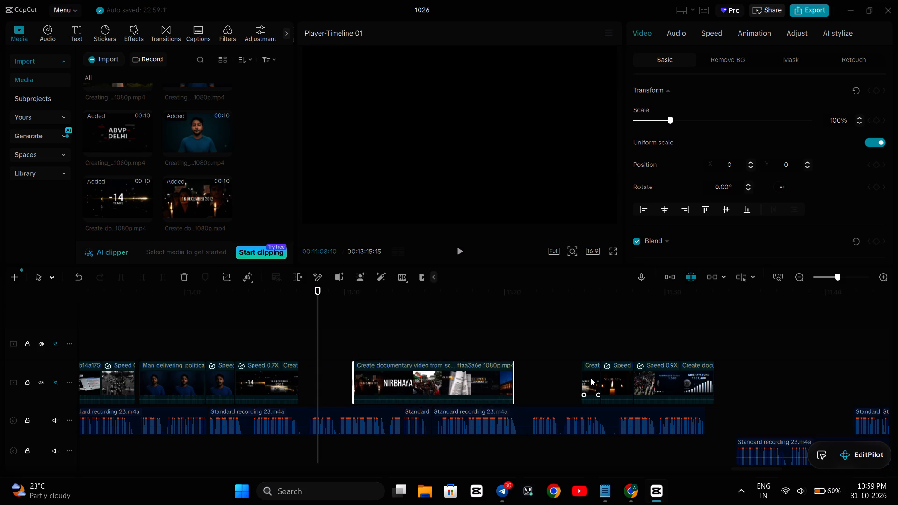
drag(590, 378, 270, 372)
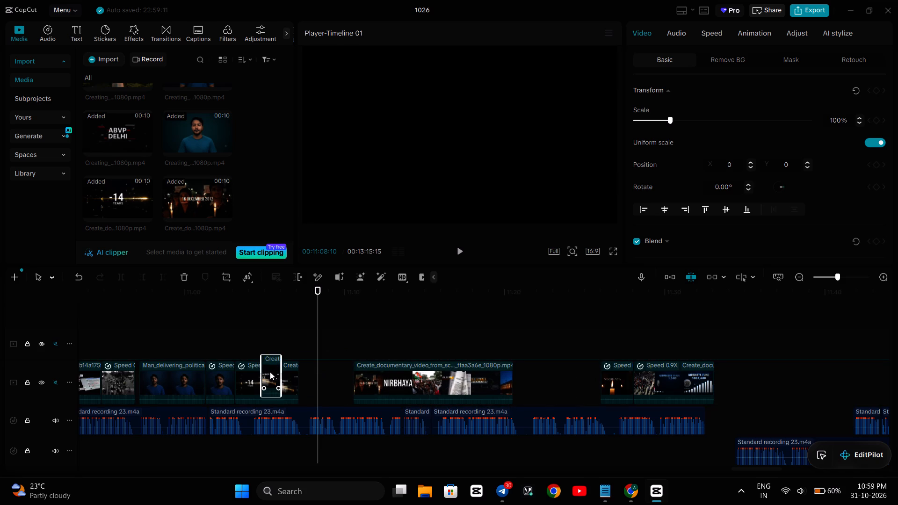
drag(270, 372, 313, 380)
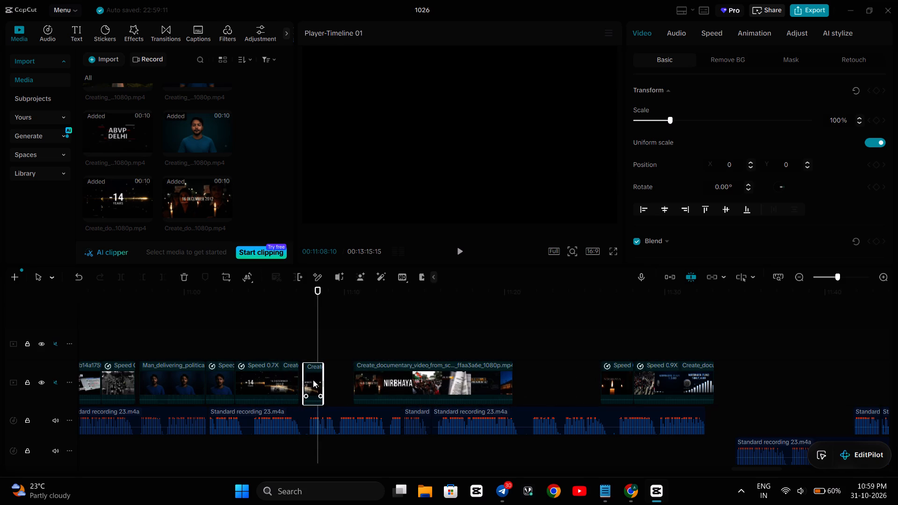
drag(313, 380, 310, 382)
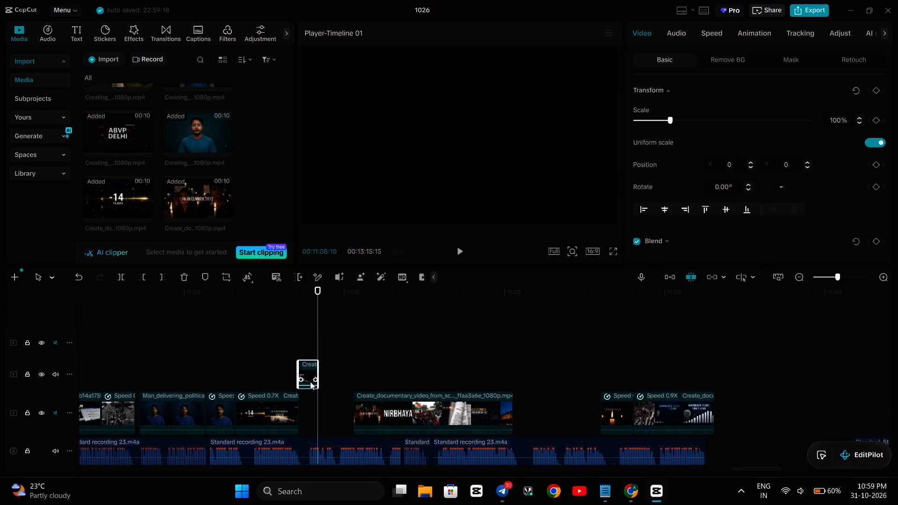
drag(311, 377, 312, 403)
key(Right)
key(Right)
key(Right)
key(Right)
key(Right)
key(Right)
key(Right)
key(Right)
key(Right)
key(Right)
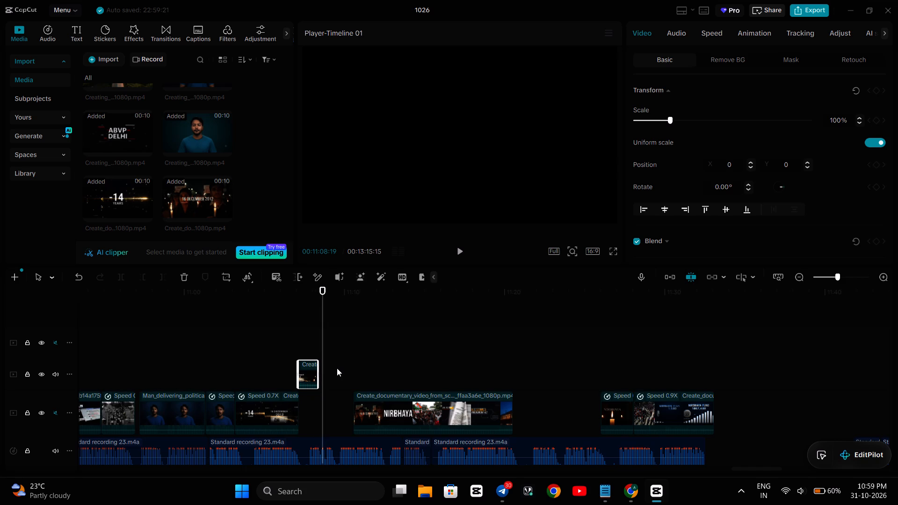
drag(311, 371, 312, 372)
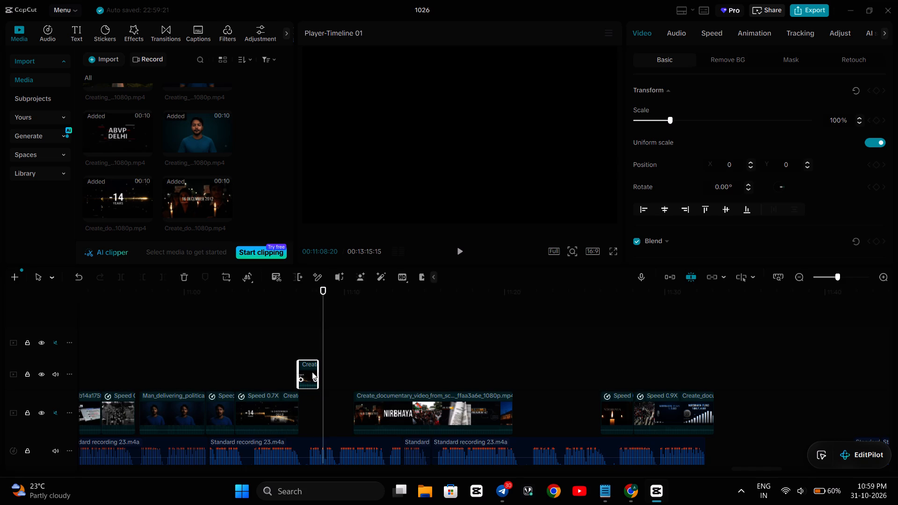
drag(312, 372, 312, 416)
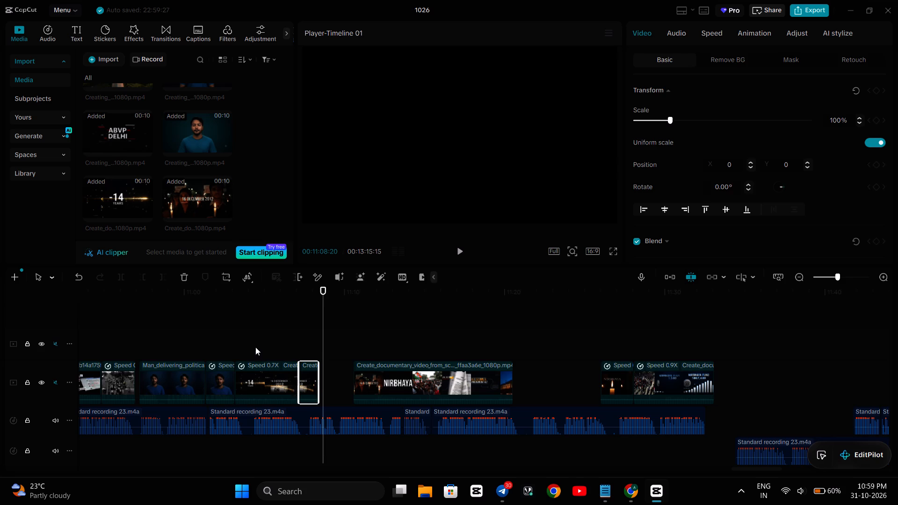
Play the timeline from about 11:04 to 11:20 to check the clip order against the narration.
click(255, 347)
key(space)
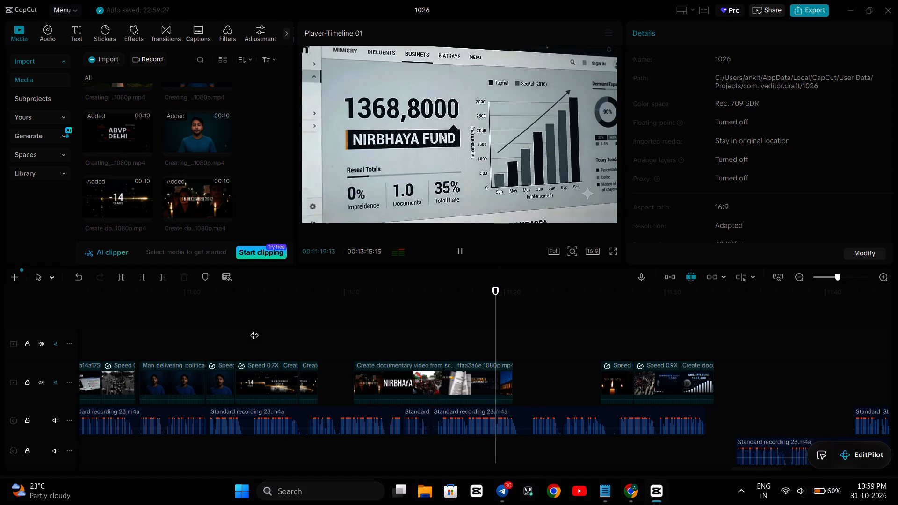
key(space)
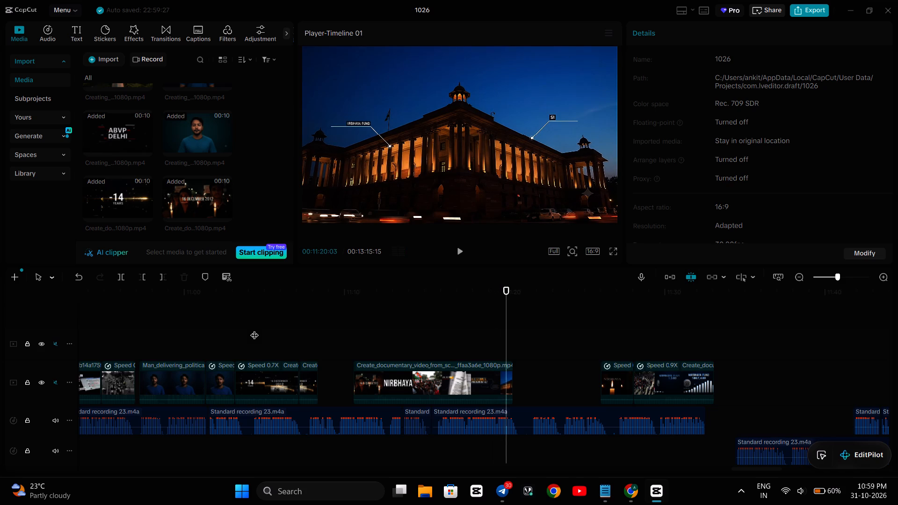
Split the ffaa3a6e clip at 11:13:01, where the NIRBHAYA title cuts to the protest crowd.
click(411, 321)
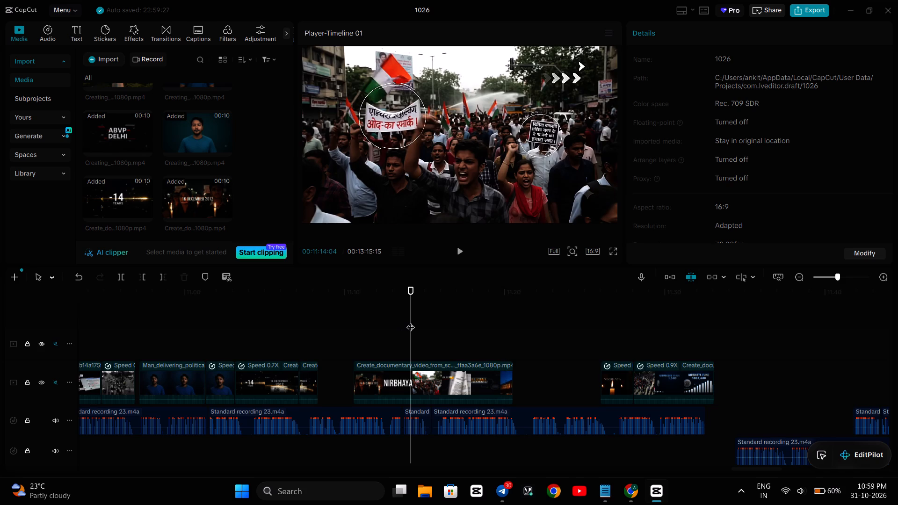
key(Left)
key(Left)
key(Left)
key(Left)
key(Left)
key(Left)
key(Left)
key(Left)
key(Left)
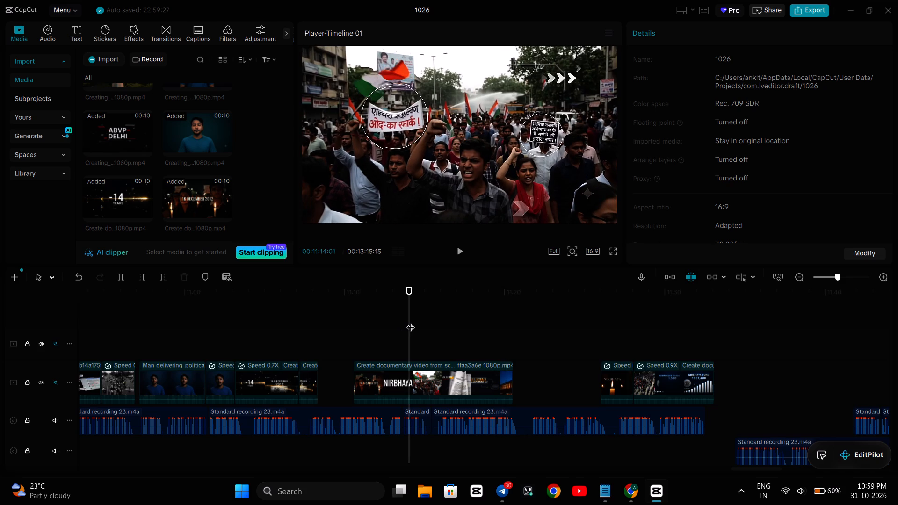
key(Left)
key(Left)
key(Left)
key(Left)
key(Left)
key(Left)
key(Left)
key(Left)
key(Left)
key(Left)
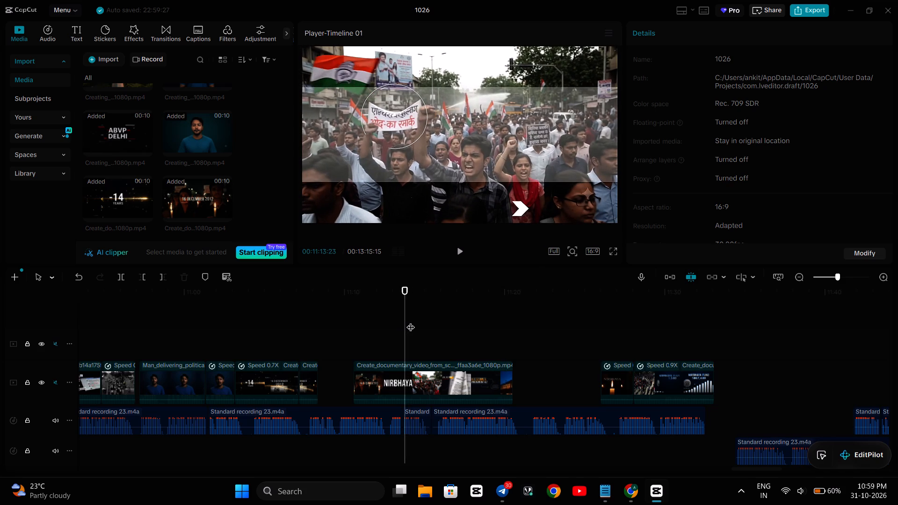
key(Left)
key(Left)
key(Left)
key(Left)
key(Left)
key(Left)
key(Left)
key(Left)
key(Left)
key(Left)
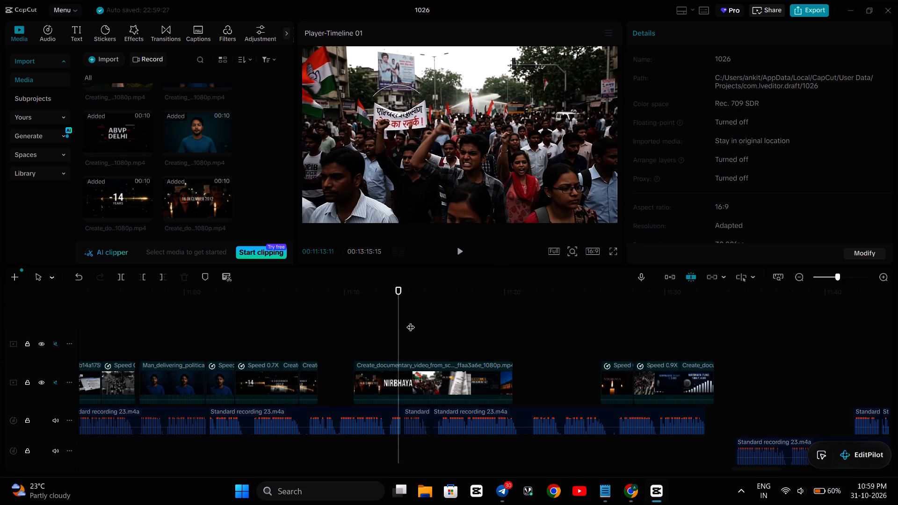
key(Left)
key(Left)
key(Left)
key(Left)
key(Left)
key(Left)
key(Left)
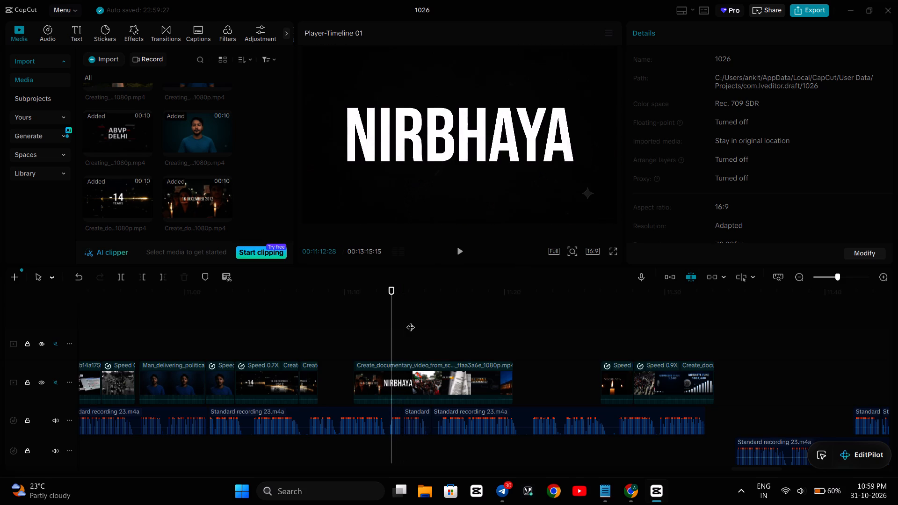
key(Right)
key(Right)
key(Right)
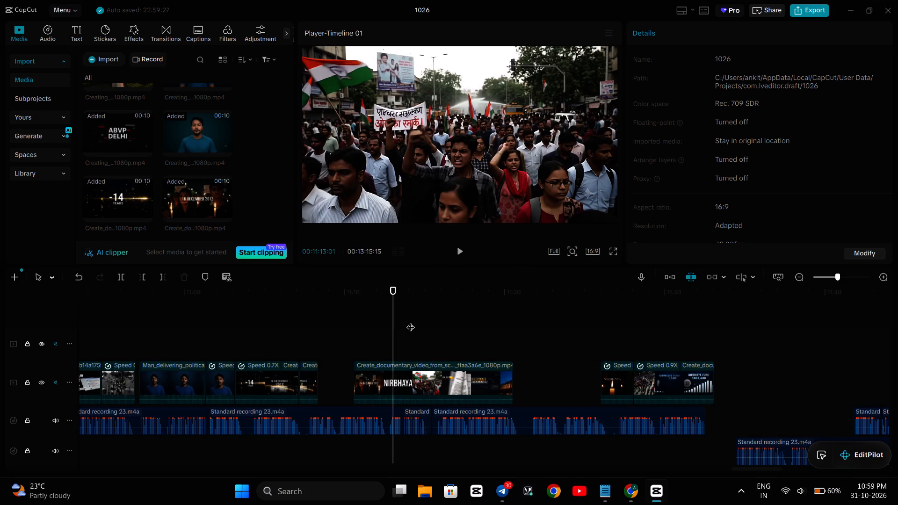
click(385, 370)
click(144, 275)
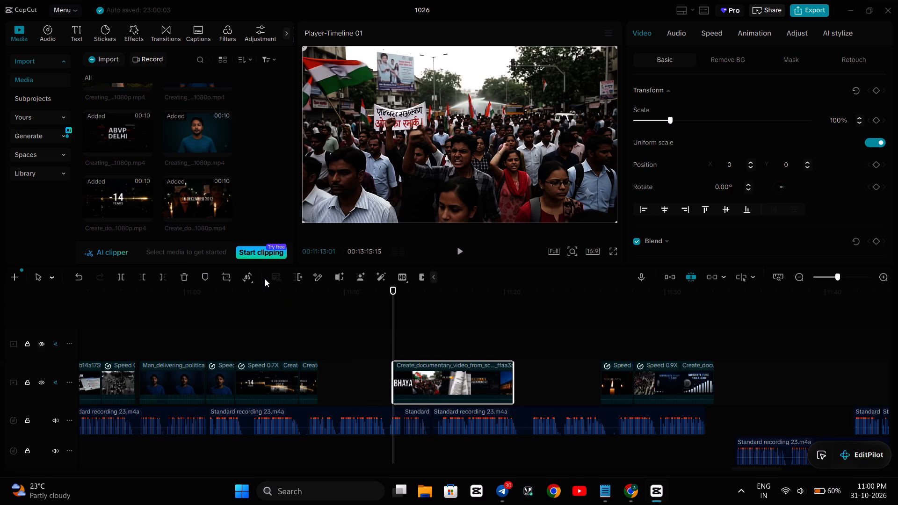
click(81, 281)
click(122, 276)
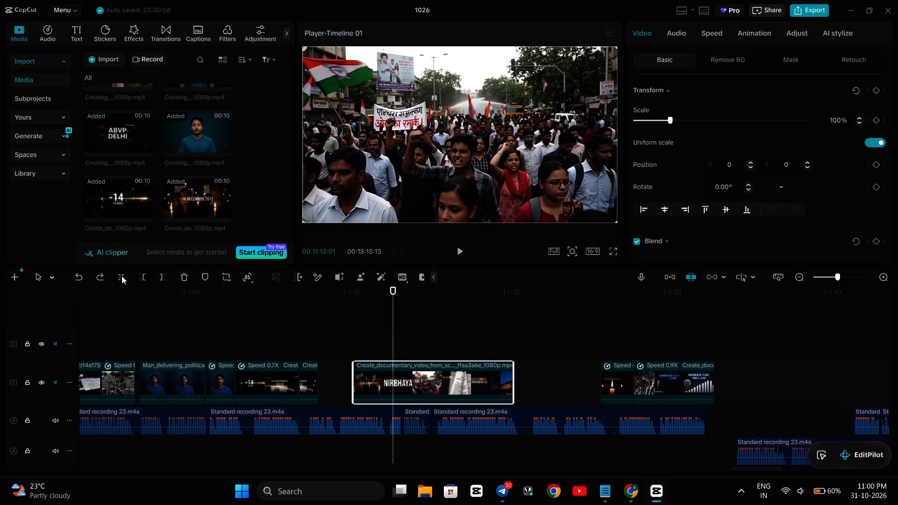
Split the remaining part of the ffaa3a6e clip at 11:15:00 to isolate the protest crowd shot.
key(Right)
key(Right)
key(Right)
key(Right)
key(Right)
key(Right)
key(Right)
key(Right)
key(Right)
key(Right)
key(Right)
key(Right)
key(Right)
key(Right)
key(Right)
key(Right)
key(Right)
key(Right)
key(Right)
key(Right)
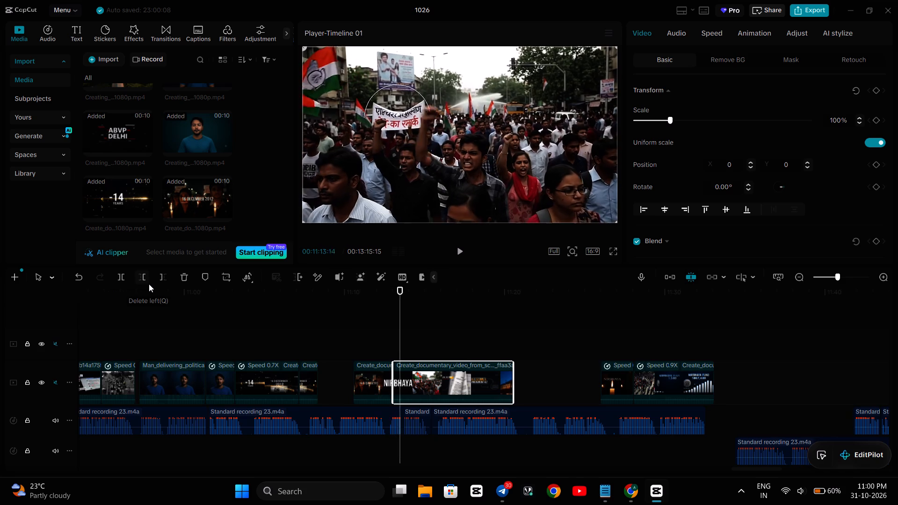
key(Right)
key(Right)
key(Right)
key(Right)
key(Right)
key(Right)
key(Right)
key(Right)
key(Right)
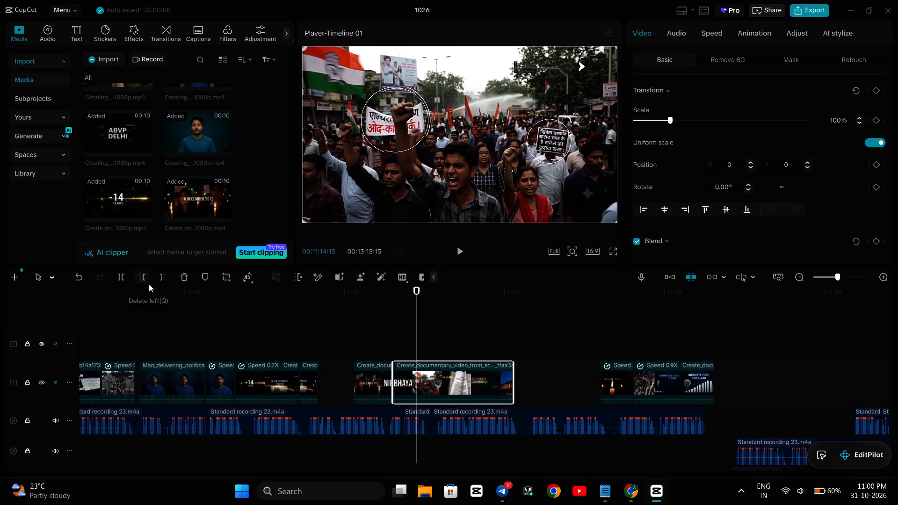
key(Right)
key(Right)
key(Right)
key(Right)
key(Right)
key(Right)
key(Right)
key(Right)
key(Right)
key(Right)
key(Right)
key(Right)
key(Right)
key(Right)
key(Right)
key(Right)
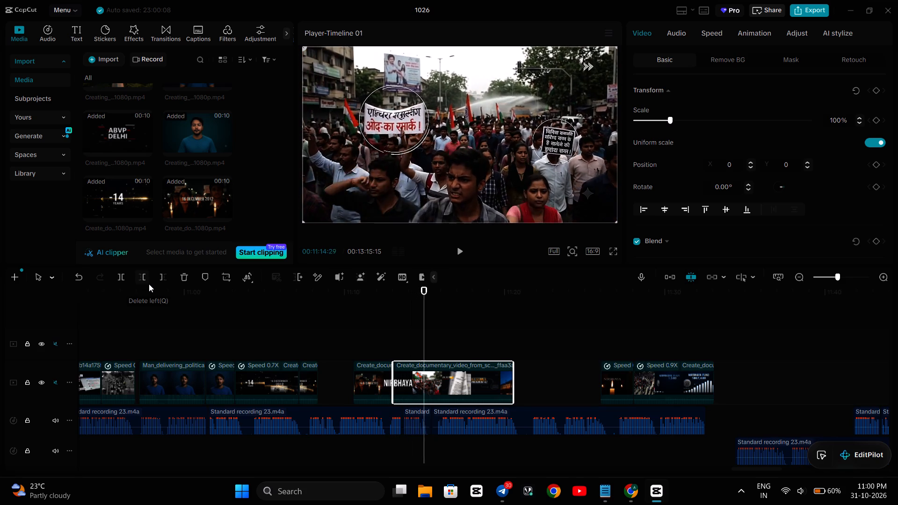
key(Left)
key(Left)
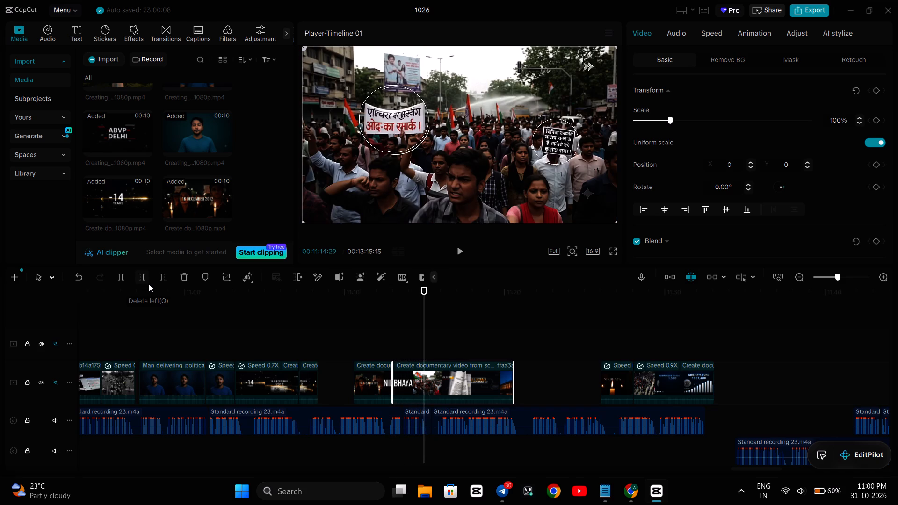
key(Right)
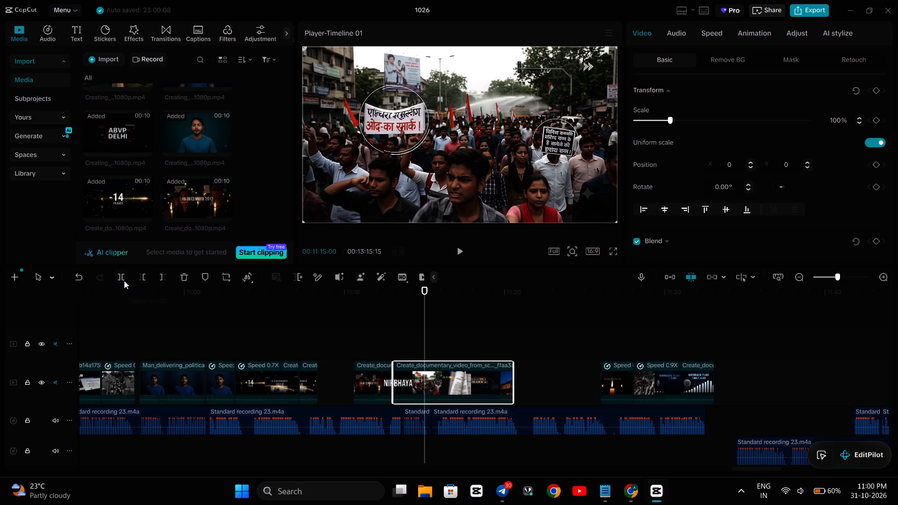
click(124, 281)
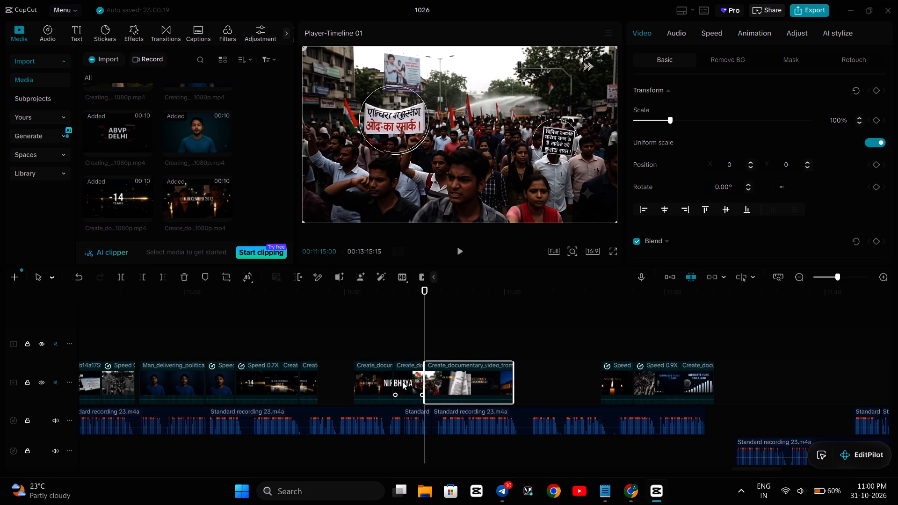
Move the isolated protest crowd piece ahead of the candlelight piece, directly after the short candle clip, at about 11:09.
drag(402, 382, 326, 385)
Play the timeline from about 11:03 to 11:12 to check the protest piece in its new place.
click(280, 354)
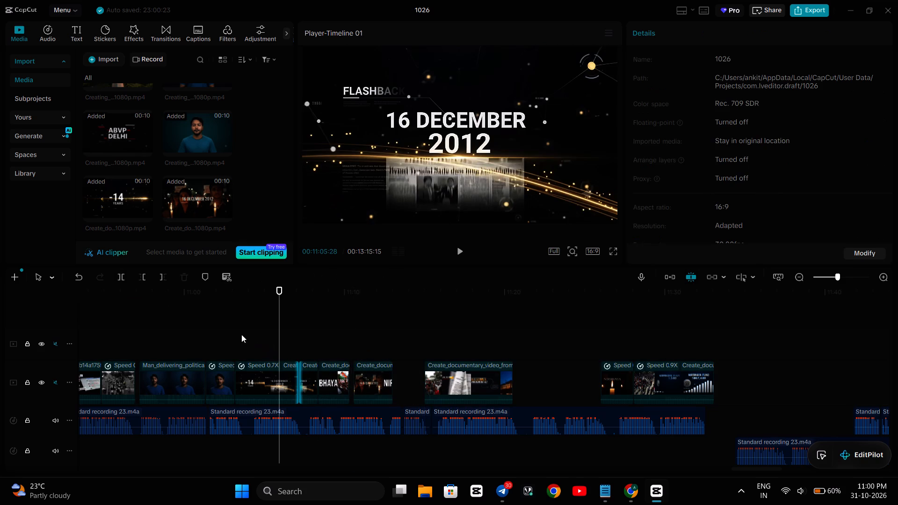
click(241, 334)
key(space)
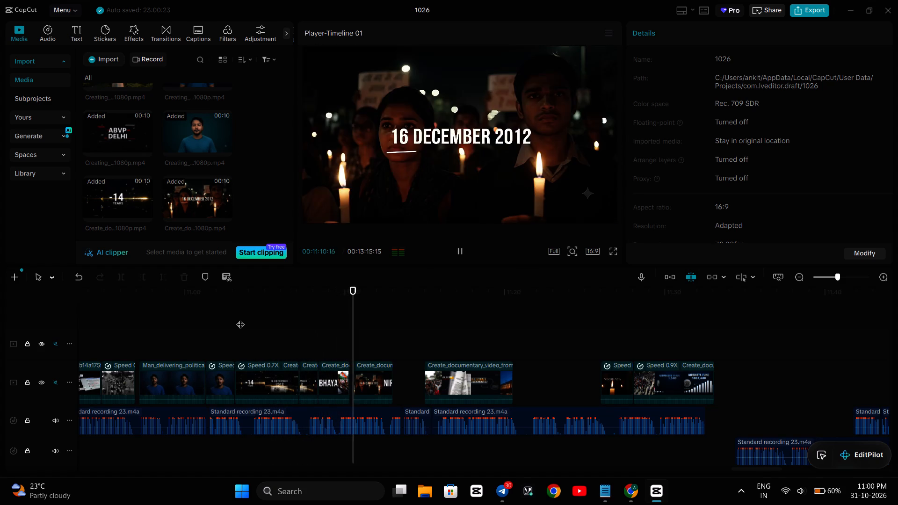
click(307, 326)
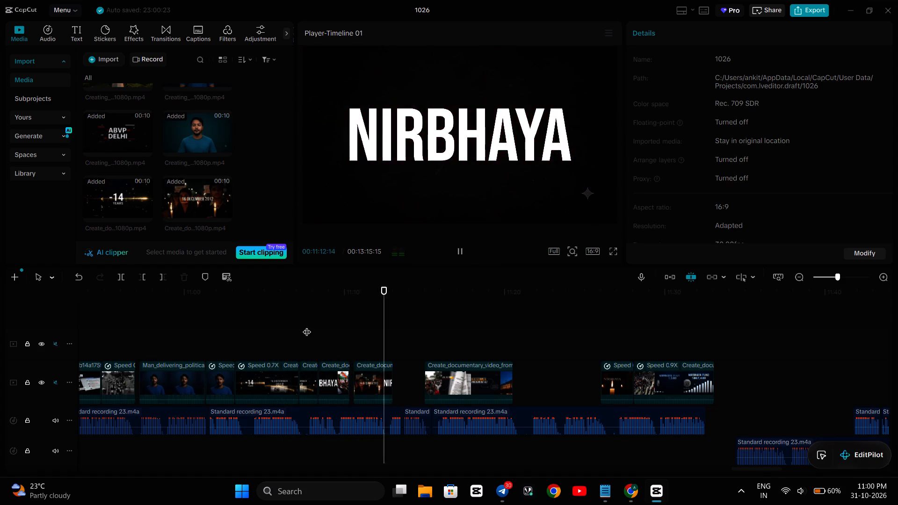
Move the short NIRBHAYA candle clip off the main video track to the track above, at about 11:19.
drag(309, 379, 322, 367)
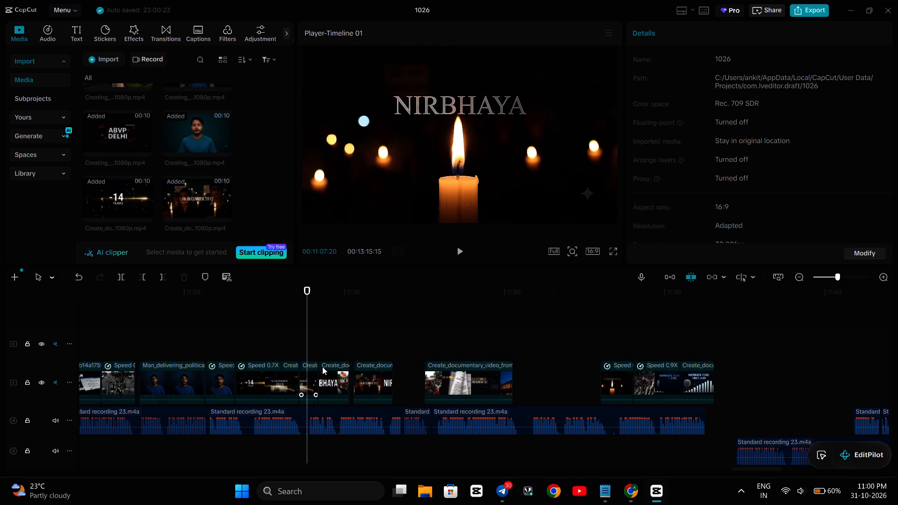
drag(322, 367, 505, 343)
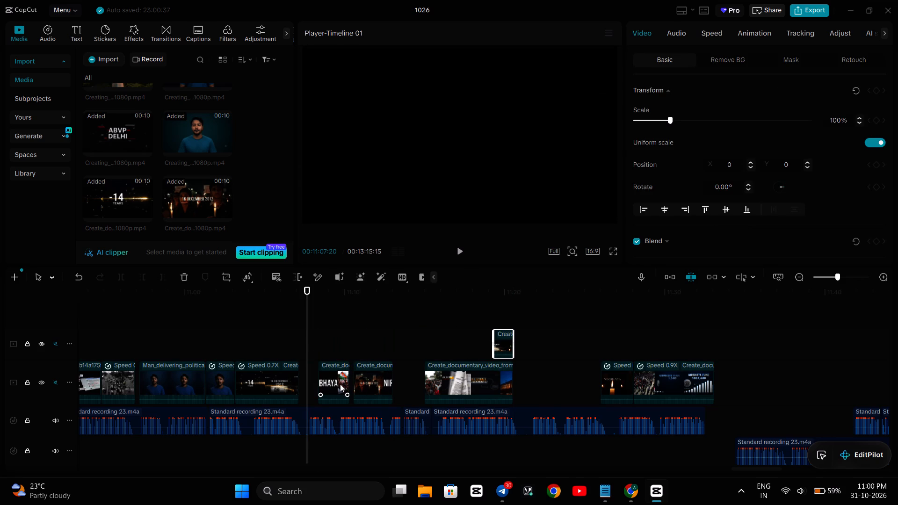
Close the gaps by moving the protest piece to about 11:07 after the FLASHBACK clip, with the candlelight piece directly behind it.
drag(338, 382, 318, 383)
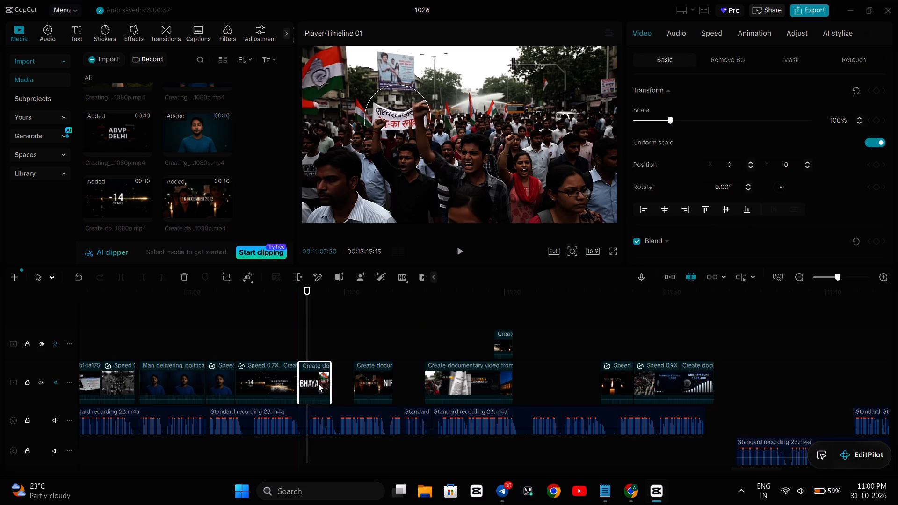
drag(373, 374, 354, 376)
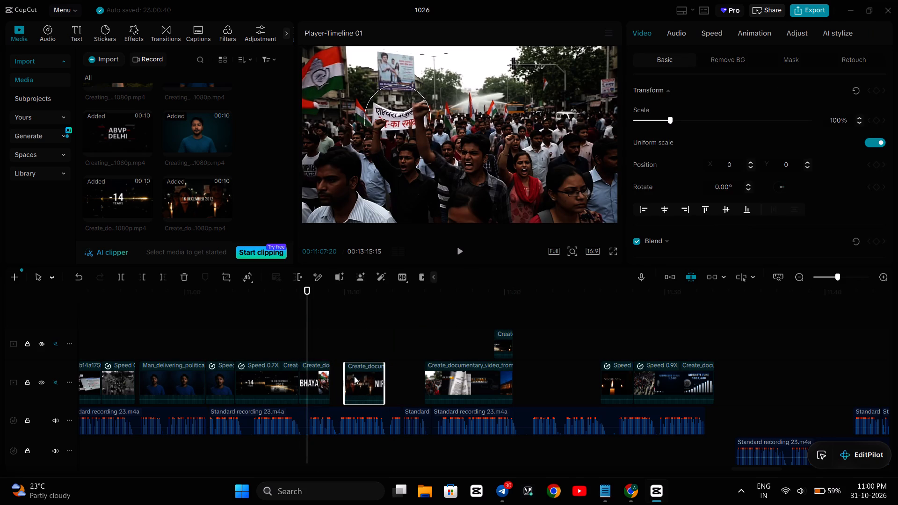
drag(354, 376, 352, 376)
Play the timeline from about 11:06 and again from 11:08 to check the protest and candlelight pieces against the narration.
click(287, 343)
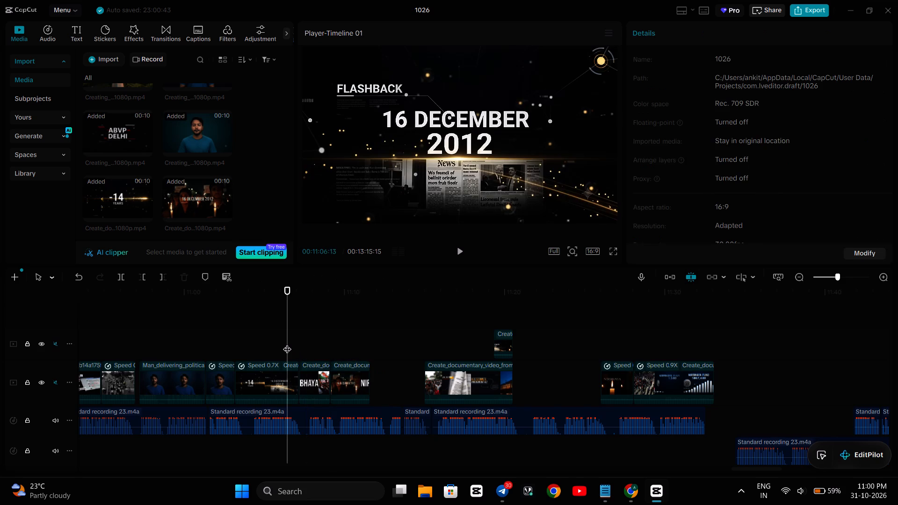
key(space)
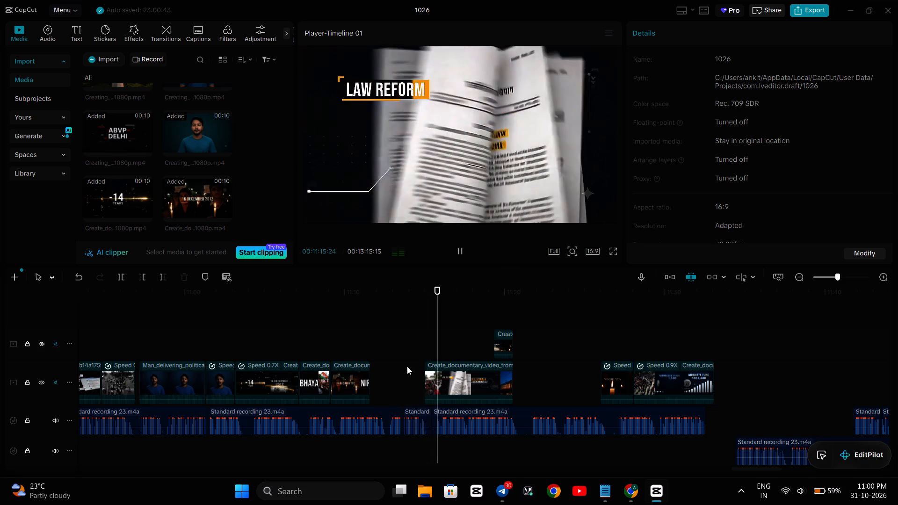
click(346, 374)
click(319, 336)
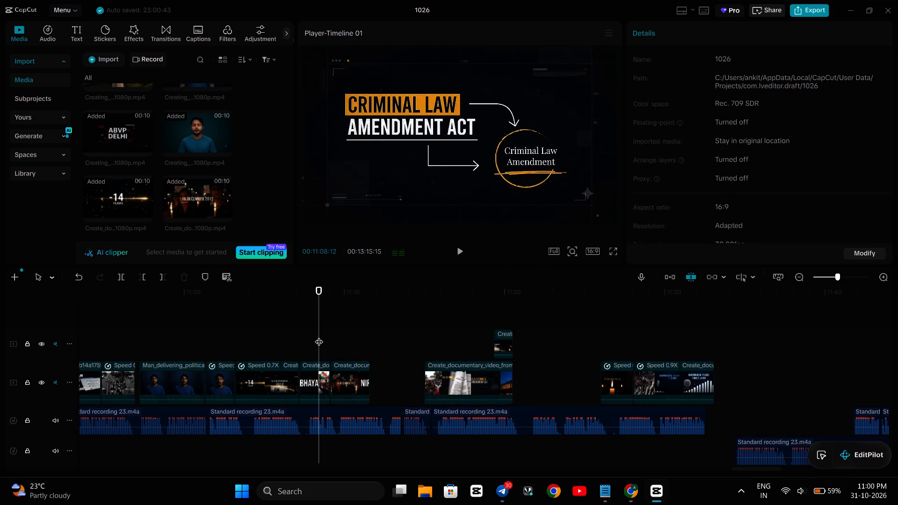
key(space)
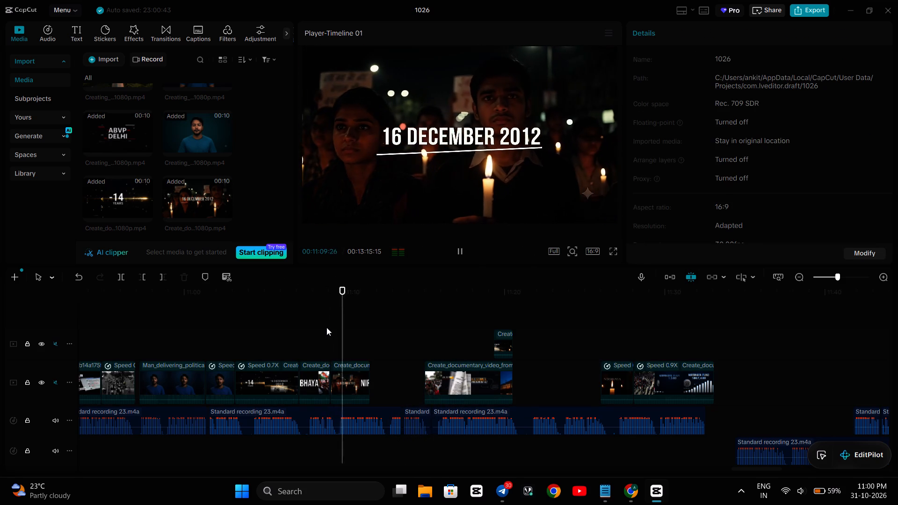
key(space)
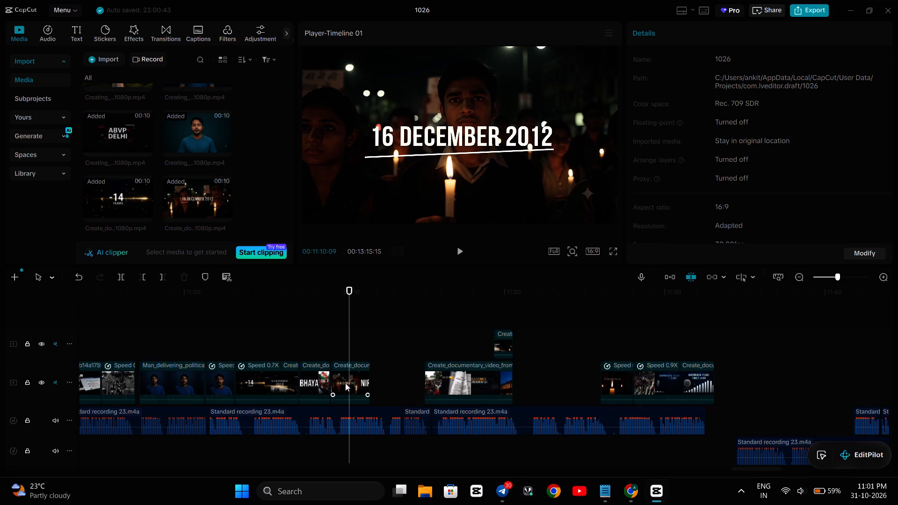
Shift the candlelight piece slightly later to make room and slow the protest piece at about 11:07 to 0.90x.
drag(338, 375, 349, 377)
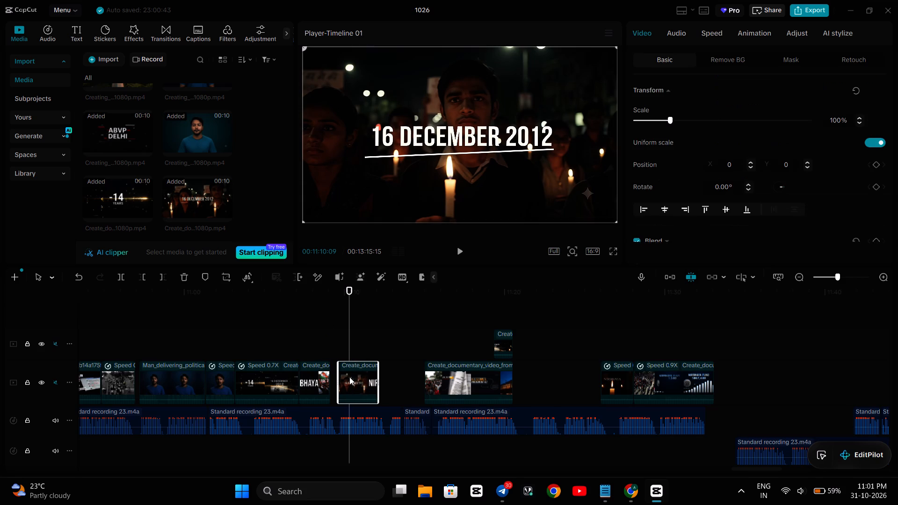
drag(349, 377, 350, 377)
click(316, 380)
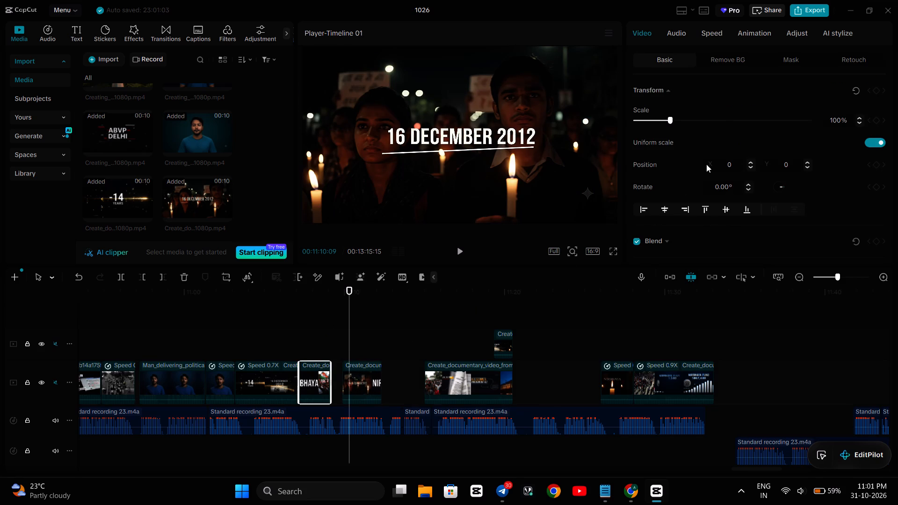
click(705, 33)
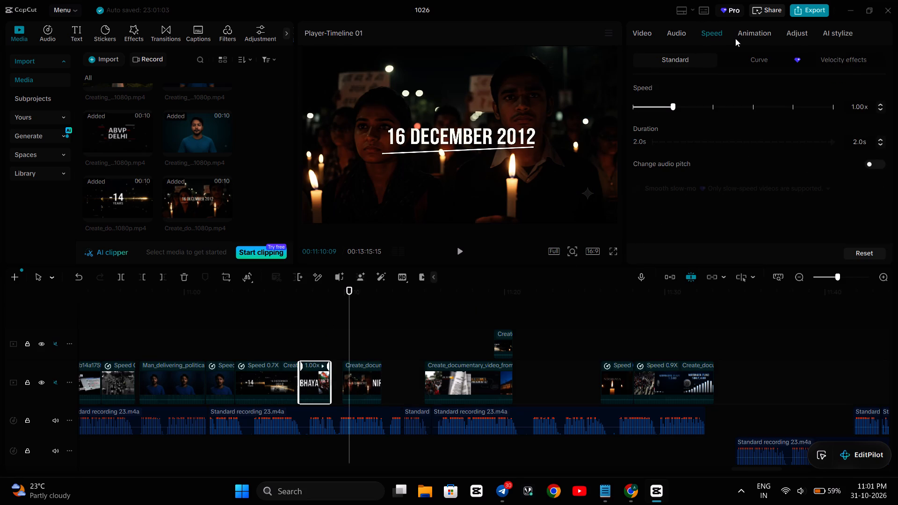
click(881, 108)
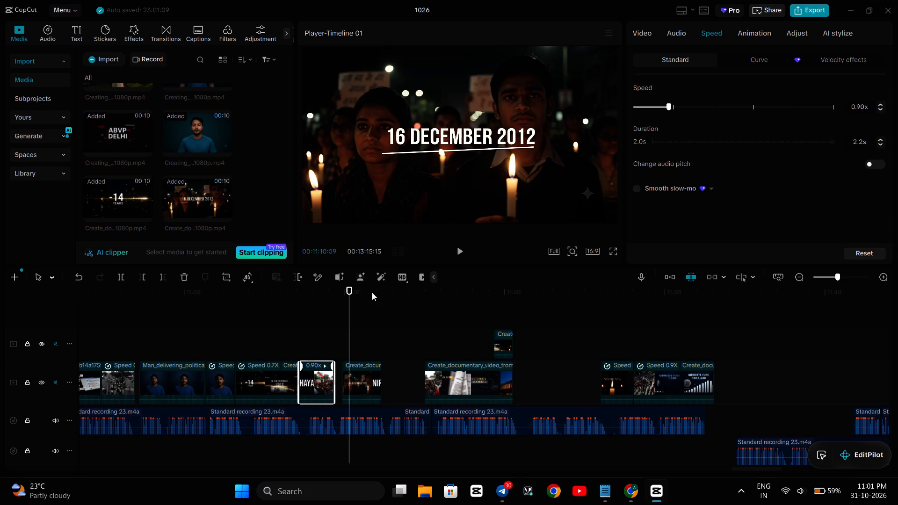
Slow the 16 DECEMBER 2012 candlelight piece to 0.90x and move it directly behind the protest piece, at about 11:09.
click(356, 367)
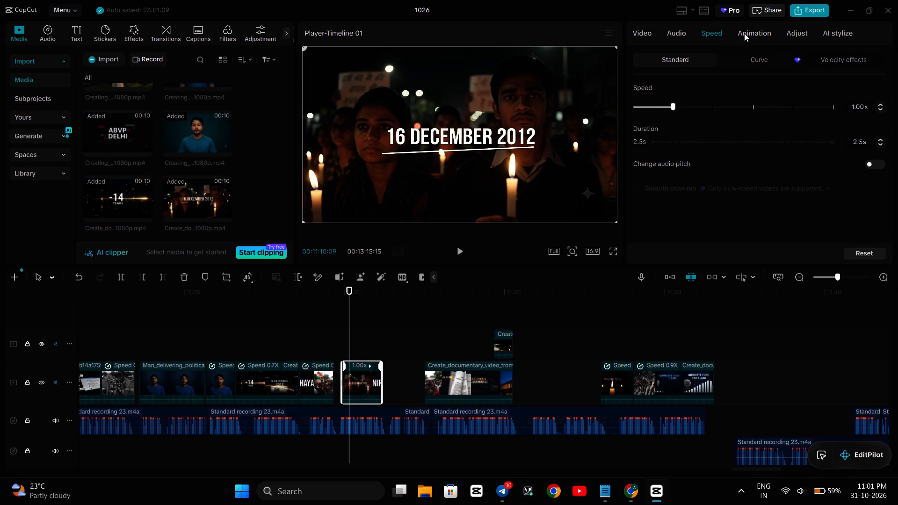
click(881, 108)
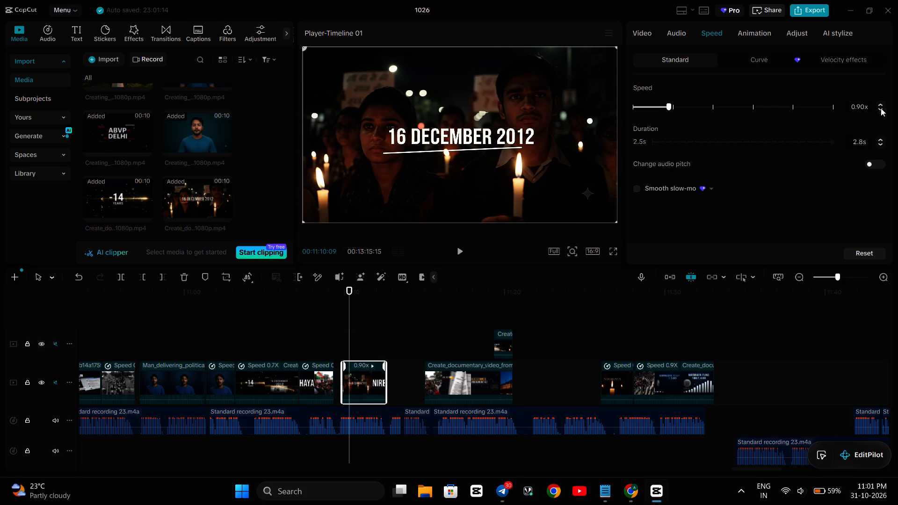
drag(362, 370, 355, 371)
drag(355, 371, 340, 371)
drag(365, 373, 354, 374)
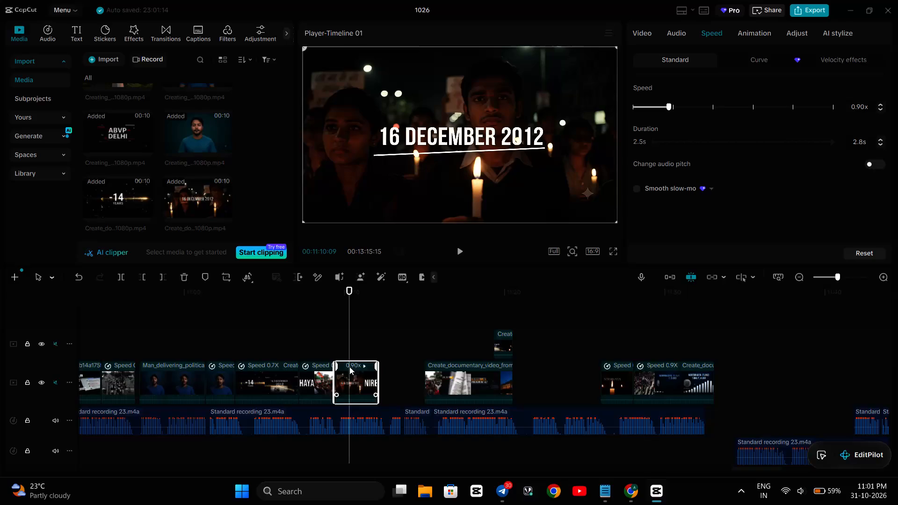
Play the timeline from about 11:03 to 11:14 to check the slowed protest and candlelight pieces against the narration.
click(297, 336)
key(space)
key(space)
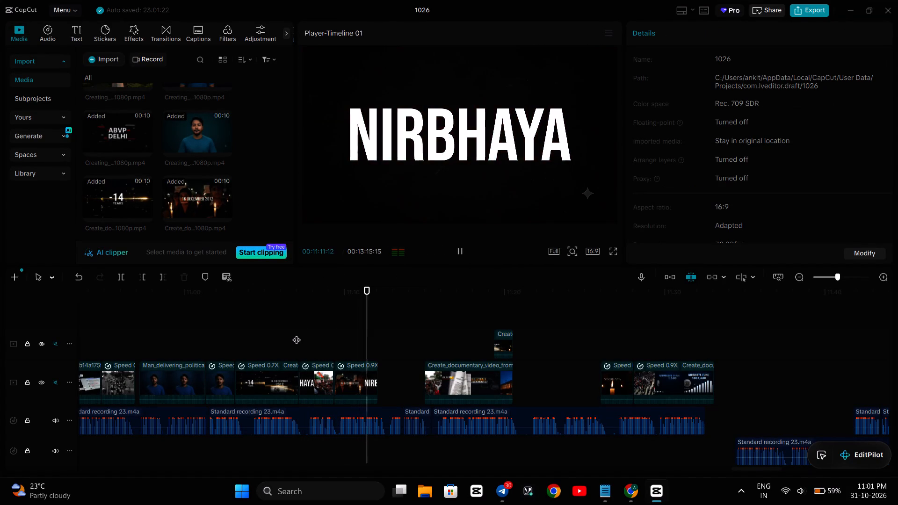
click(358, 340)
click(336, 336)
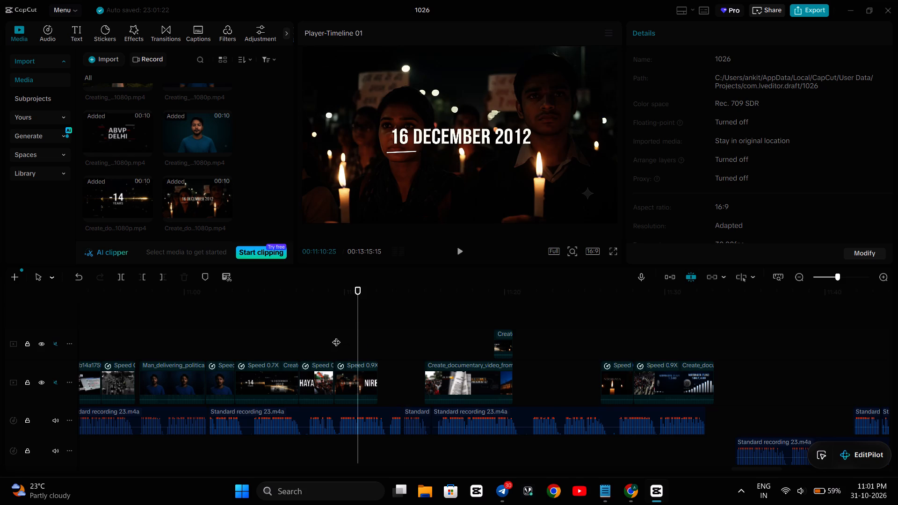
key(space)
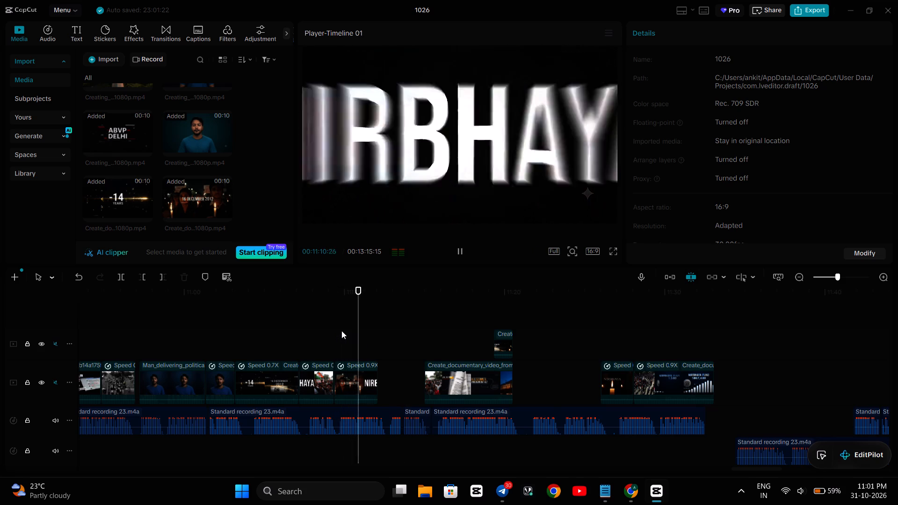
click(234, 331)
key(space)
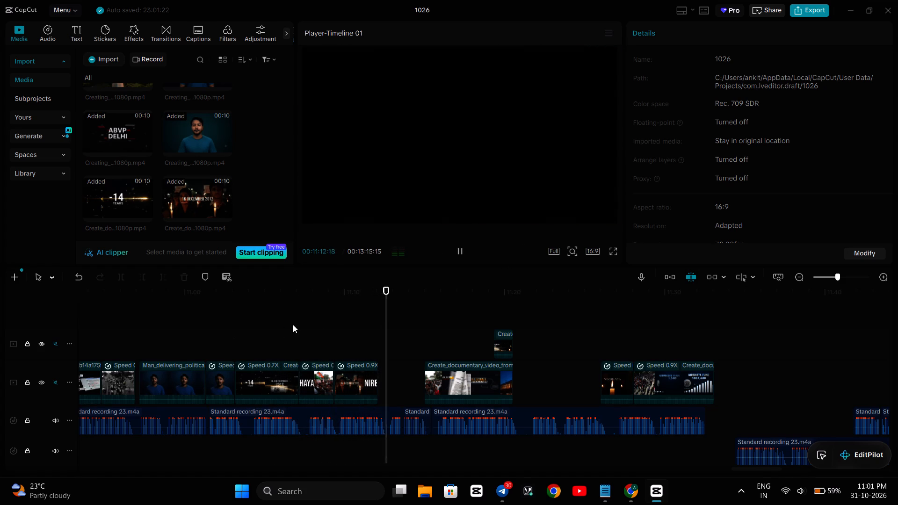
click(358, 375)
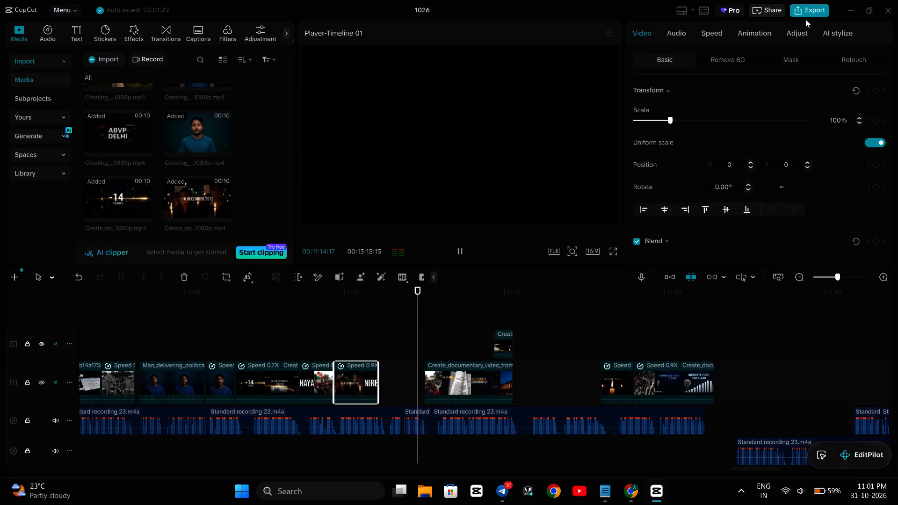
key(space)
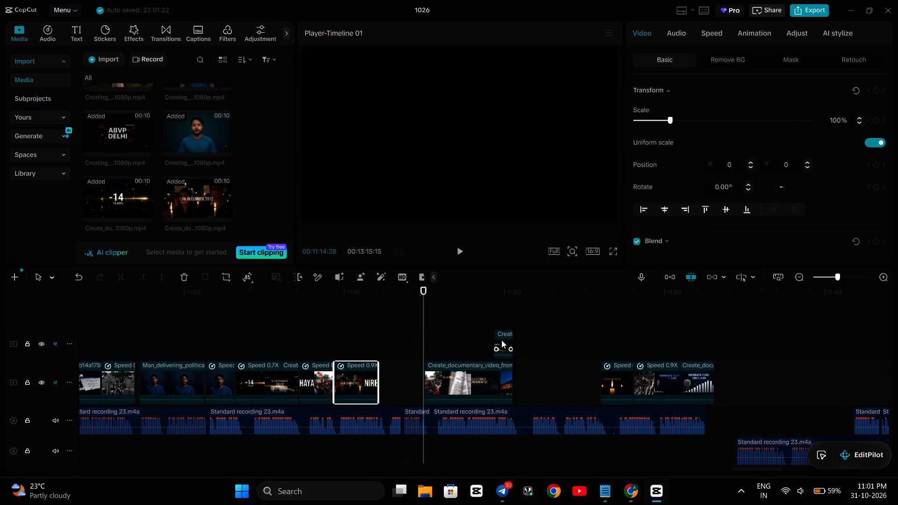
Move the short NIRBHAYA candle clip down to the main track directly behind the candlelight piece, at about 11:12, and play it back.
drag(501, 340, 382, 384)
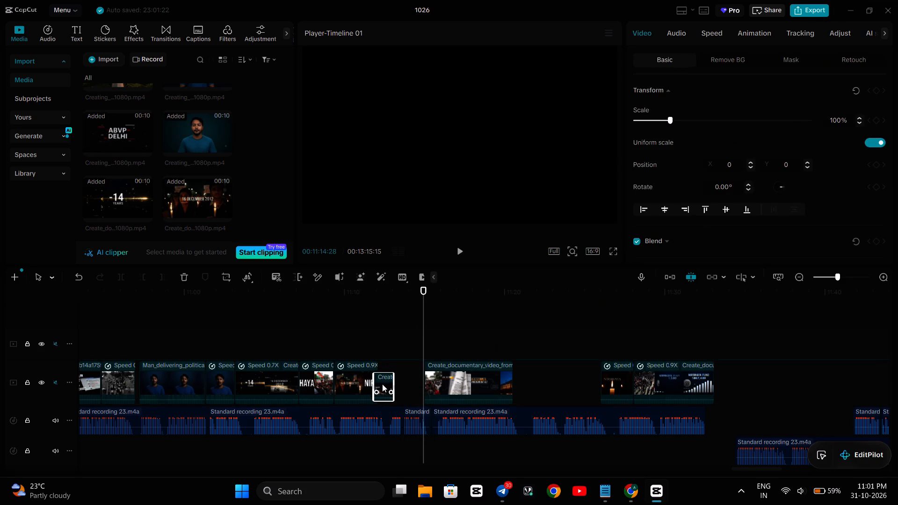
drag(382, 384, 386, 385)
click(341, 335)
key(space)
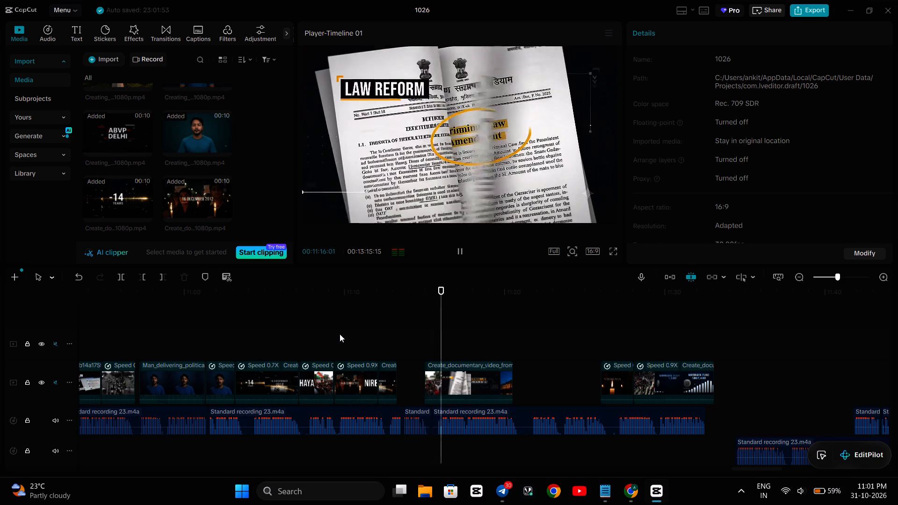
key(space)
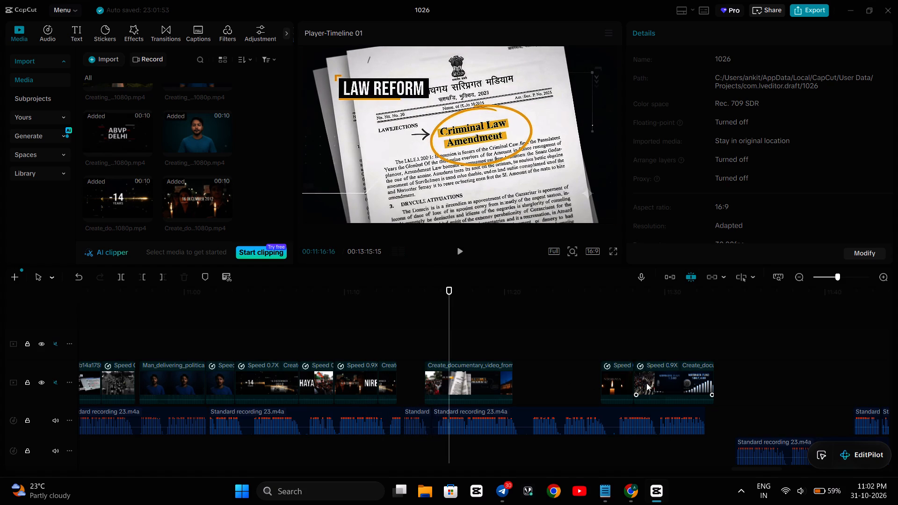
Shift the LAW REFORM clip to about 11:16 and move the OUTRAGE clip from about 11:26 directly behind the short candle clip, checking playback.
click(647, 378)
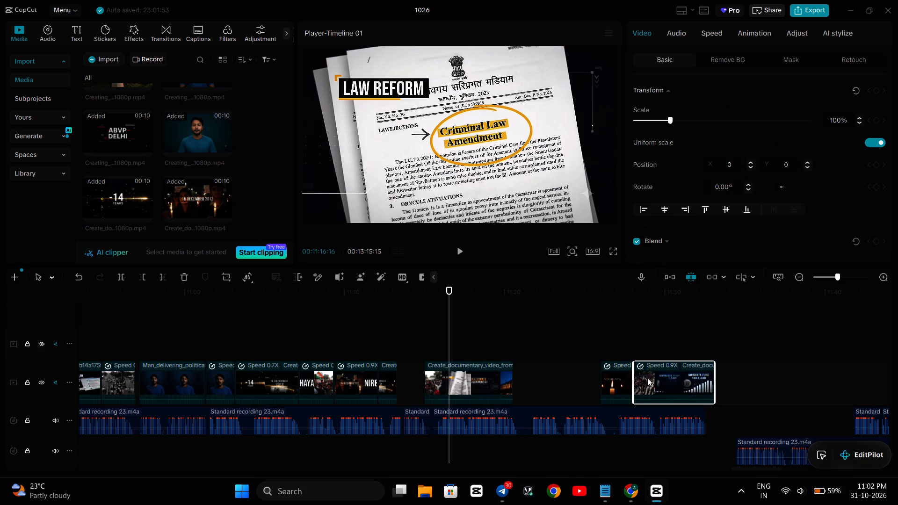
click(637, 325)
key(space)
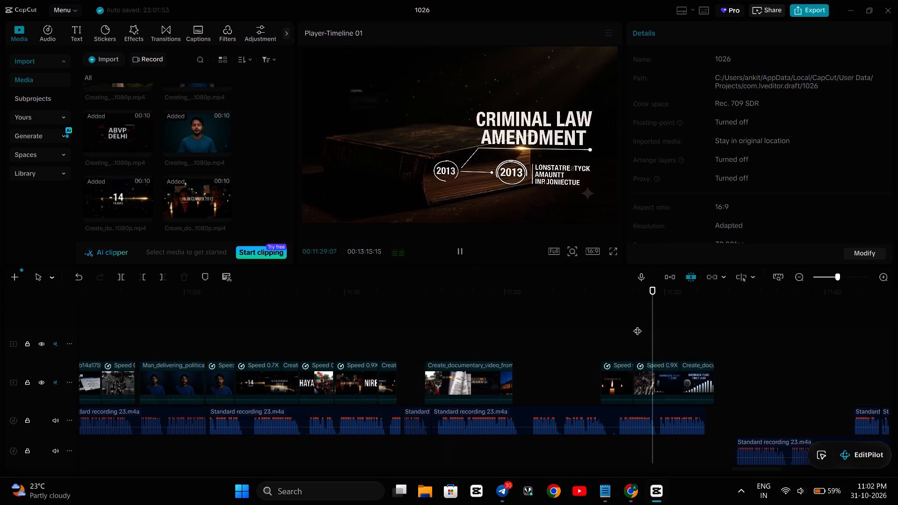
click(601, 342)
key(space)
key(space)
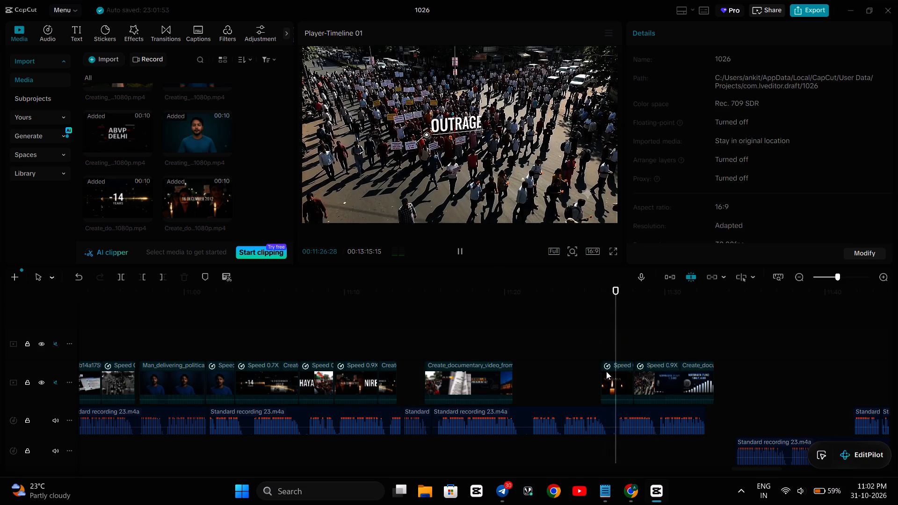
drag(613, 379, 409, 381)
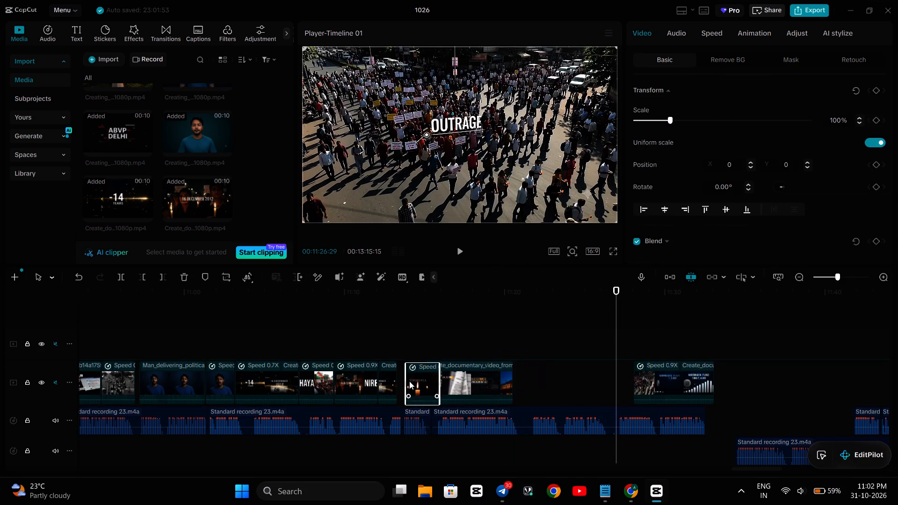
drag(409, 381, 416, 359)
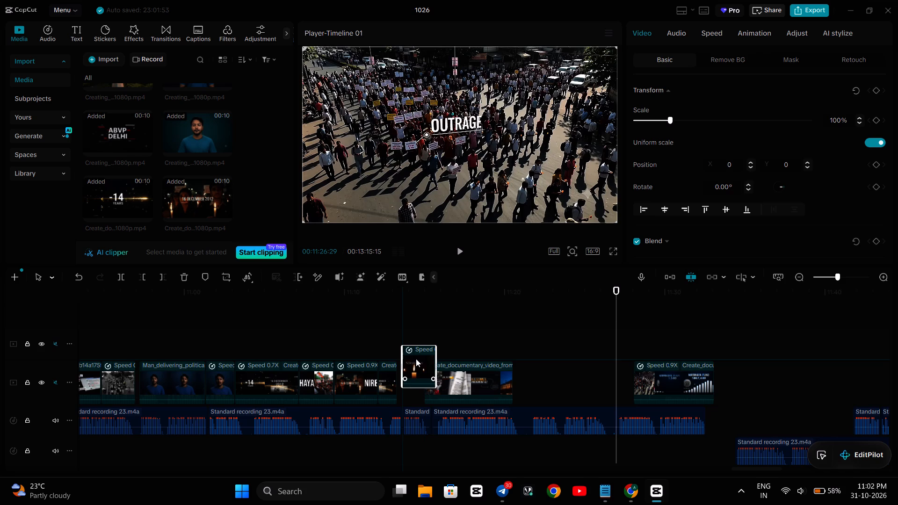
drag(416, 359, 402, 345)
drag(449, 382, 450, 382)
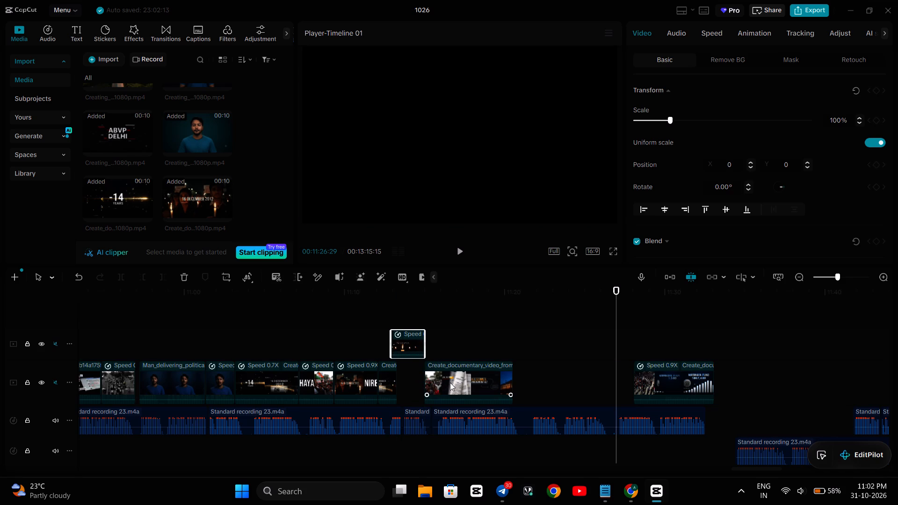
drag(450, 382, 472, 384)
drag(411, 343, 423, 365)
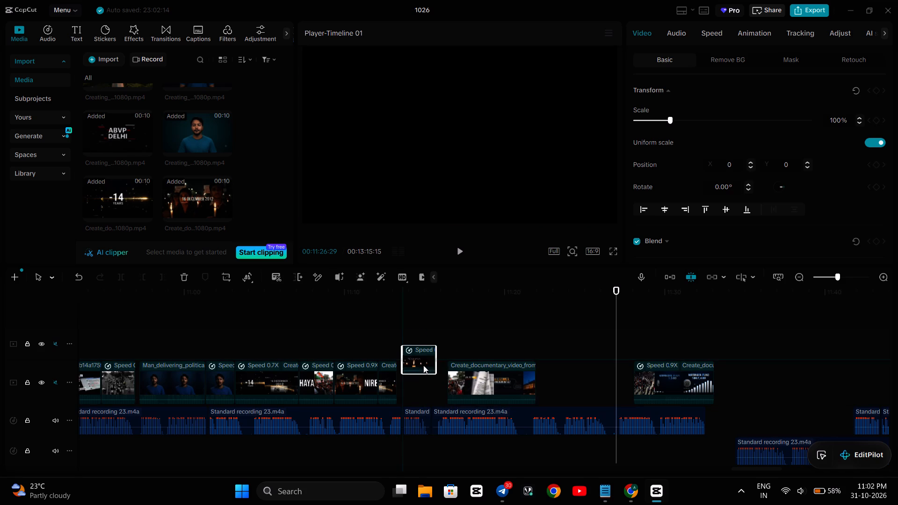
drag(423, 365, 417, 383)
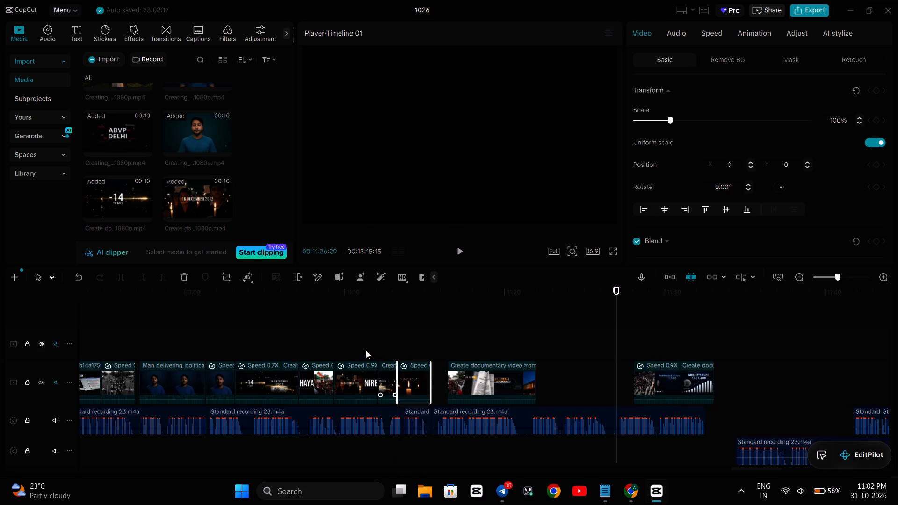
click(366, 350)
key(space)
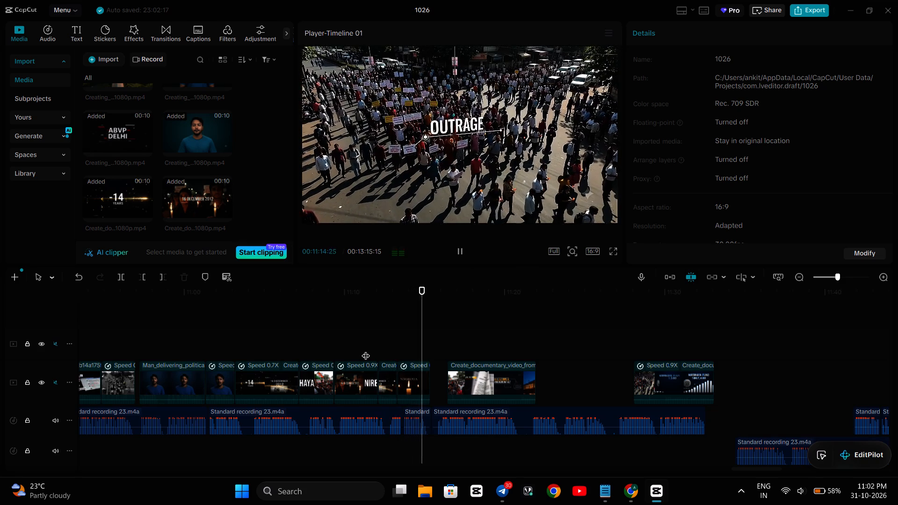
key(space)
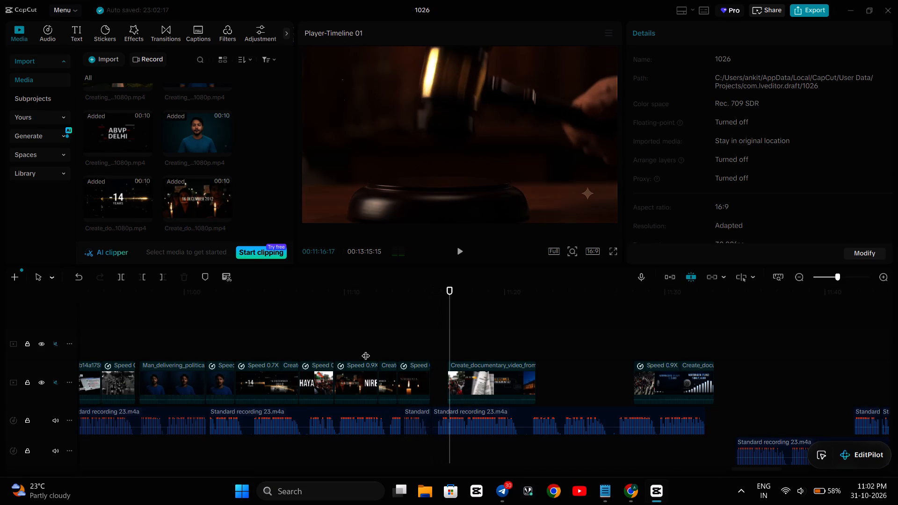
Slow the short clip at about 11:12 to 0.90x and place the OUTRAGE clip directly behind it at about 11:13, checking playback.
drag(413, 378, 427, 383)
click(385, 382)
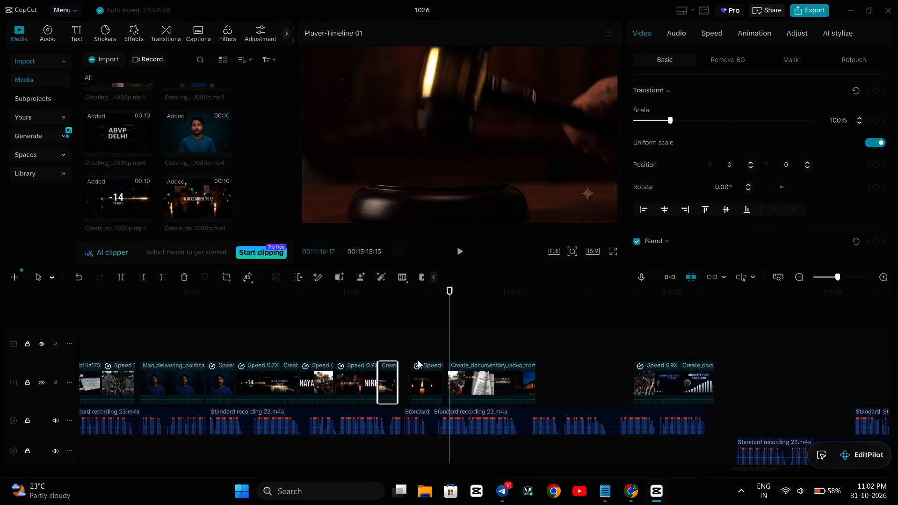
click(720, 39)
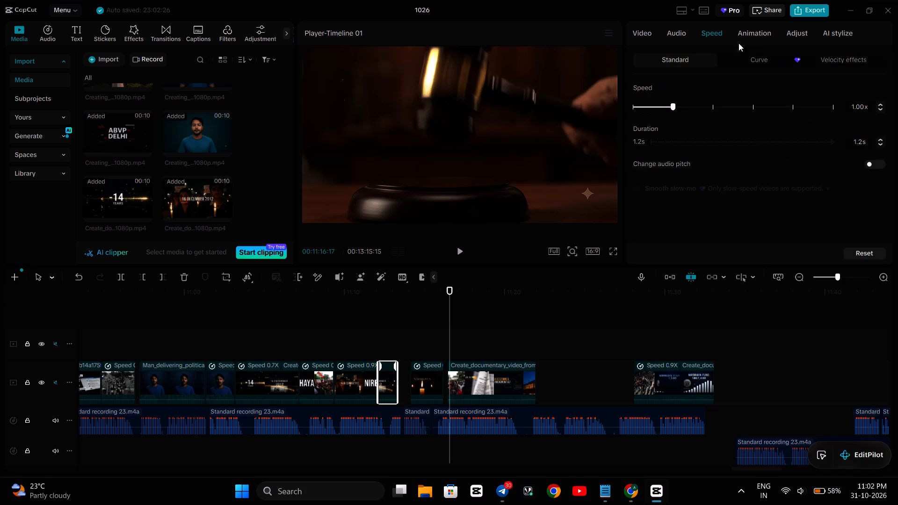
click(879, 108)
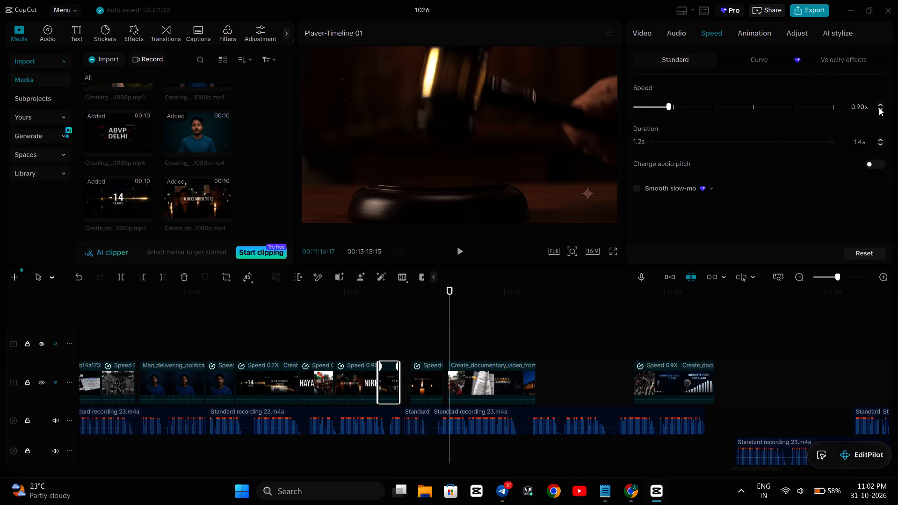
drag(416, 377, 411, 378)
click(375, 344)
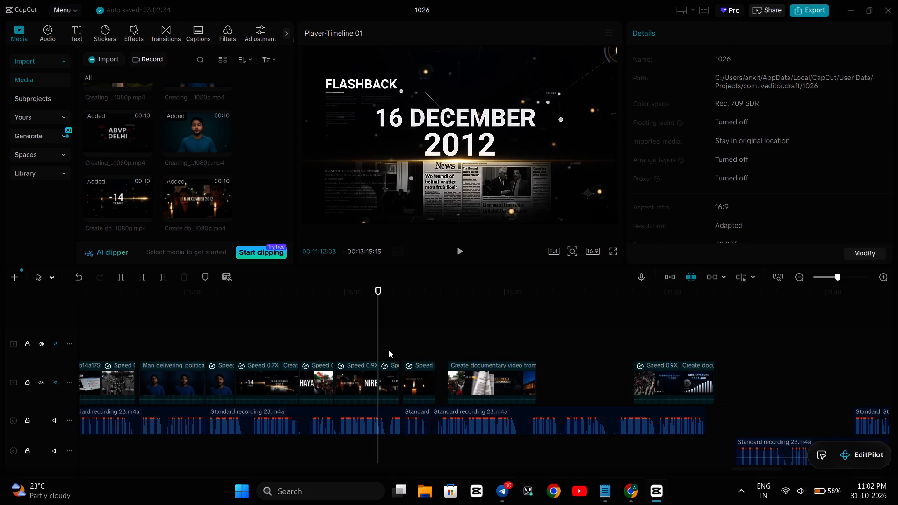
drag(409, 379, 404, 381)
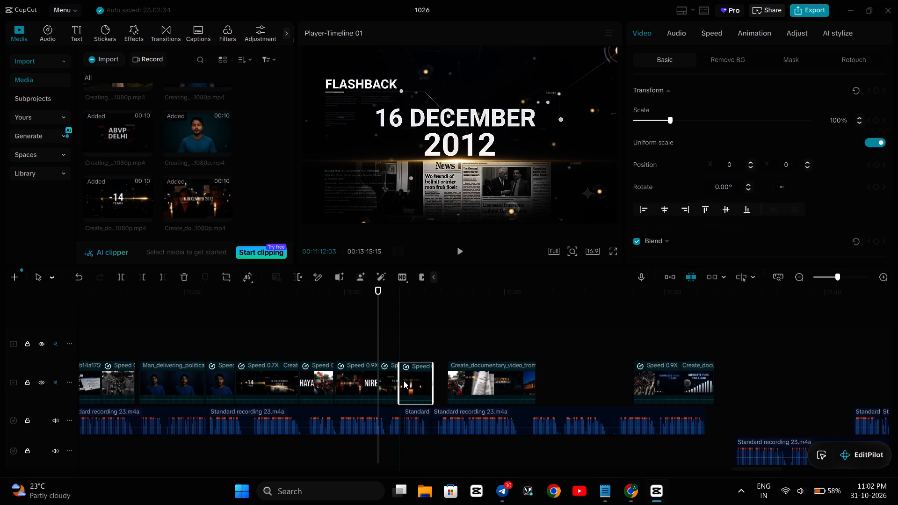
click(366, 344)
key(space)
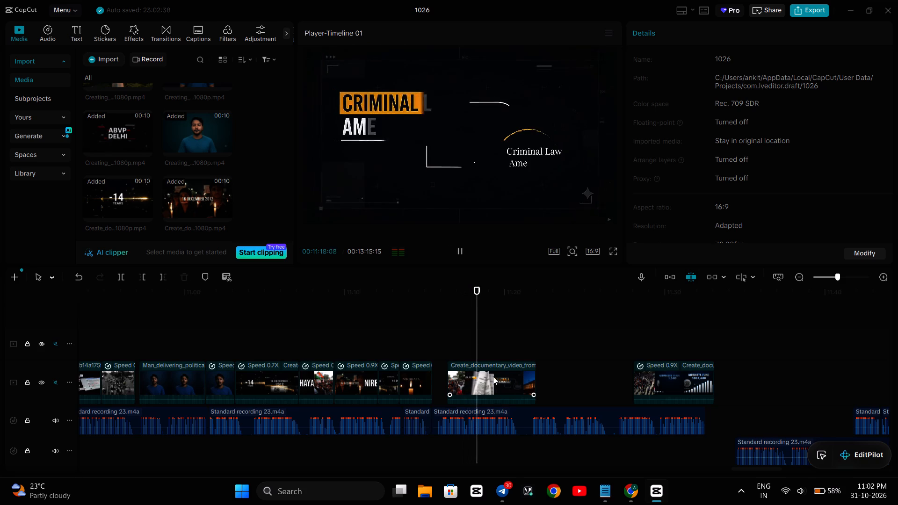
Move the LAW REFORM clip directly behind the OUTRAGE clip, at about 11:15, and play it against the narration.
drag(473, 384, 455, 385)
click(406, 345)
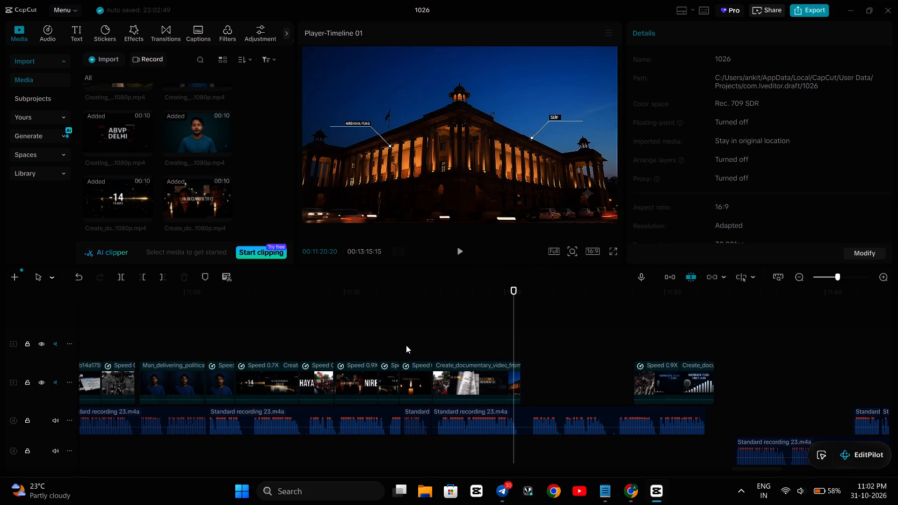
key(space)
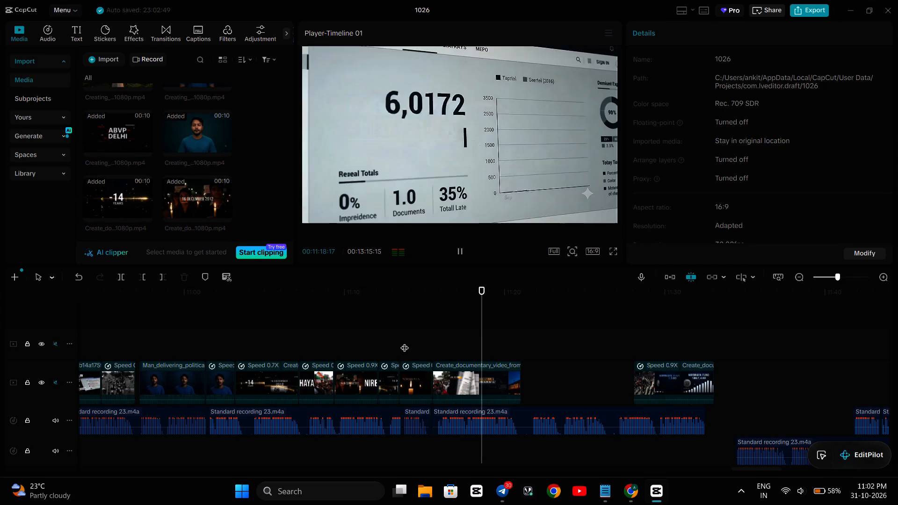
key(space)
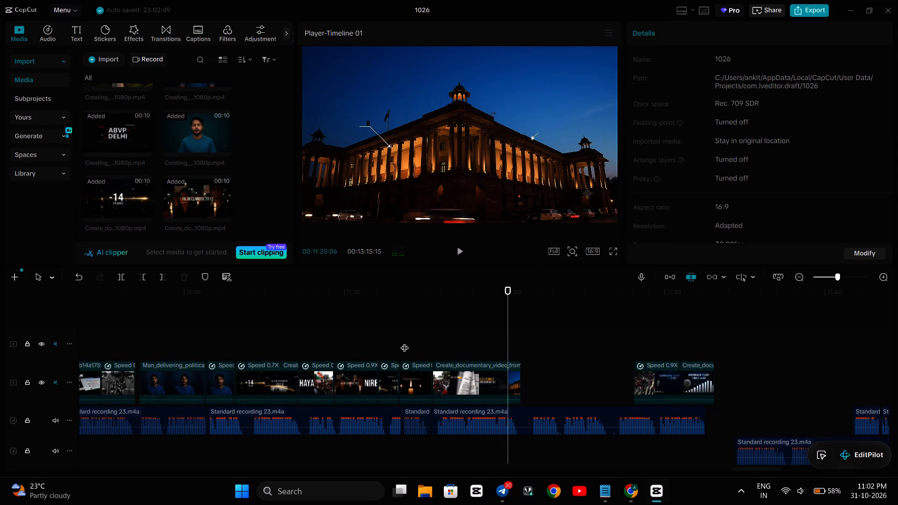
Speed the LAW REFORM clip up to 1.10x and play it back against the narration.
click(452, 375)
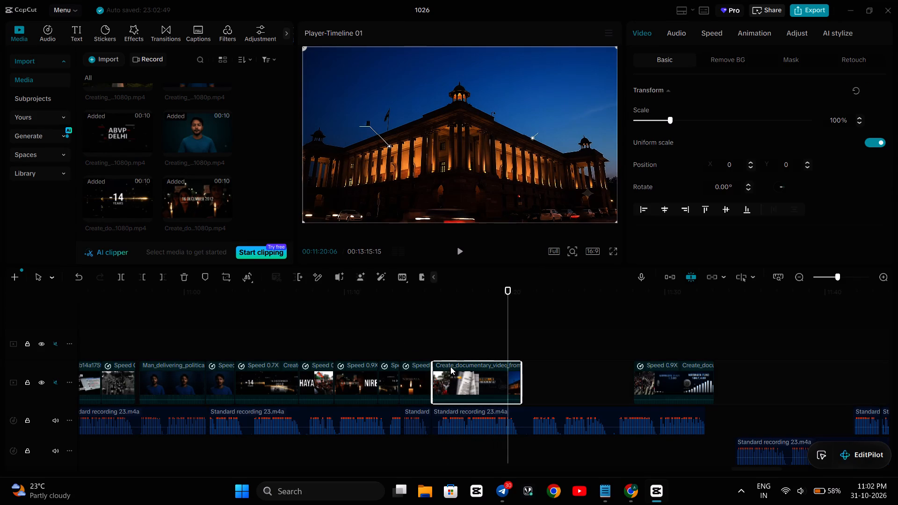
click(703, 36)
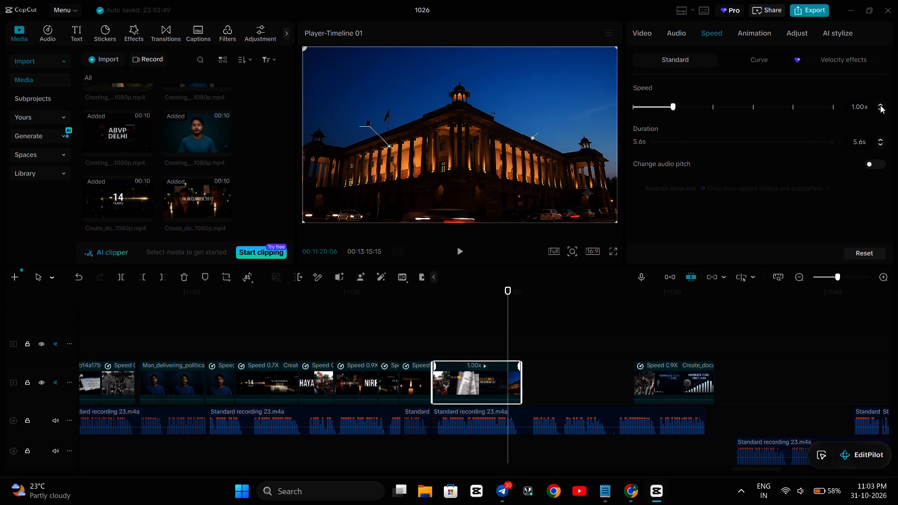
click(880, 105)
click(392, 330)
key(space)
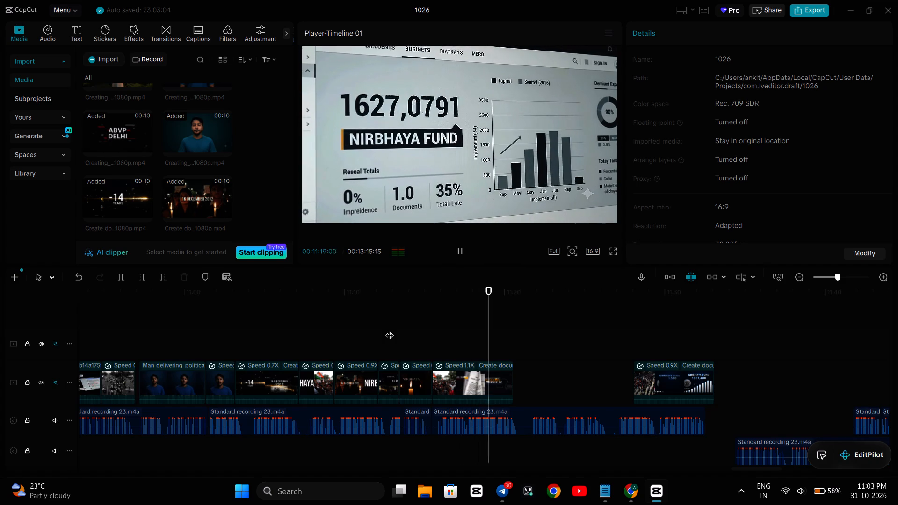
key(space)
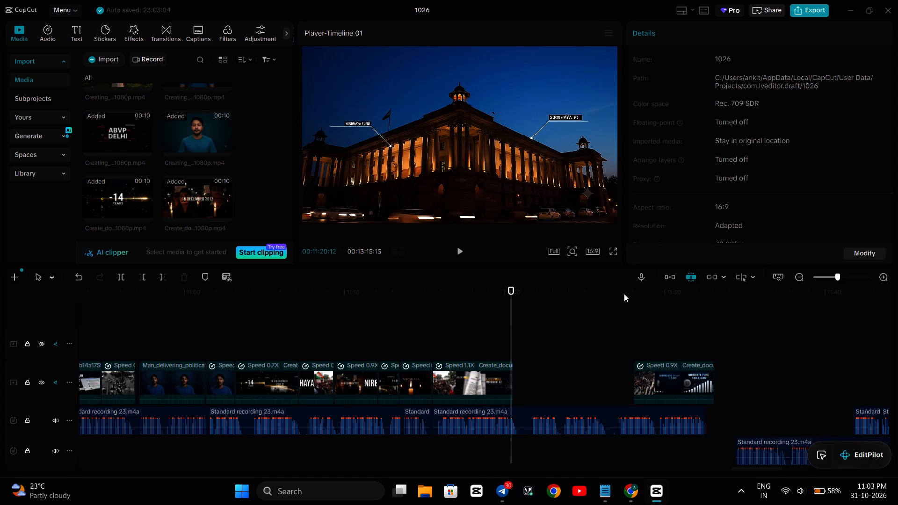
Set the LAW REFORM clip's speed to 0.90x and play it back against the narration.
click(598, 323)
click(479, 371)
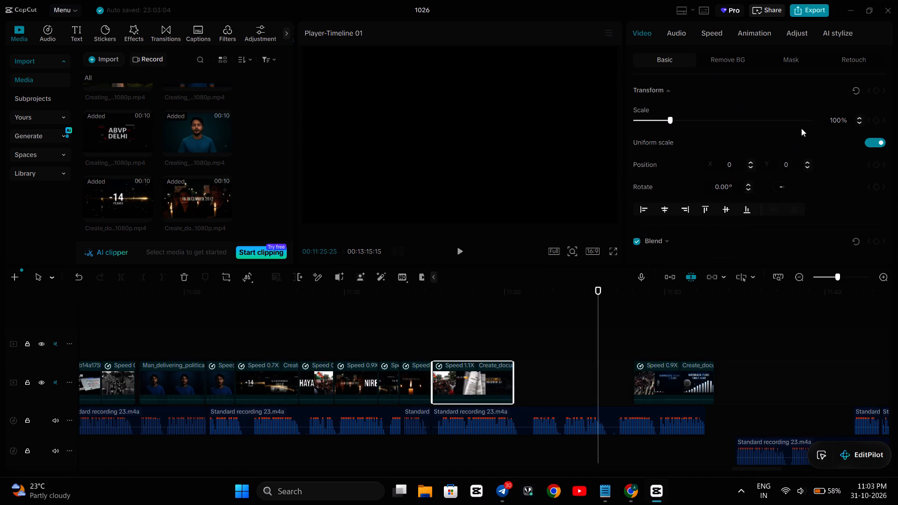
click(717, 35)
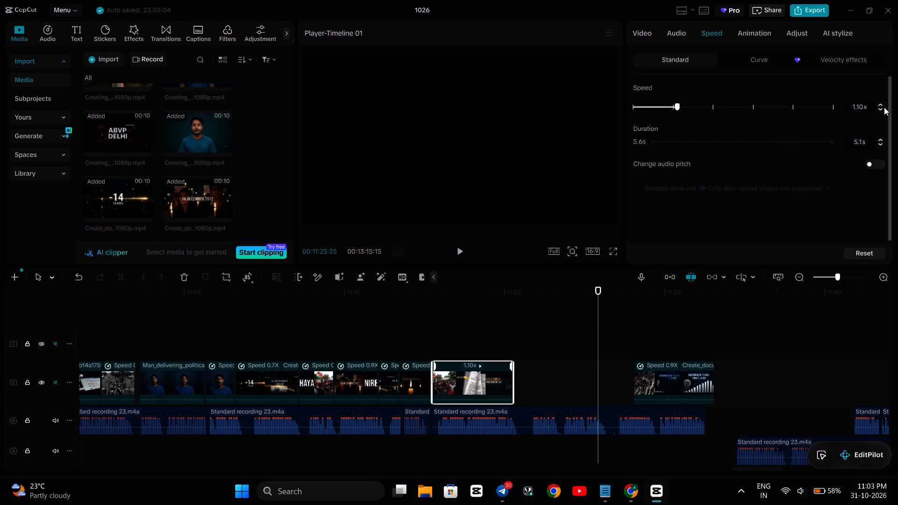
click(881, 109)
click(881, 109)
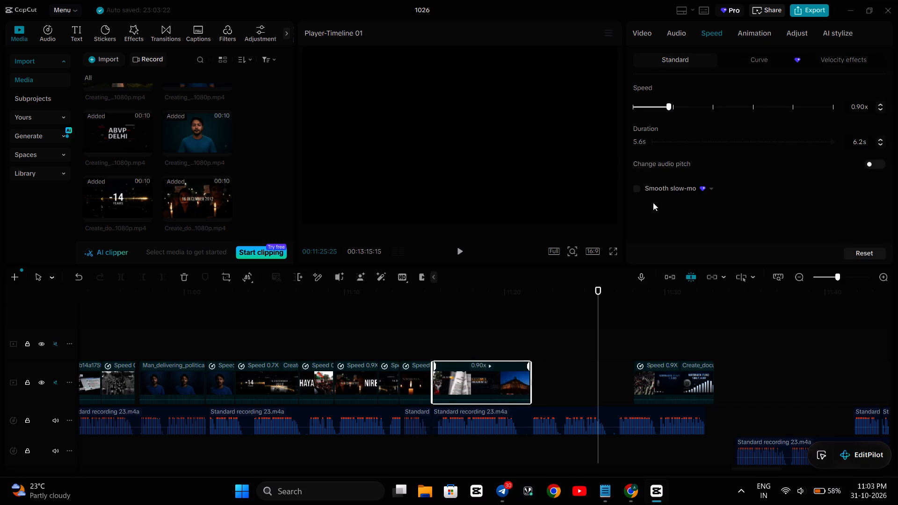
click(418, 329)
key(space)
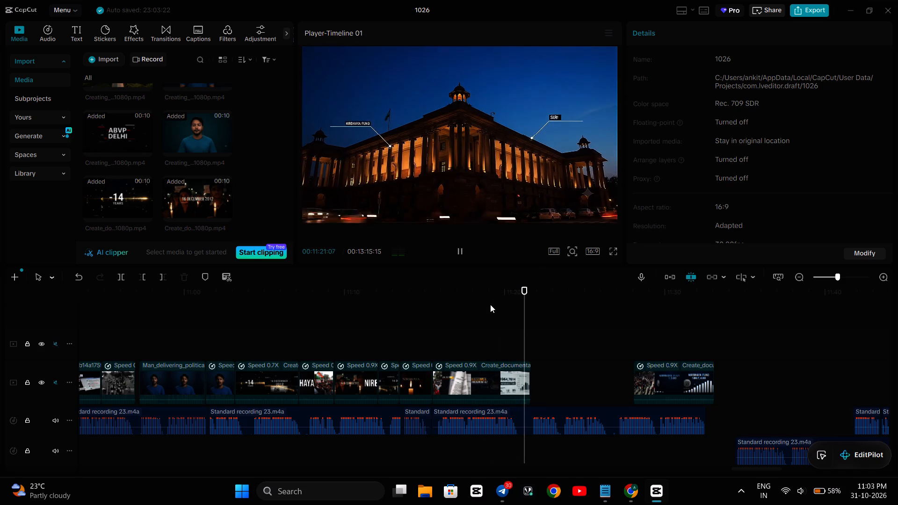
Play the timeline from about 11:18 to 11:41 to review the narration after the LAW REFORM clip.
click(633, 335)
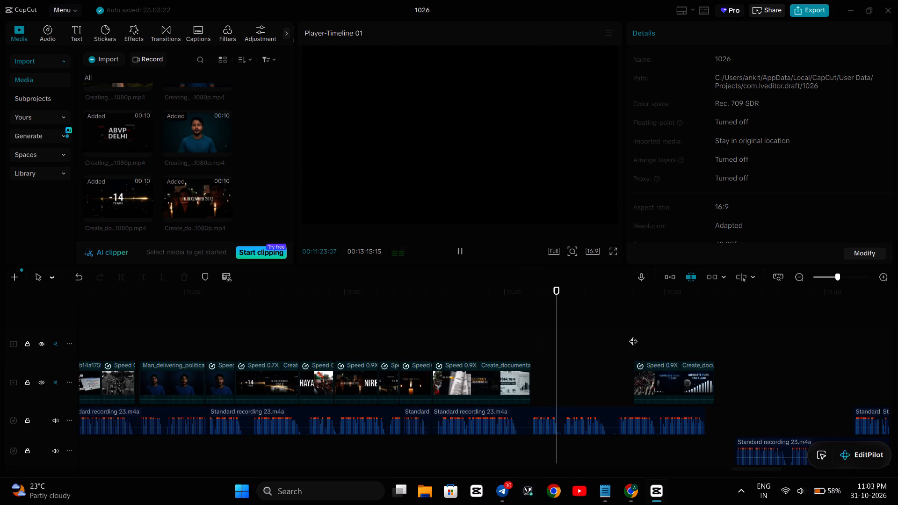
key(space)
key(space)
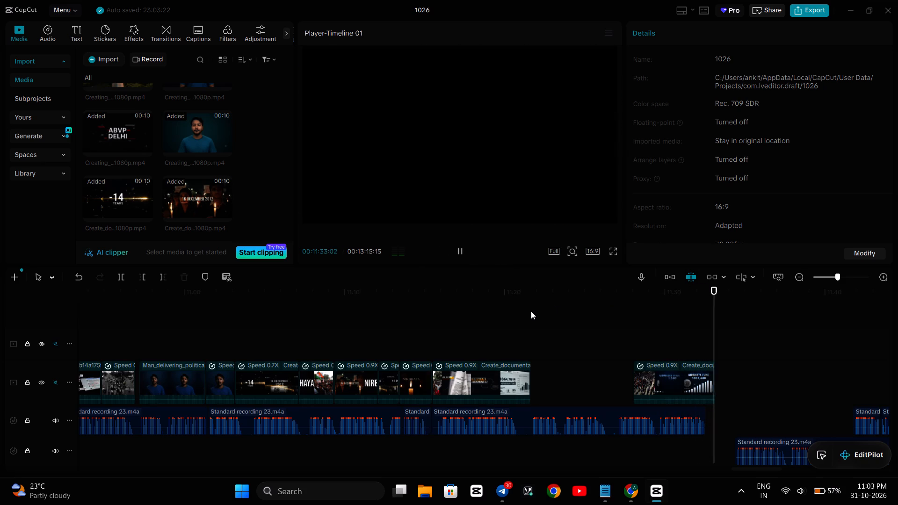
key(space)
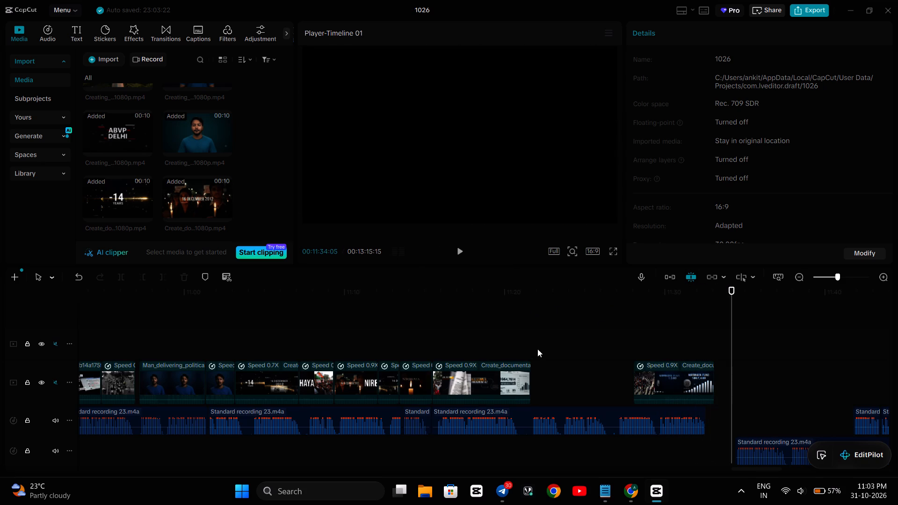
click(484, 339)
key(space)
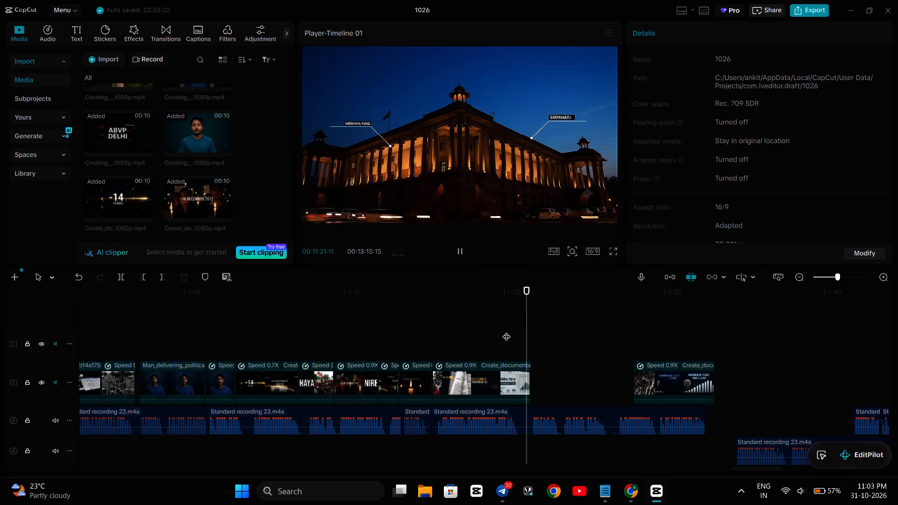
key(space)
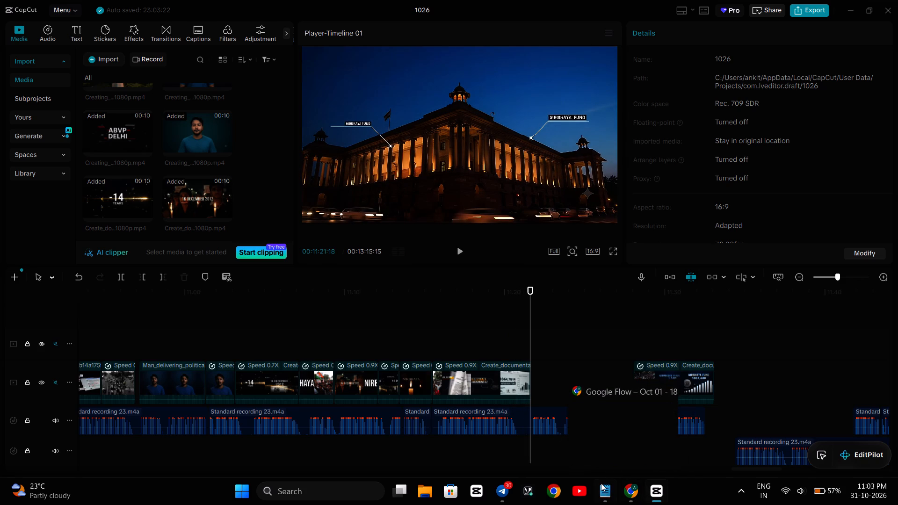
key(space)
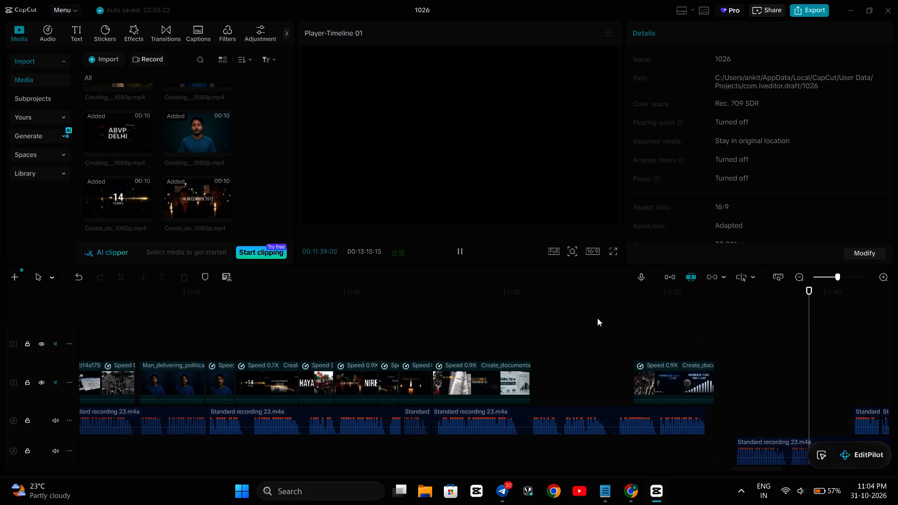
click(457, 251)
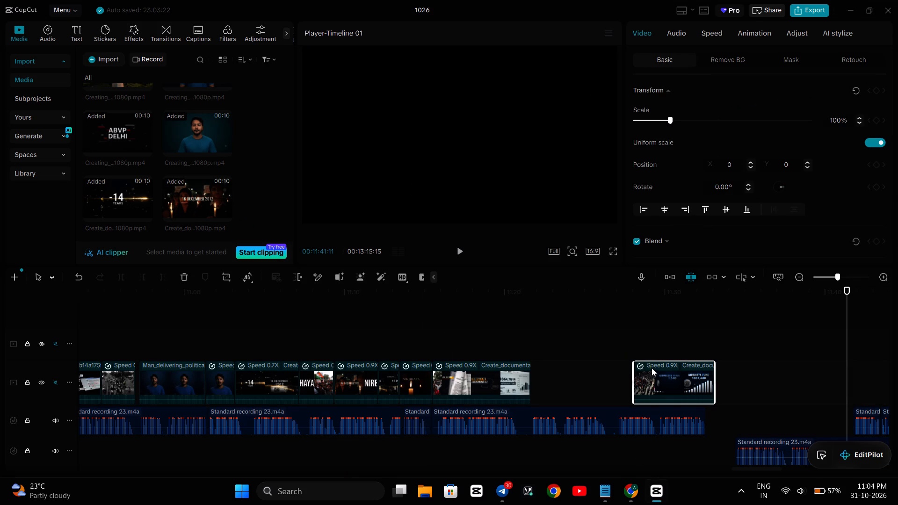
key(space)
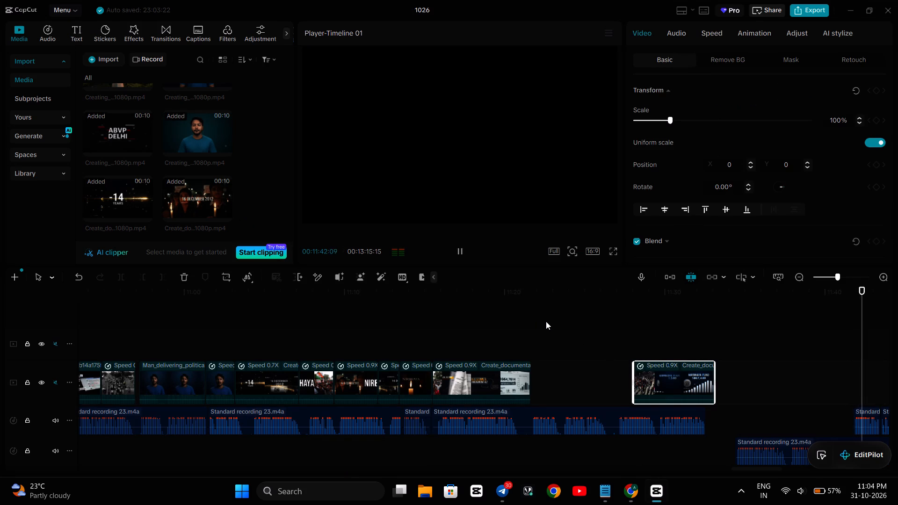
scroll(546, 321, left, 3)
key(space)
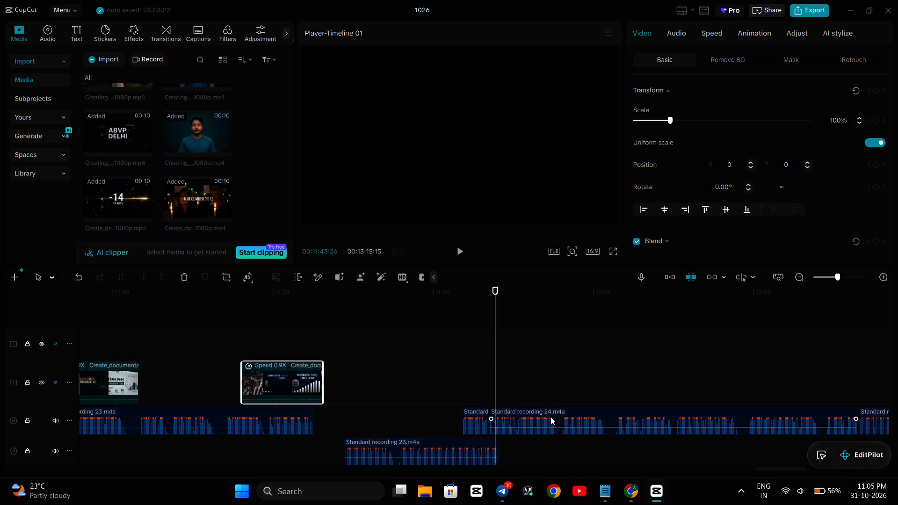
drag(605, 414, 629, 437)
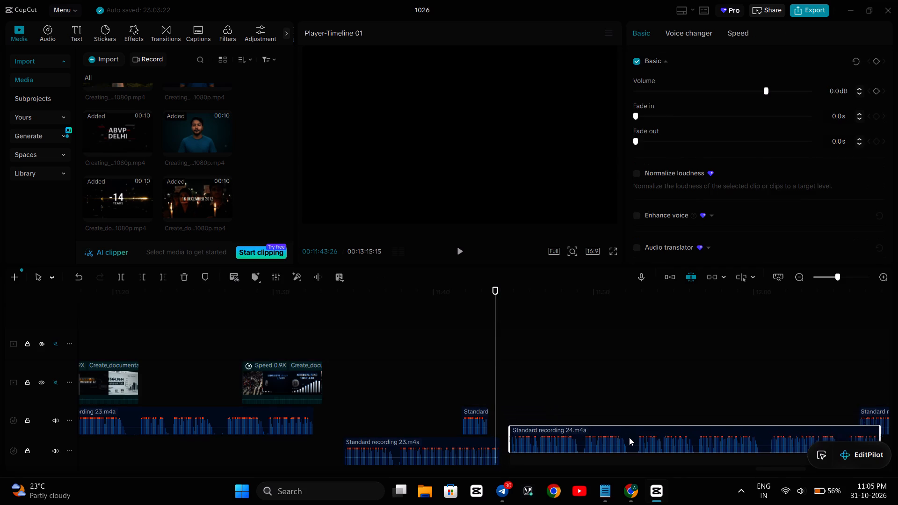
drag(629, 437, 636, 441)
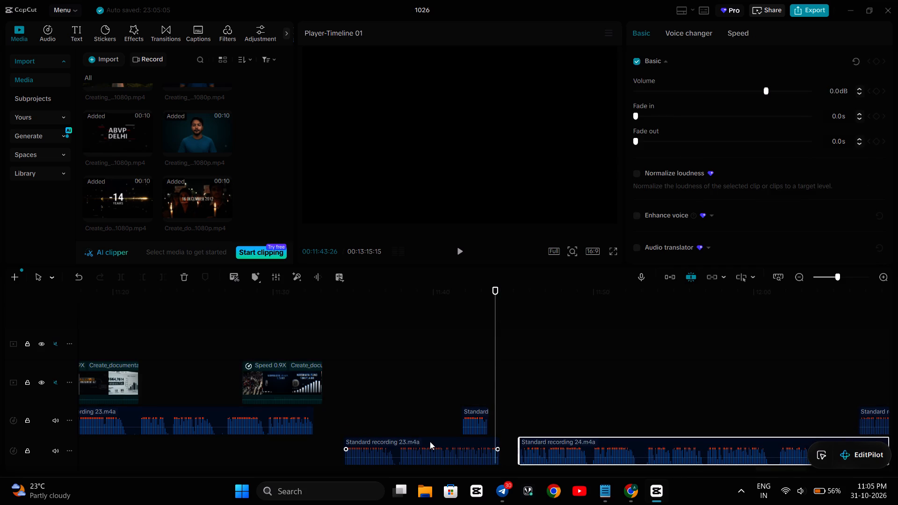
Move the lower-track Standard recording 23 piece to the upper narration track at about 11:33, with the short piece directly after it.
drag(430, 441, 411, 415)
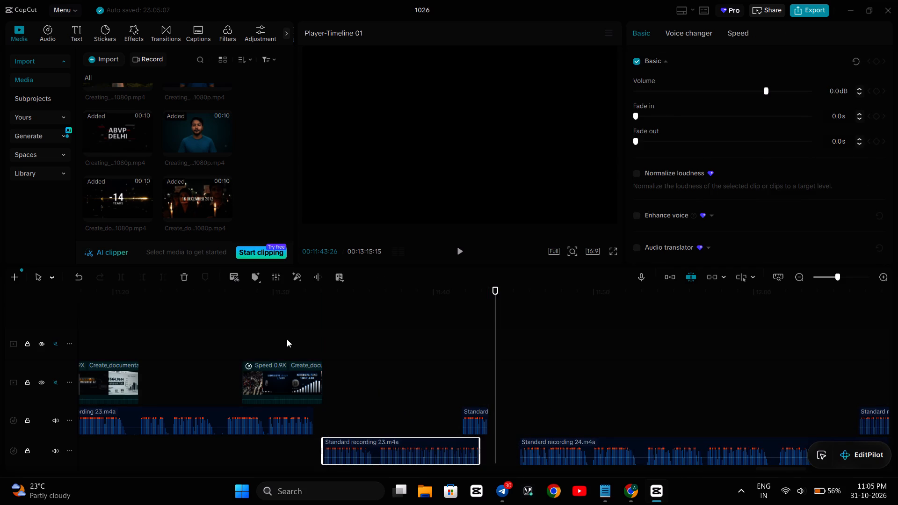
drag(484, 418, 504, 419)
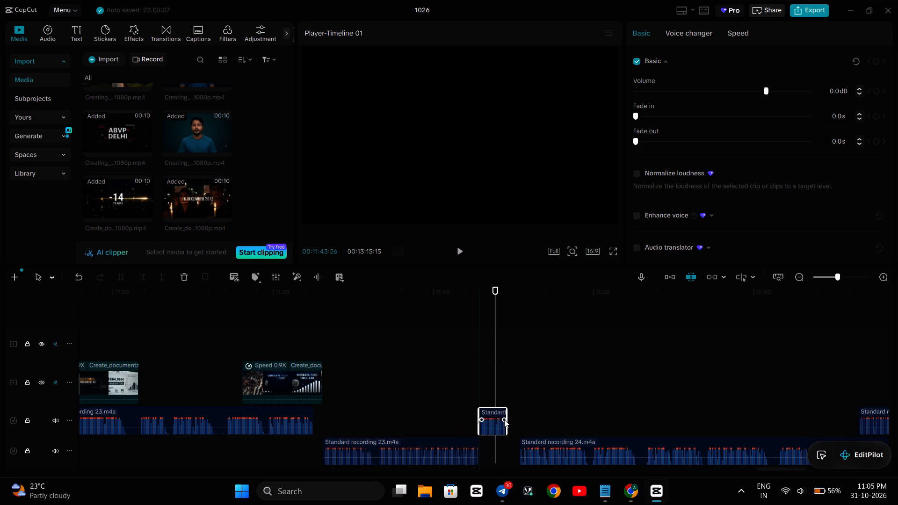
drag(504, 419, 527, 419)
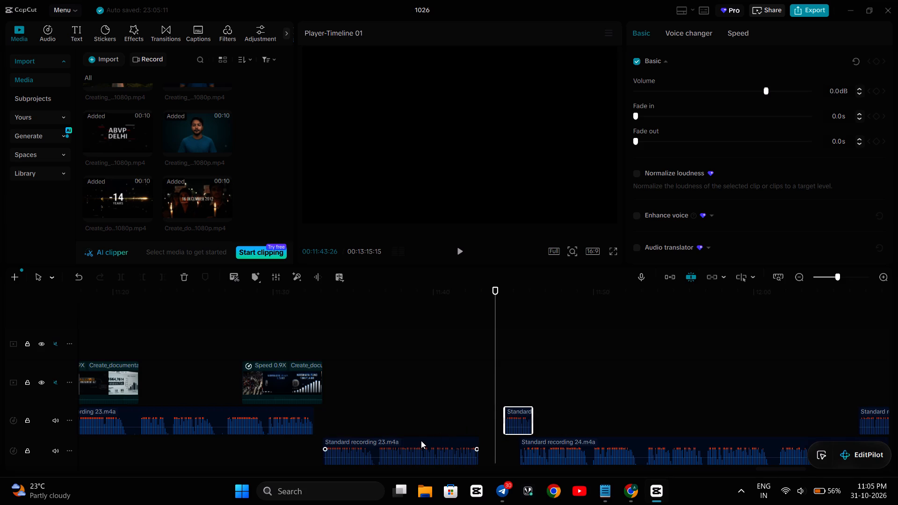
drag(421, 440, 422, 422)
click(268, 332)
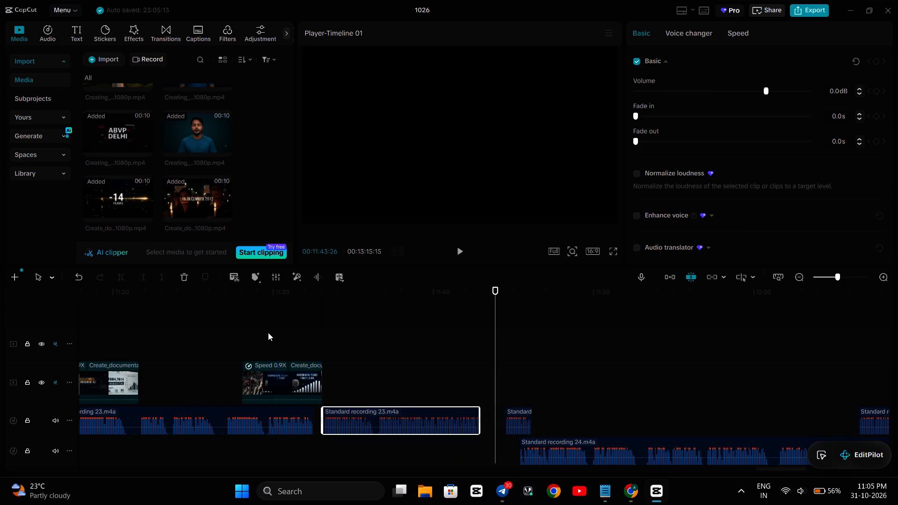
key(space)
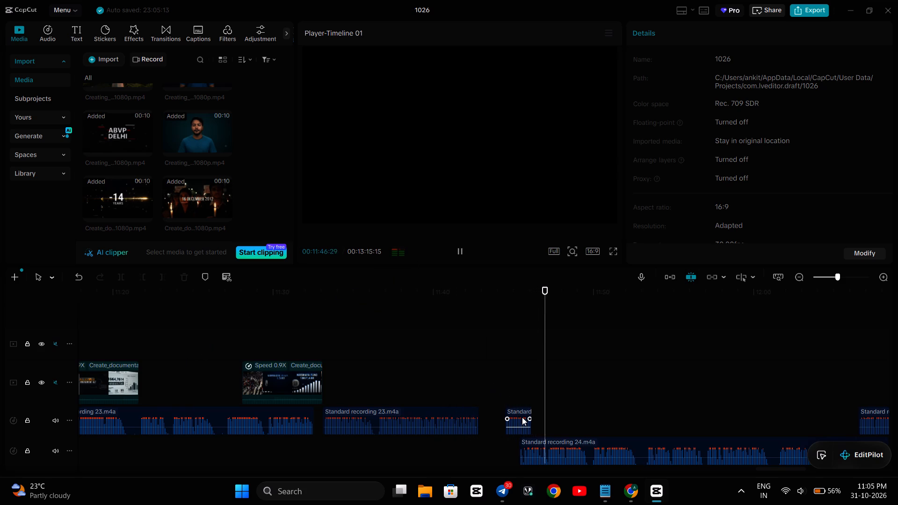
drag(522, 417, 497, 419)
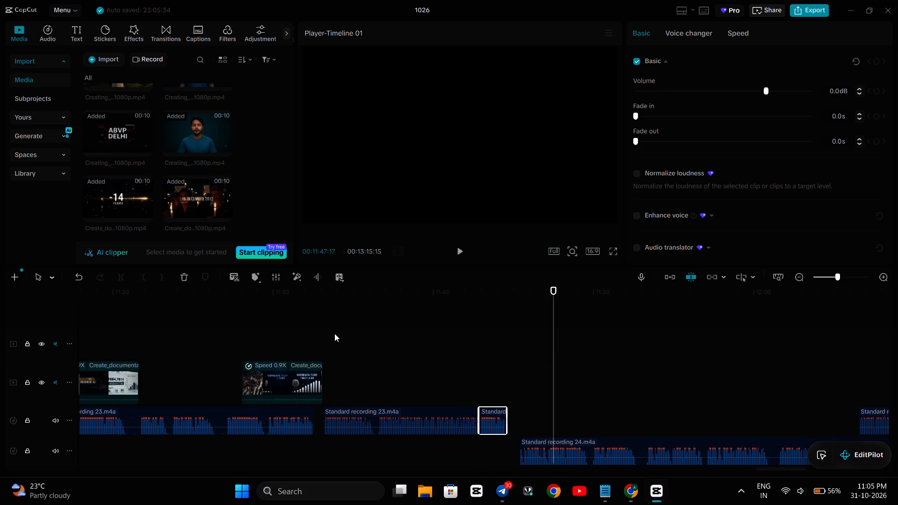
Play back the rearranged narration to check the join between the Standard recording 23 piece and the short piece at about 11:43.
key(space)
click(360, 336)
key(space)
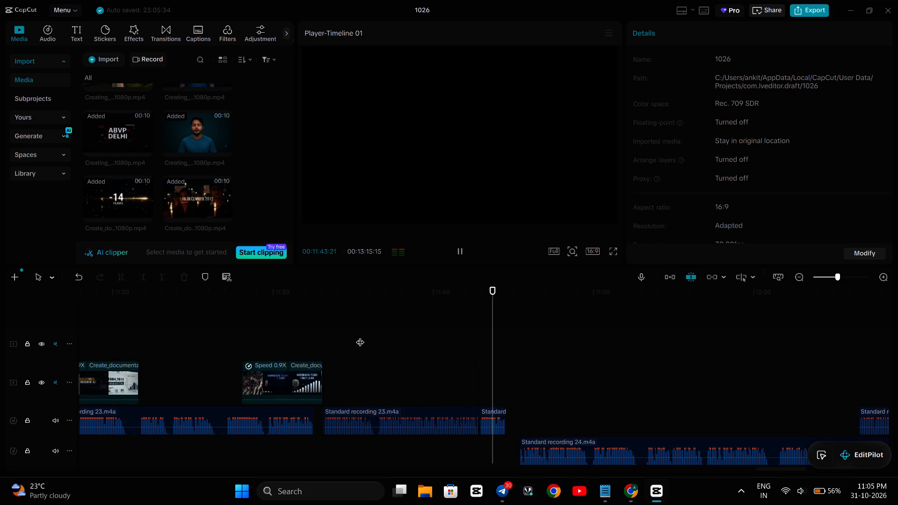
key(space)
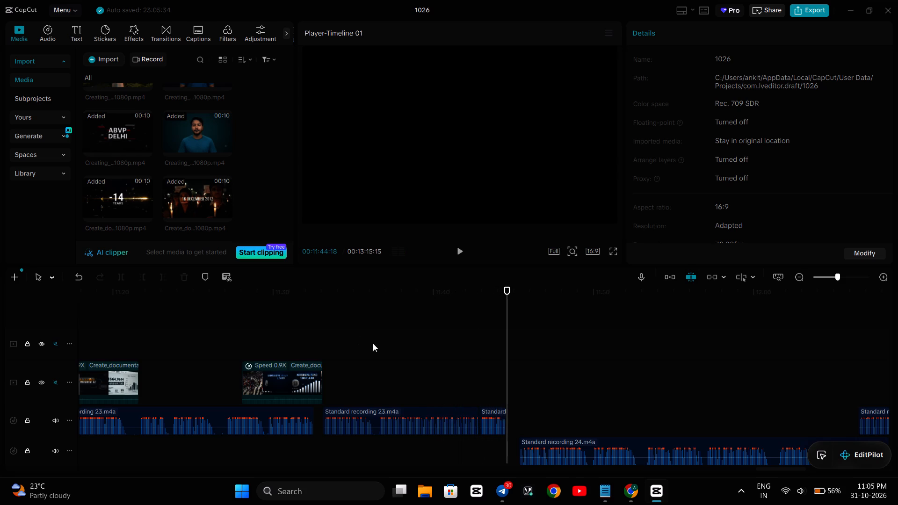
click(491, 416)
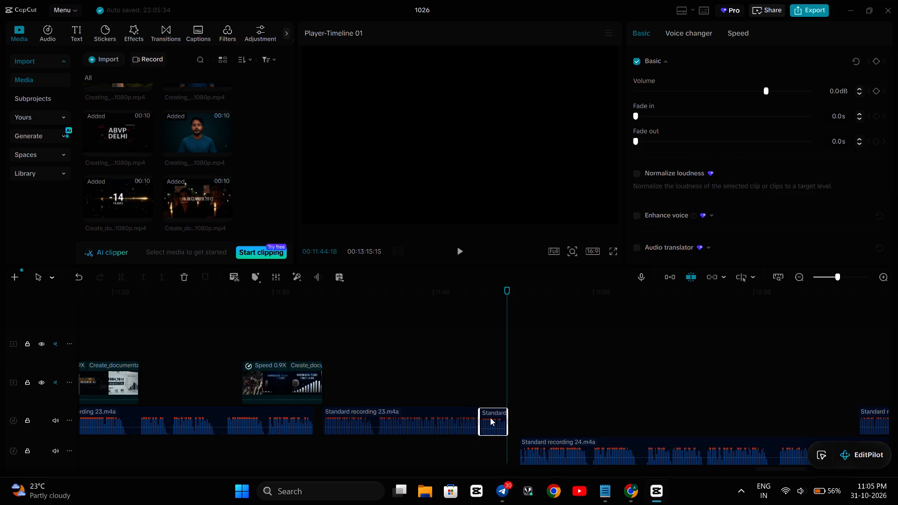
click(472, 399)
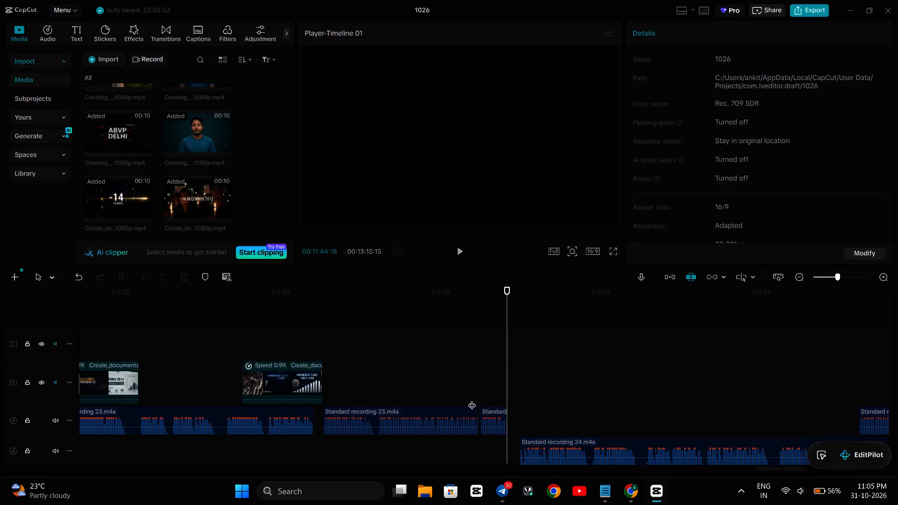
click(449, 388)
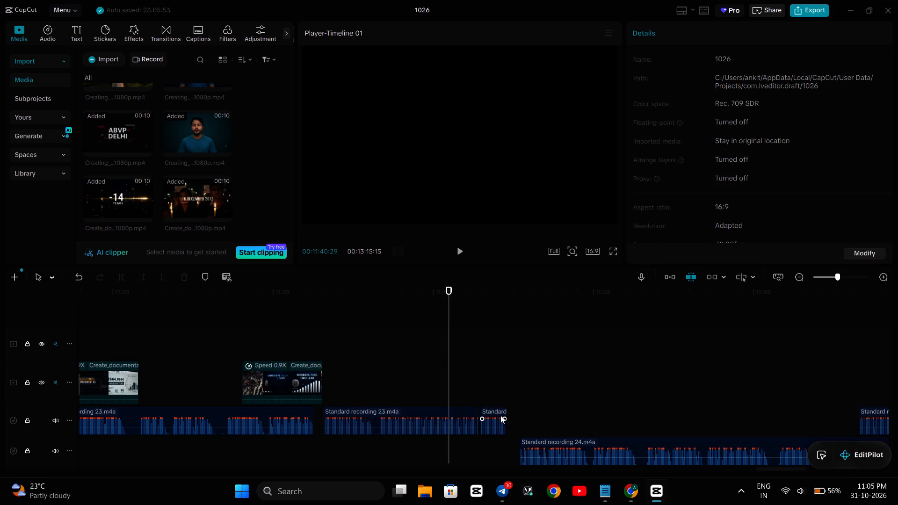
Group the Standard recording 23 piece with the adjoining short piece and shift the group slightly later, leaving a small gap after the preceding narration.
drag(497, 416, 492, 404)
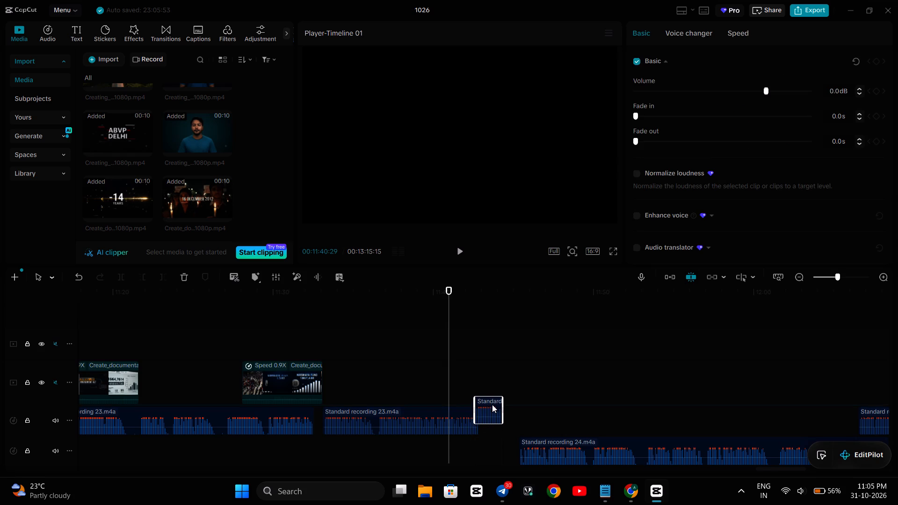
drag(492, 404, 497, 411)
click(444, 383)
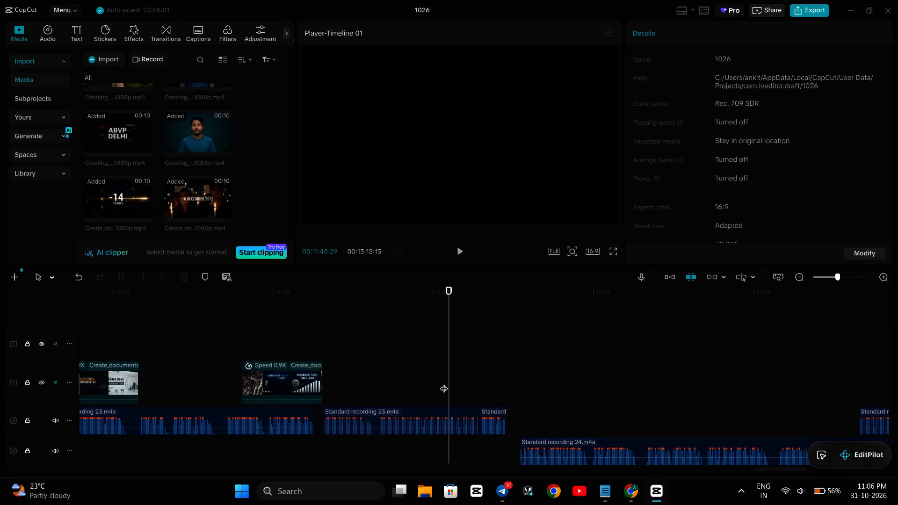
drag(322, 415, 408, 414)
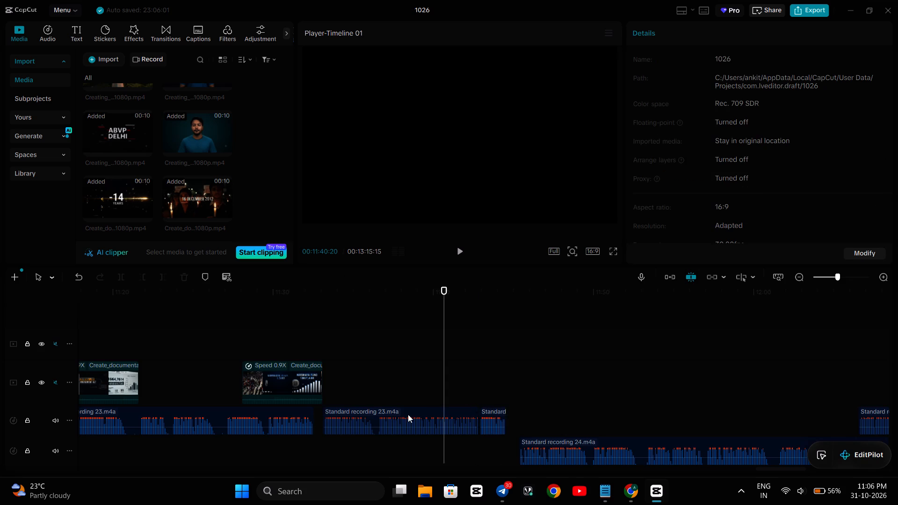
drag(408, 414, 500, 421)
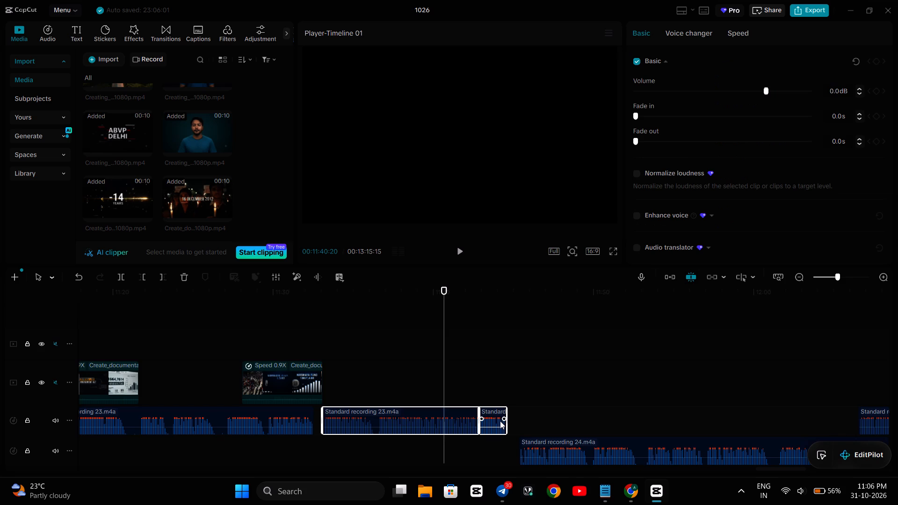
right_click(500, 421)
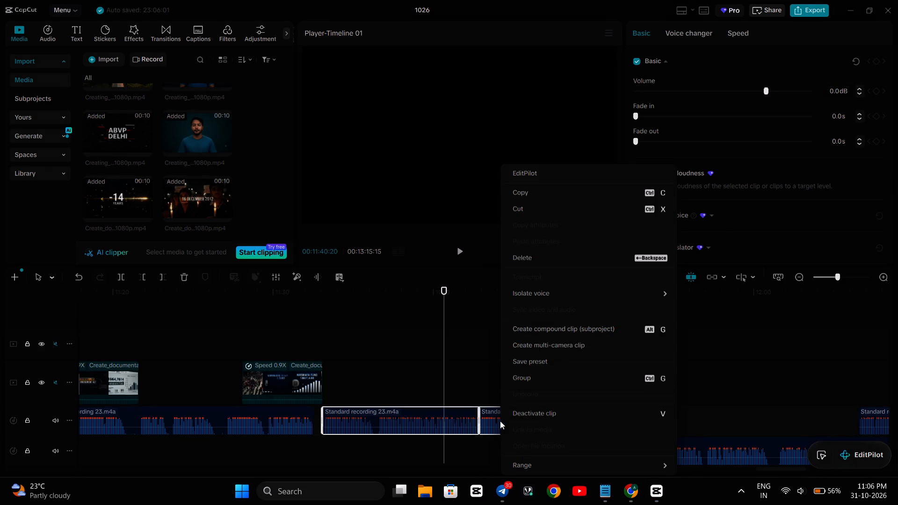
click(535, 374)
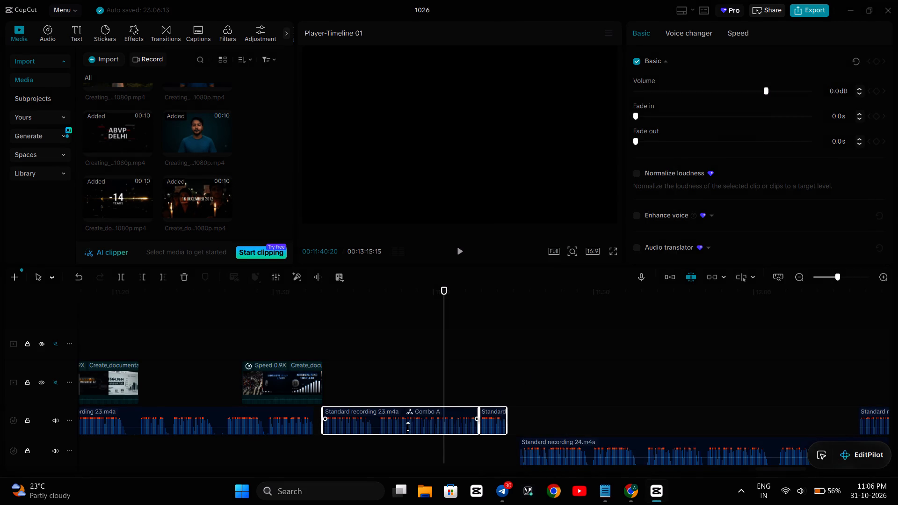
drag(426, 417, 463, 417)
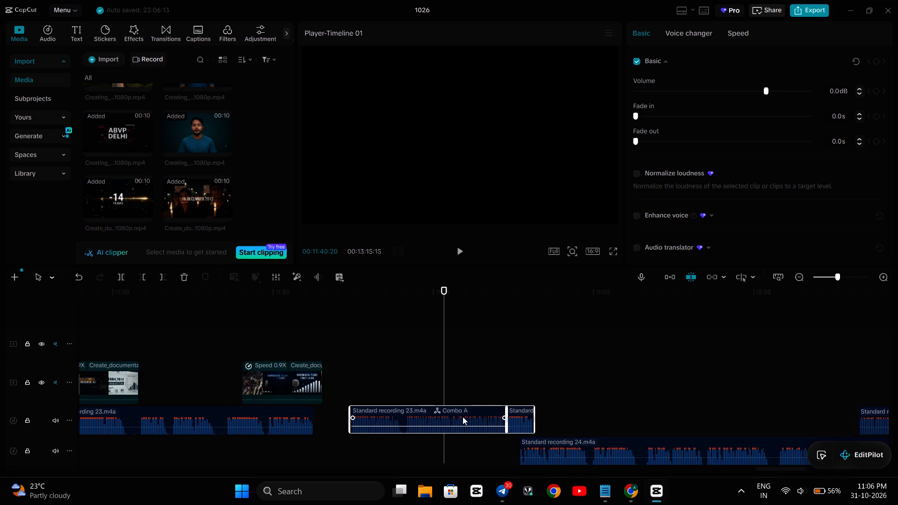
drag(463, 417, 430, 420)
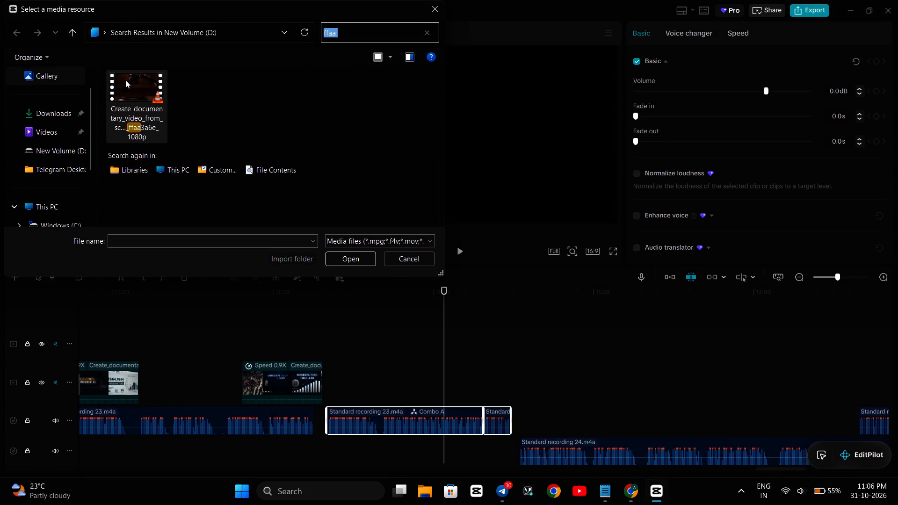
text(fe98)
click(123, 97)
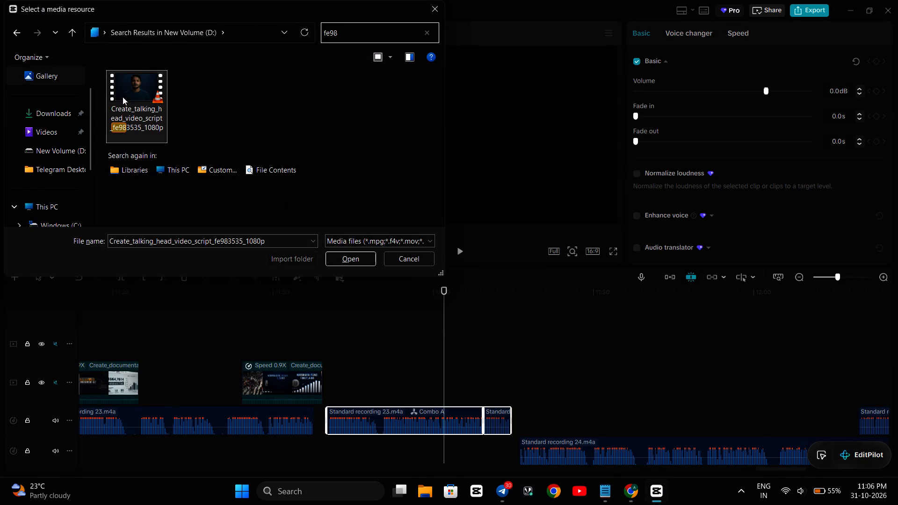
click(336, 257)
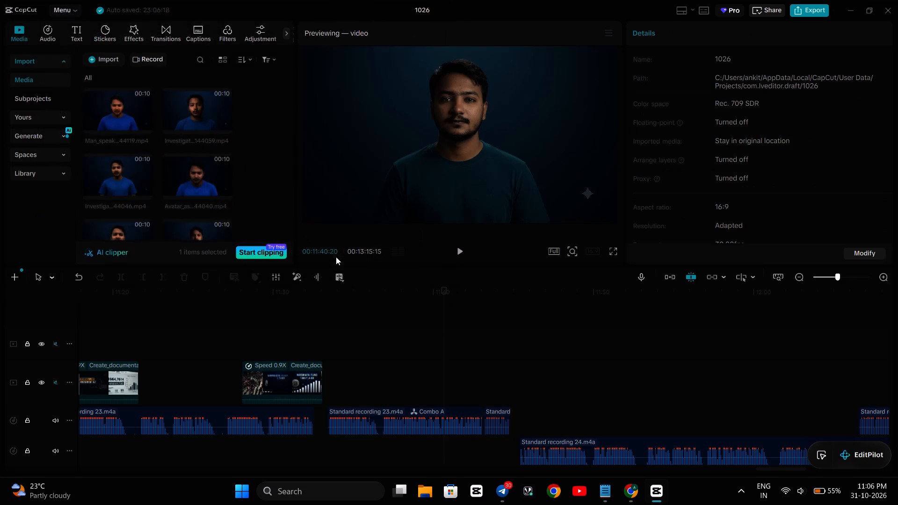
Add the imported Create_talking_head_video_script_fe983535_1080p clip to the timeline at 00:11:21:16, where the preceding documentary clip ends.
scroll(336, 257, right, 1)
scroll(296, 296, right, 1)
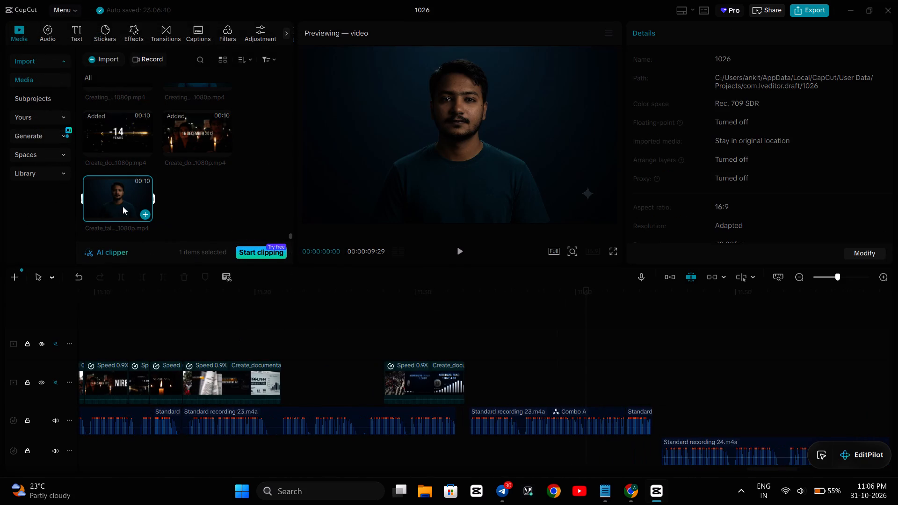
click(270, 322)
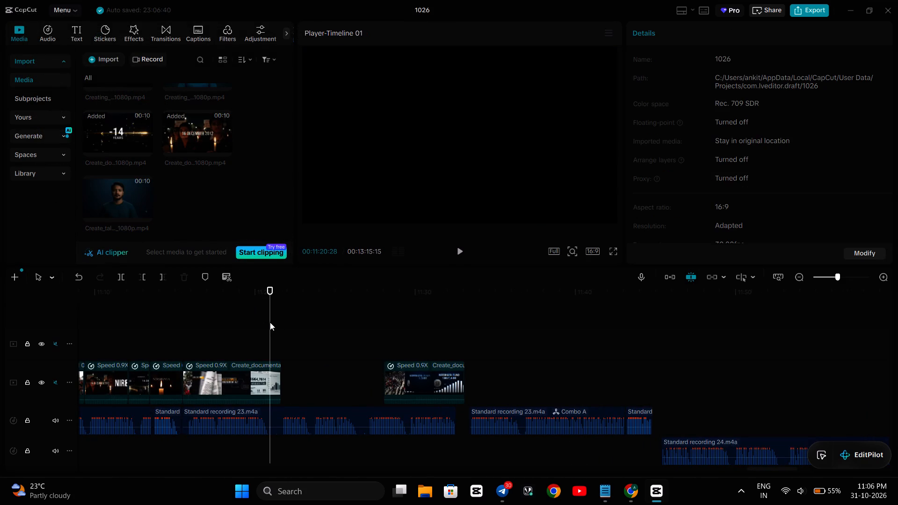
key(Right)
key(Right)
key(Right)
key(Right)
key(Right)
key(Right)
key(Right)
key(Right)
key(Right)
key(Right)
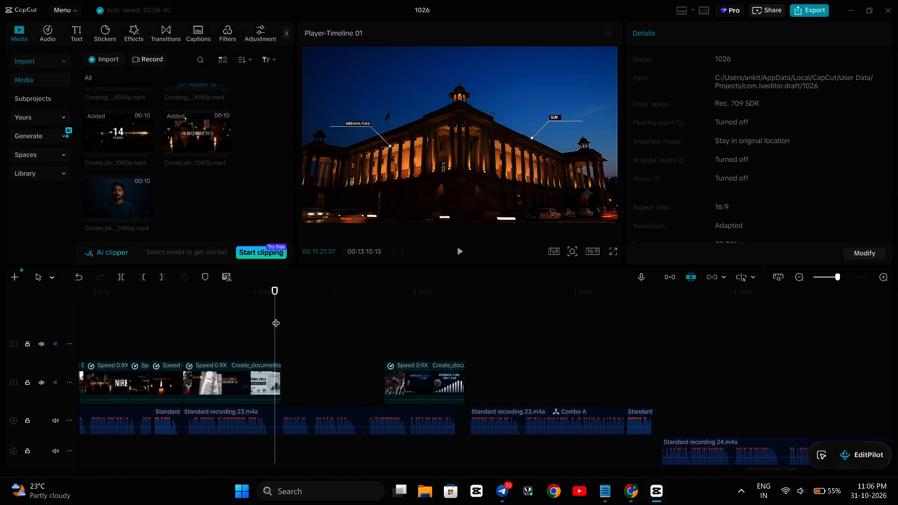
key(Right)
key(Right)
key(Right)
key(Right)
key(Right)
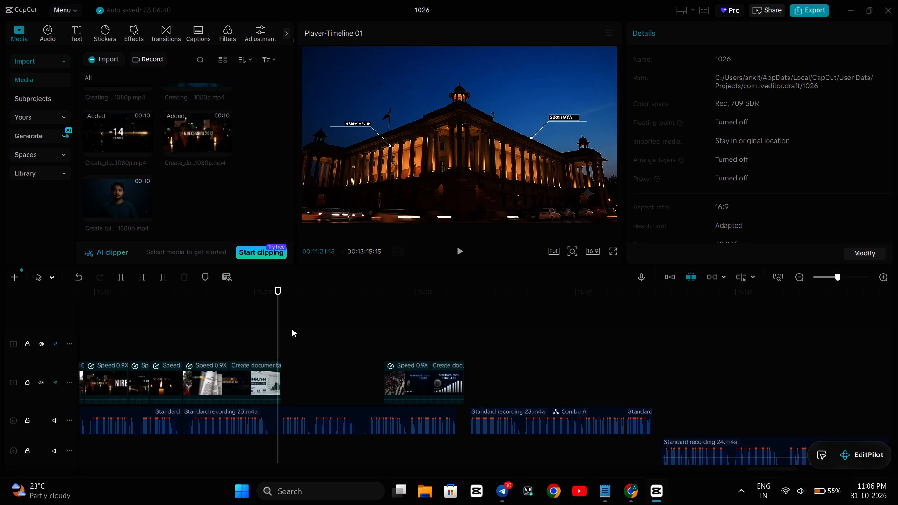
key(Right)
key(Right)
key(Right)
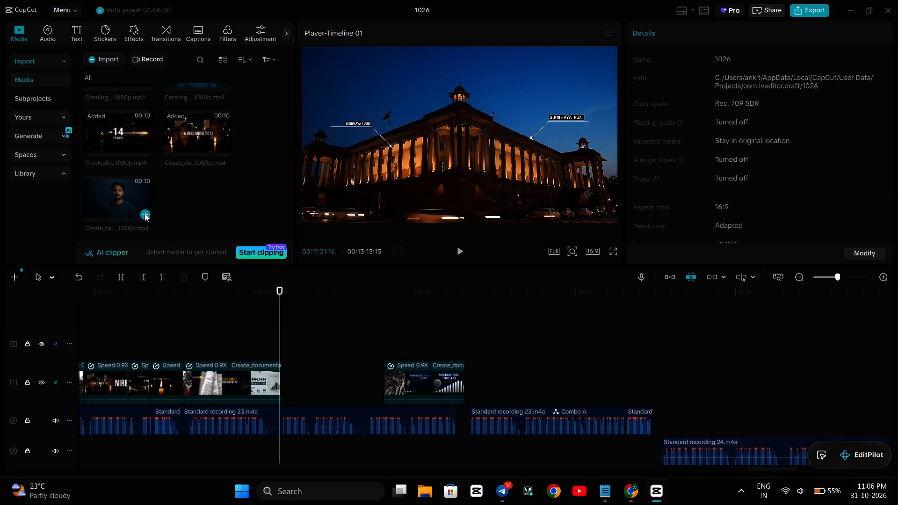
click(145, 213)
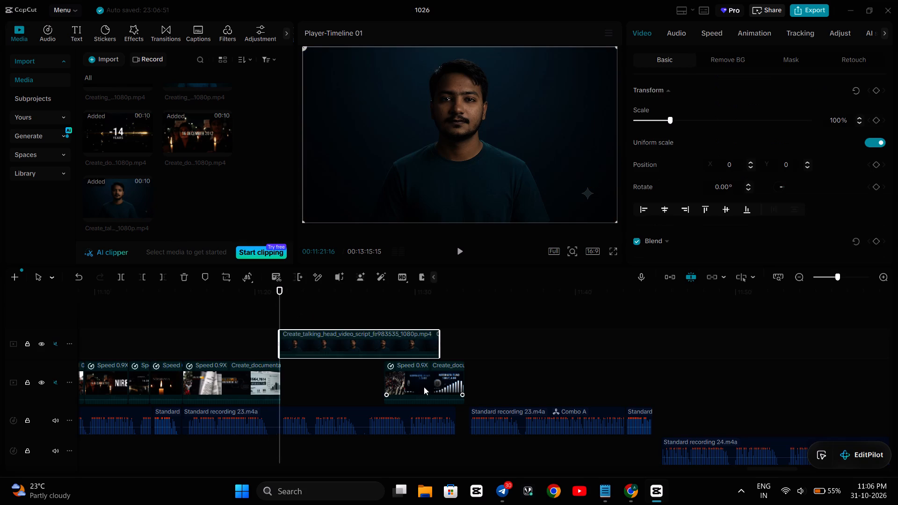
Move the separate 0.9X documentary clip later on its video track to start at about 11:40.
drag(424, 385, 624, 375)
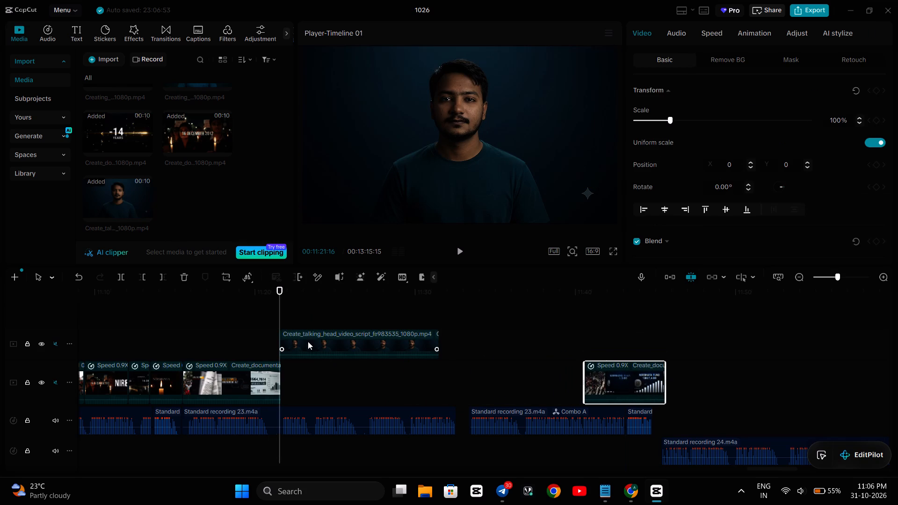
Move the talking-head clip down onto the documentary clips' video track, directly after the clip ending at about 11:21.
drag(300, 337, 303, 376)
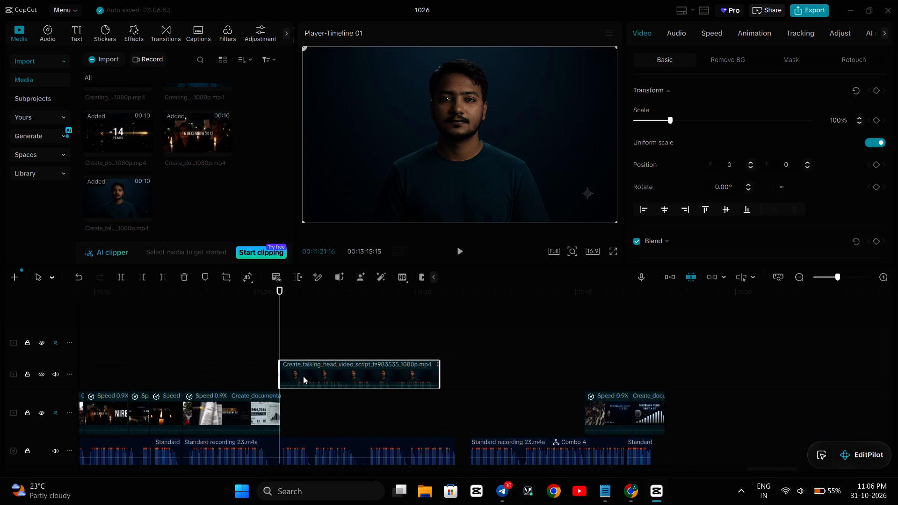
drag(305, 373, 308, 411)
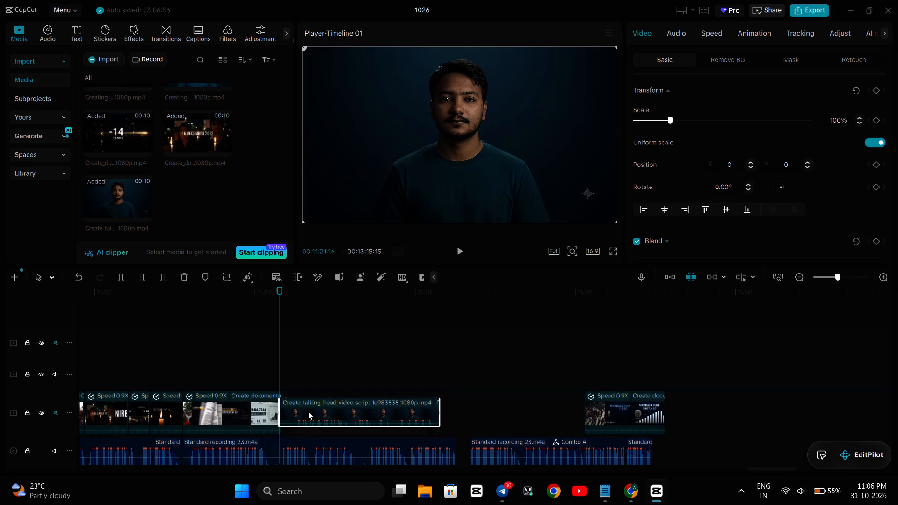
drag(308, 411, 308, 412)
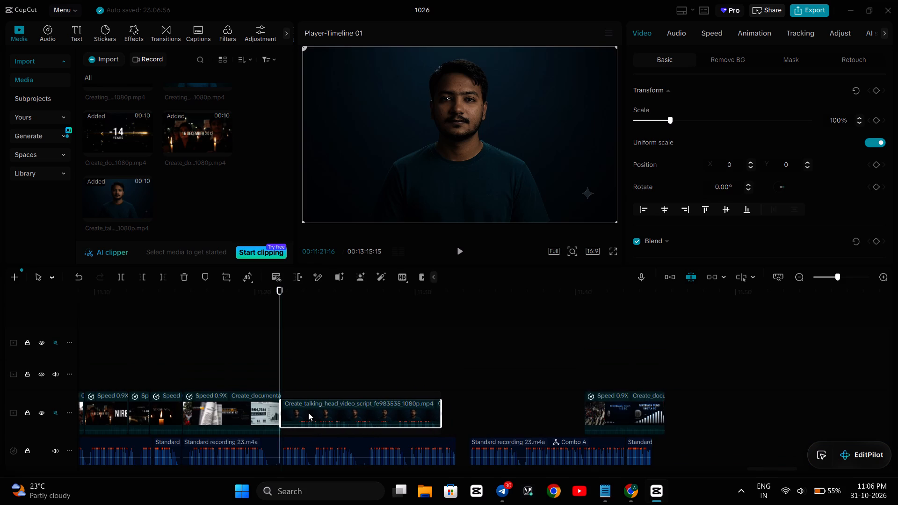
drag(308, 412, 308, 421)
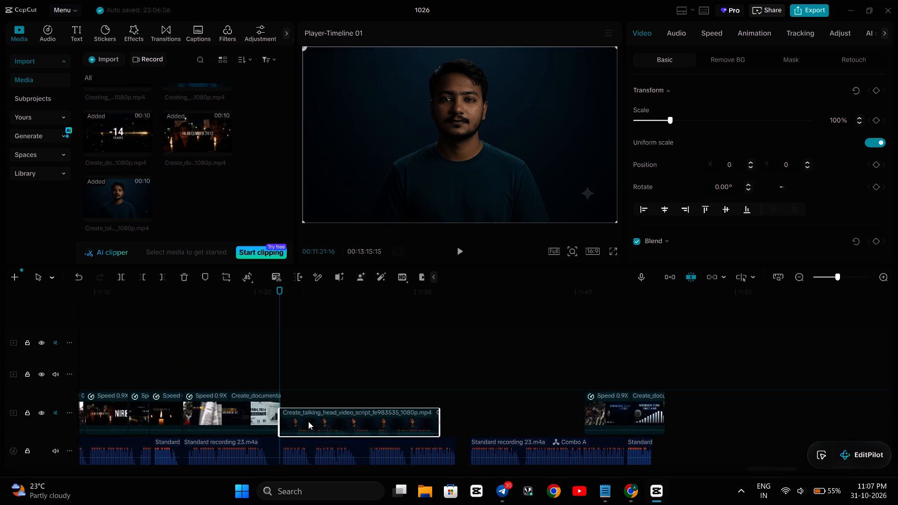
drag(308, 421, 309, 423)
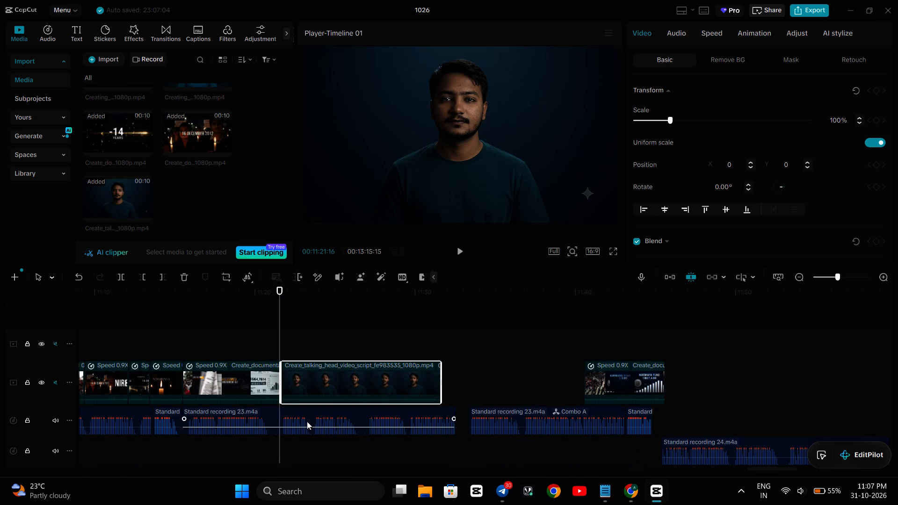
Play back the start of the talking-head clip to check its speech against the narration.
click(253, 345)
key(space)
key(space)
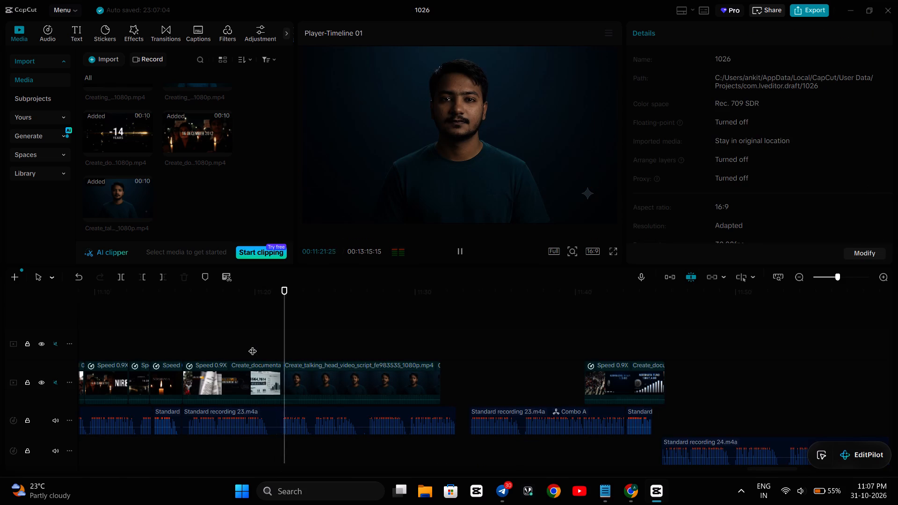
key(space)
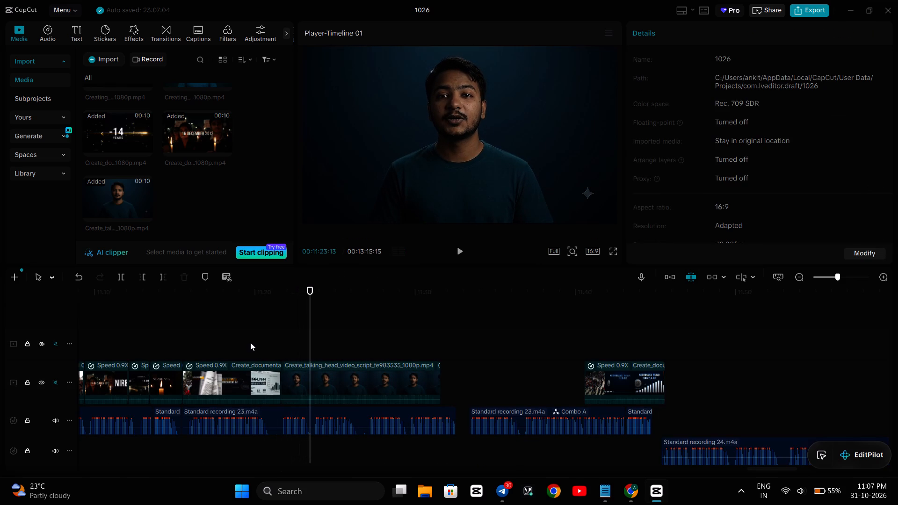
Unmute the documentary clips' video track and trim away the talking-head clip's start up to 00:11:22:12.
click(311, 375)
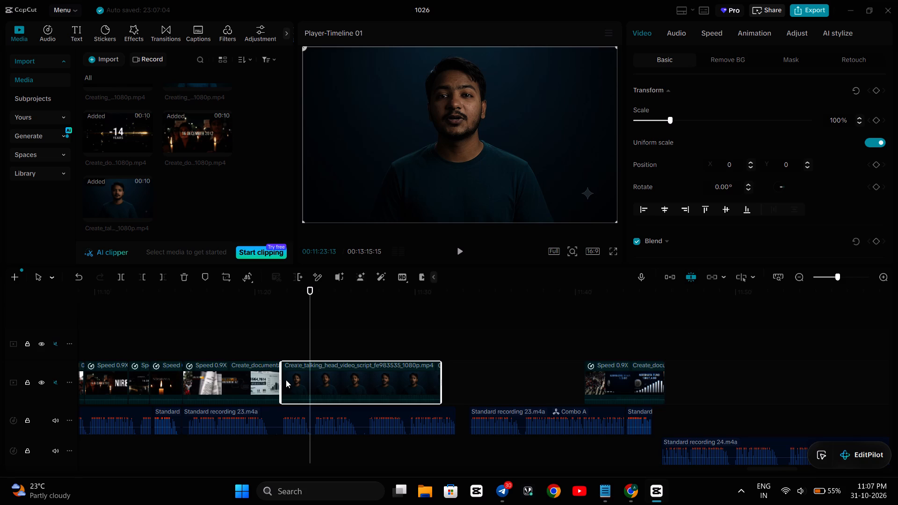
click(297, 339)
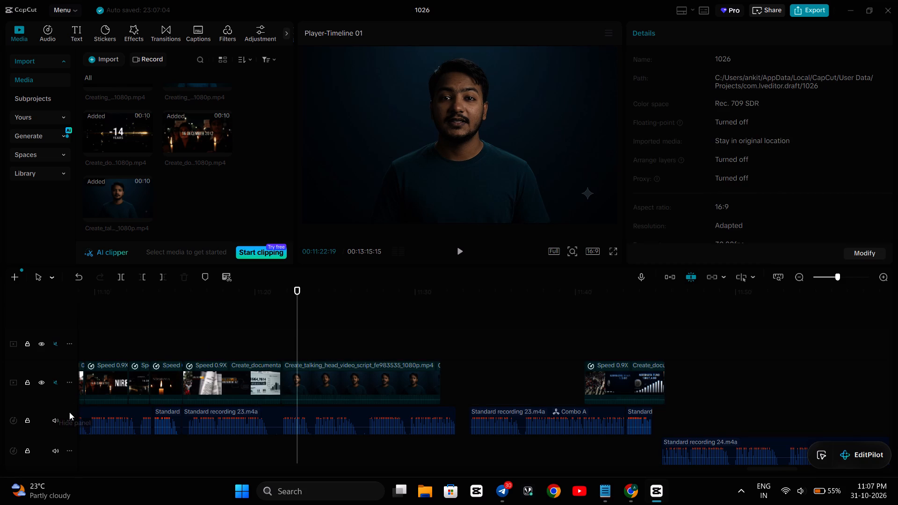
click(56, 381)
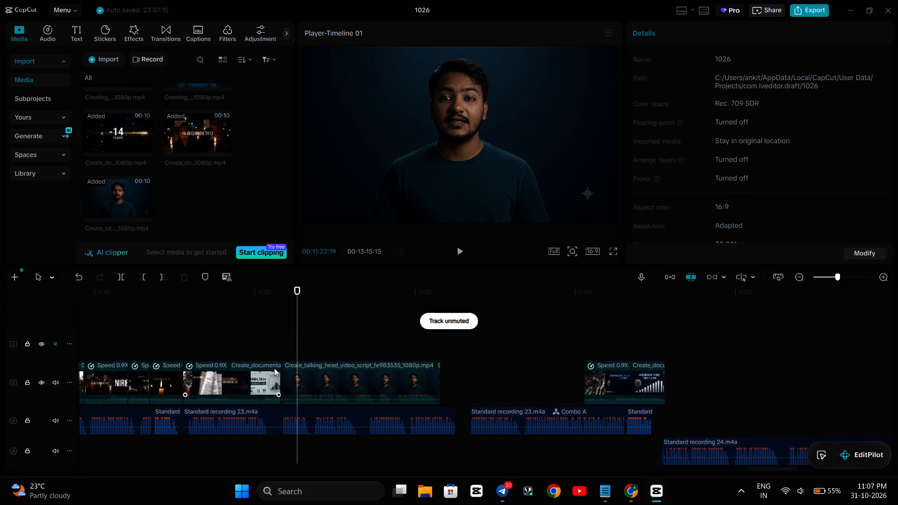
key(Left)
key(Left)
key(Left)
key(Left)
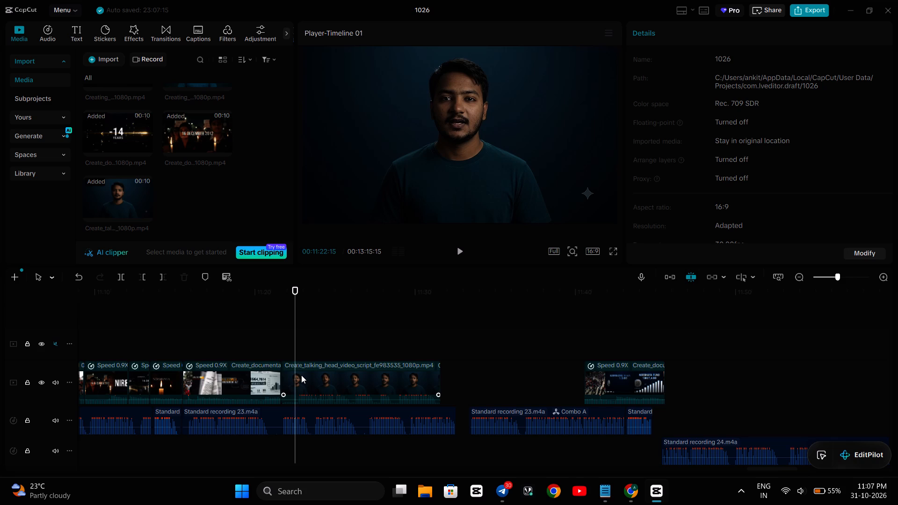
key(Left)
key(Left)
key(Left)
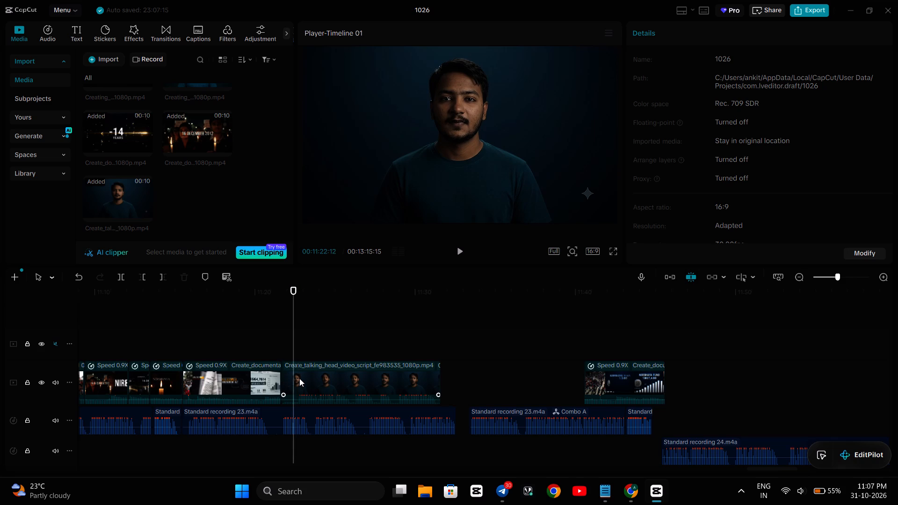
click(299, 378)
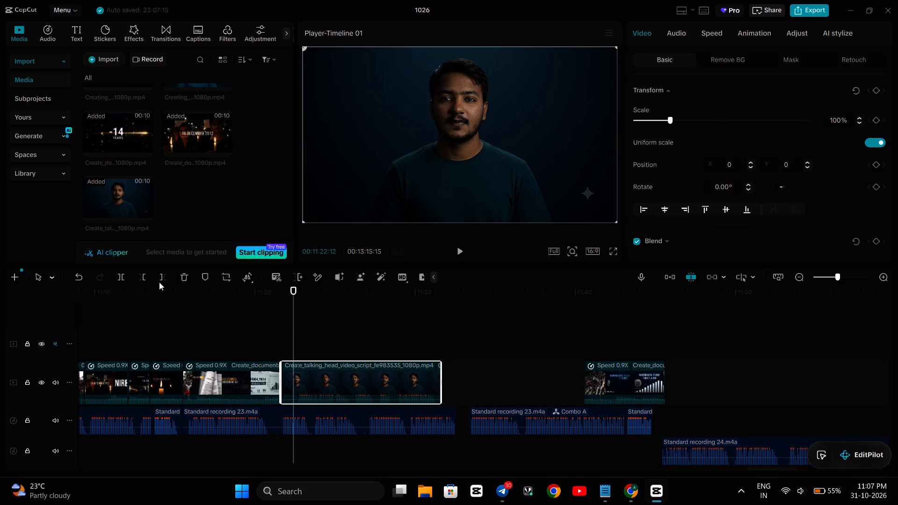
click(142, 280)
Move the trimmed talking-head clip back against the preceding documentary clip and play back the result.
drag(318, 377, 314, 377)
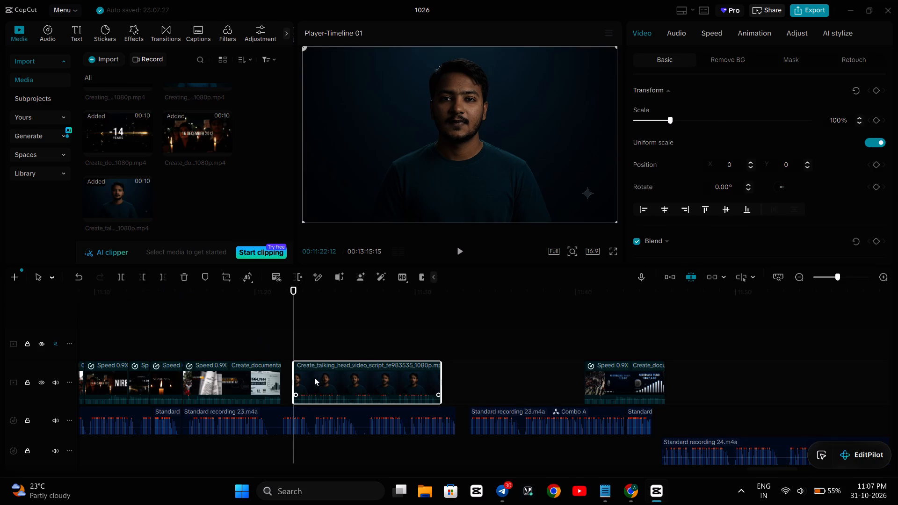
drag(314, 377, 309, 380)
click(219, 330)
key(space)
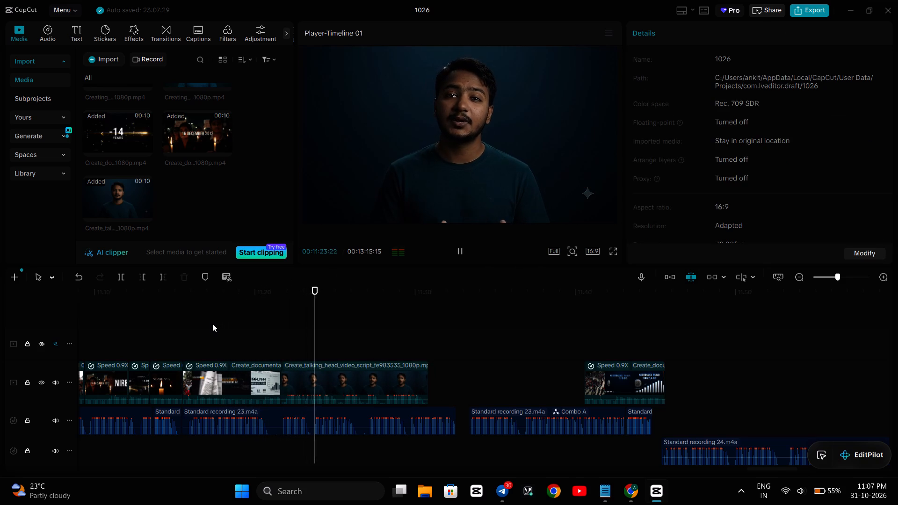
key(space)
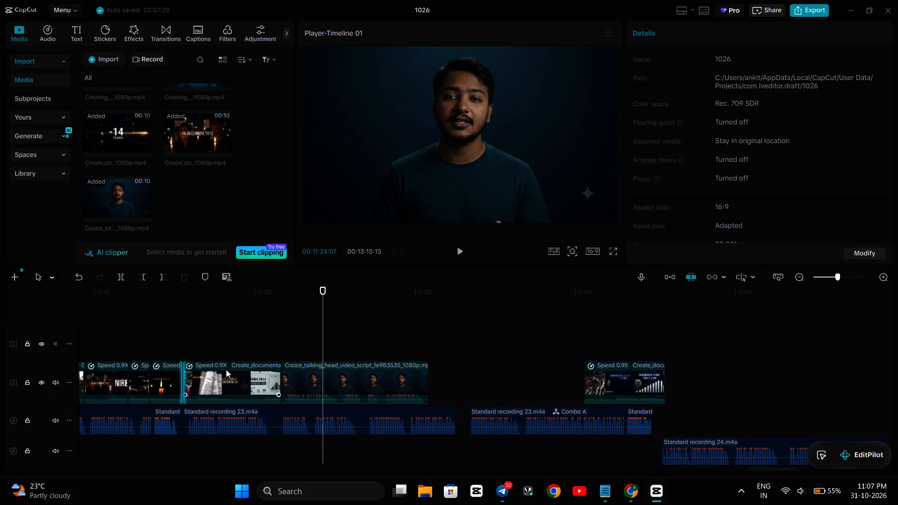
Split the Standard recording 23 narration beneath the talking-head clip at 00:11:23:08.
key(Left)
key(Left)
key(Left)
key(Left)
key(Left)
key(Left)
key(Left)
key(Left)
key(Left)
key(Left)
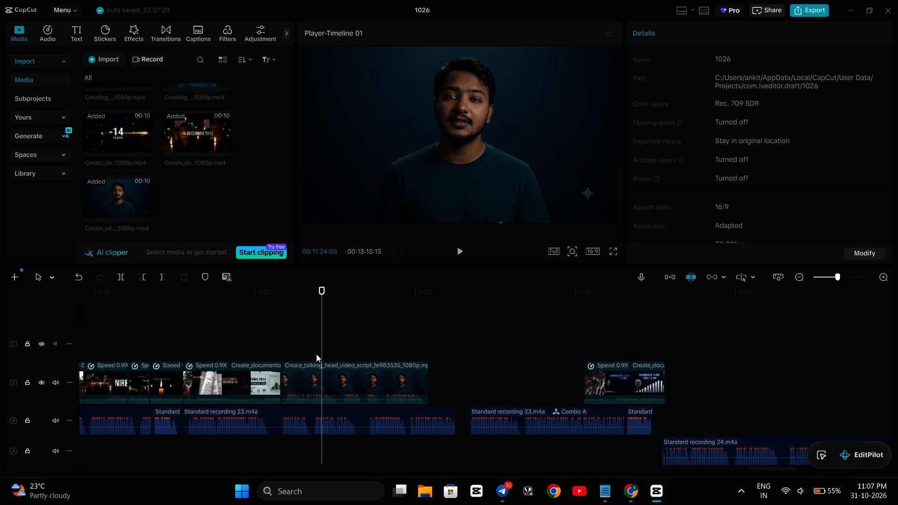
key(Left)
click(306, 418)
key(Left)
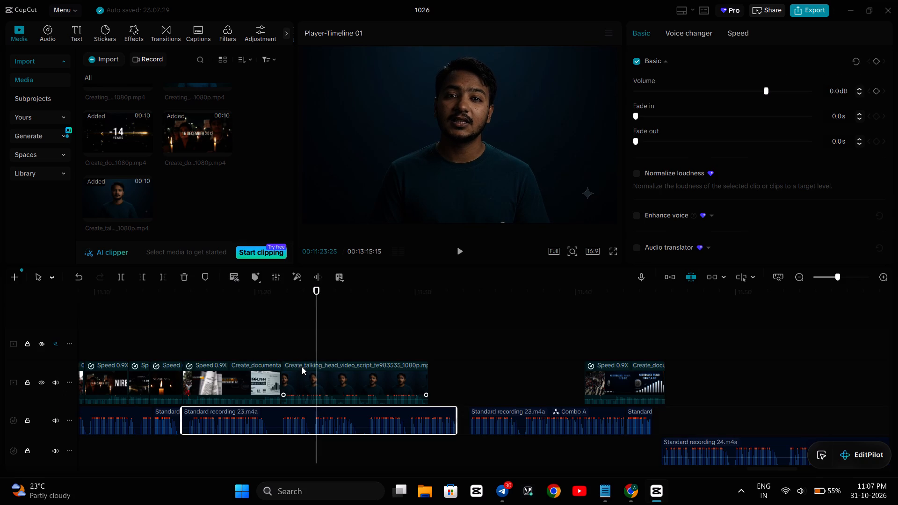
key(Left)
key(Left)
key(Left)
key(Left)
key(Left)
key(Left)
key(Left)
key(Left)
key(Left)
key(Left)
key(Left)
key(Left)
key(Left)
key(Left)
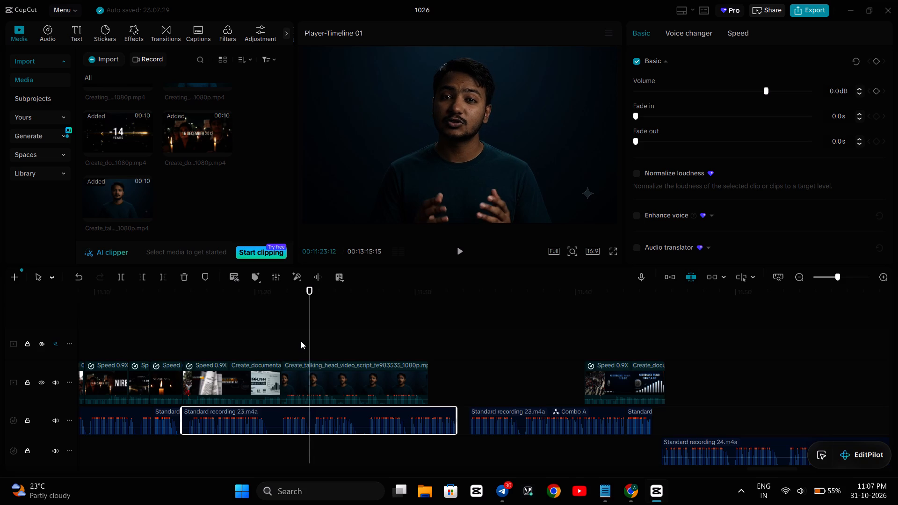
key(Left)
click(306, 334)
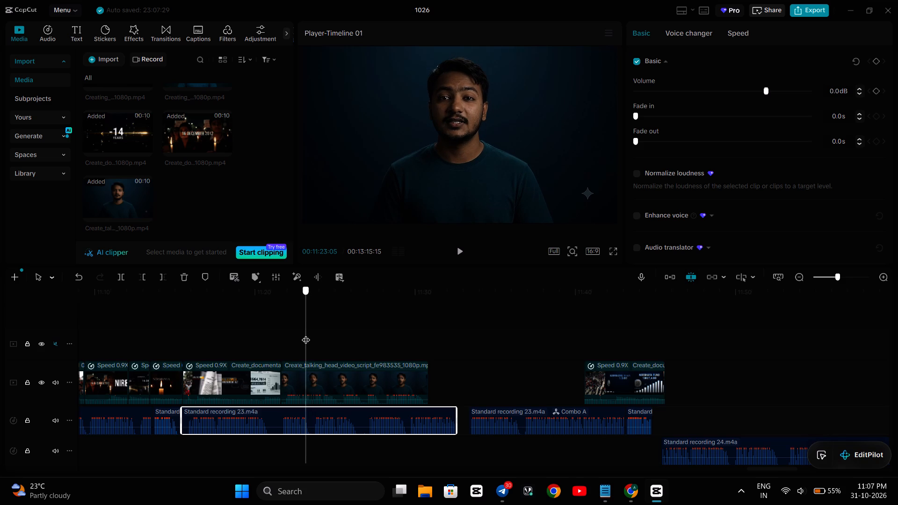
key(Right)
key(Right)
key(Right)
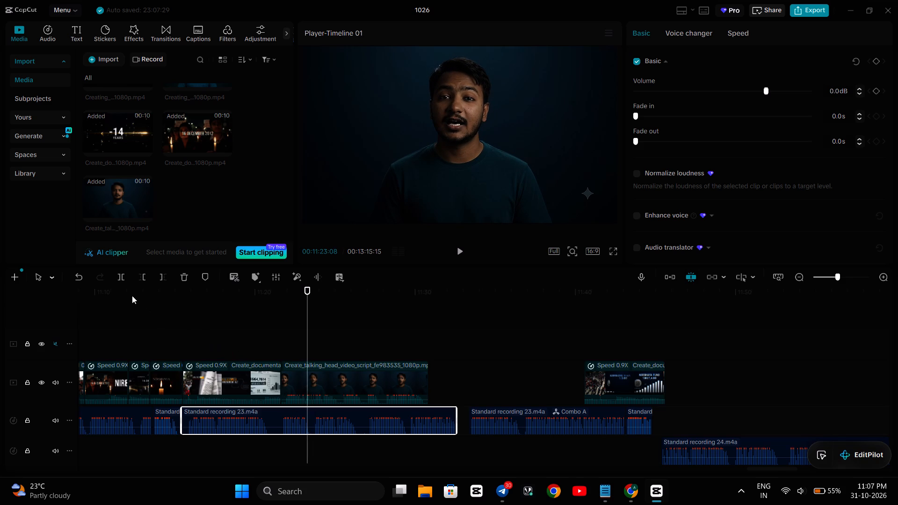
click(115, 275)
Trim the start of the second Standard recording 23 piece up to 00:11:23:20 and close the gap to the first piece.
key(Right)
key(Right)
key(Right)
key(Right)
key(Right)
key(Right)
key(Right)
key(Right)
key(Right)
key(Right)
key(Right)
key(Right)
key(Right)
key(Right)
key(Right)
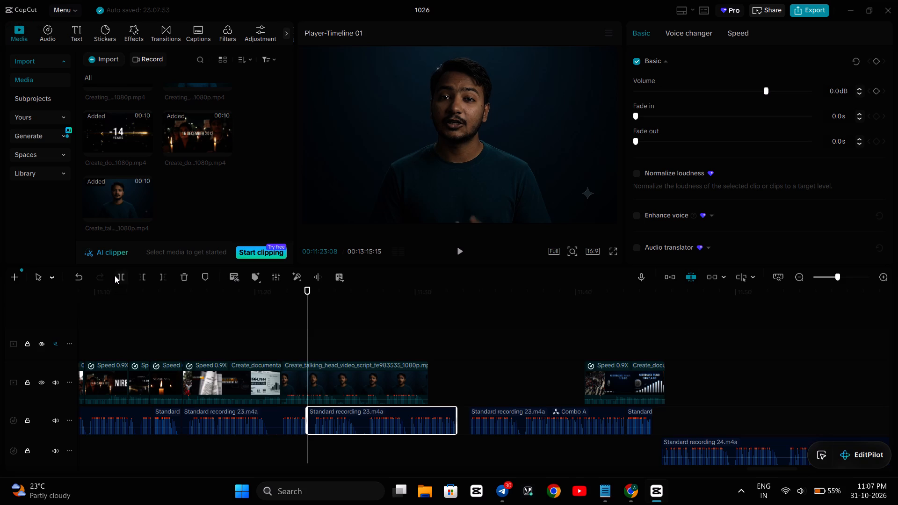
key(Left)
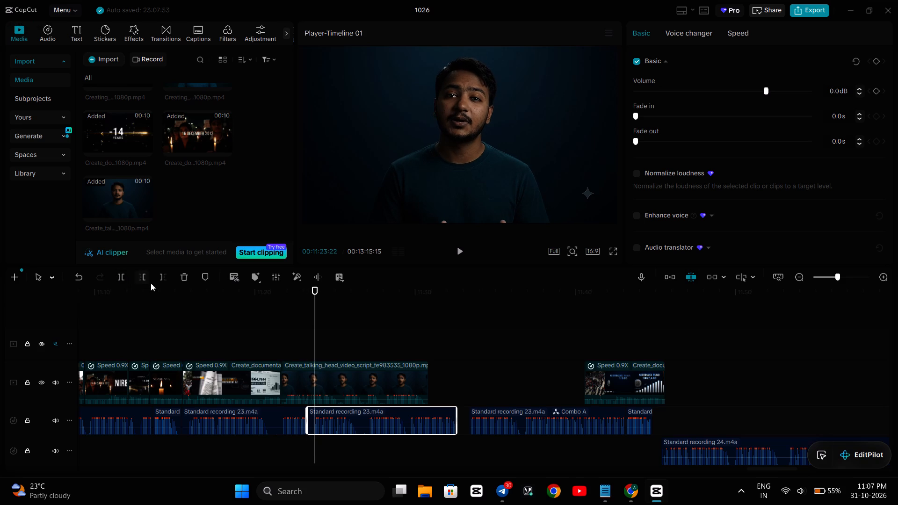
key(Left)
key(Left)
click(143, 280)
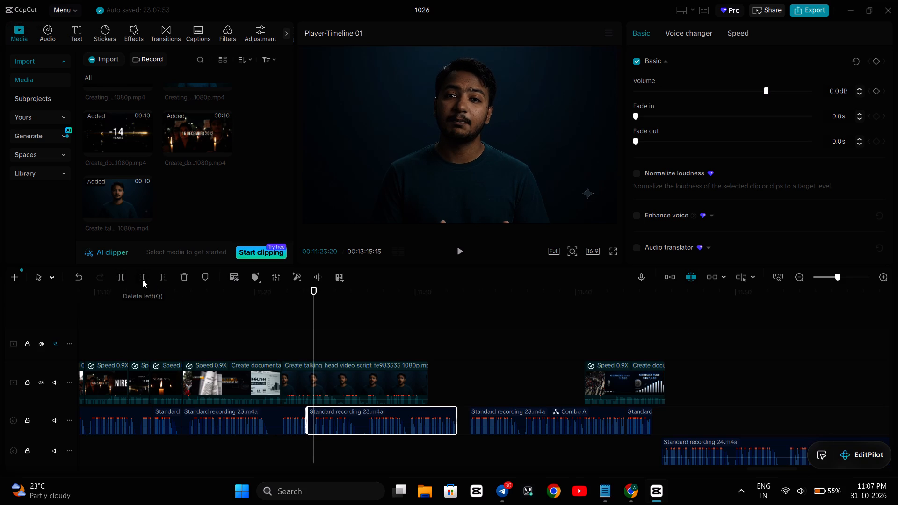
drag(353, 419, 345, 425)
Play back the shortened narration with the talking-head clip's own audio to check the sync.
click(245, 339)
key(space)
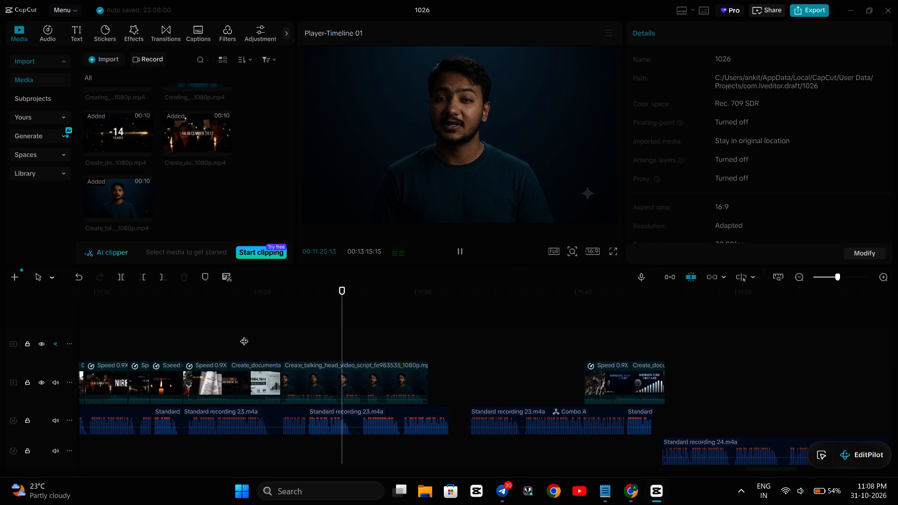
key(space)
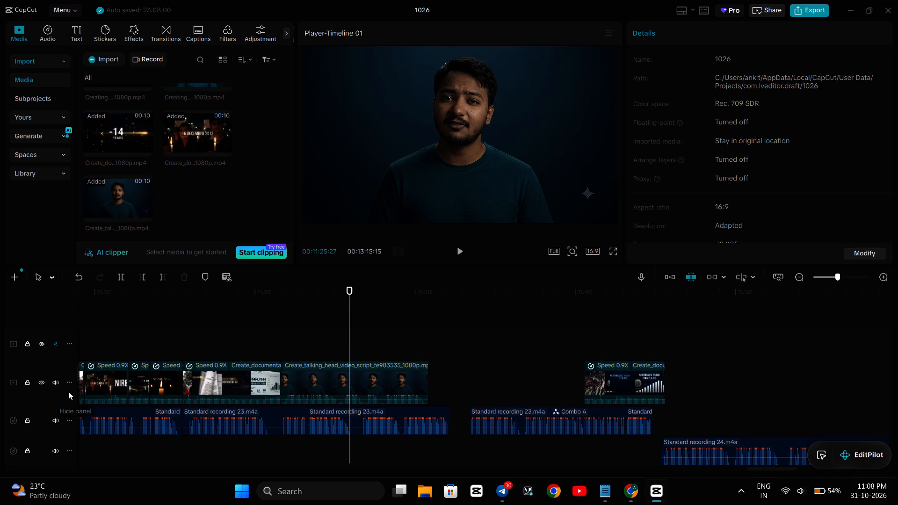
Mute the documentary clips' video track and play back the talking-head section with only the narration.
click(55, 386)
click(242, 335)
key(space)
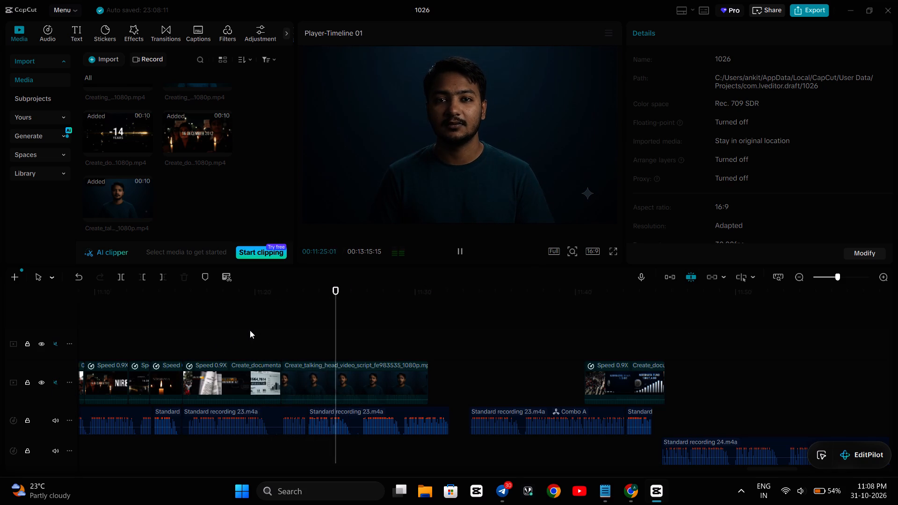
key(space)
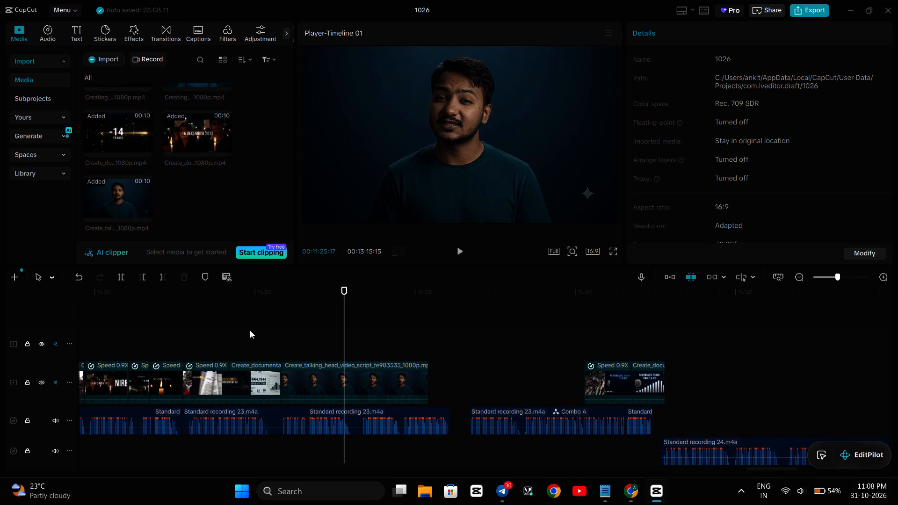
Replay the talking-head section between about 00:11:22 and 00:11:26 to examine its lip sync with the narration.
click(322, 333)
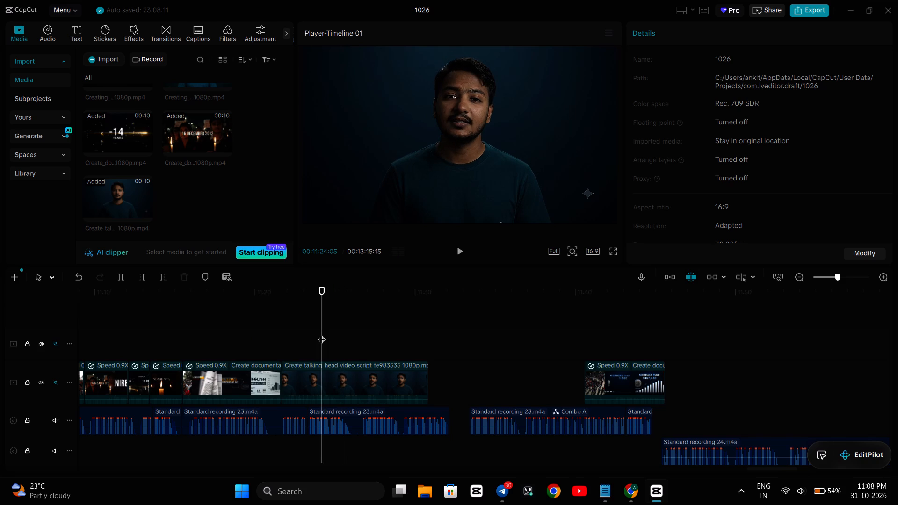
key(space)
key(space)
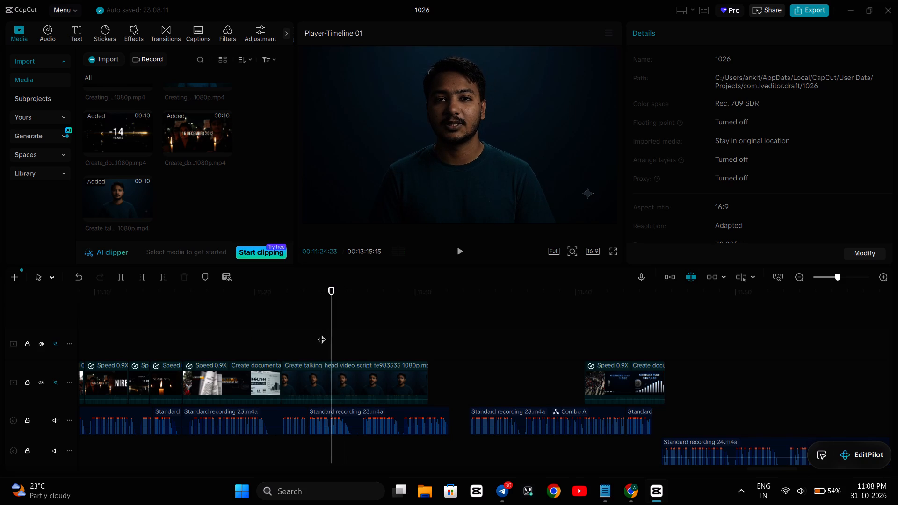
key(space)
key(space)
key(space)
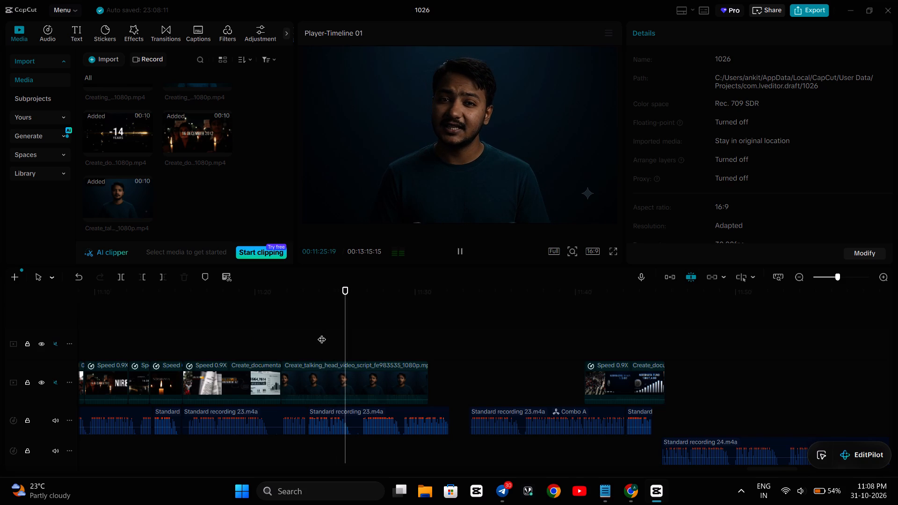
key(space)
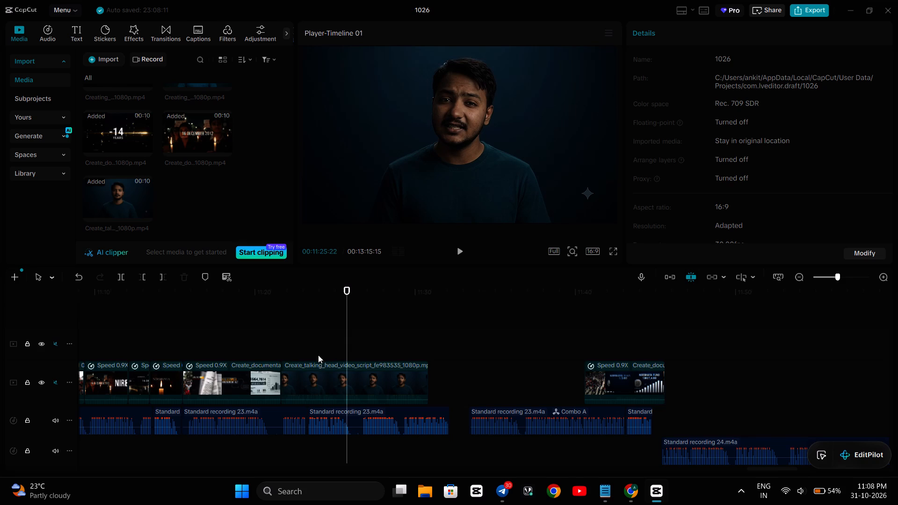
click(286, 332)
key(space)
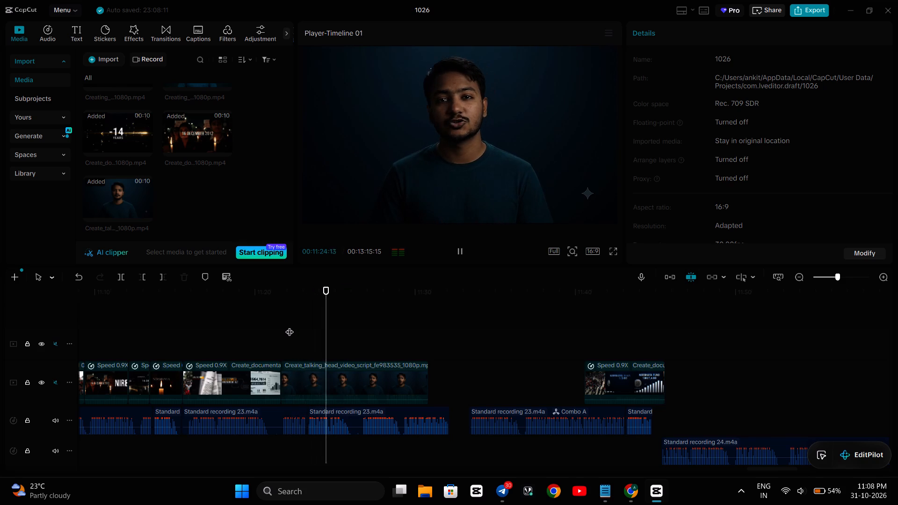
key(space)
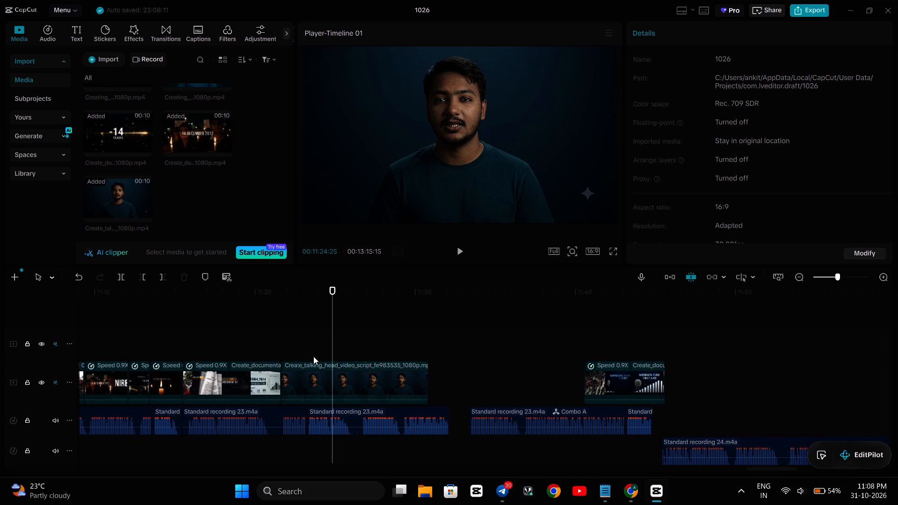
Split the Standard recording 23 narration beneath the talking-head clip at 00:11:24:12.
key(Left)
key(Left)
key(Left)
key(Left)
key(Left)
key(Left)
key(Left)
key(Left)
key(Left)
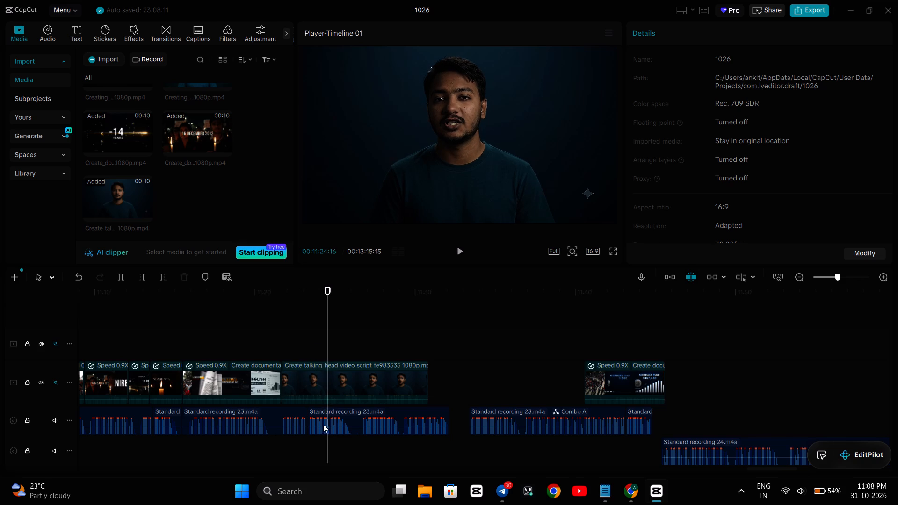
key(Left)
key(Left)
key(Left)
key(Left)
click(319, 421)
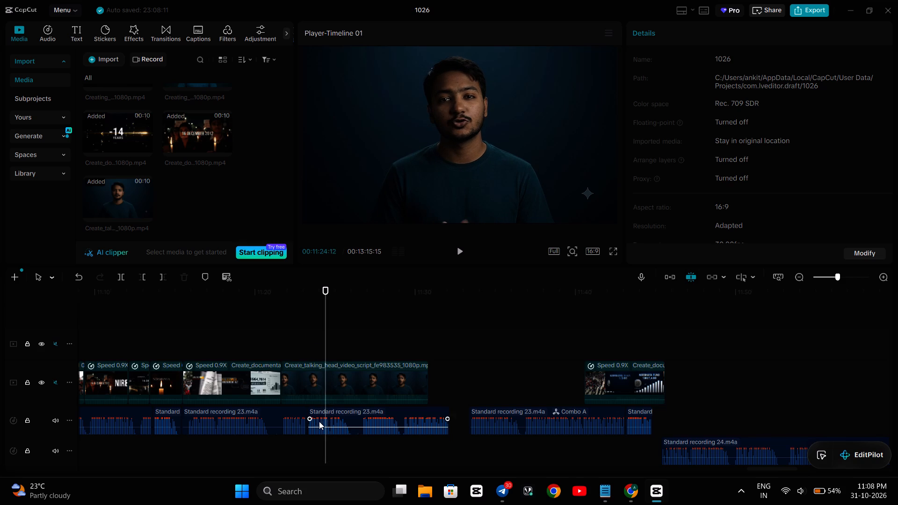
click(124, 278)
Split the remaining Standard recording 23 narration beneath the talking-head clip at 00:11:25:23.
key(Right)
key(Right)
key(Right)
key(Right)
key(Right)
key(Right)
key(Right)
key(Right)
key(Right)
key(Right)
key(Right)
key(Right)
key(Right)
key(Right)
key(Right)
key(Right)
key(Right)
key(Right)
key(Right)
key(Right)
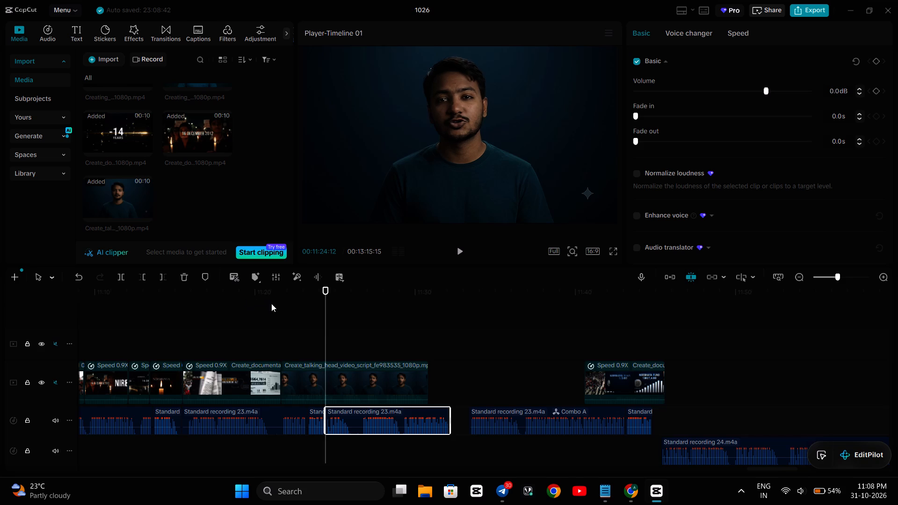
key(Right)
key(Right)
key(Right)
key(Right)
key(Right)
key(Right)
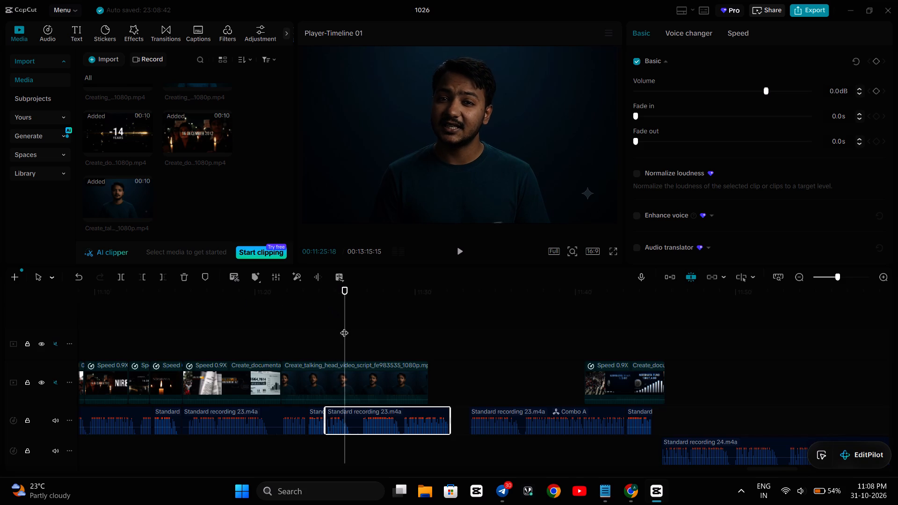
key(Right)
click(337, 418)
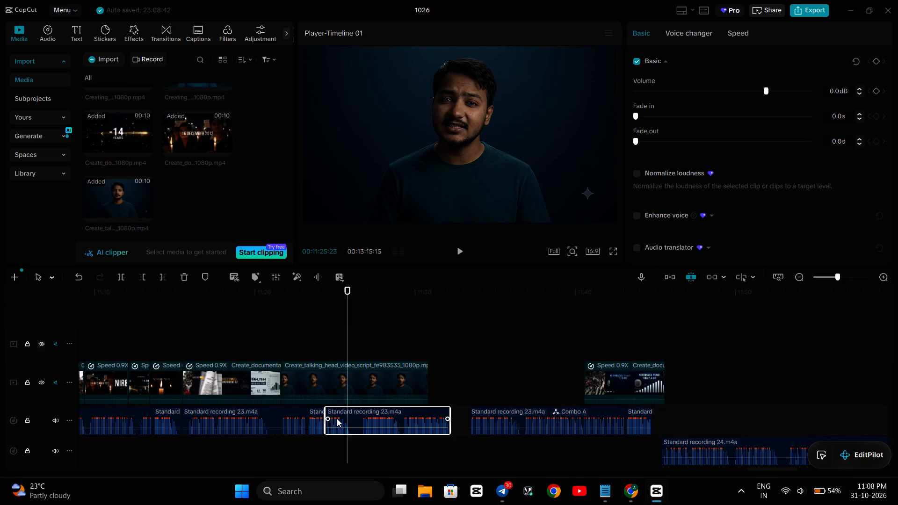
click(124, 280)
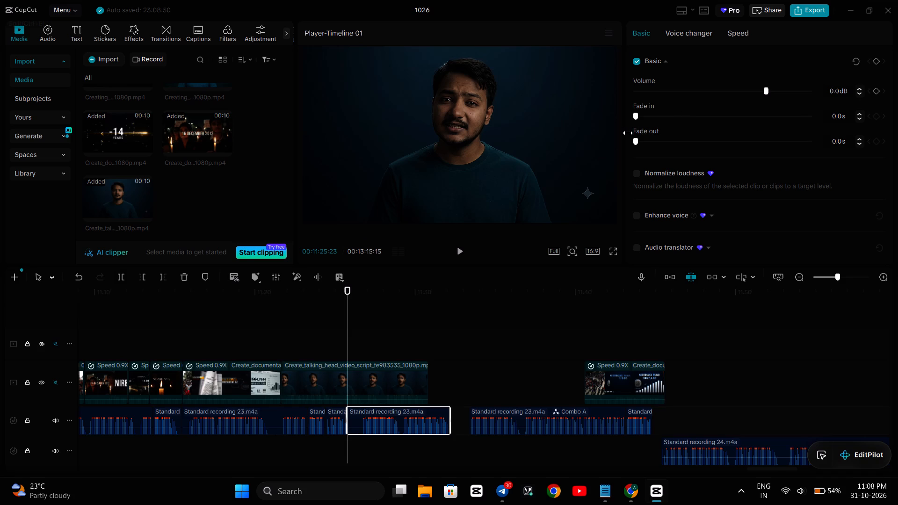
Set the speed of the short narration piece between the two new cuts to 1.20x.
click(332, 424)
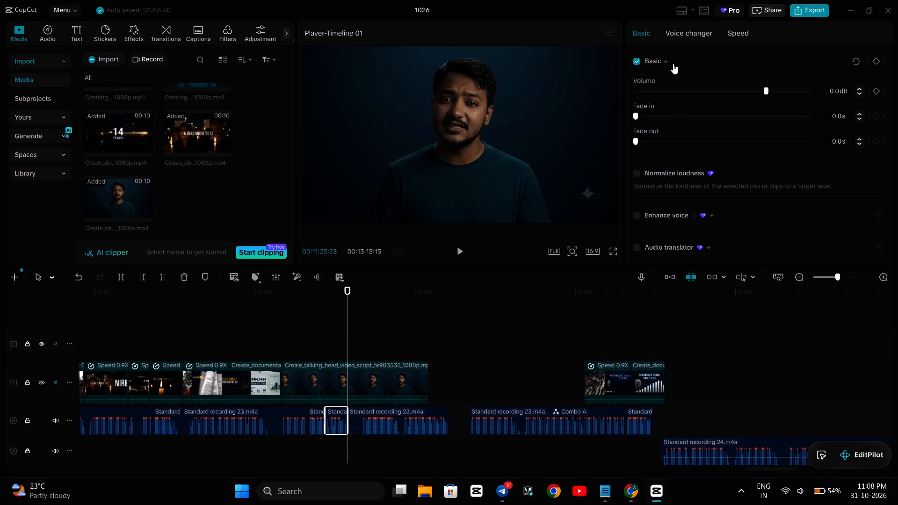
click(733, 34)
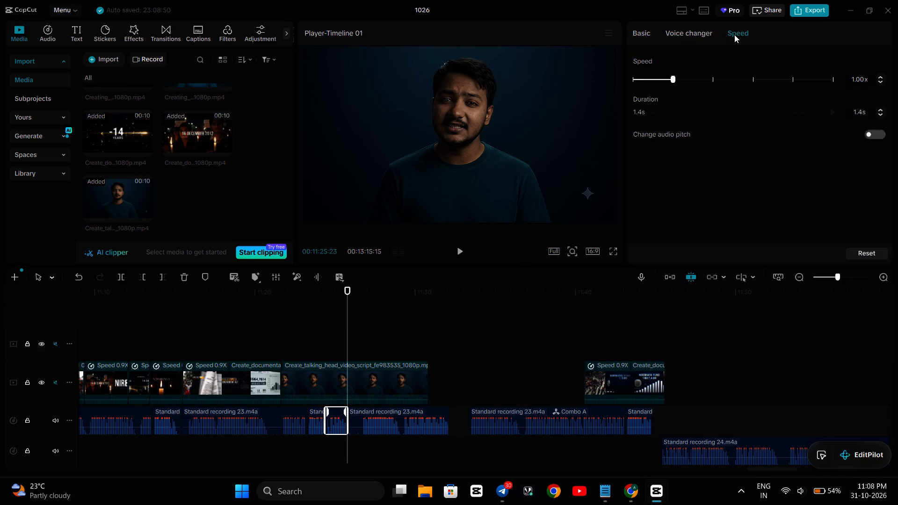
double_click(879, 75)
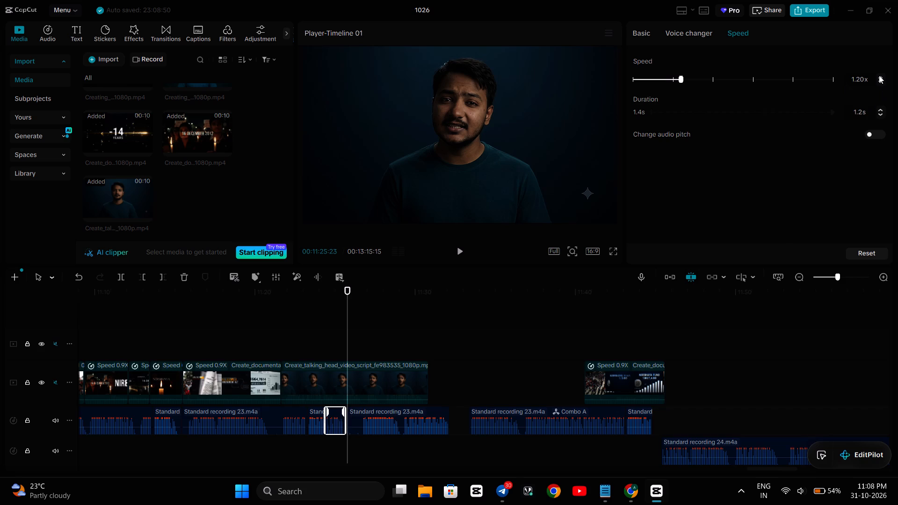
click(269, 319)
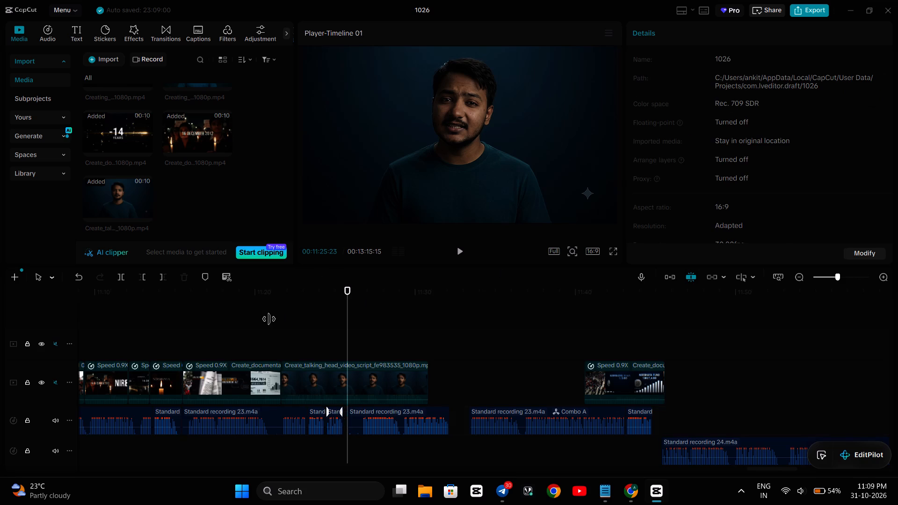
Play back the talking-head section with the sped-up narration piece to check the sync.
key(space)
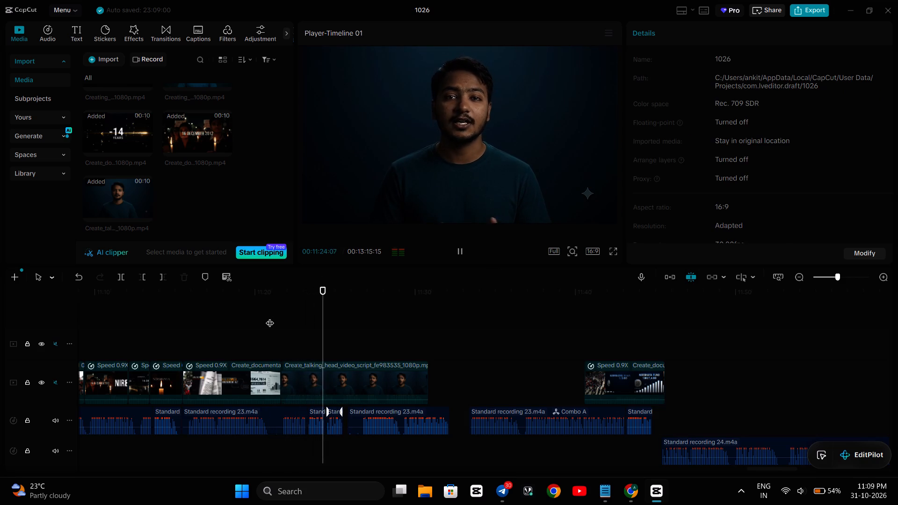
key(space)
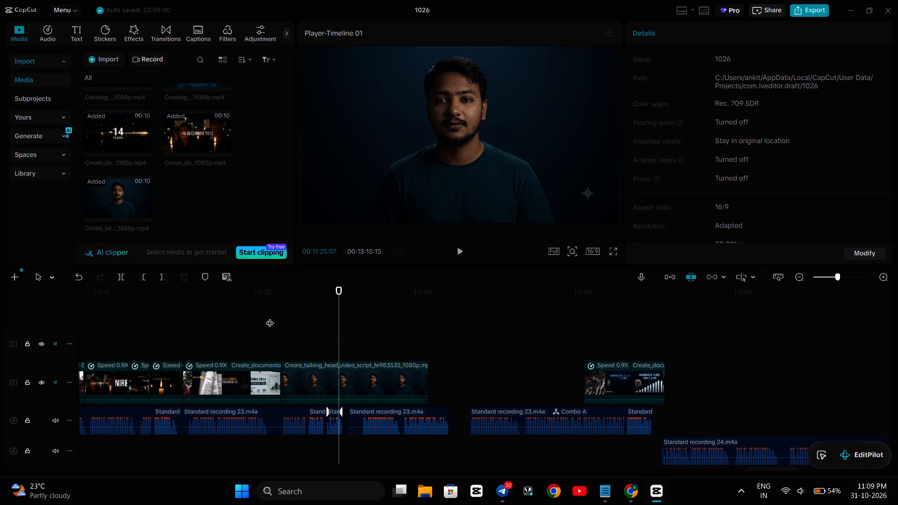
click(301, 321)
key(space)
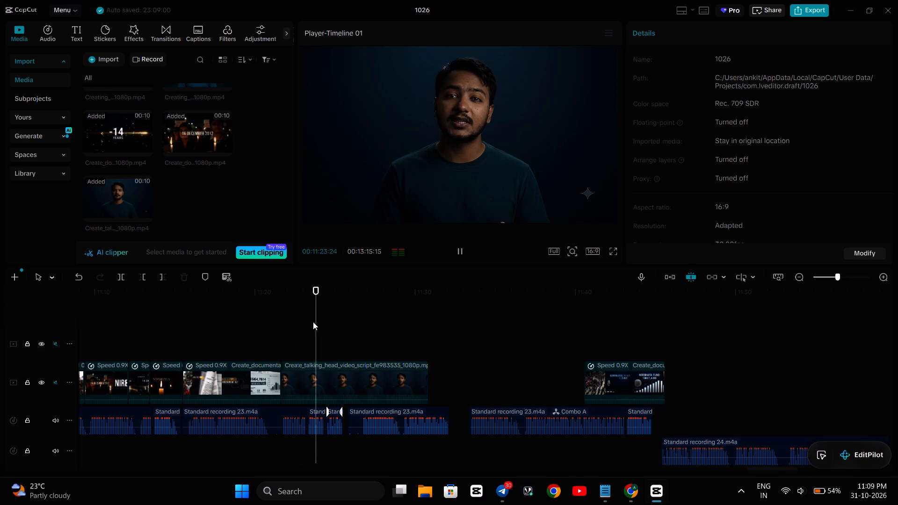
key(space)
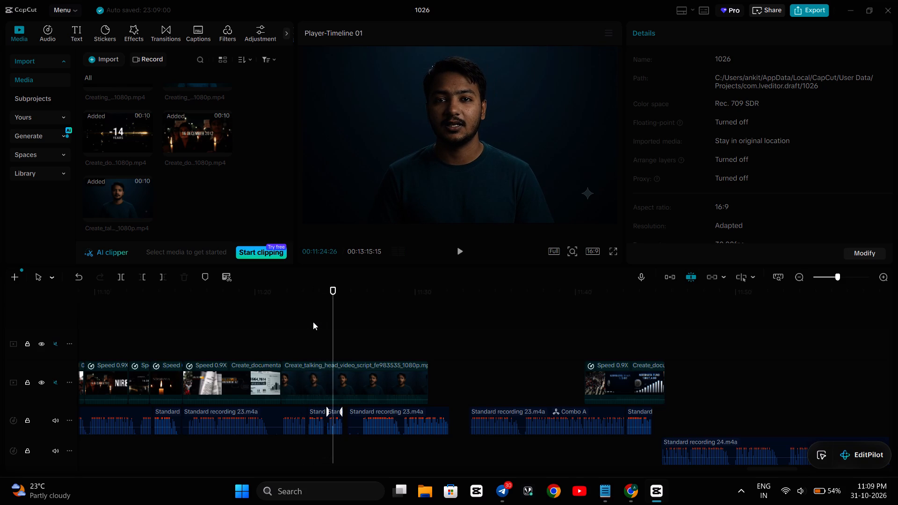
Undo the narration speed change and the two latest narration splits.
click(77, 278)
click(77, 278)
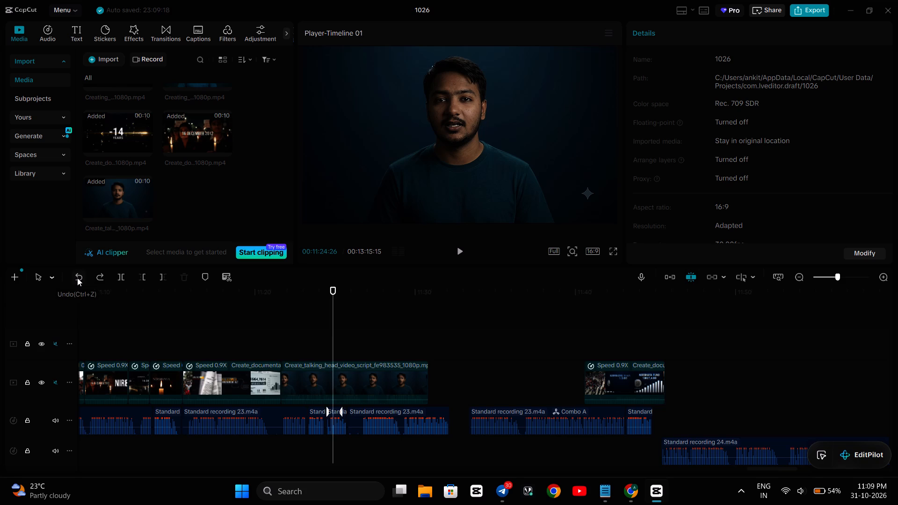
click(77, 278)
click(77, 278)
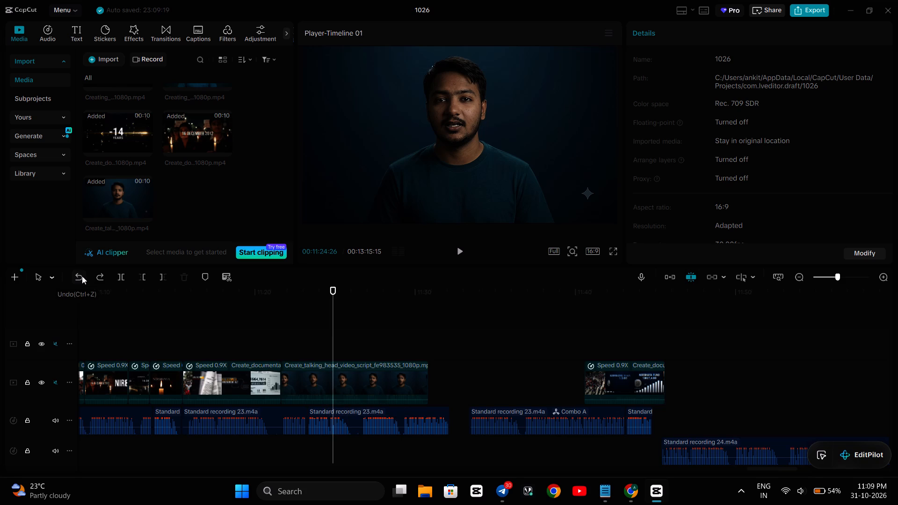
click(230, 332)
Play the talking-head section from its start and split the talking-head video clip at 00:11:24:03.
click(267, 322)
key(space)
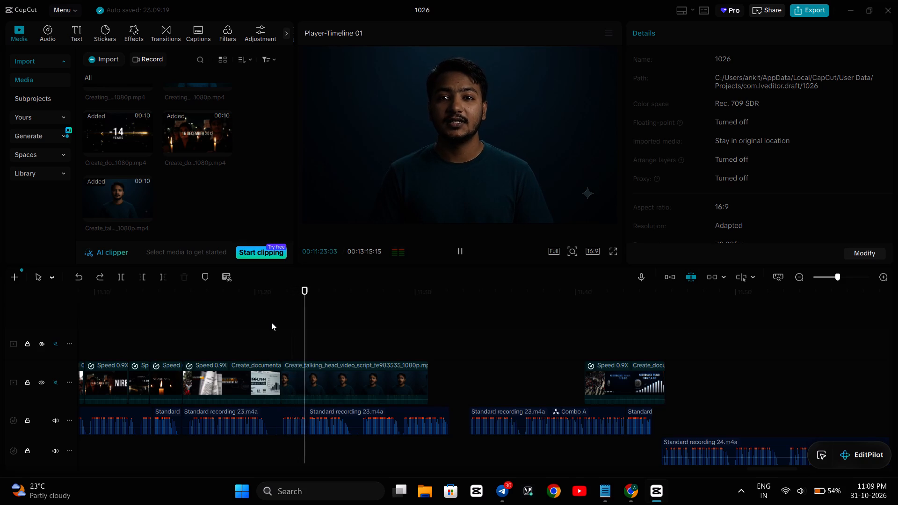
key(space)
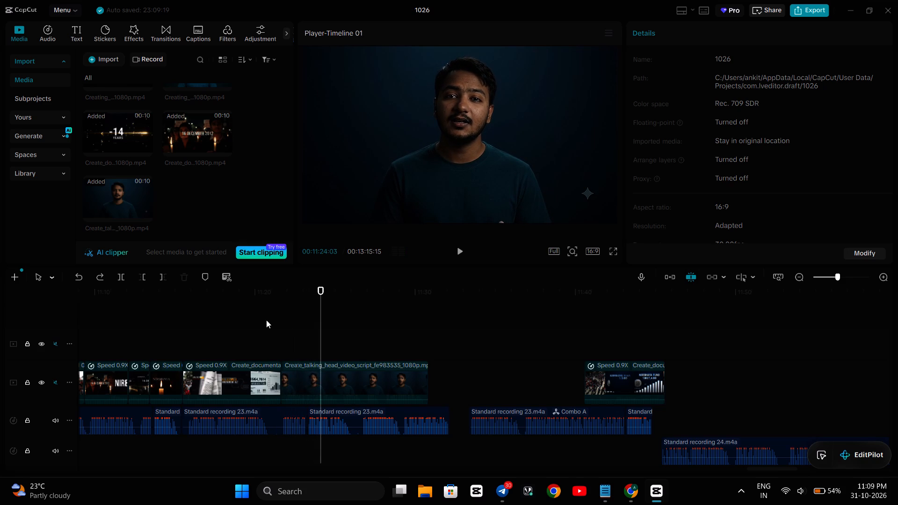
click(120, 276)
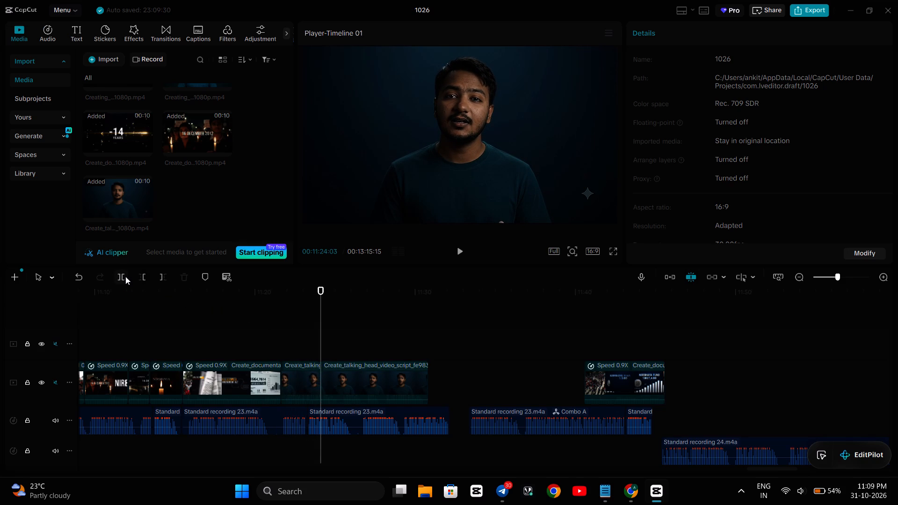
Play and step through the second talking-head piece up to about 00:11:25:27 to compare its mouth movement with the narration.
key(space)
key(space)
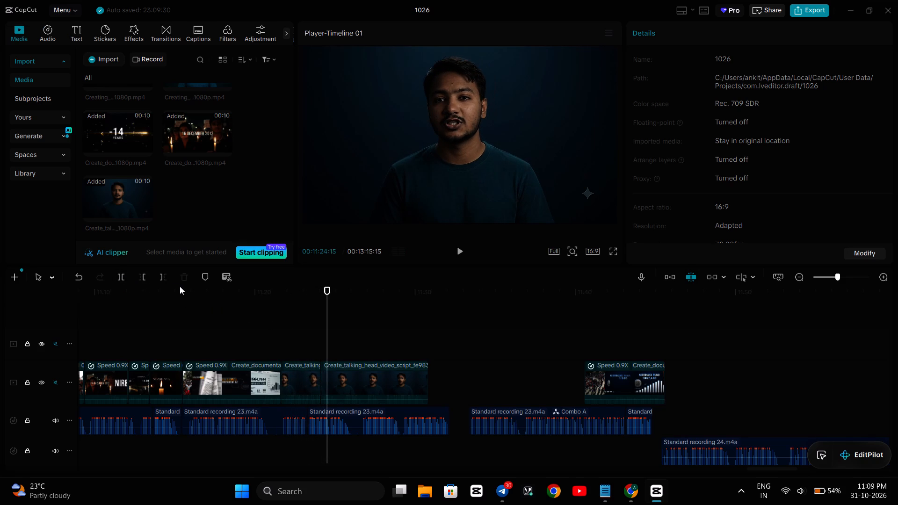
key(space)
key(space)
key(space)
key(space)
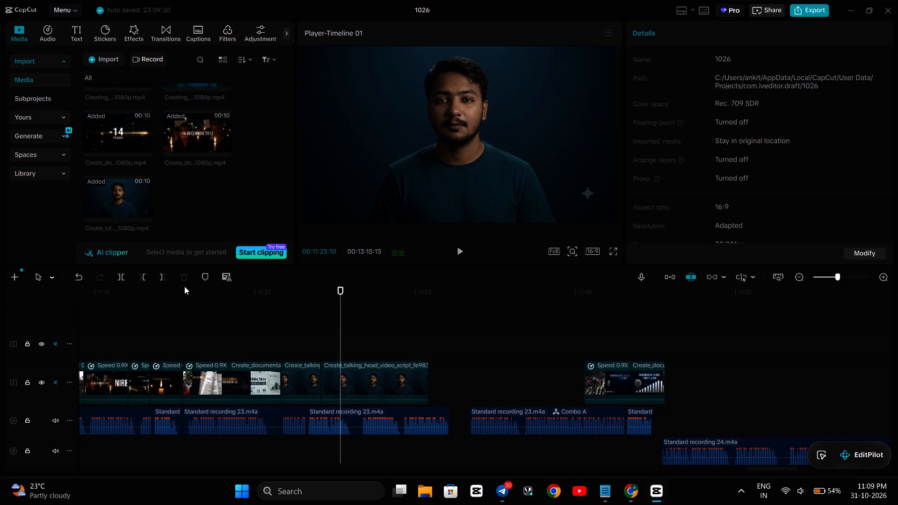
key(space)
key(space)
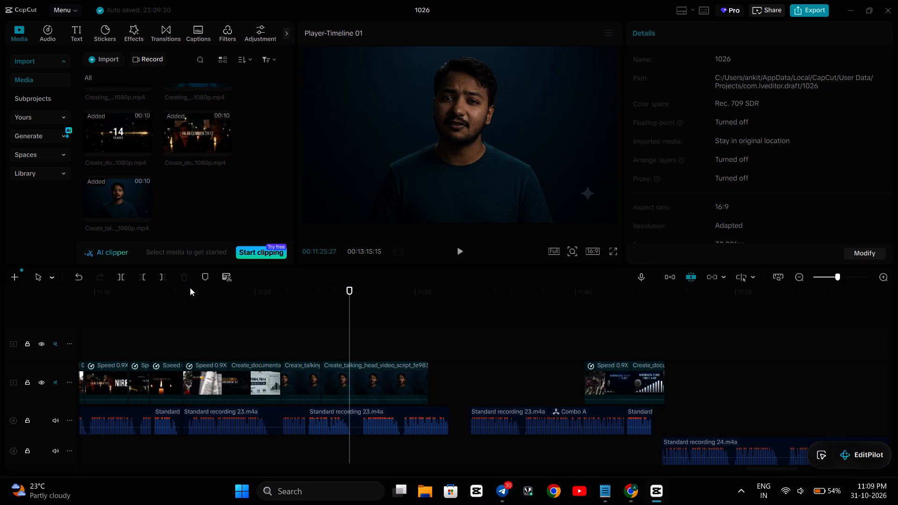
key(Left)
key(Left)
key(Left)
key(Left)
key(Left)
key(Left)
key(Left)
key(Left)
key(Left)
key(Left)
key(Left)
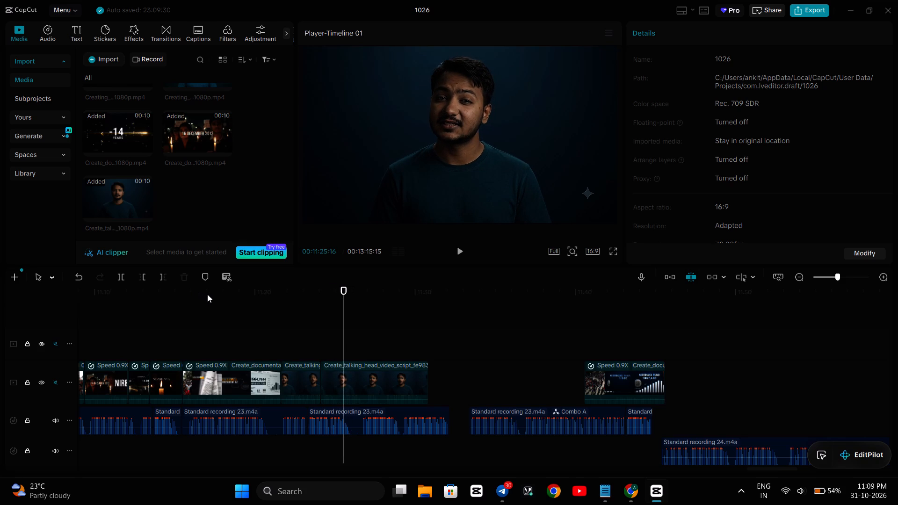
key(Left)
key(Left)
key(Left)
key(Left)
key(Left)
key(Left)
key(Left)
key(Left)
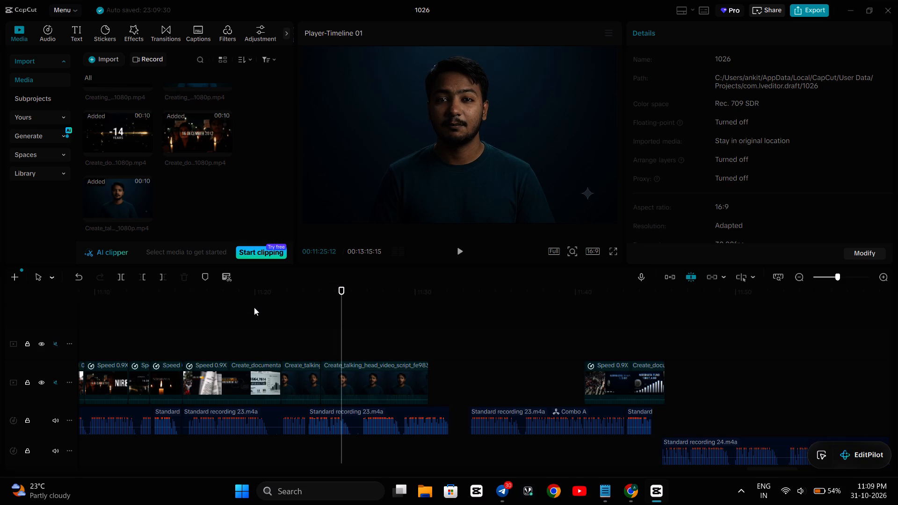
key(Left)
key(Left)
key(Left)
key(Left)
key(Left)
key(Left)
key(Left)
key(Left)
key(Left)
key(Left)
key(Left)
key(Left)
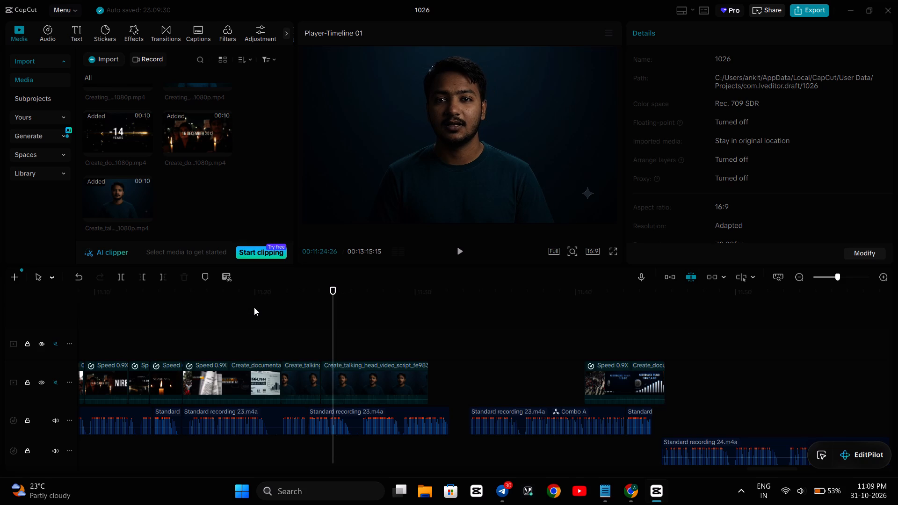
key(space)
key(space)
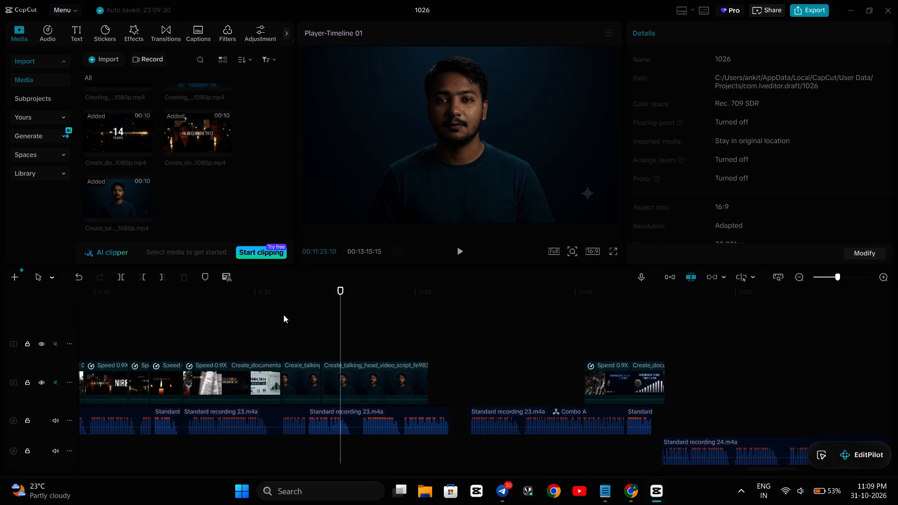
Split the second talking-head piece at 00:11:25:07 and move the remaining piece later to where the narration resumes, leaving a gap.
key(Left)
key(Left)
key(Left)
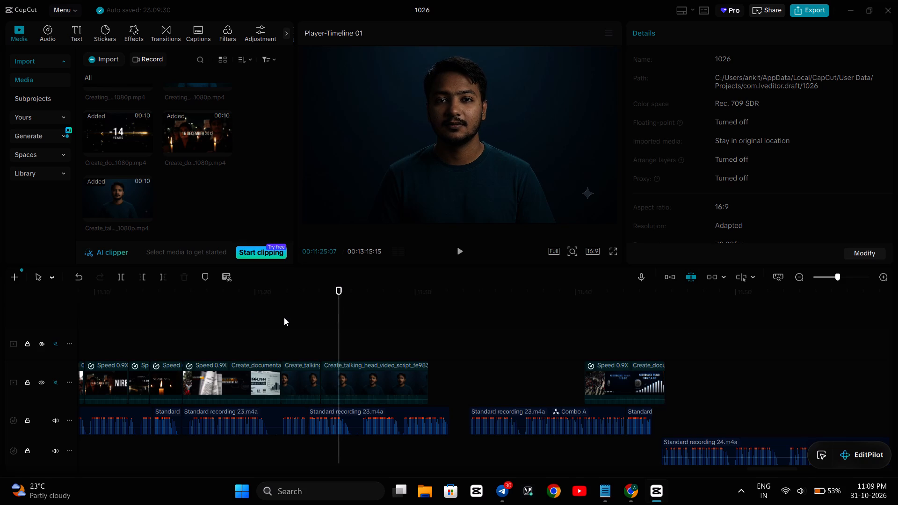
click(326, 371)
click(118, 275)
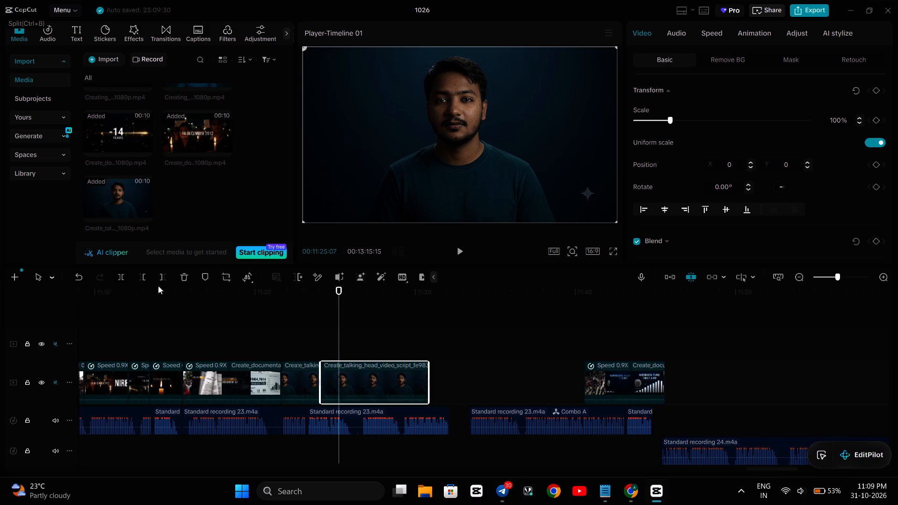
drag(357, 368, 378, 371)
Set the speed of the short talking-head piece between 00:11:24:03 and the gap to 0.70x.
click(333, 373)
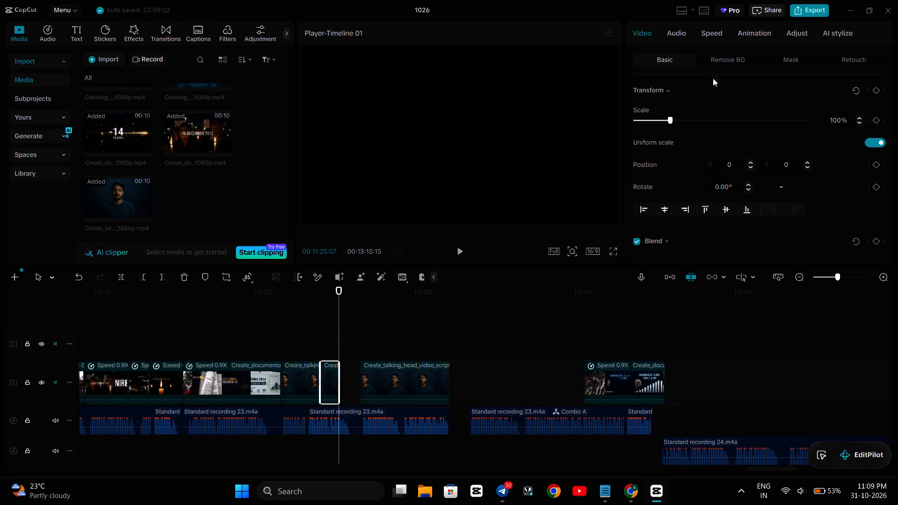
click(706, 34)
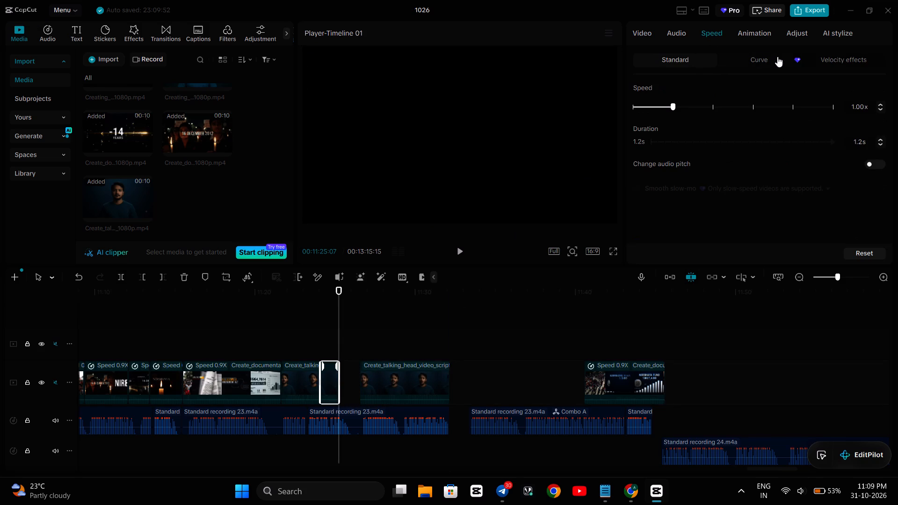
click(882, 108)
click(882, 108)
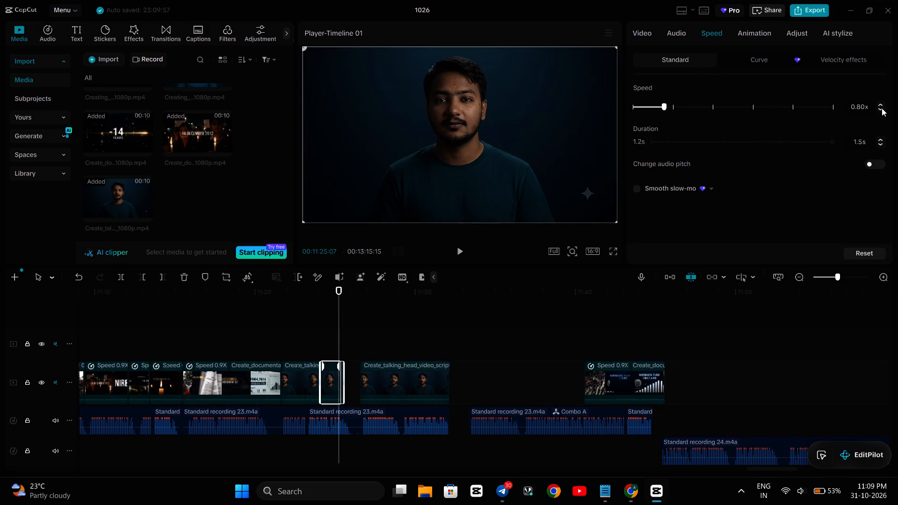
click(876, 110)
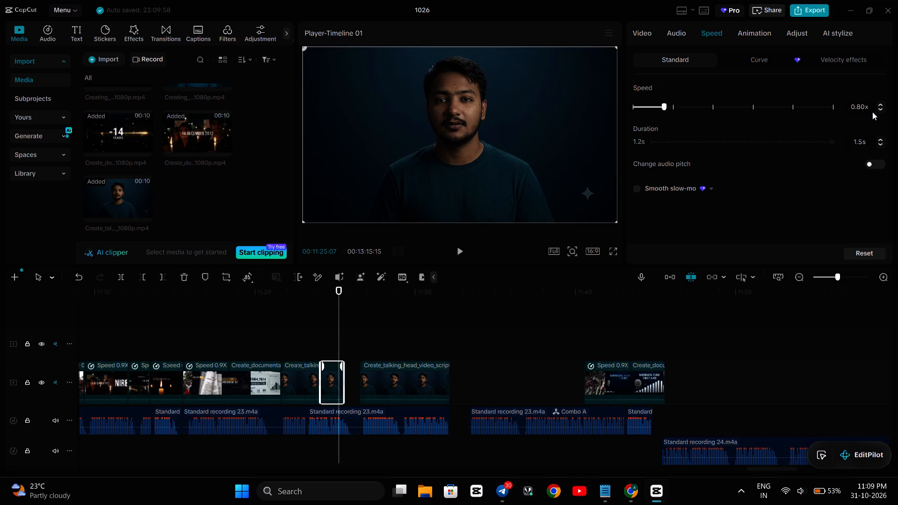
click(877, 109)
Play from about 00:11:20 through the slowed talking-head piece to check its sync with the narration.
click(265, 336)
key(space)
key(space)
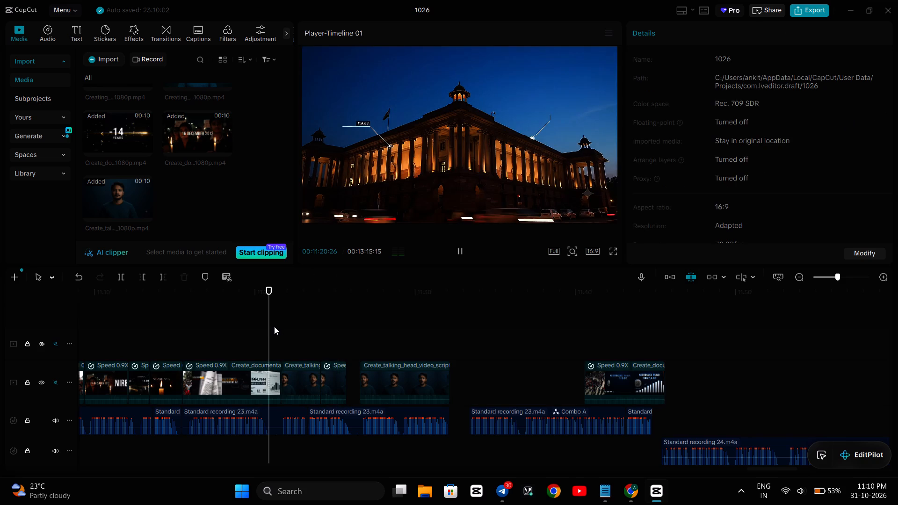
key(space)
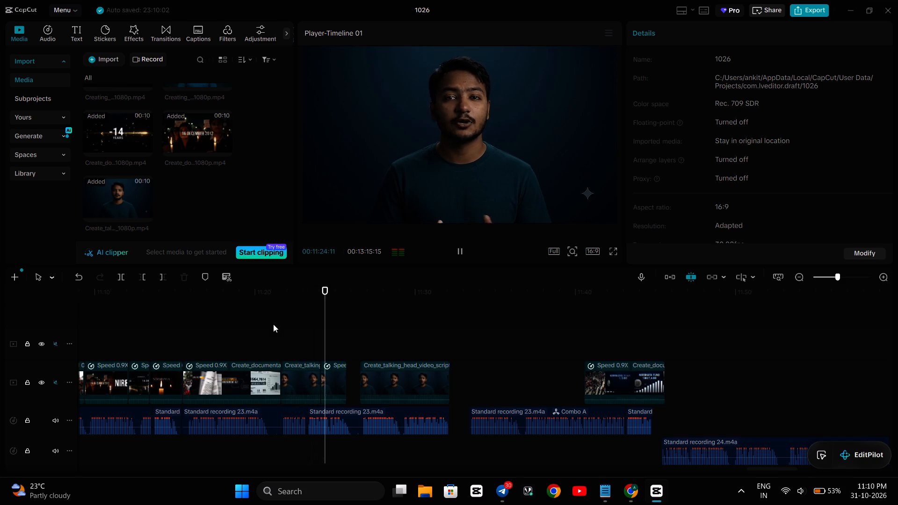
key(space)
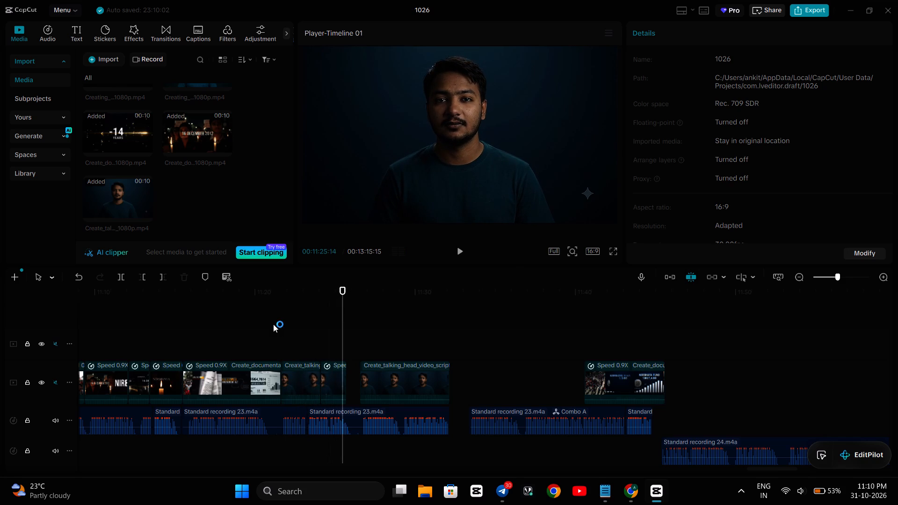
key(space)
key(space)
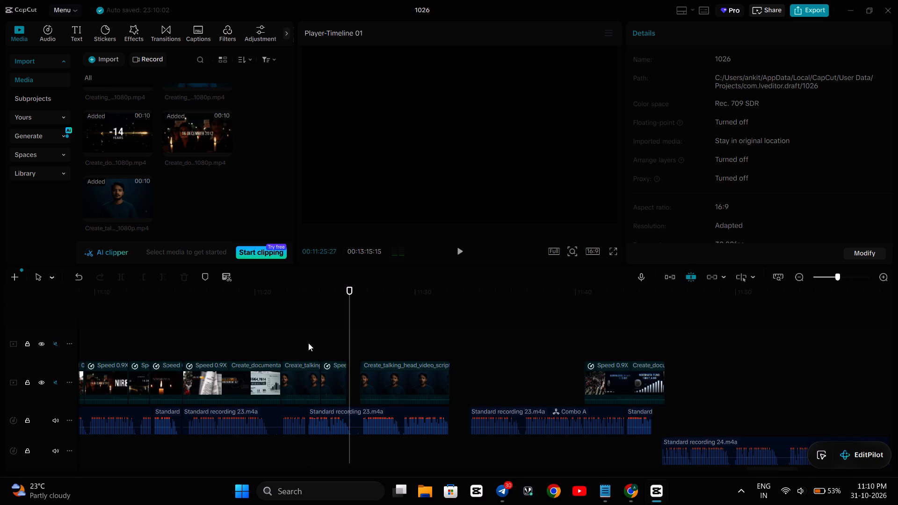
Set the speed of the short talking-head piece before the gap to 0.60x.
click(333, 371)
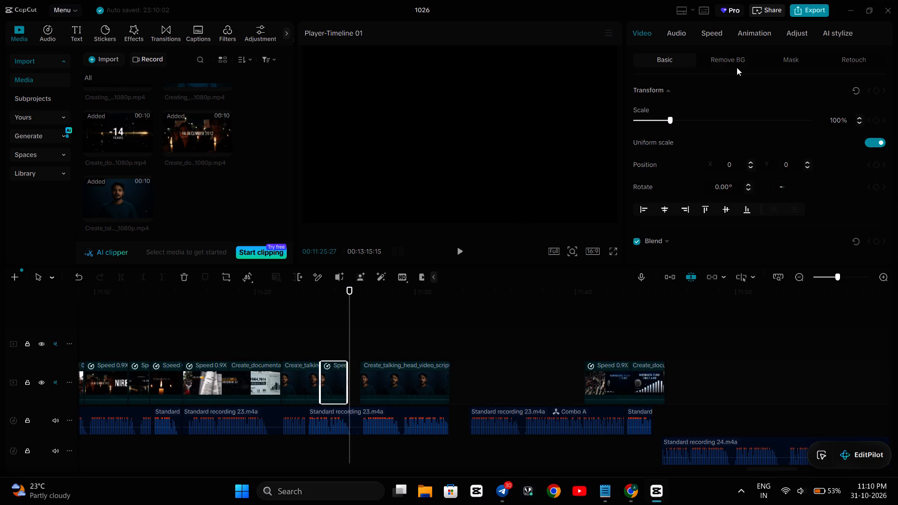
click(720, 34)
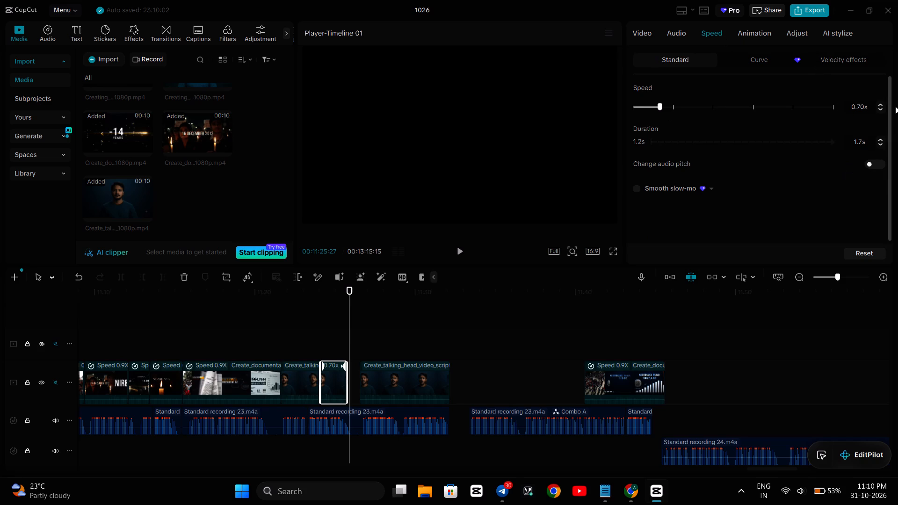
click(881, 107)
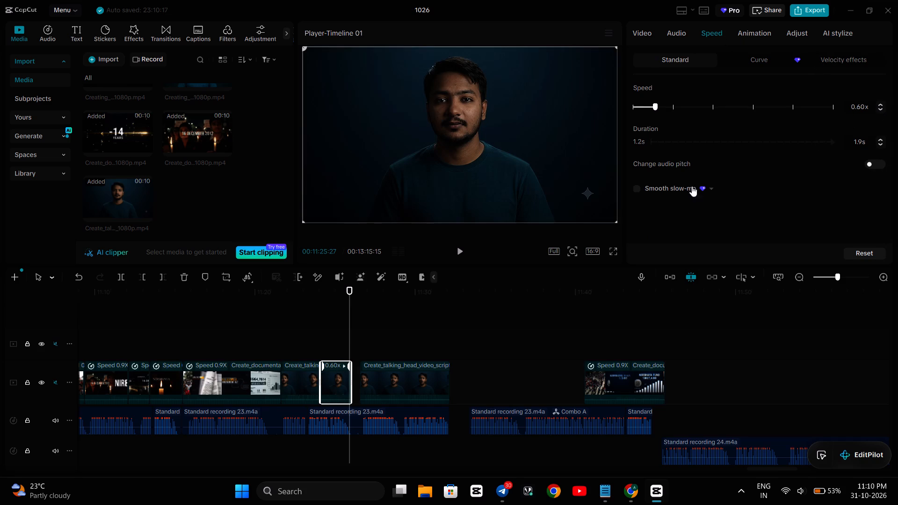
Play and replay the slowed talking-head piece across the gap into the last piece to compare mouth movement with narration.
click(297, 323)
key(space)
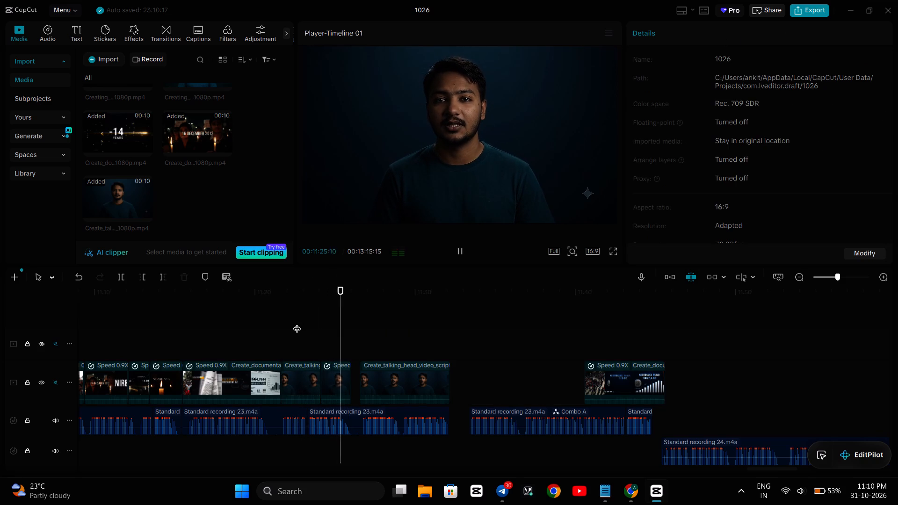
key(space)
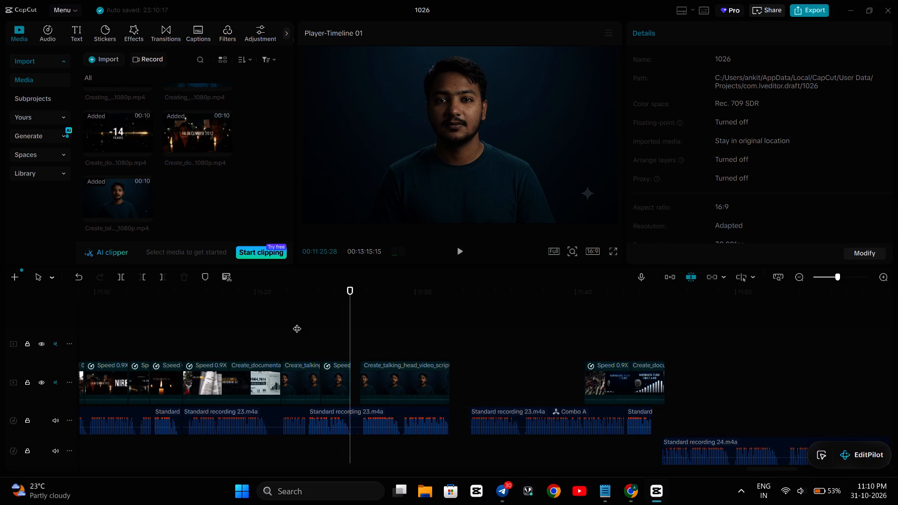
key(space)
key(space)
key(space)
key(space)
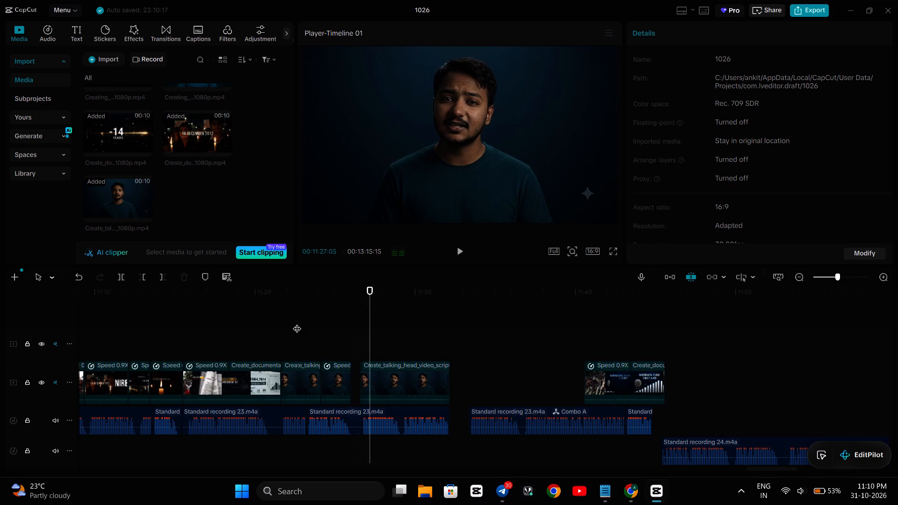
click(332, 311)
key(space)
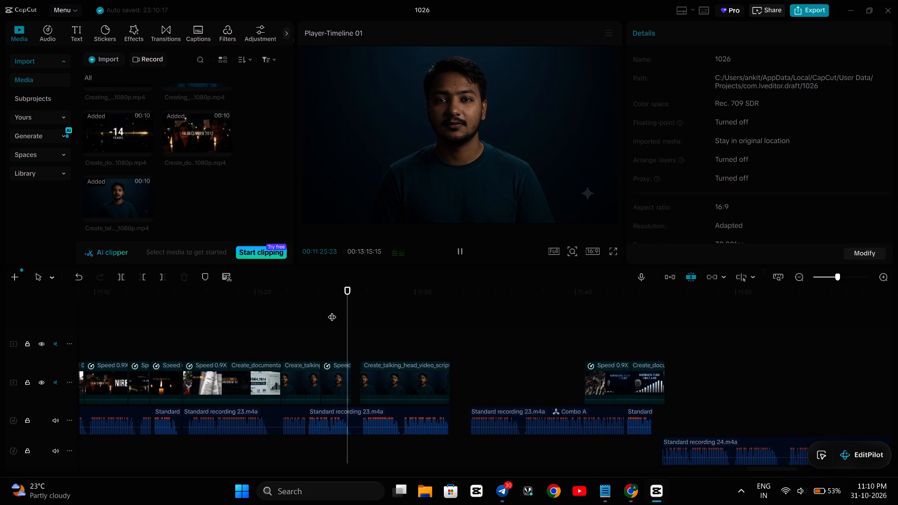
key(space)
key(space)
key(space)
key(space)
key(space)
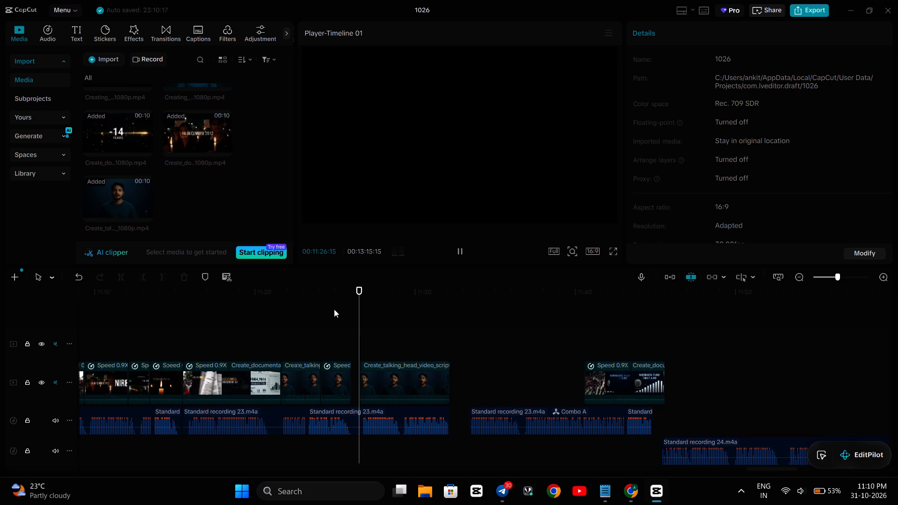
key(space)
key(space)
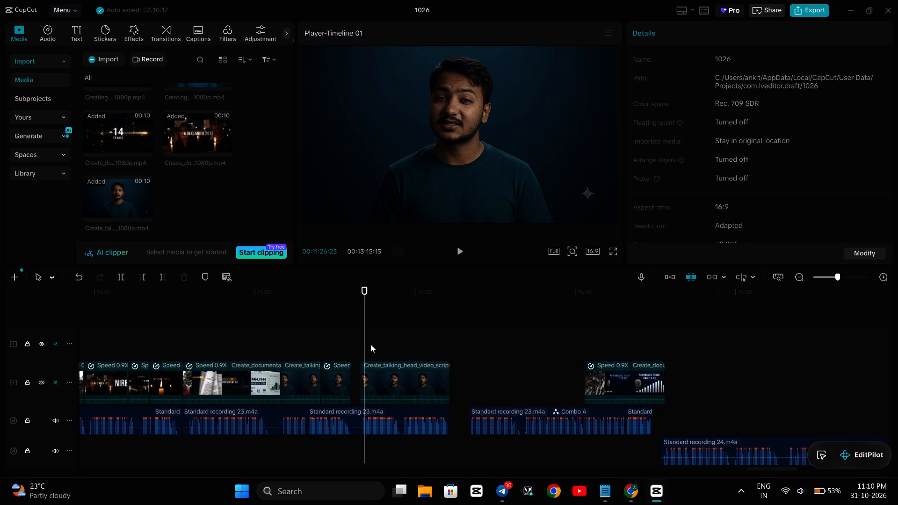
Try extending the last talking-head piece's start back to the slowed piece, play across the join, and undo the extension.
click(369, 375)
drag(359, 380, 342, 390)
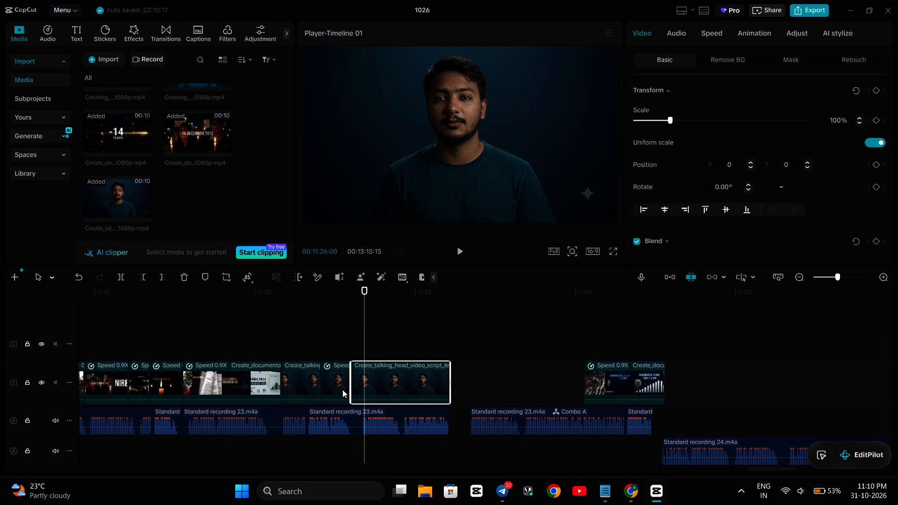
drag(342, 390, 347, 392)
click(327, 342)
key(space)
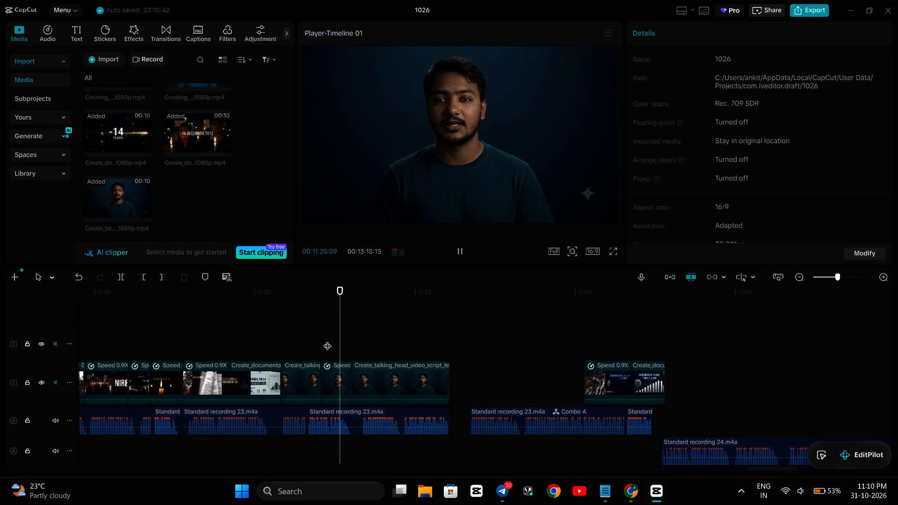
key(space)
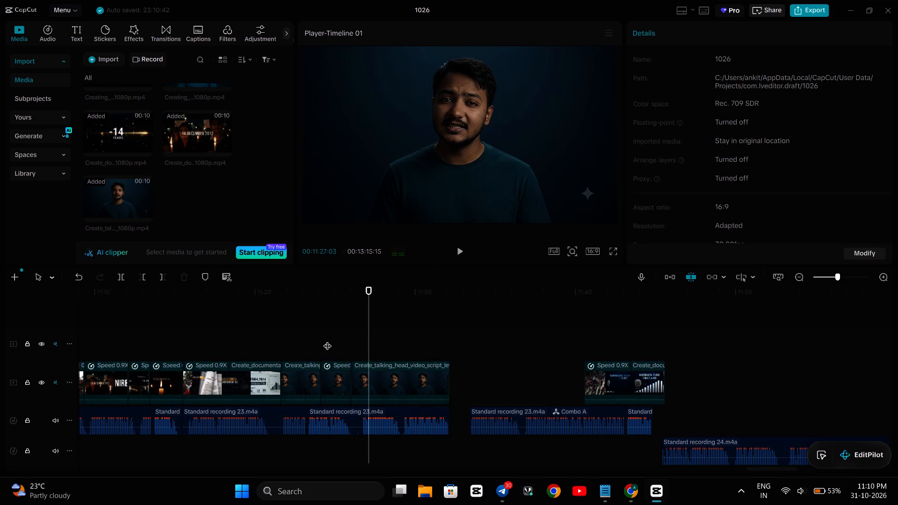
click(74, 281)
Extend the last talking-head piece's start slightly earlier and move the piece against the end of the slowed piece.
click(373, 377)
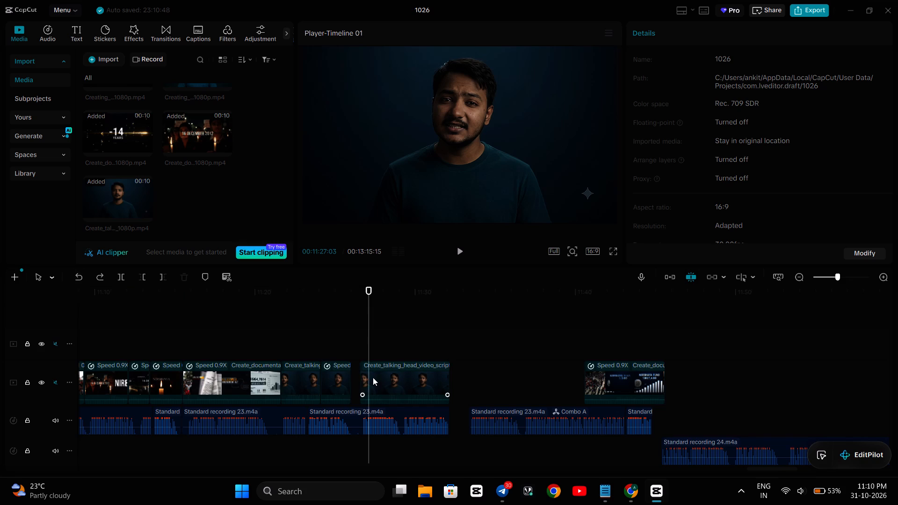
click(359, 380)
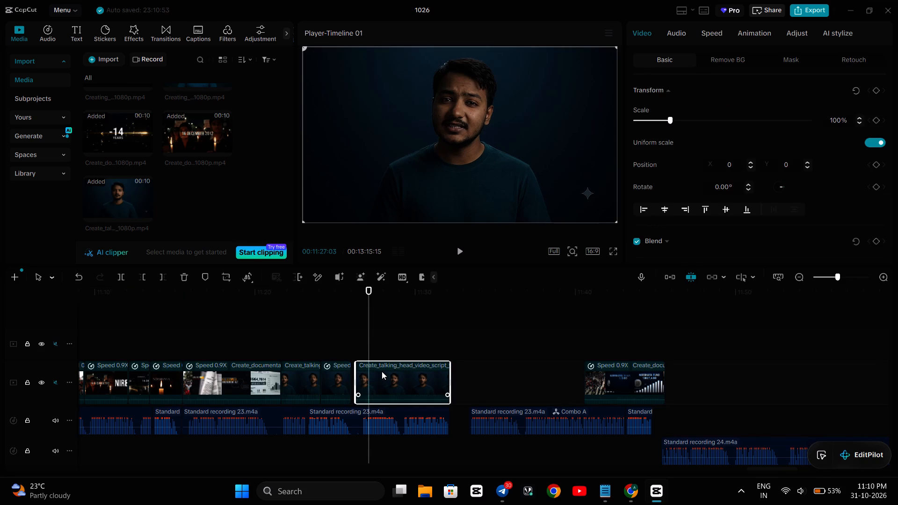
drag(382, 371, 376, 371)
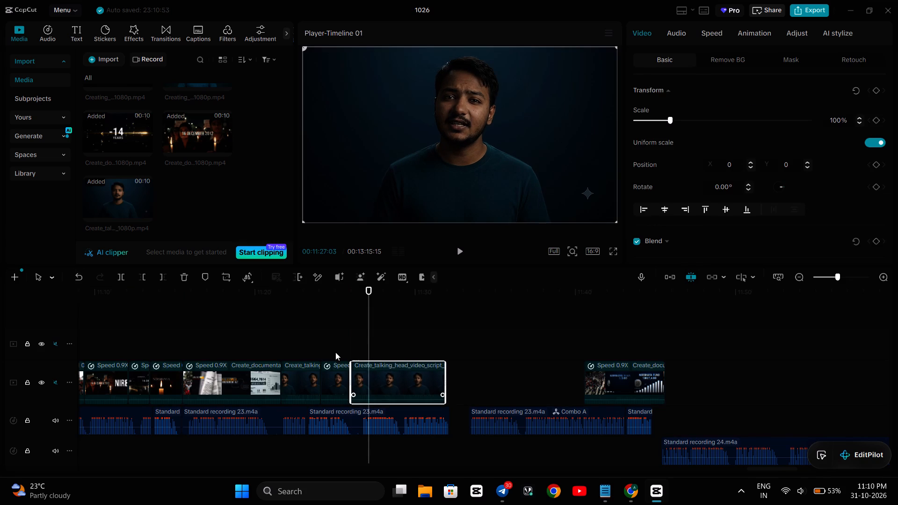
Play across the join, trim a little off the last talking-head piece's start, and move it back against the slowed piece.
click(306, 336)
key(space)
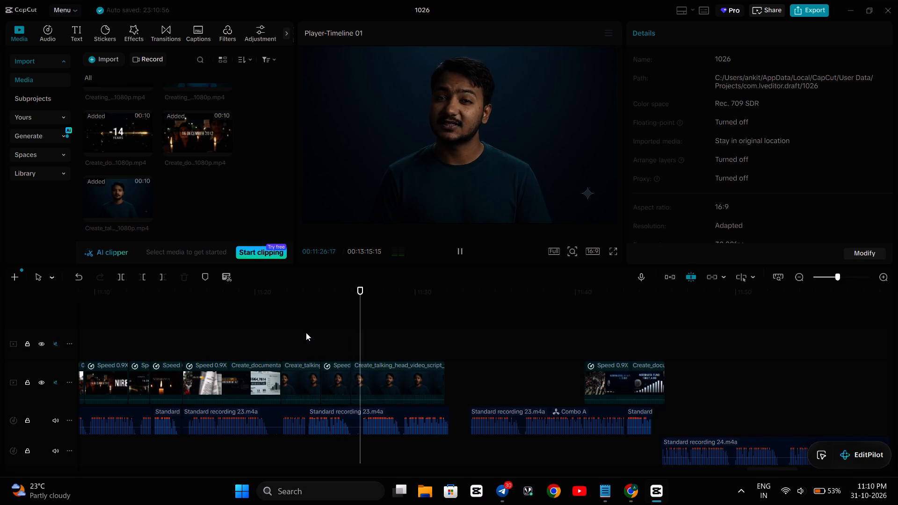
click(396, 373)
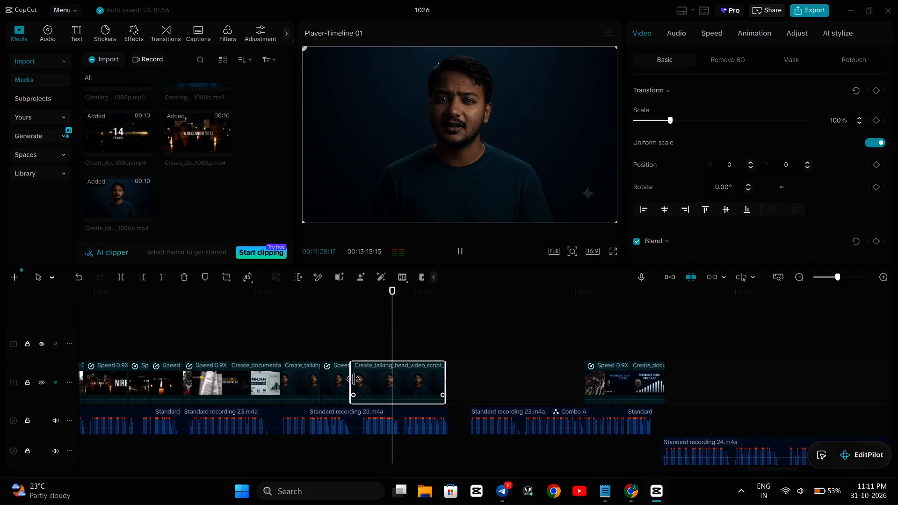
drag(350, 381, 357, 382)
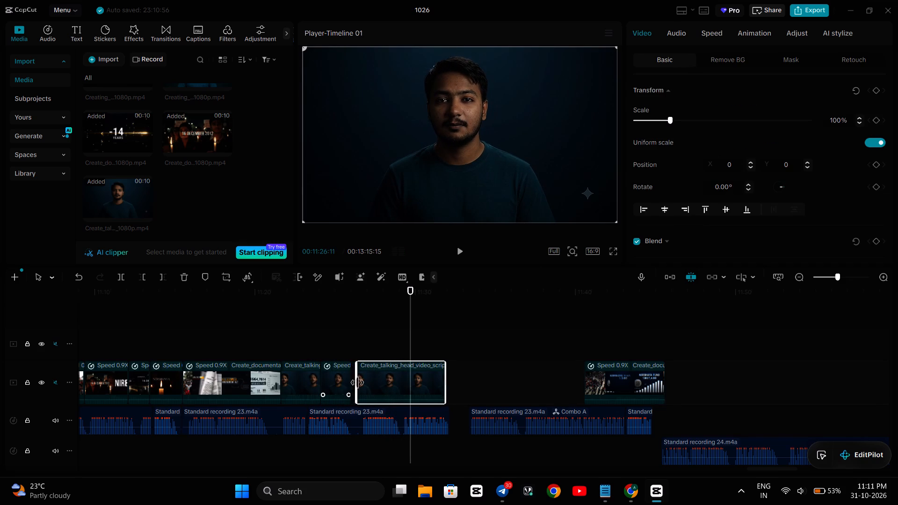
drag(357, 382, 354, 389)
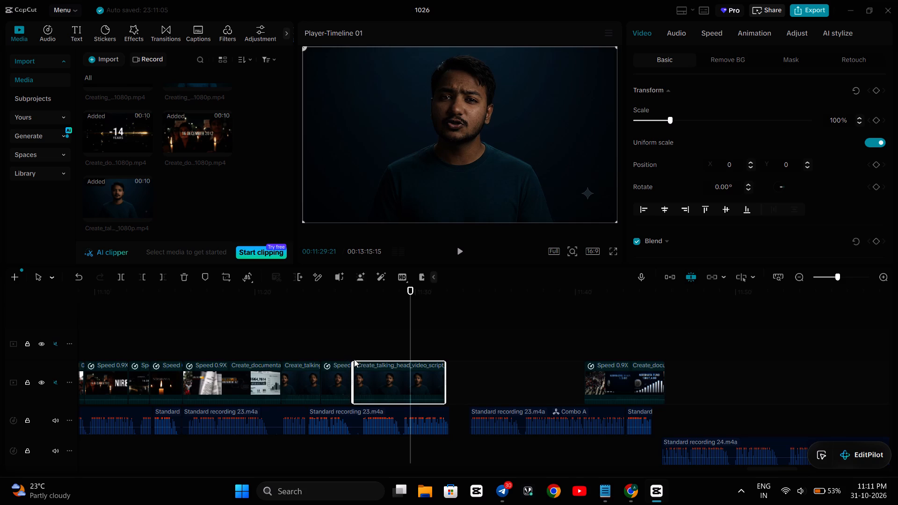
click(365, 370)
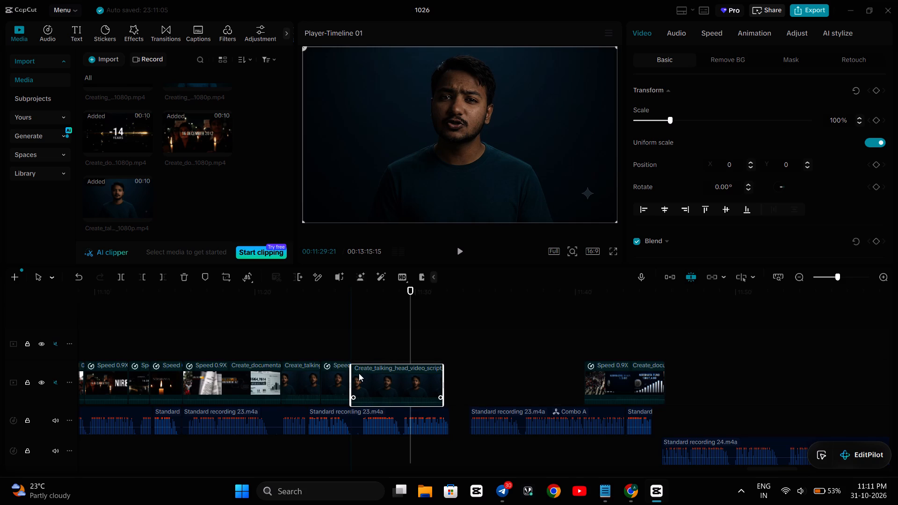
Play from 00:11:25:00 to about 00:11:27:05 to check the lip sync across the closed join.
click(335, 351)
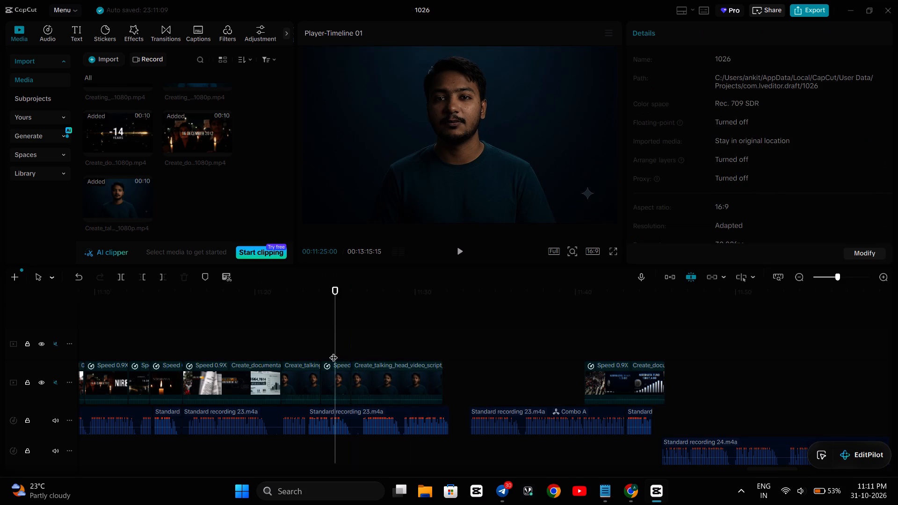
key(space)
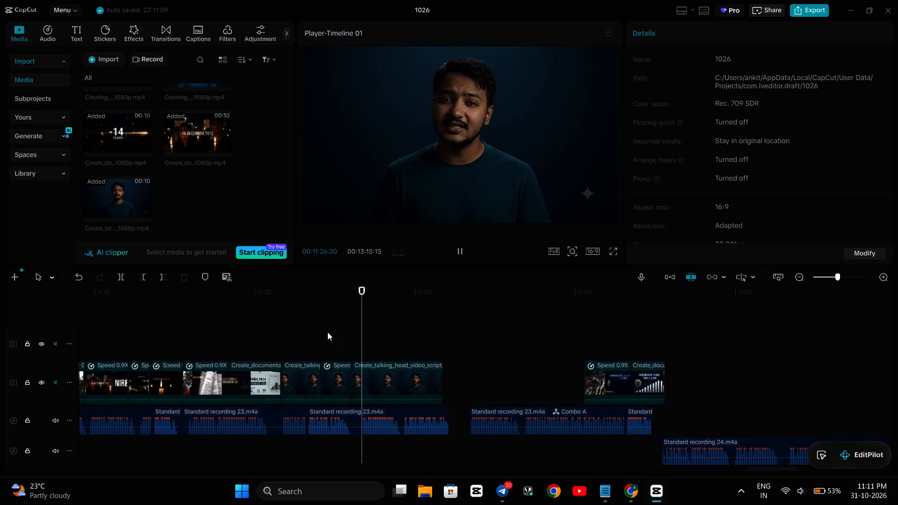
key(space)
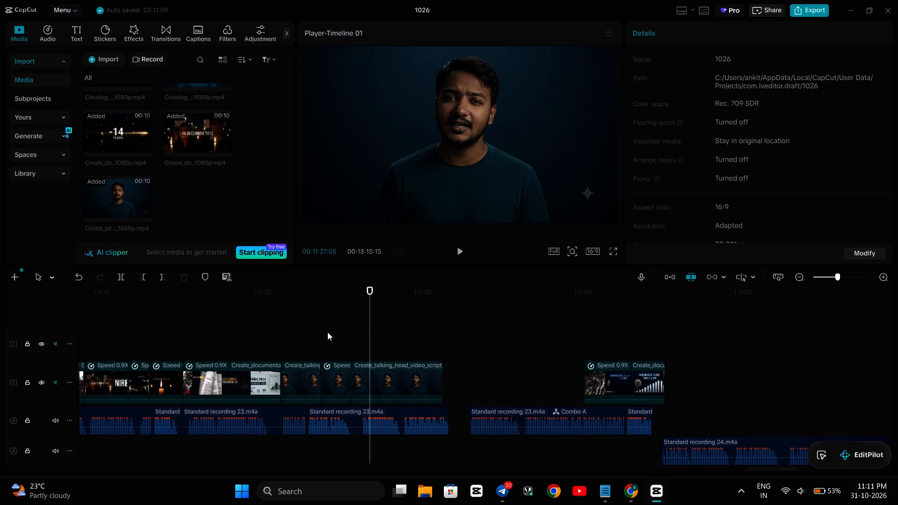
Split the Standard recording 23.m4a narration piece beneath the talking head at 00:11:26:00.
click(354, 318)
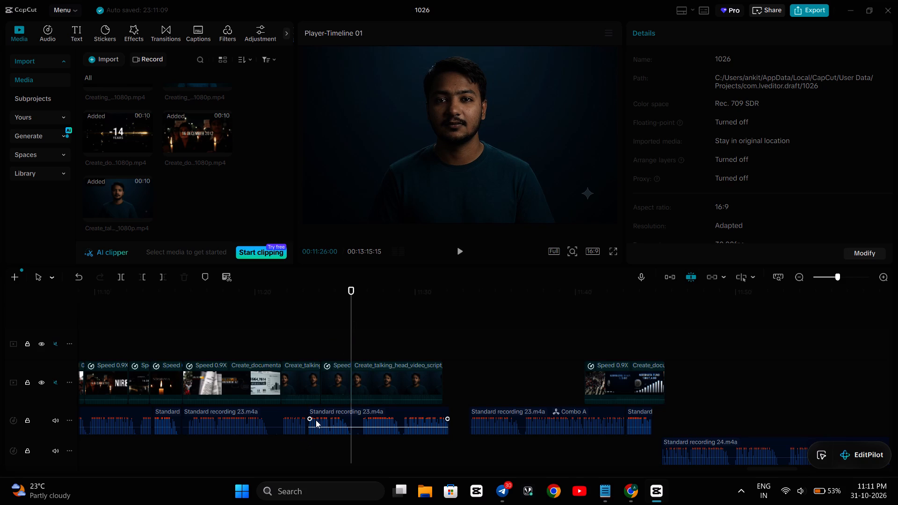
click(328, 416)
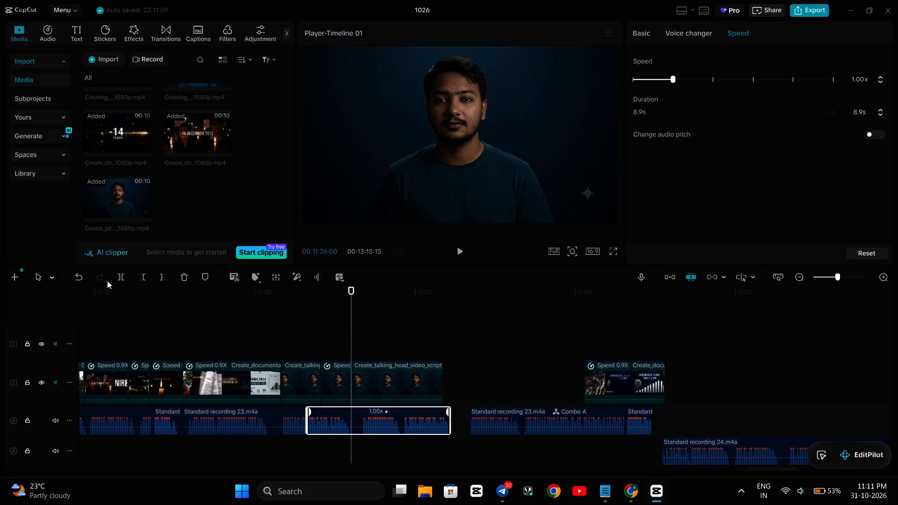
click(120, 274)
Trim the start of the second narration piece to 00:11:26:21 and move it back against the first piece.
key(Right)
key(Right)
key(Right)
key(Right)
key(Right)
key(Right)
key(Right)
key(Right)
key(Right)
key(Right)
key(Right)
key(Right)
key(Right)
key(Right)
key(Right)
key(Right)
key(Right)
key(Right)
key(Right)
key(Right)
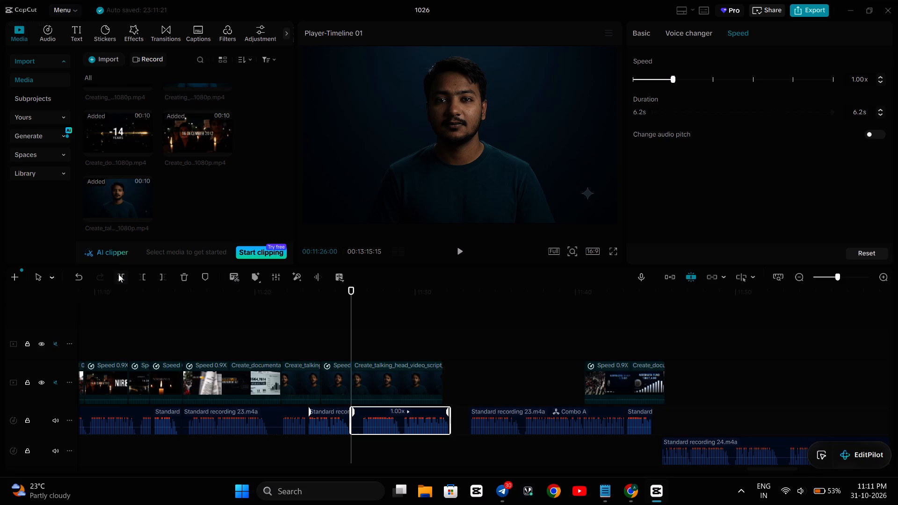
key(Left)
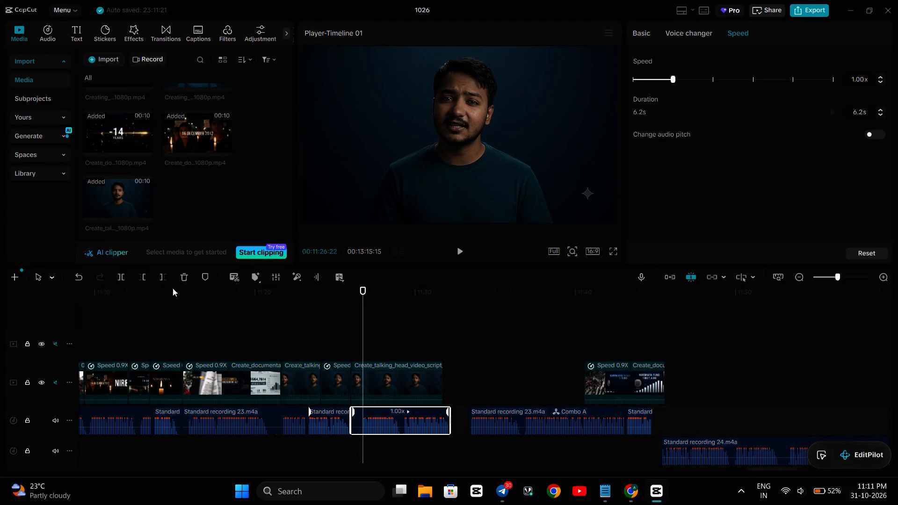
key(Left)
click(138, 279)
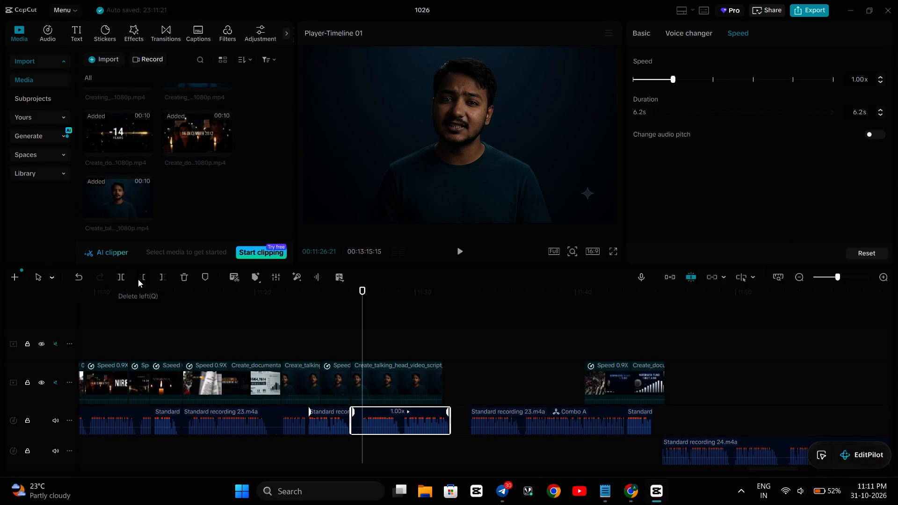
drag(389, 409, 378, 410)
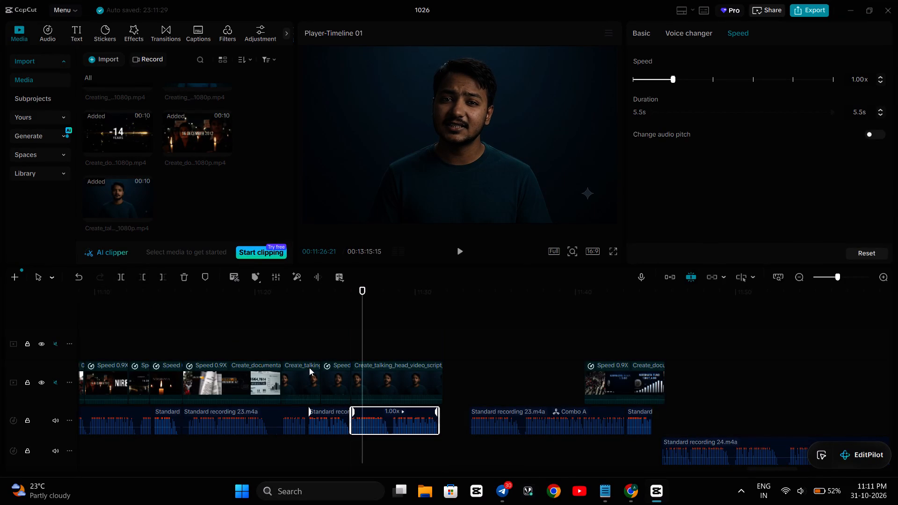
Play the talking-head section across the closed narration join up to 00:11:31:05 to check the lip sync.
click(299, 346)
key(space)
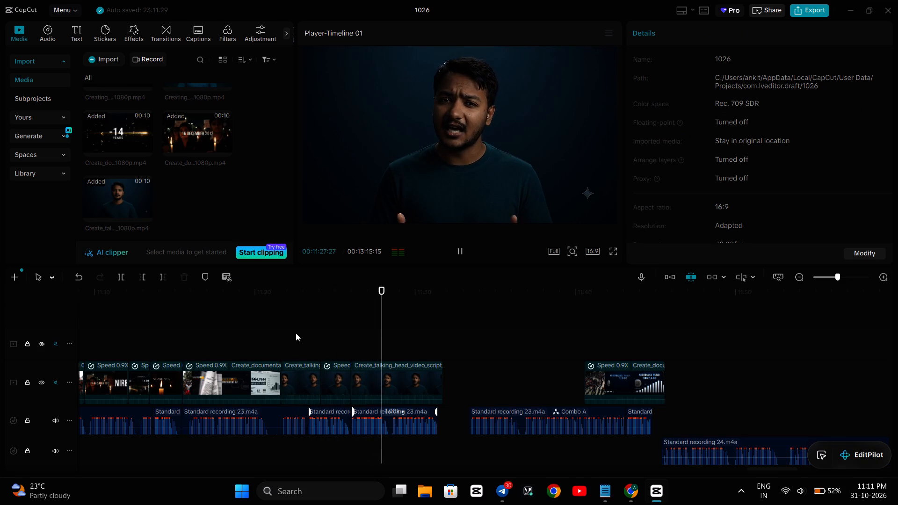
key(space)
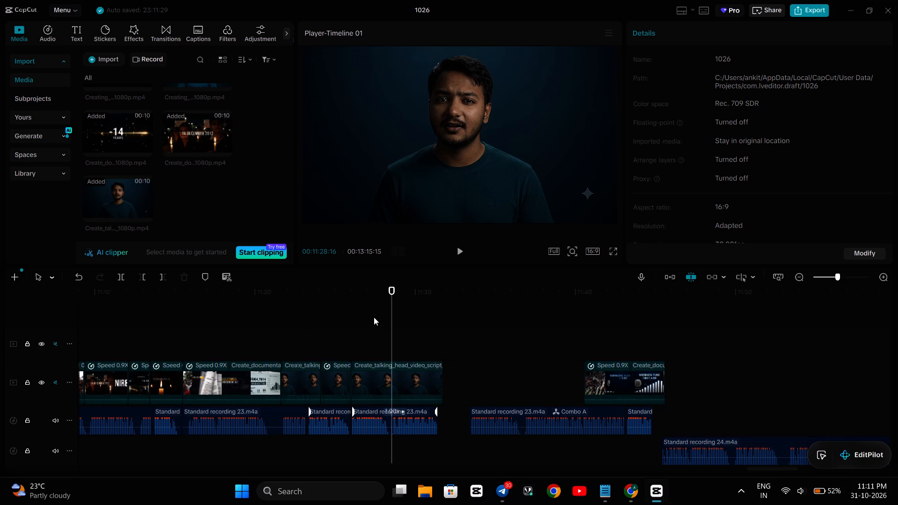
key(space)
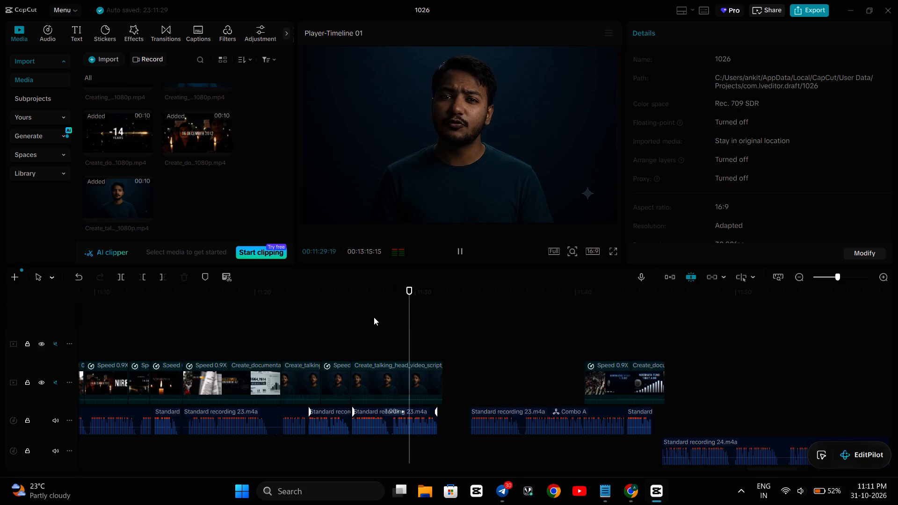
key(space)
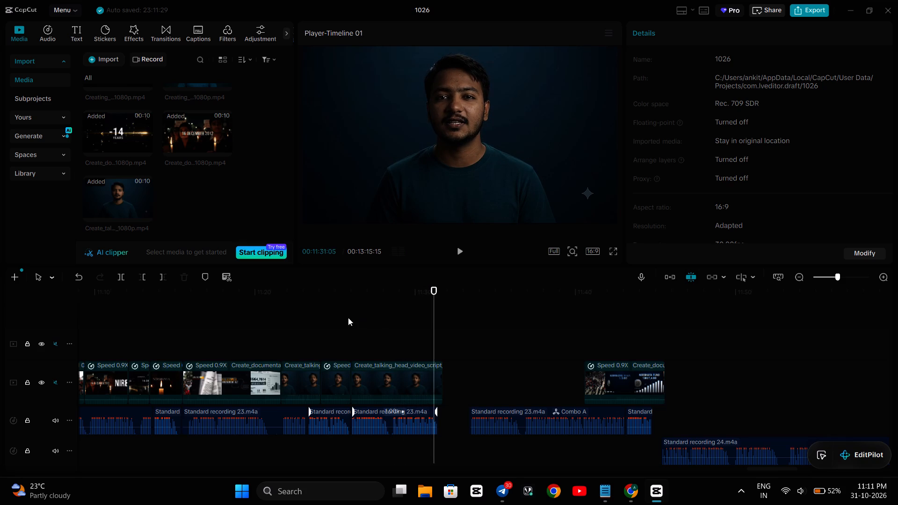
Unmute the main video track and play the talking head in short bursts up to 00:11:27:28, comparing its speech with the narration.
click(58, 382)
click(290, 310)
key(space)
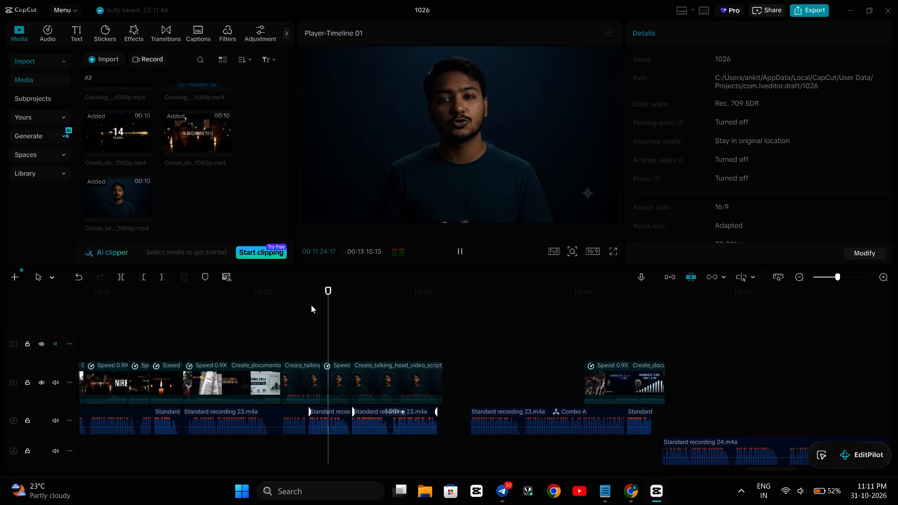
key(space)
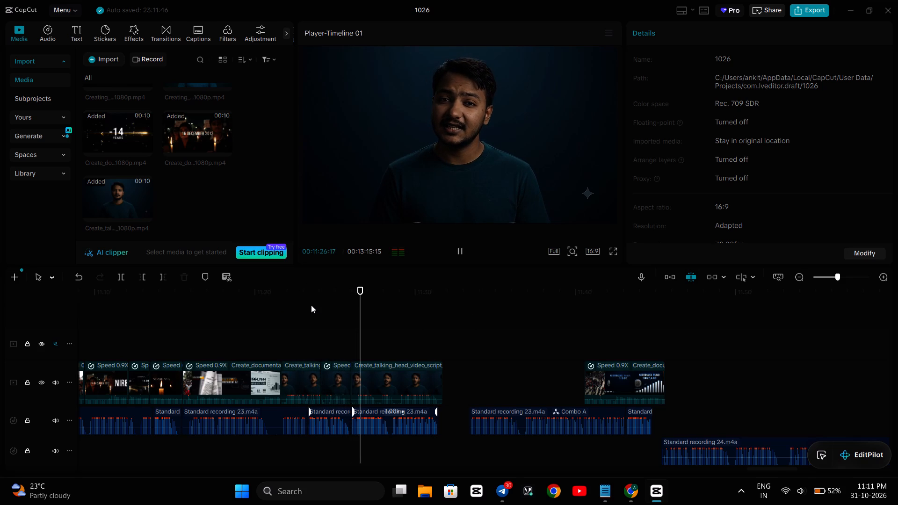
key(space)
key(space)
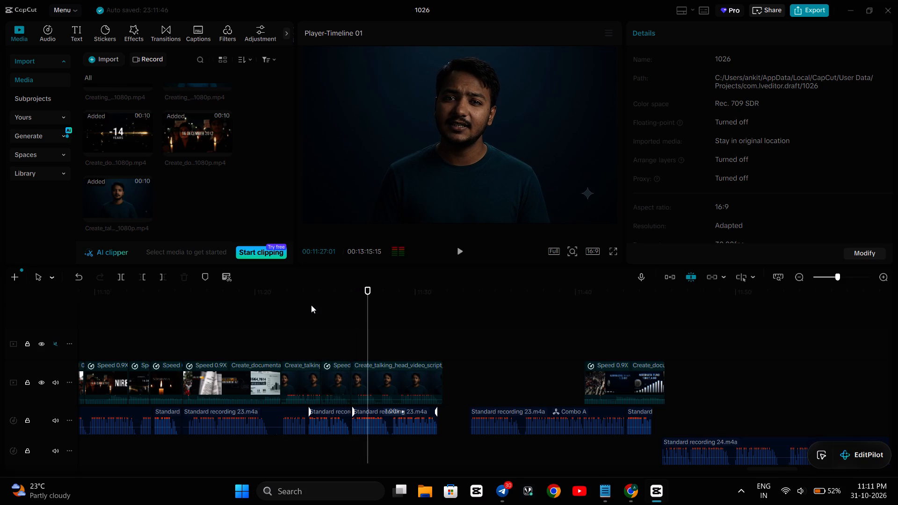
key(space)
key(space)
key(space)
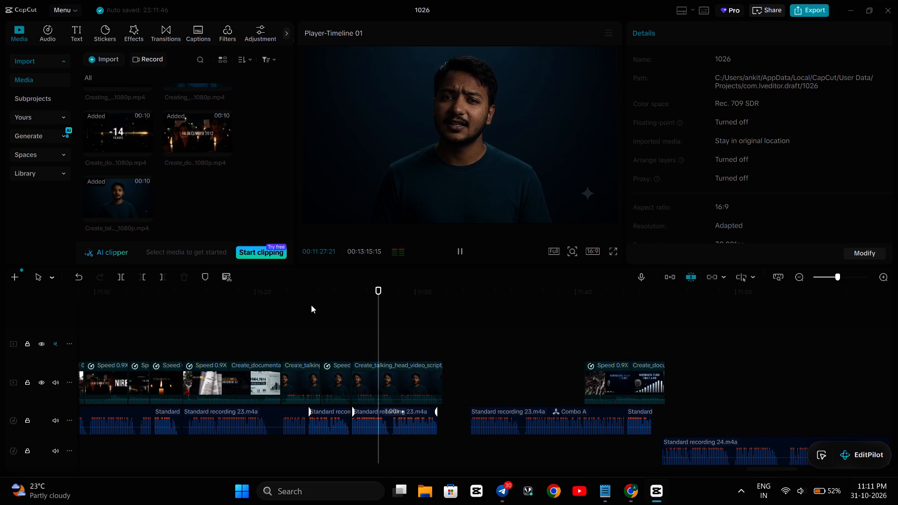
key(space)
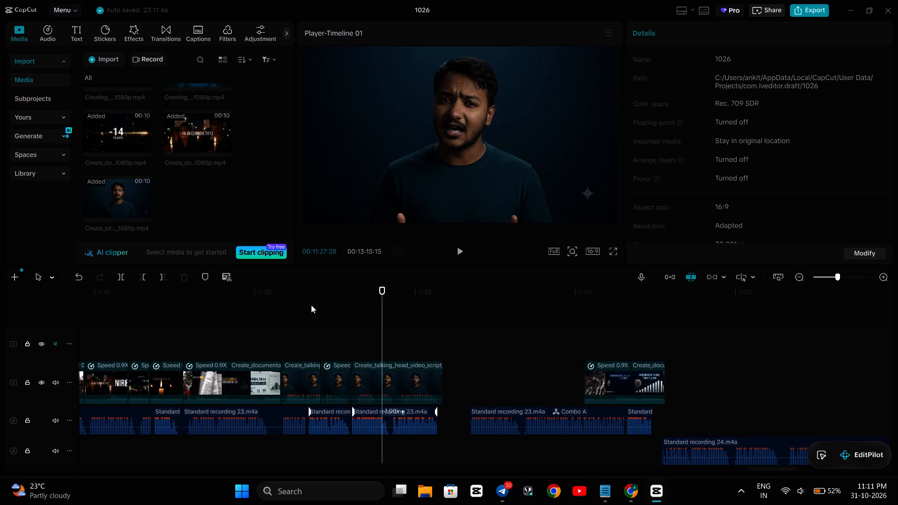
Split the last talking-head piece at 00:11:27:18.
key(Left)
key(Left)
key(Left)
key(Left)
key(Left)
key(Left)
key(Left)
key(Left)
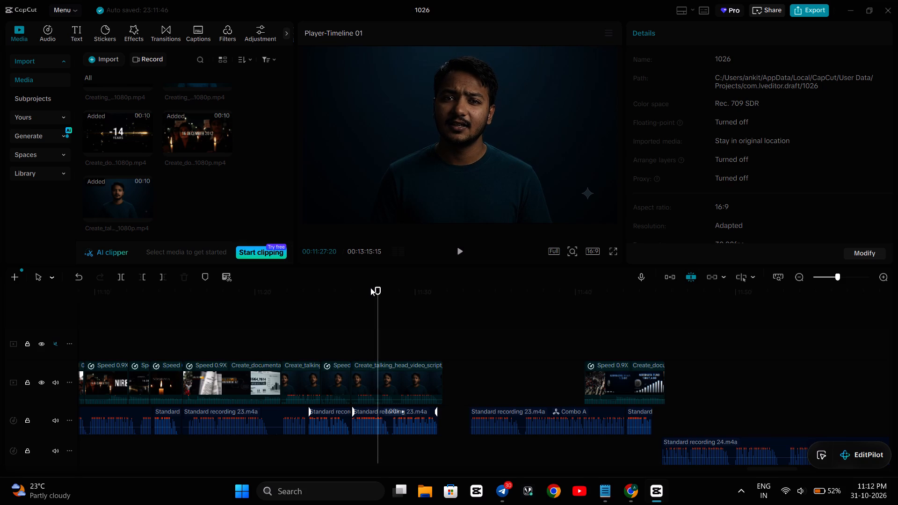
click(360, 370)
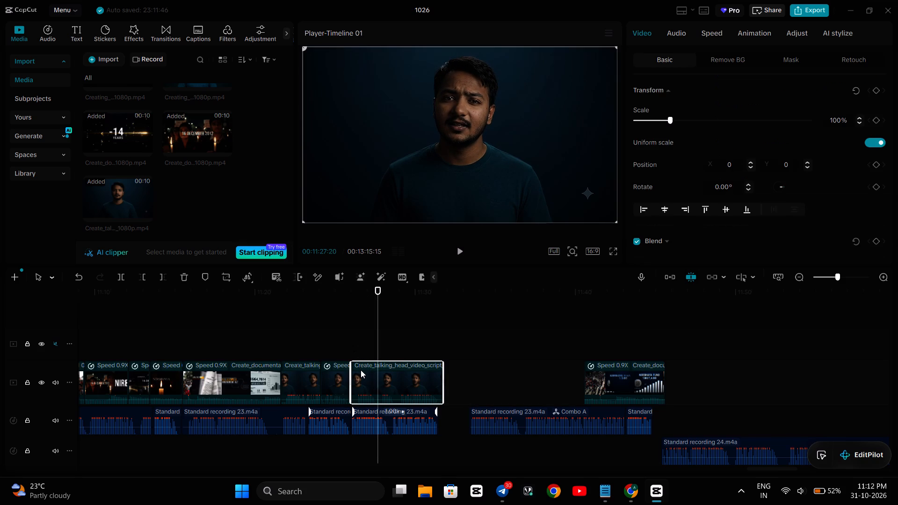
key(Left)
key(Left)
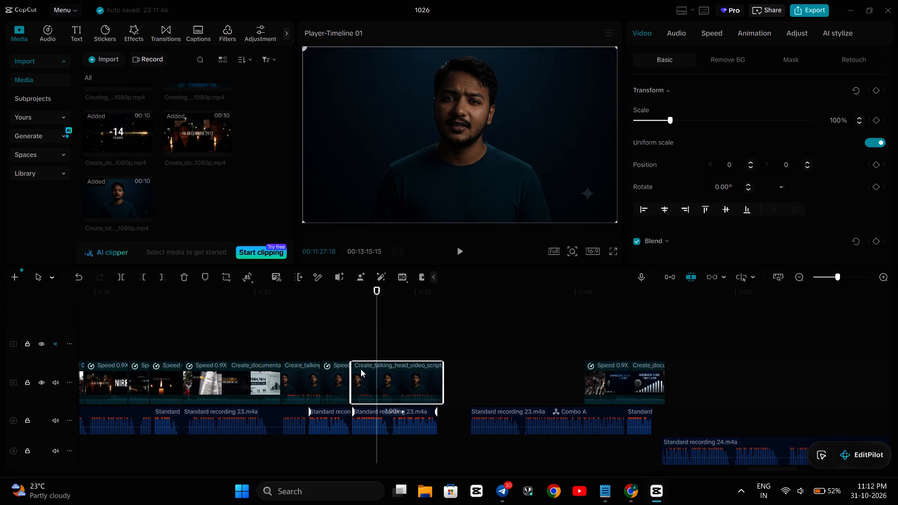
click(119, 275)
Trim the new last talking-head piece's start to 00:11:27:25 and move it back against the piece before it.
key(Right)
key(Right)
key(Right)
key(Right)
key(Right)
key(Right)
key(Right)
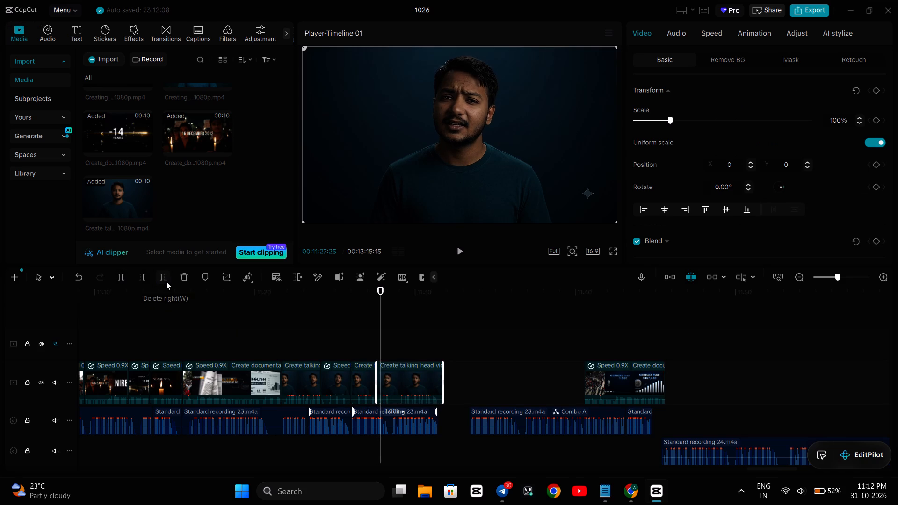
click(141, 275)
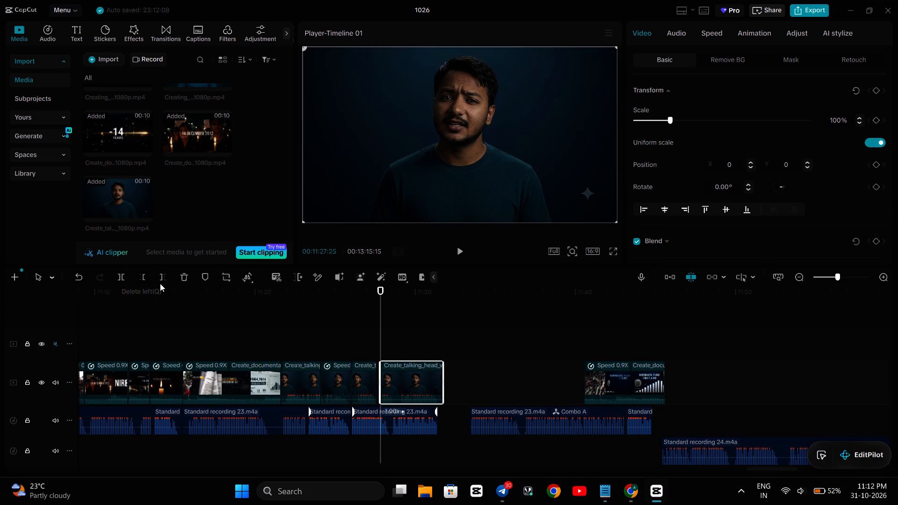
drag(386, 371, 385, 372)
drag(385, 372, 382, 373)
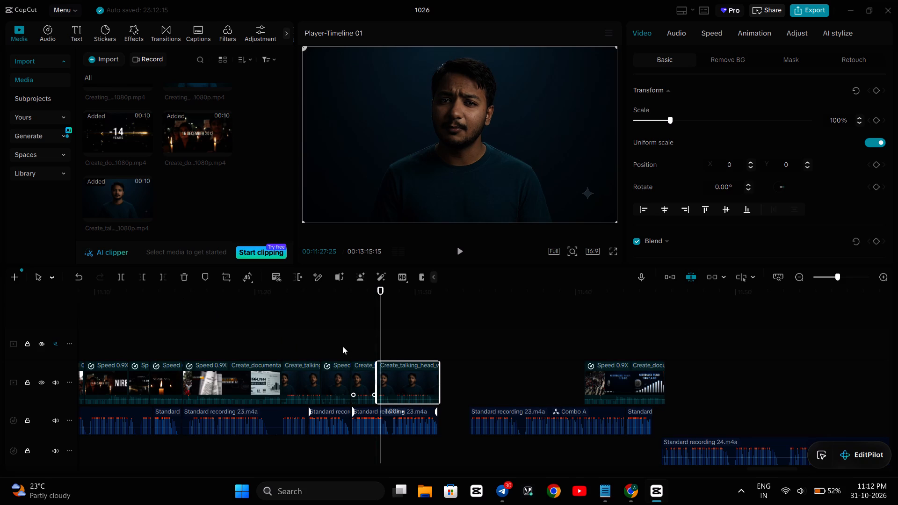
Play the talking head across the new join up to 00:11:28:20 with the video track's sound on.
click(309, 339)
key(space)
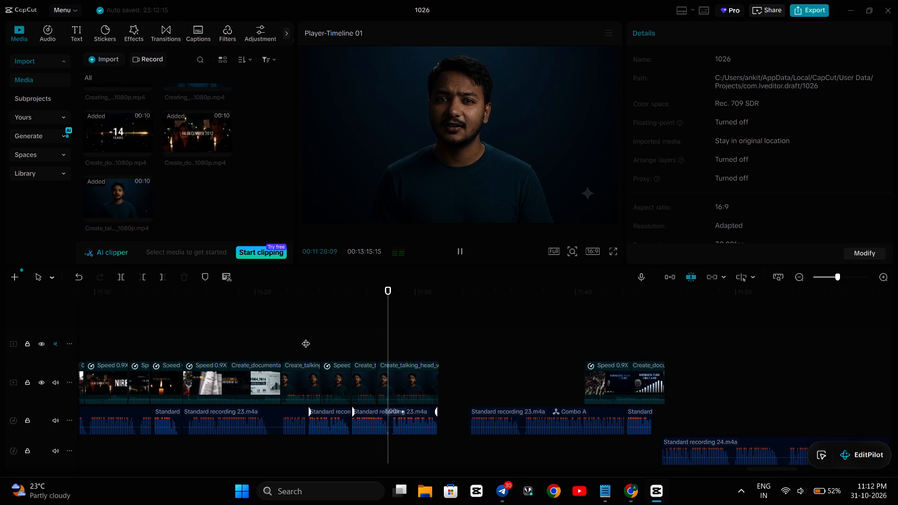
key(space)
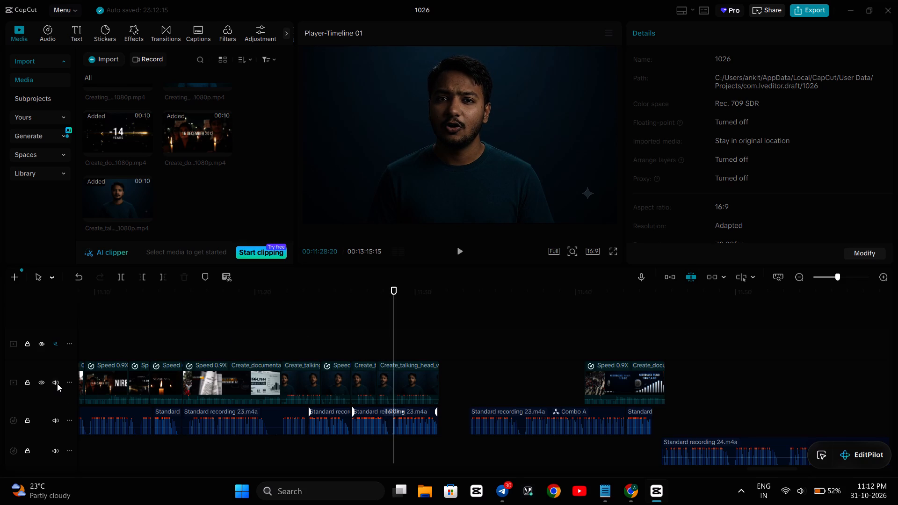
Mute the main video track and play across the 00:11:27:18 join twice to check the lip sync against the narration alone.
click(57, 383)
click(289, 339)
key(space)
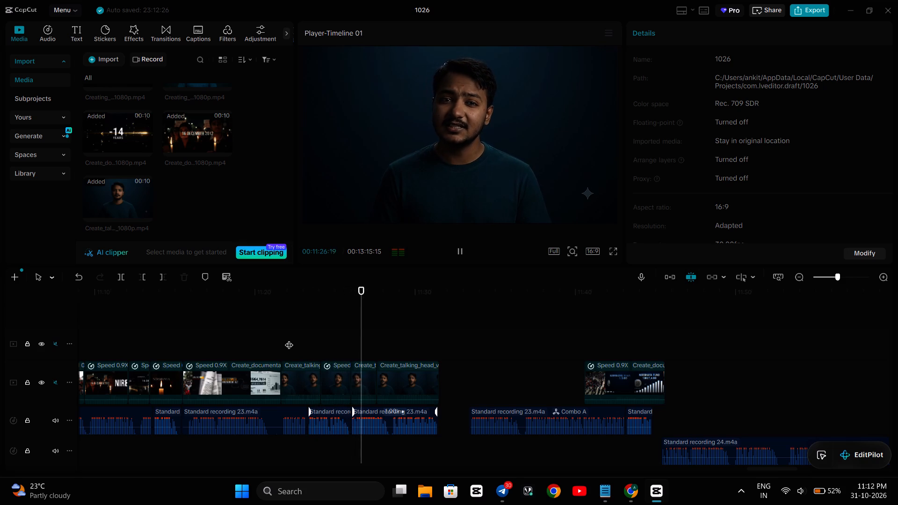
key(space)
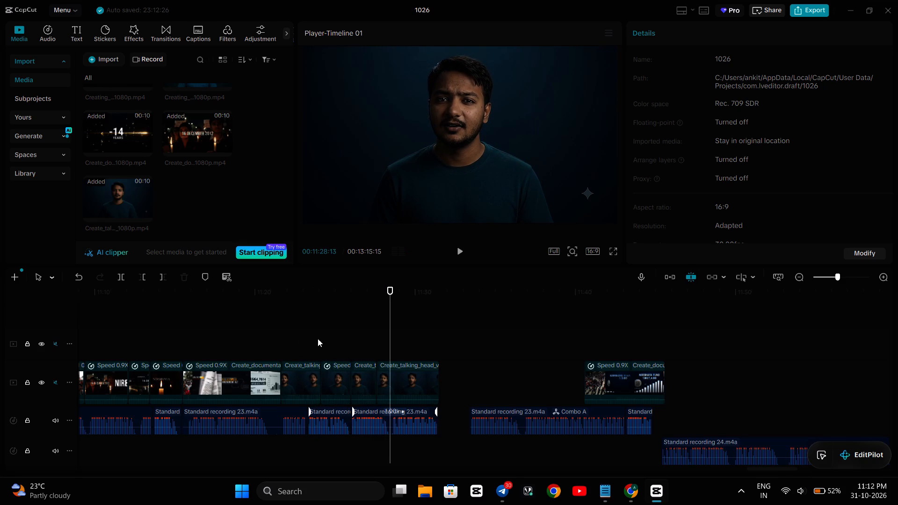
click(362, 333)
key(space)
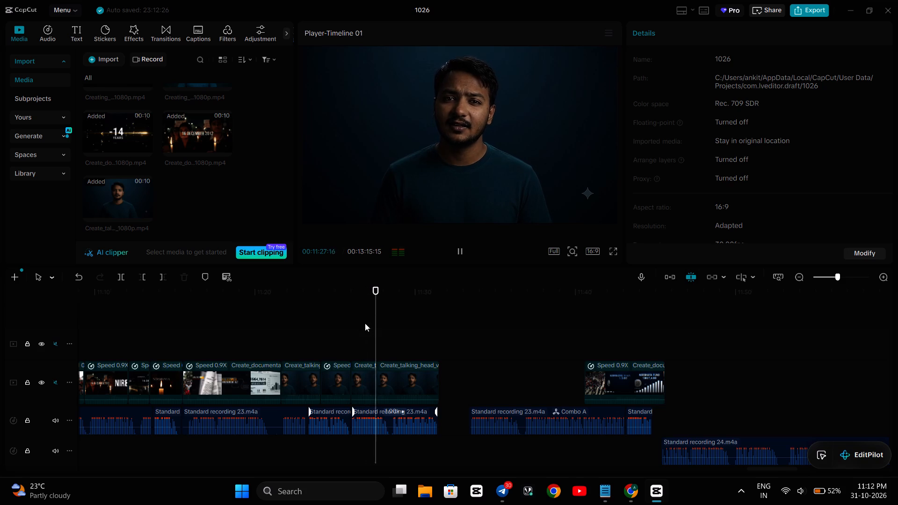
key(space)
Unmute the main video track and play the talking head up to 00:11:28:08 to compare its speech with the narration.
click(55, 382)
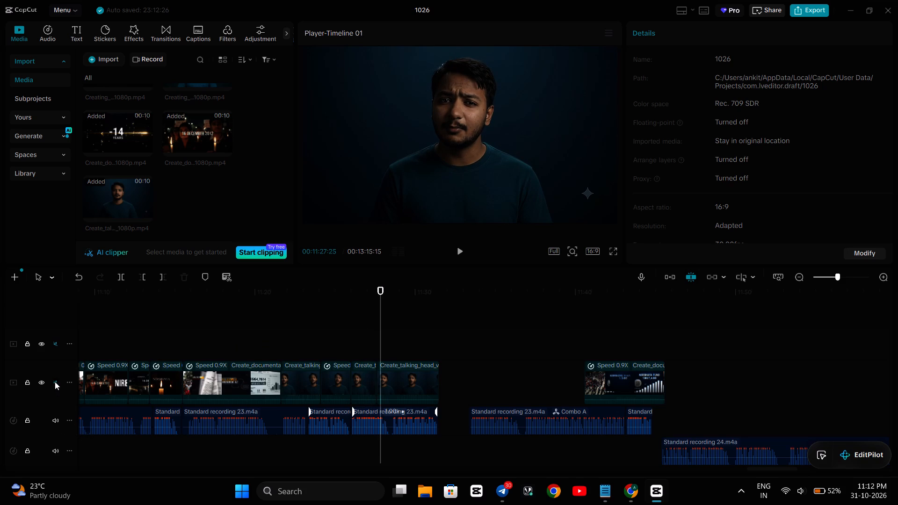
click(308, 338)
key(space)
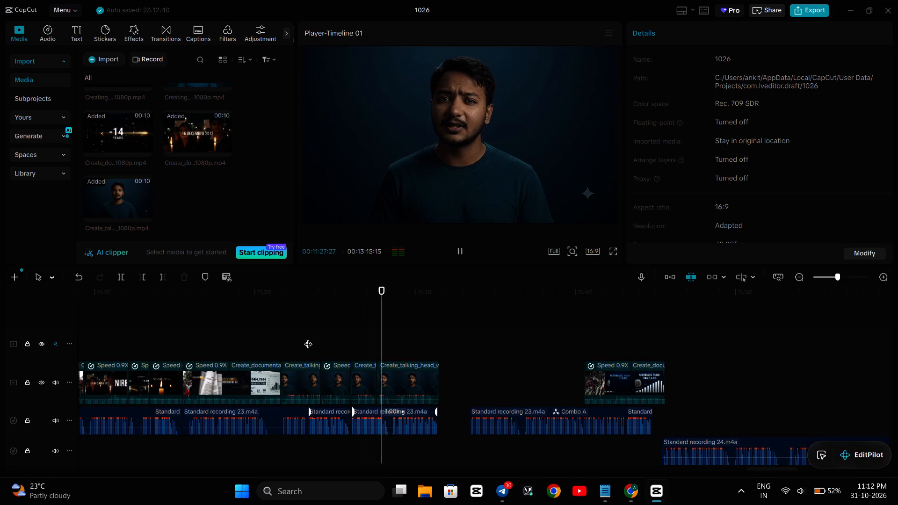
key(space)
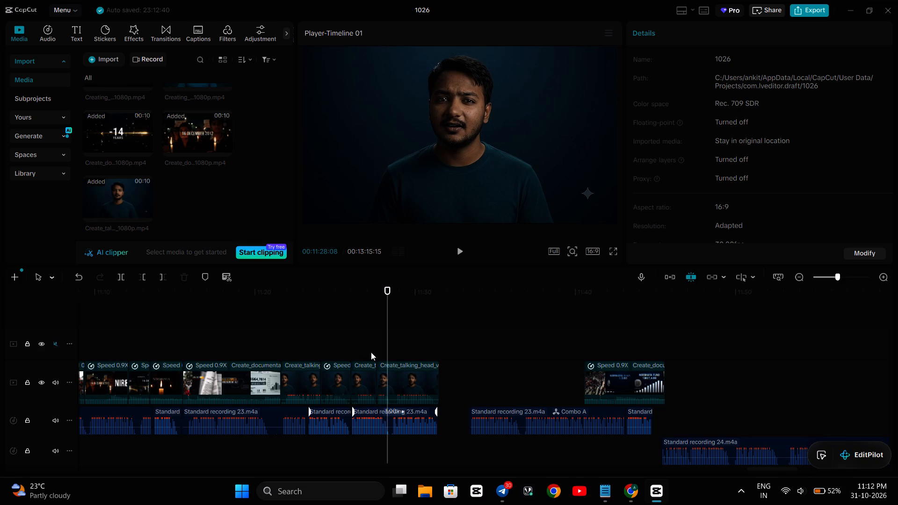
Extend the last talking-head piece's start a few frames earlier and move it back against the piece before it.
click(391, 373)
drag(395, 373, 406, 373)
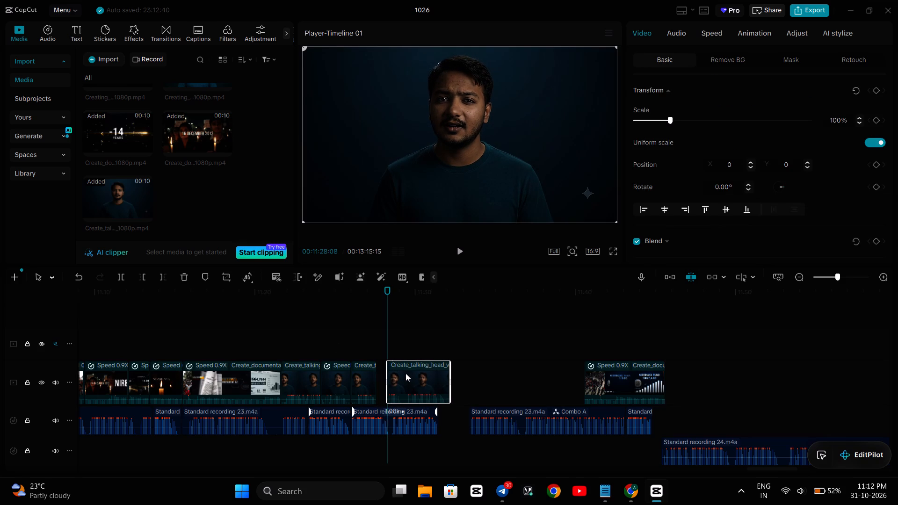
drag(406, 373, 406, 374)
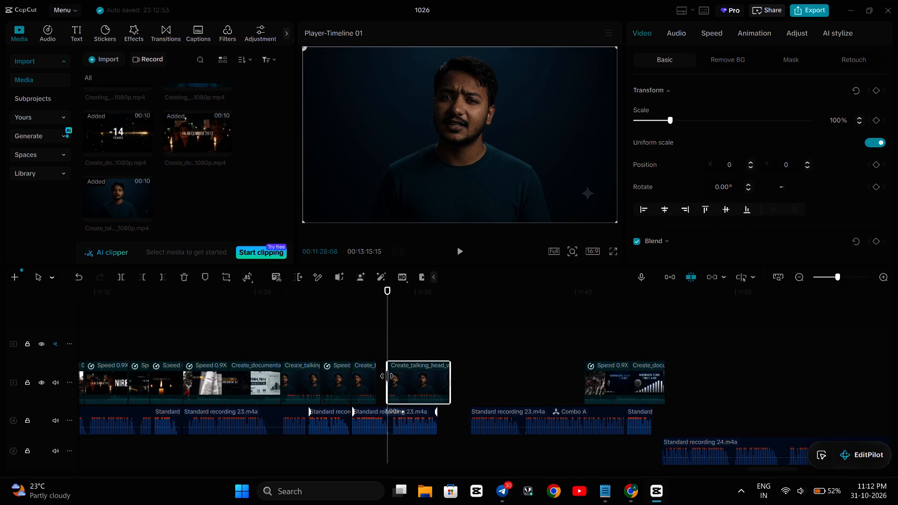
click(387, 376)
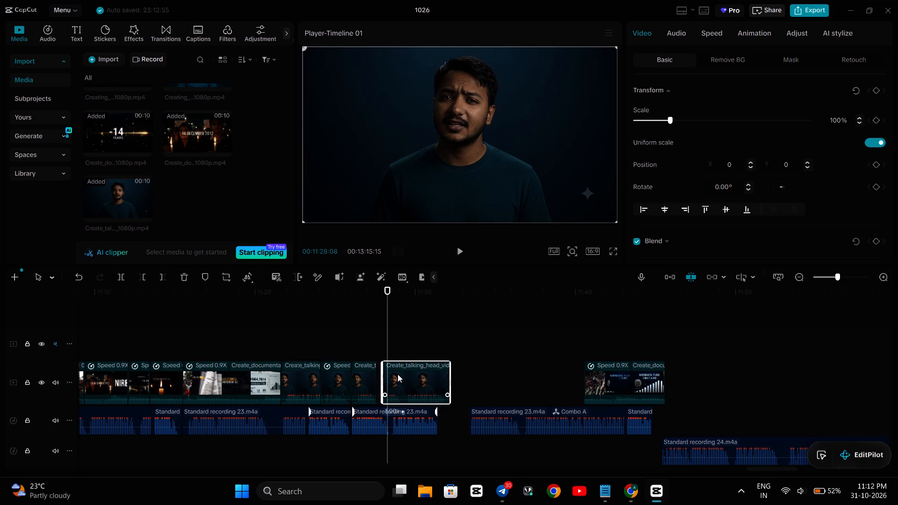
drag(398, 374, 392, 376)
Play the talking head across the rejoined cut up to 00:11:28:21 with the video track's sound on.
click(339, 353)
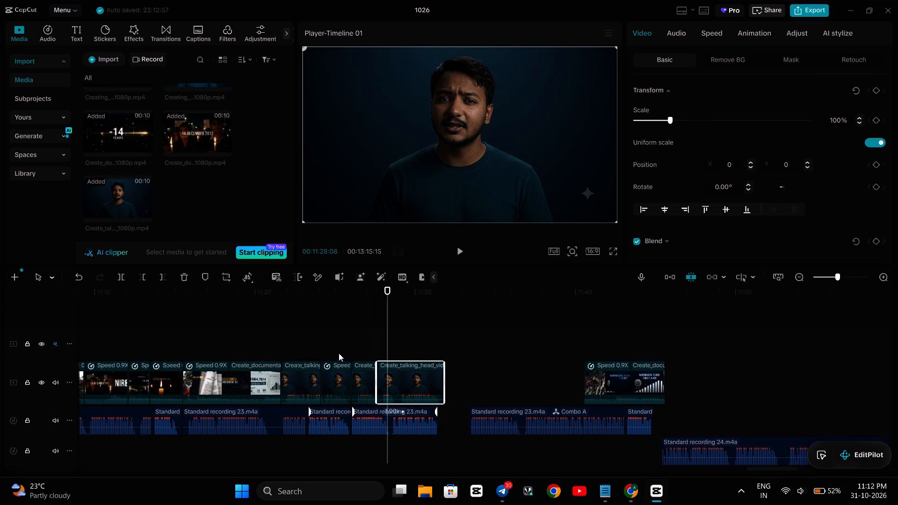
key(space)
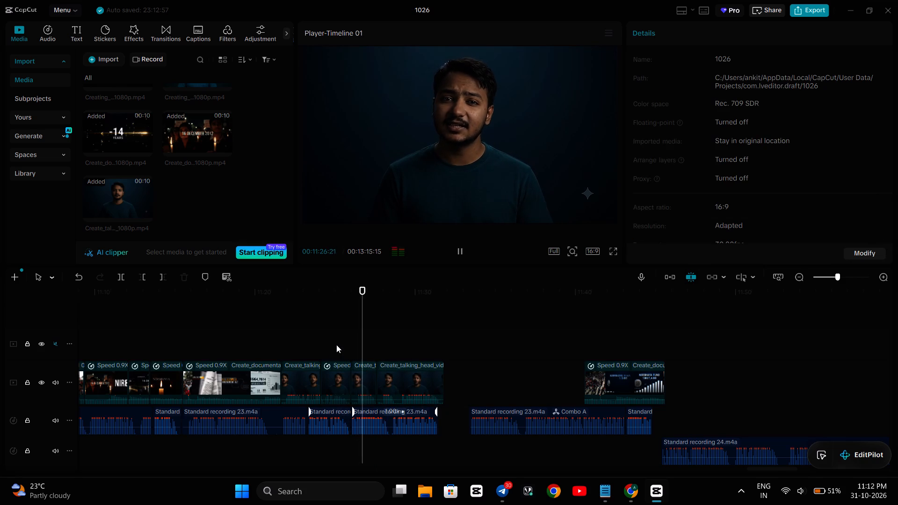
key(space)
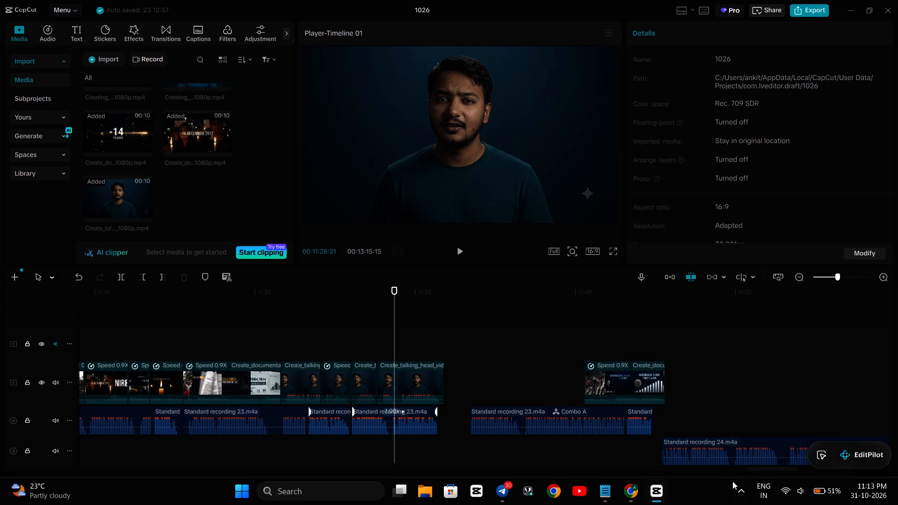
click(605, 499)
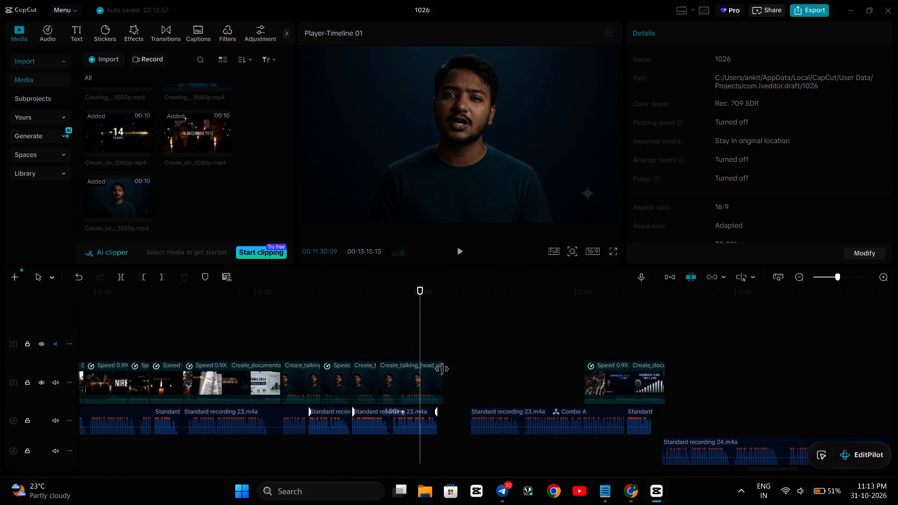
Trim a few frames off the last talking-head piece's start and close the gap to the piece before it.
click(393, 339)
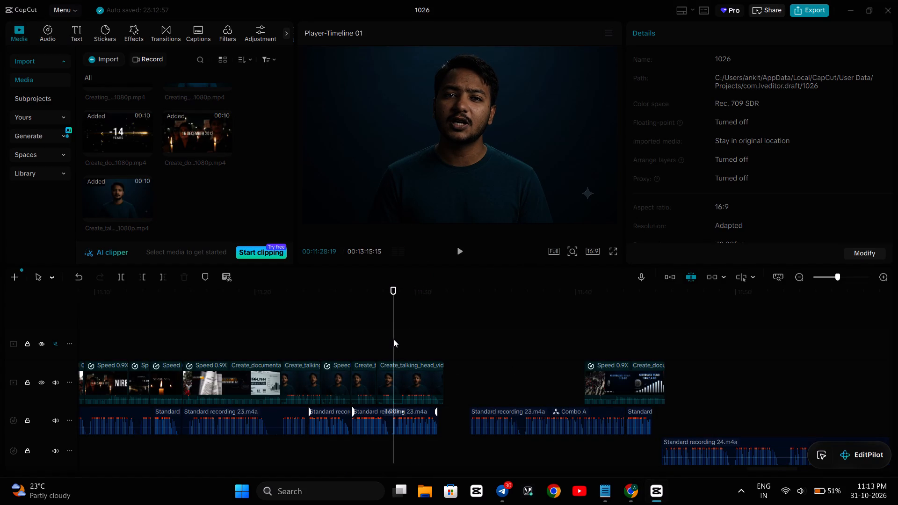
click(385, 378)
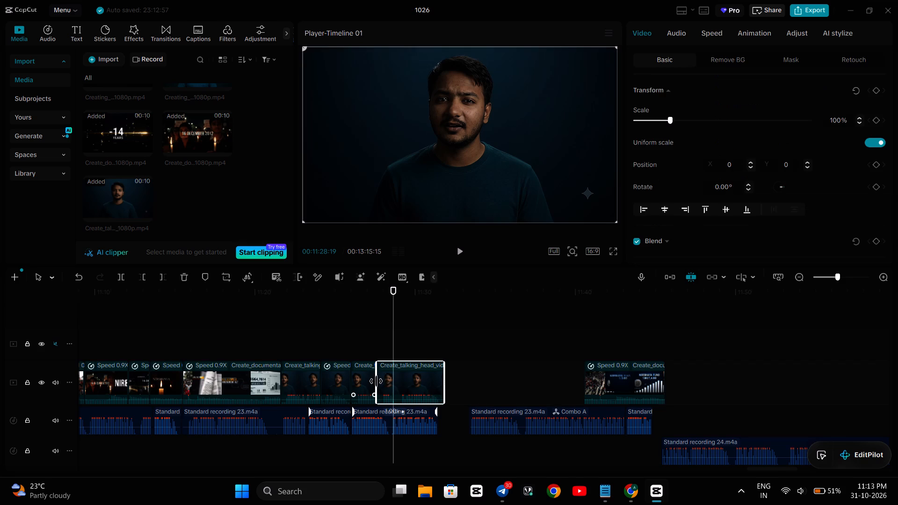
drag(376, 381, 381, 382)
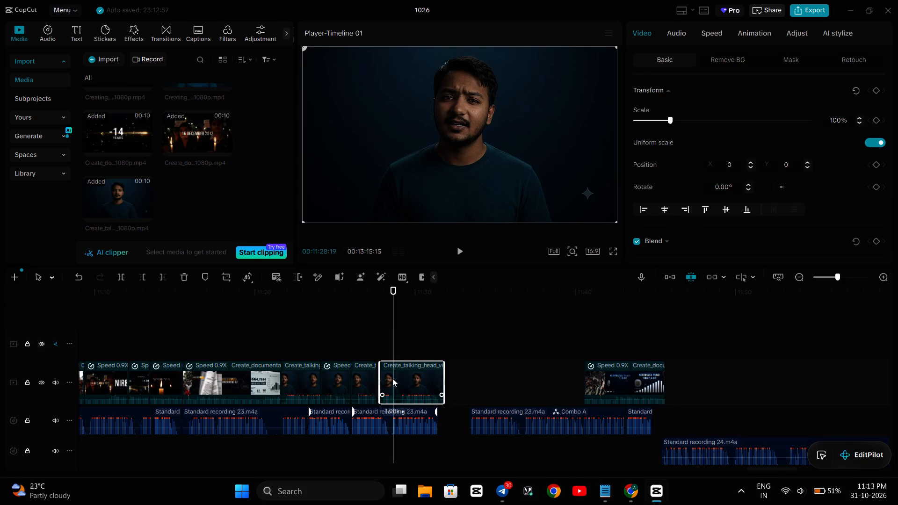
drag(401, 374, 395, 374)
Split the last talking-head piece at 00:11:28:15.
key(Left)
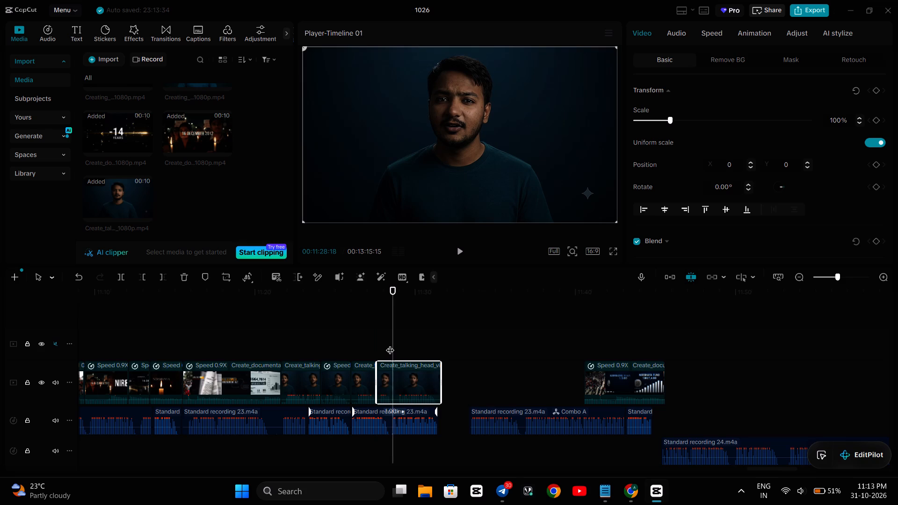
key(Left)
key(Left)
key(Left)
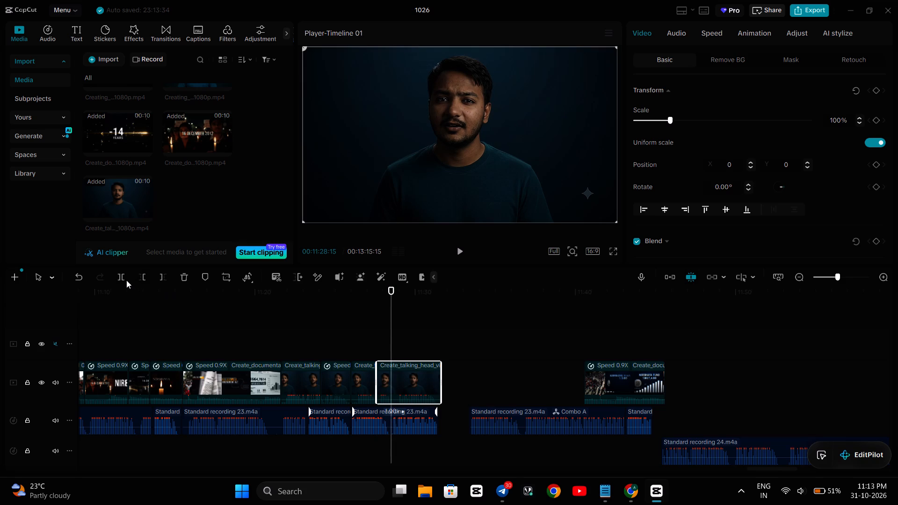
click(124, 279)
Trim the new last talking-head piece's start to 00:11:28:26 and move it back against the piece before it.
key(Right)
key(Right)
key(Right)
key(Right)
key(Right)
key(Right)
key(Right)
key(Right)
key(Right)
key(Right)
key(Right)
key(Right)
key(Right)
key(Right)
key(Right)
key(Right)
key(Right)
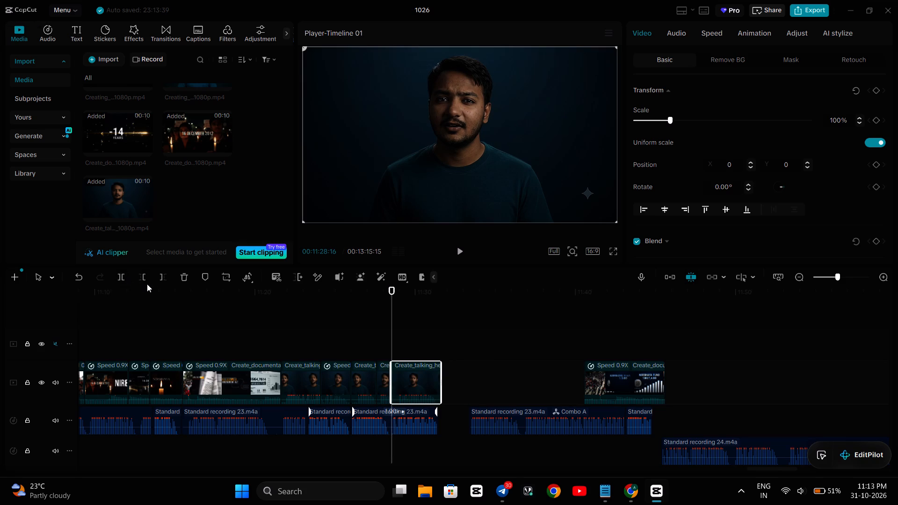
key(Down)
key(Left)
key(Left)
key(Left)
key(Left)
key(Left)
key(Left)
key(Left)
key(Left)
key(Left)
key(Left)
key(Left)
key(Left)
key(Left)
key(Left)
key(Left)
key(Left)
key(Left)
key(Left)
key(Left)
key(Left)
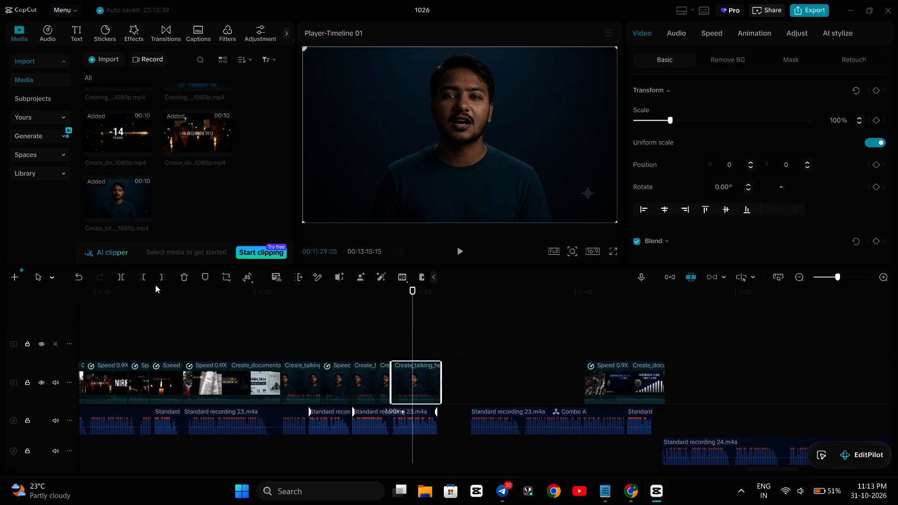
key(Left)
key(Left)
key(Left)
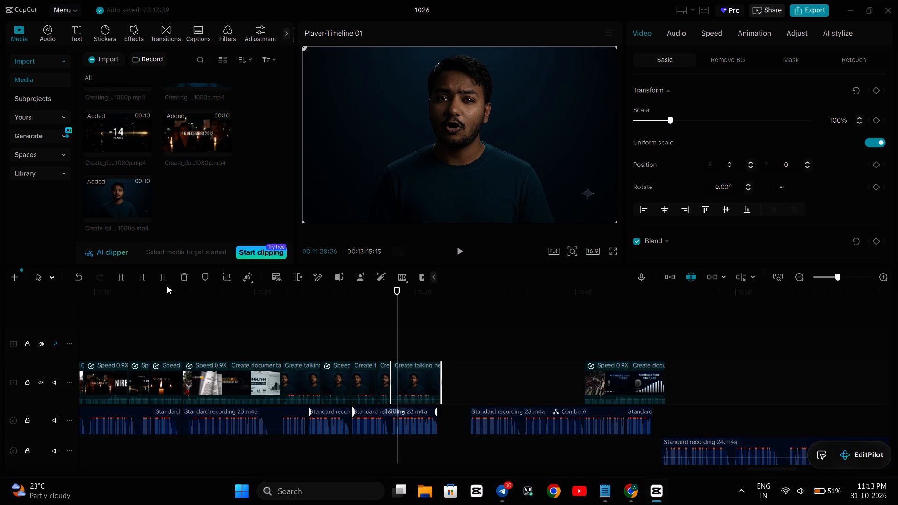
click(146, 277)
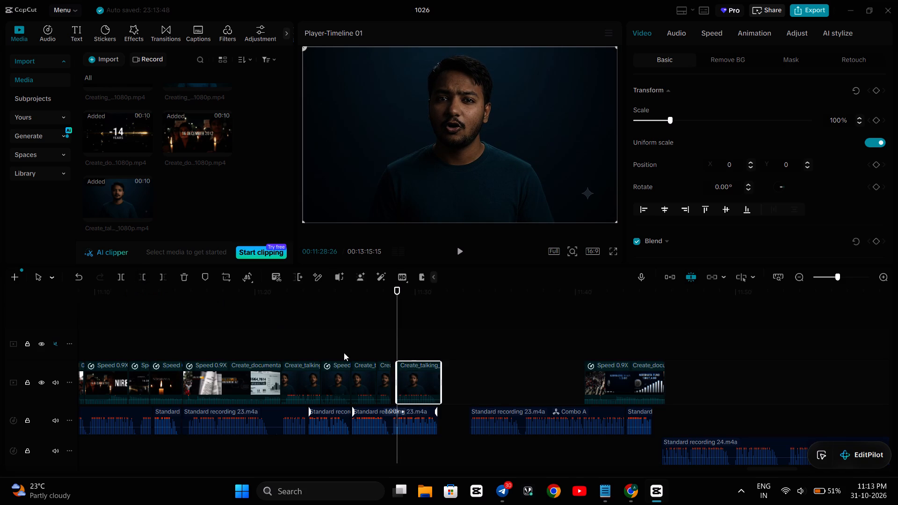
drag(415, 377, 407, 378)
Play the talking head from its first piece to its end with the video track's sound on.
click(296, 332)
key(space)
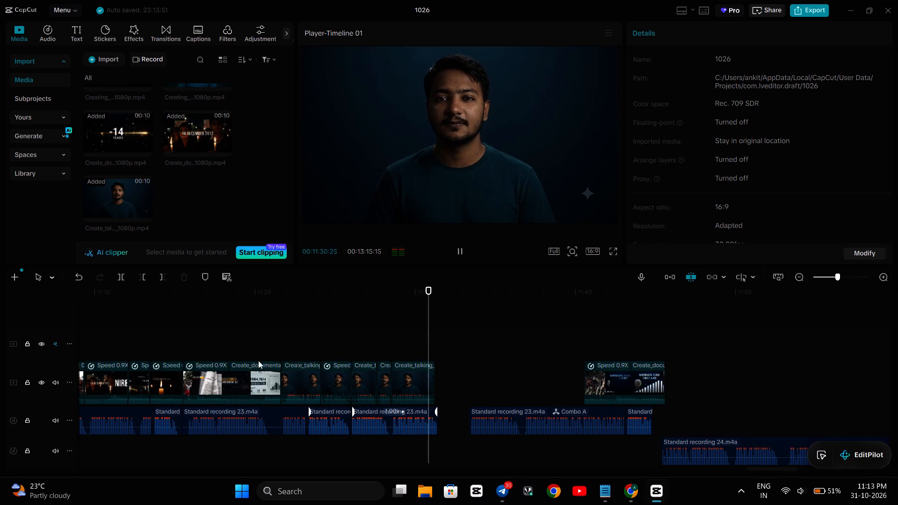
Mute the main video track and check the lip sync against the narration alone, playing up to 00:11:31:07, then across the last join to 00:11:29:24.
click(54, 383)
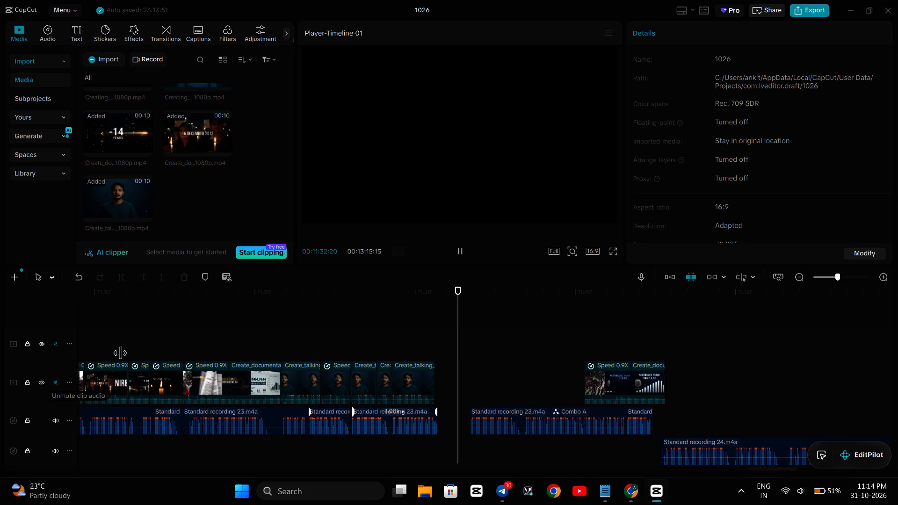
click(165, 331)
key(space)
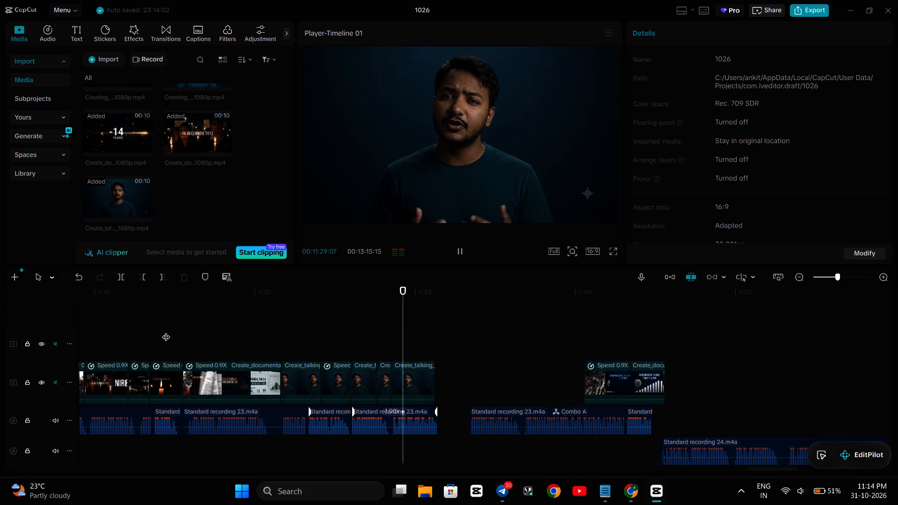
key(space)
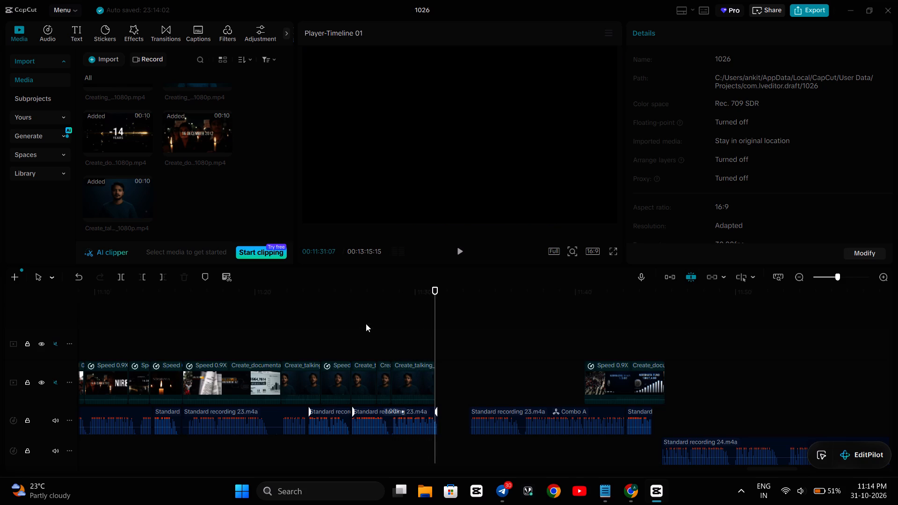
click(419, 379)
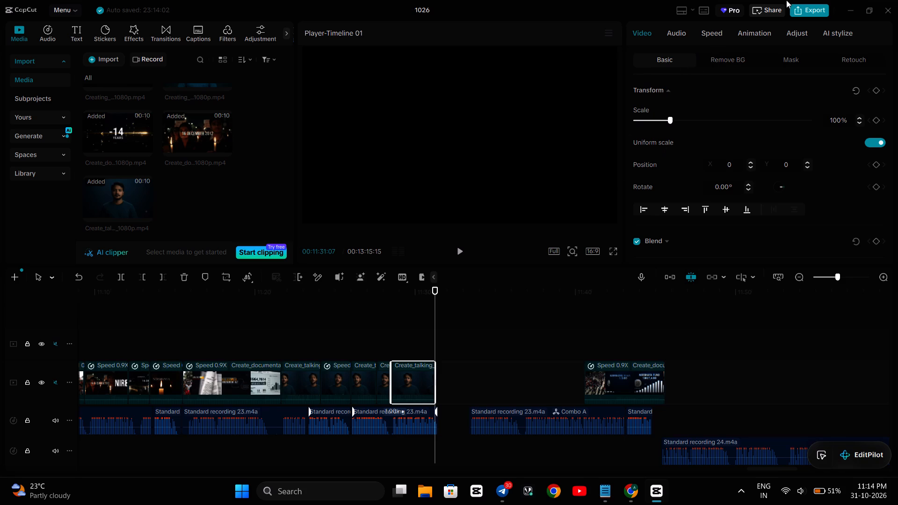
click(376, 314)
key(space)
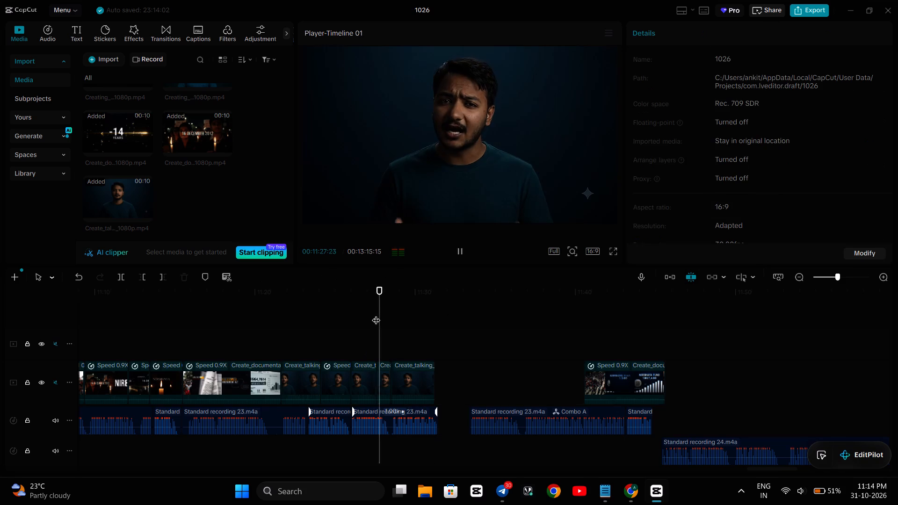
key(space)
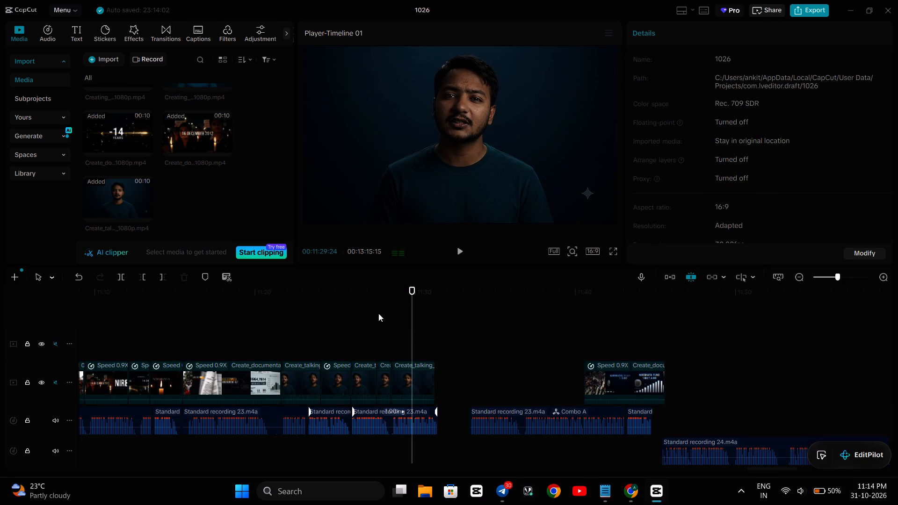
Set the last talking-head piece's speed to 0.90x.
click(424, 377)
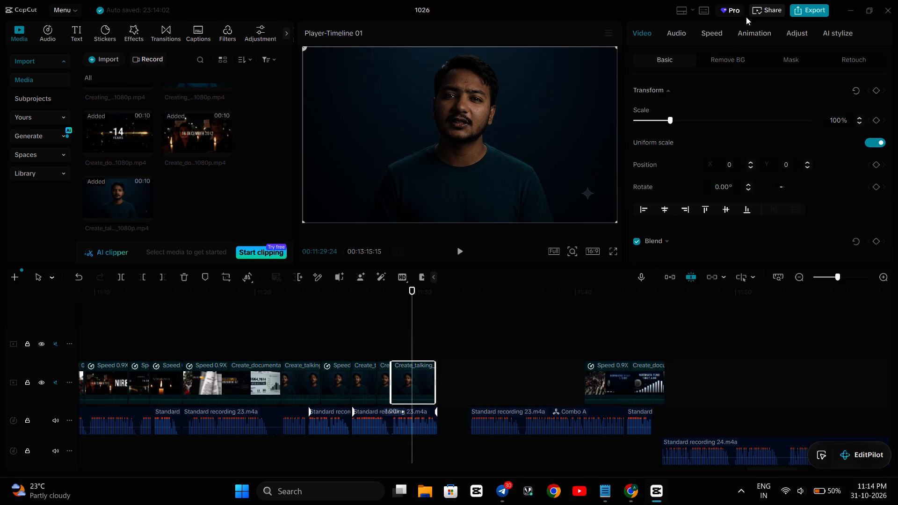
click(722, 31)
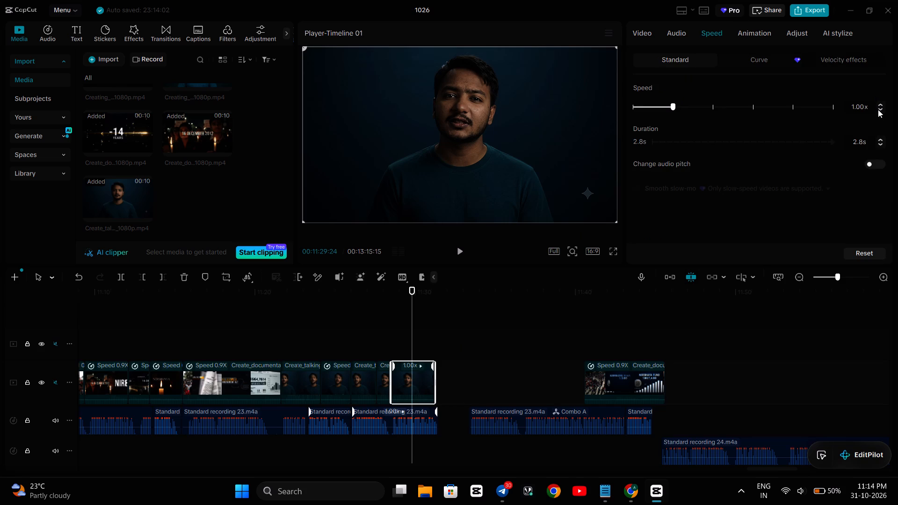
click(878, 110)
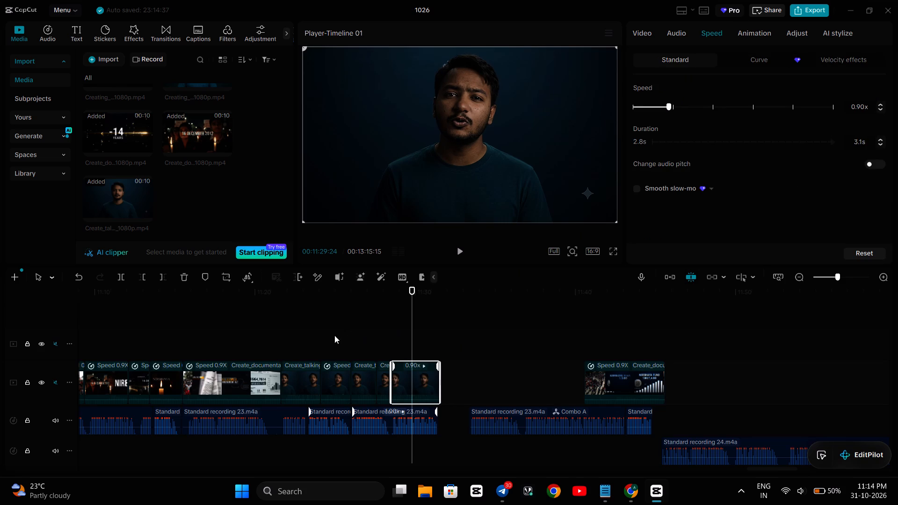
Play the last talking-head piece several times to its end and check its lip sync with the narration at the new speed.
click(346, 335)
key(space)
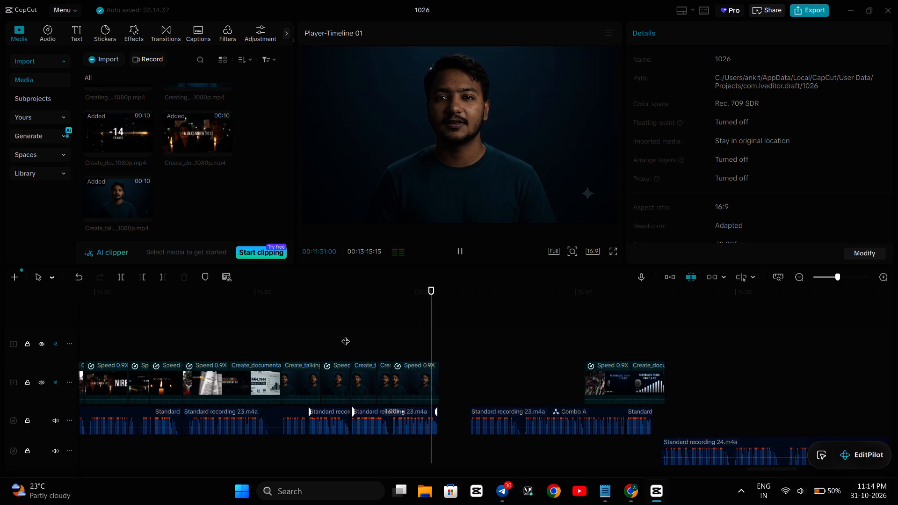
key(space)
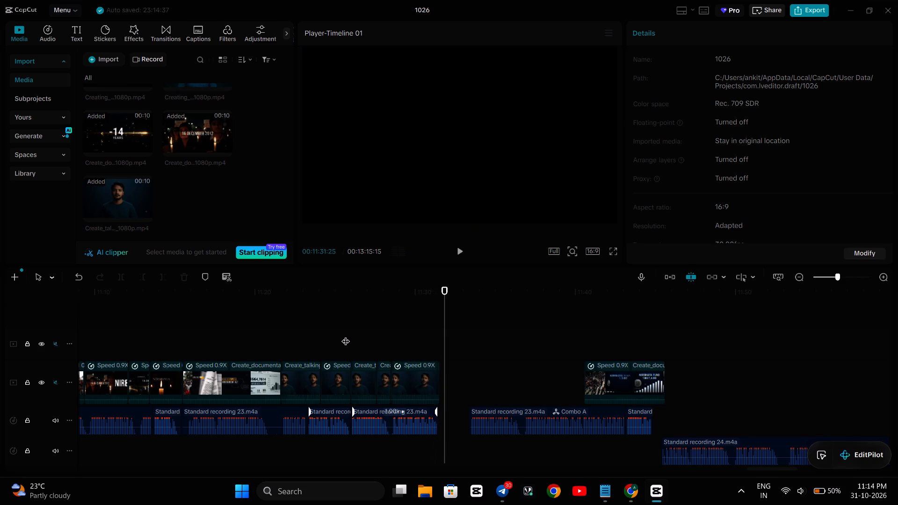
click(387, 321)
key(space)
key(space)
key(space)
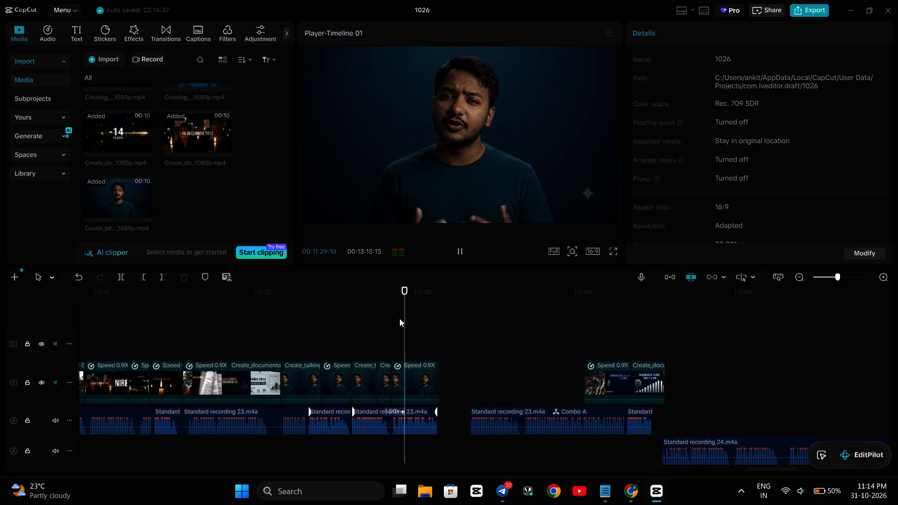
key(space)
key(space)
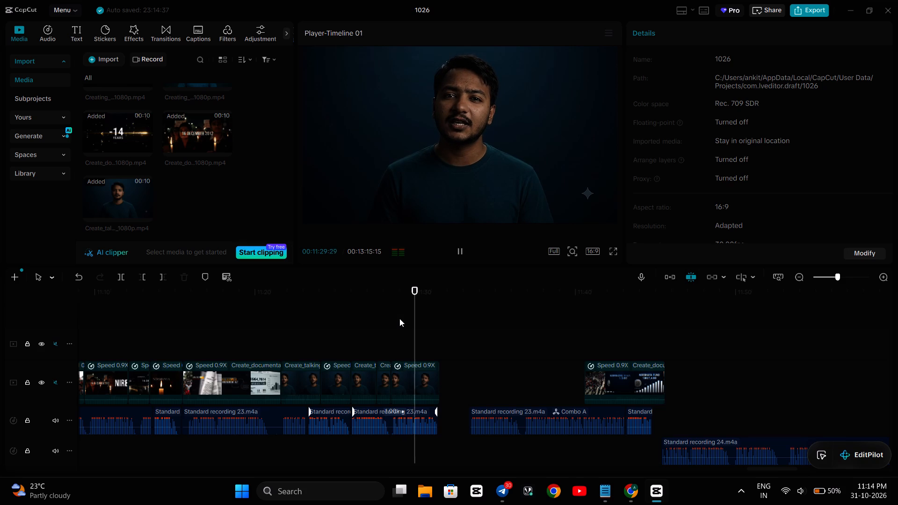
key(space)
key(space)
key(space)
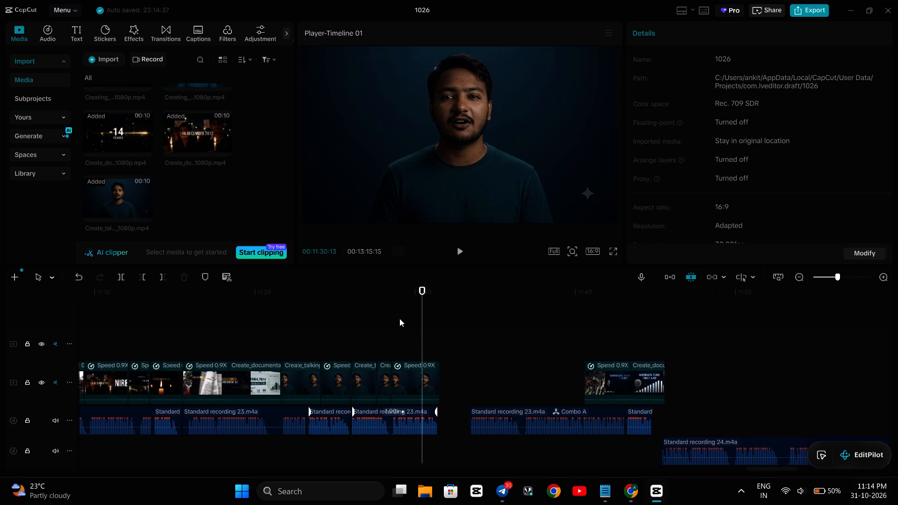
key(space)
key(space)
key(space)
key(space)
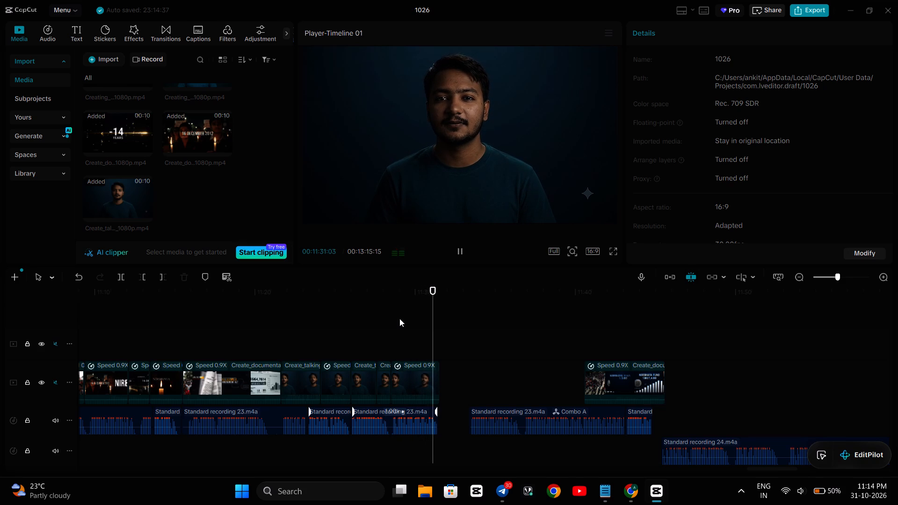
click(386, 325)
key(space)
key(space)
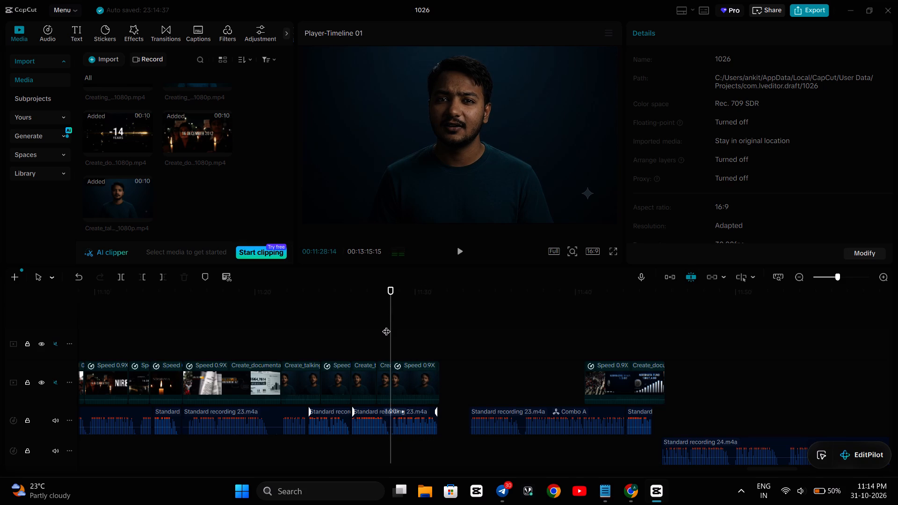
key(space)
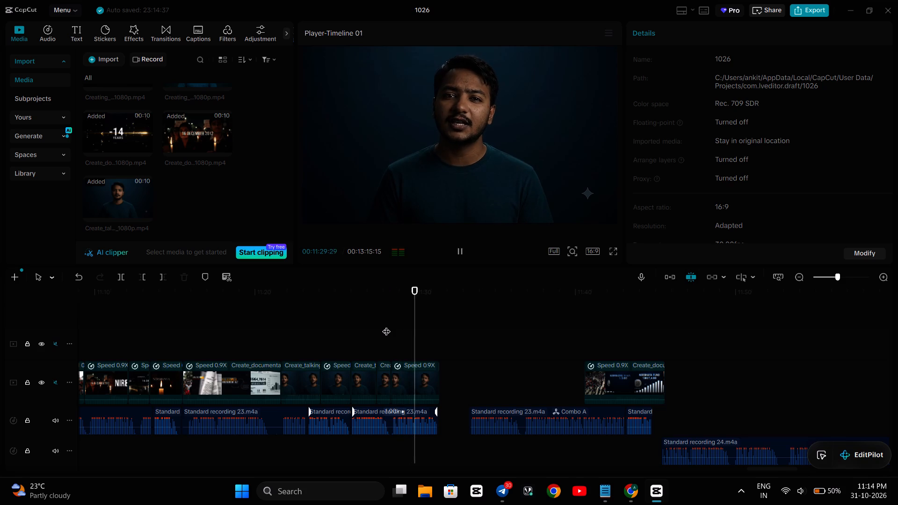
key(space)
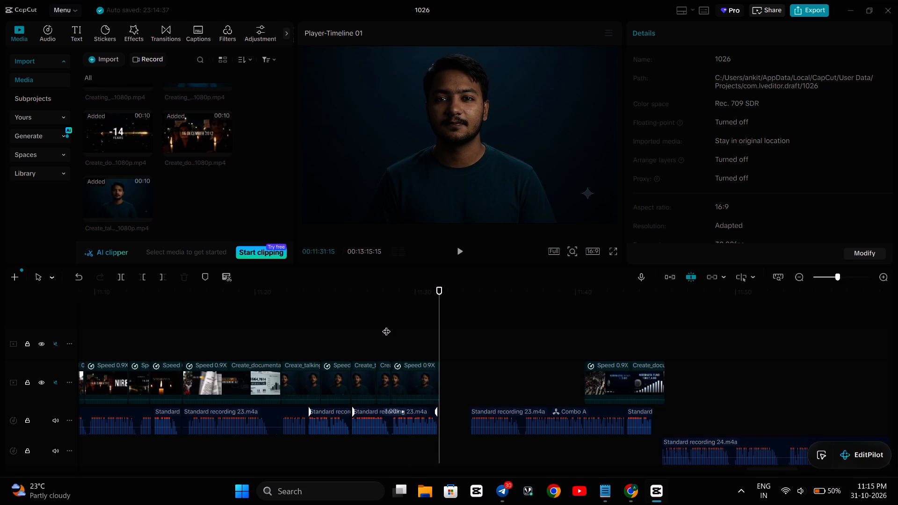
Move the Standard recording 23 pieces following the talking head earlier, leaving about a one-second gap after the talking head.
key(space)
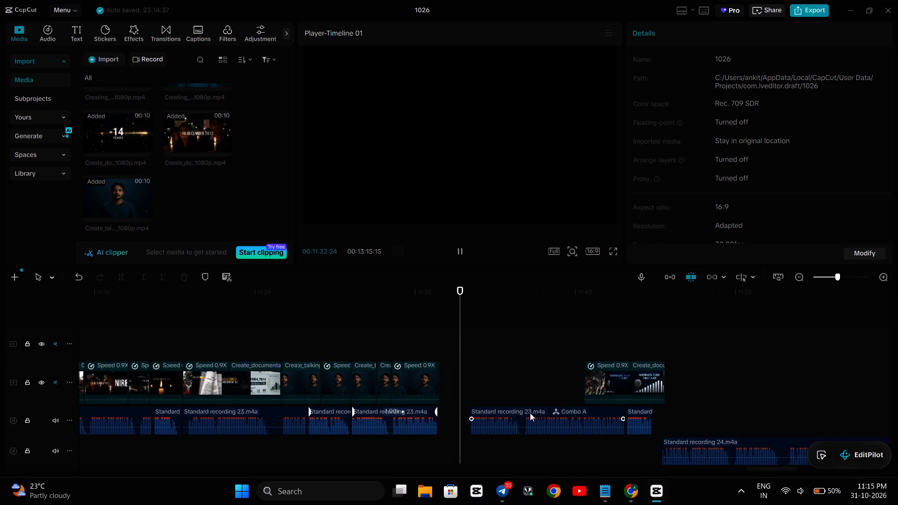
key(space)
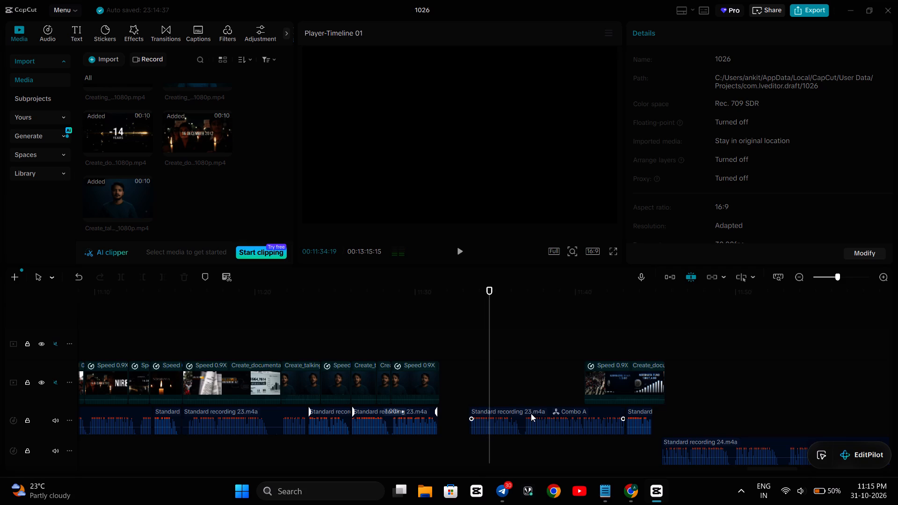
drag(519, 416, 495, 419)
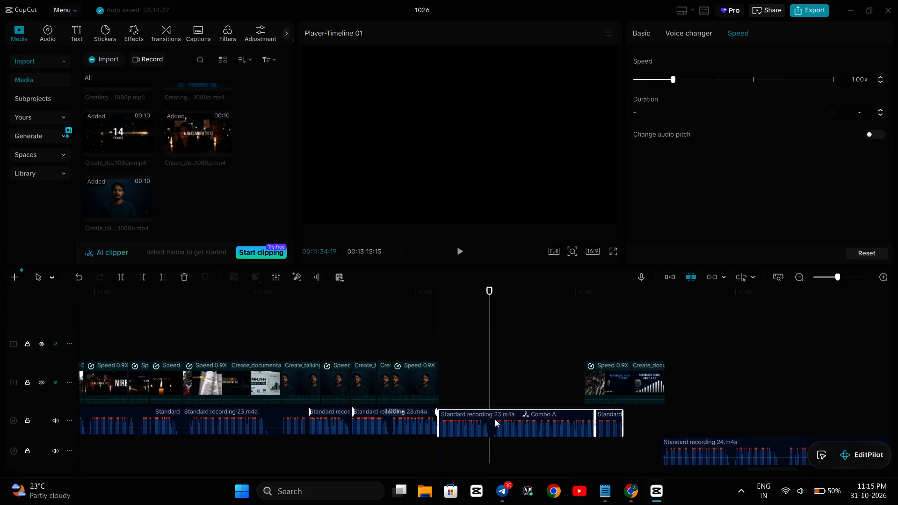
drag(495, 419, 503, 419)
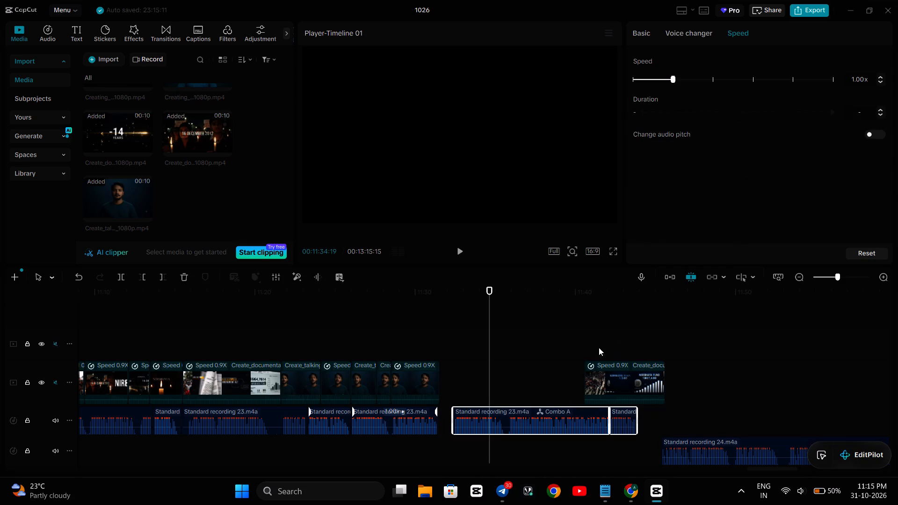
Move the 0.9x statistics clip after the talking head onto the upper video track, starting at about 00:11:51.
drag(610, 378, 626, 368)
drag(626, 368, 777, 353)
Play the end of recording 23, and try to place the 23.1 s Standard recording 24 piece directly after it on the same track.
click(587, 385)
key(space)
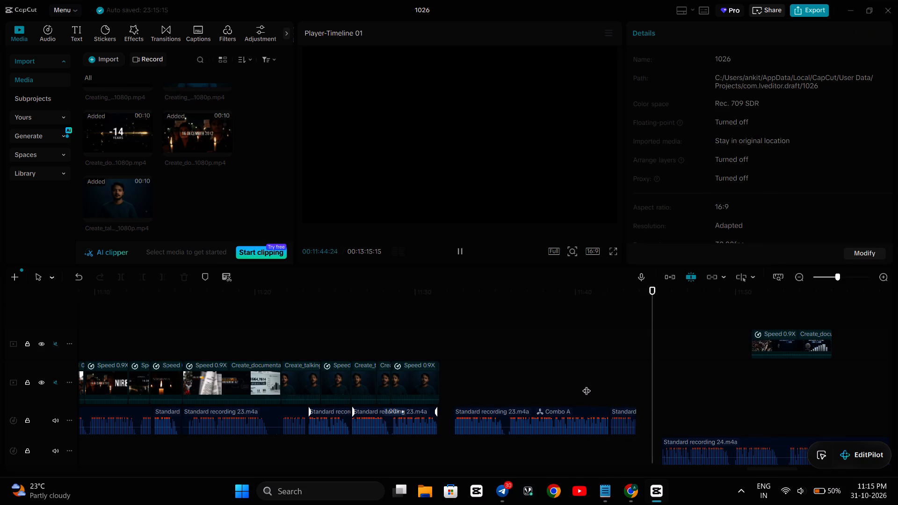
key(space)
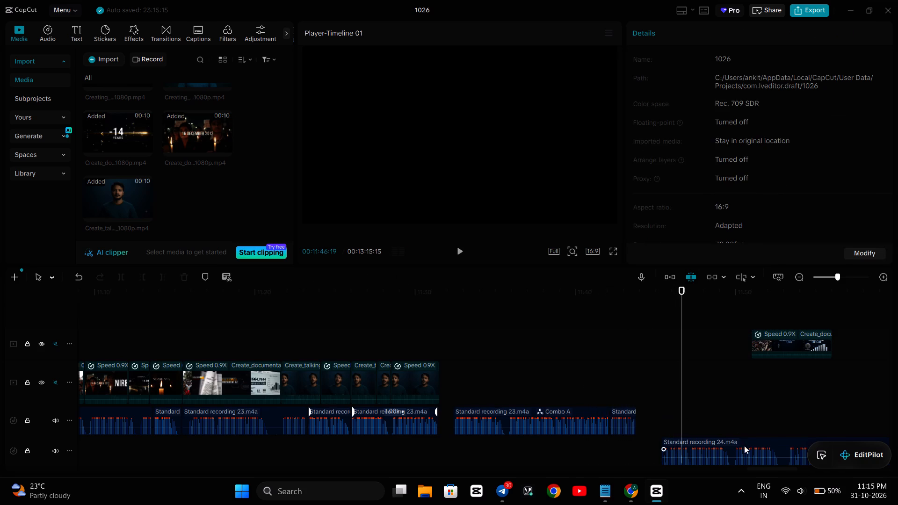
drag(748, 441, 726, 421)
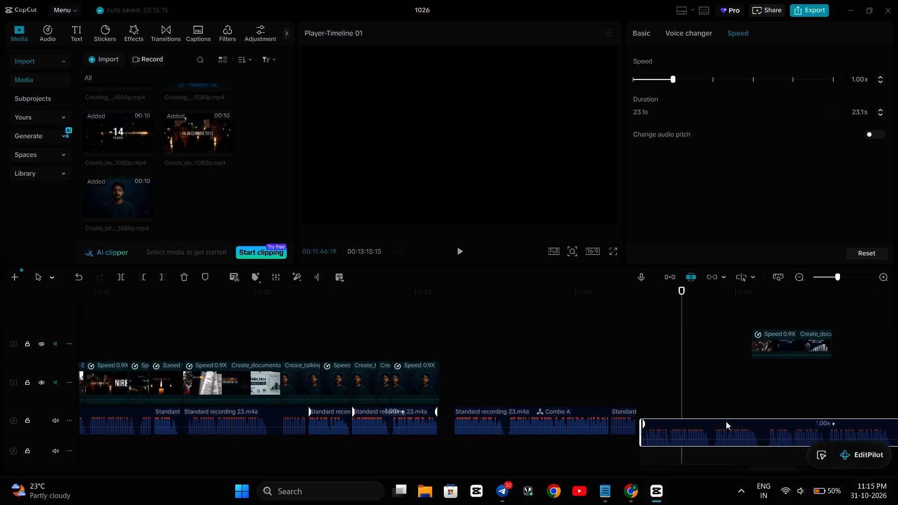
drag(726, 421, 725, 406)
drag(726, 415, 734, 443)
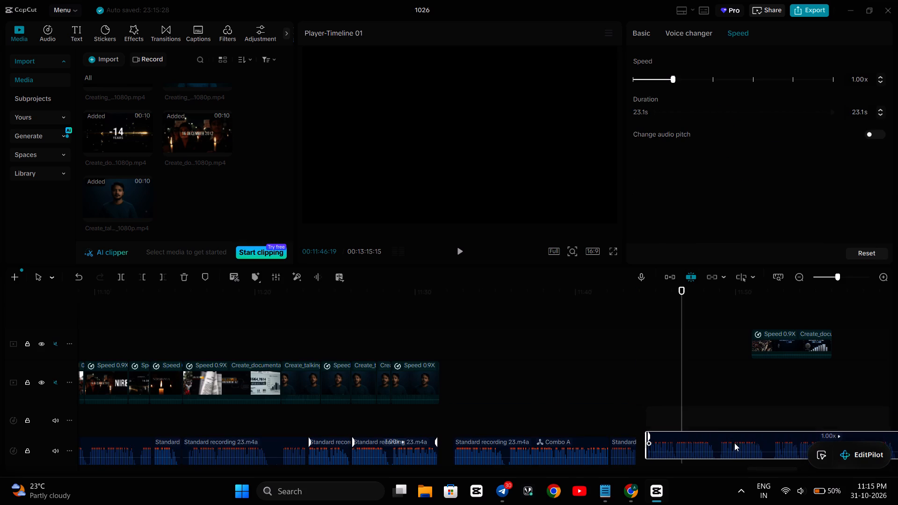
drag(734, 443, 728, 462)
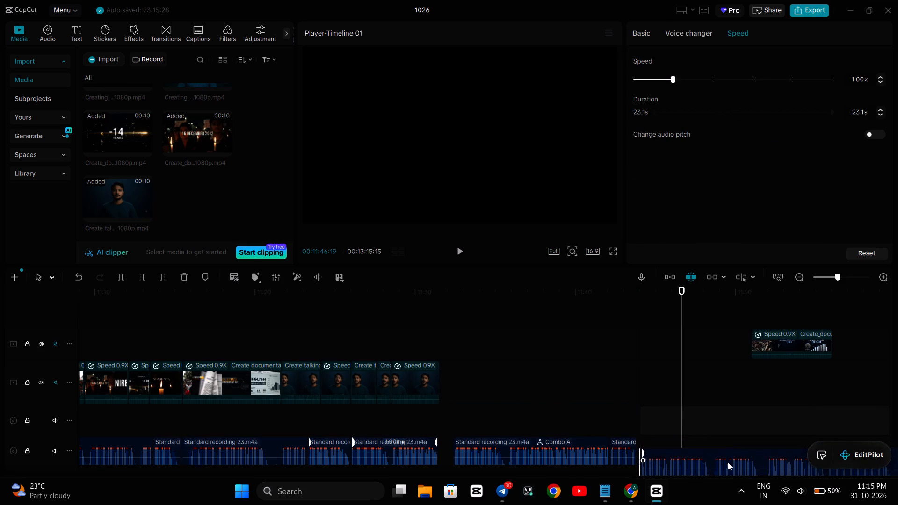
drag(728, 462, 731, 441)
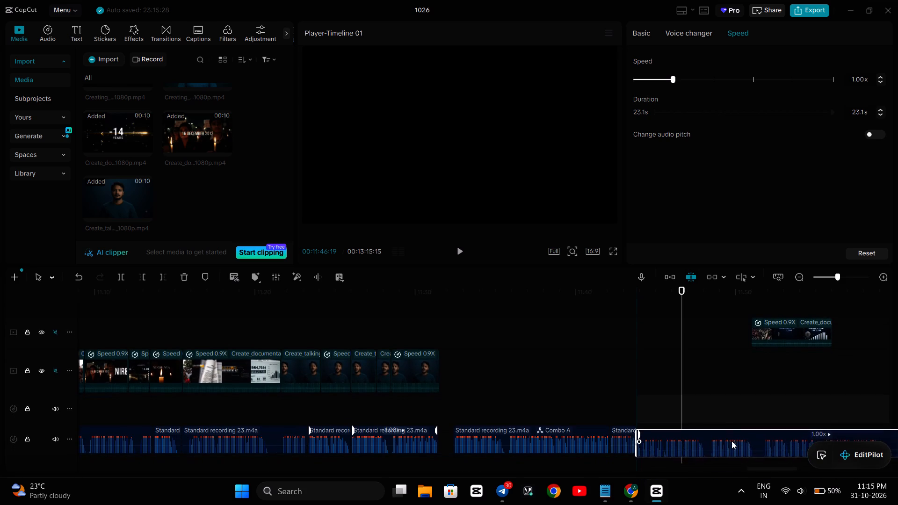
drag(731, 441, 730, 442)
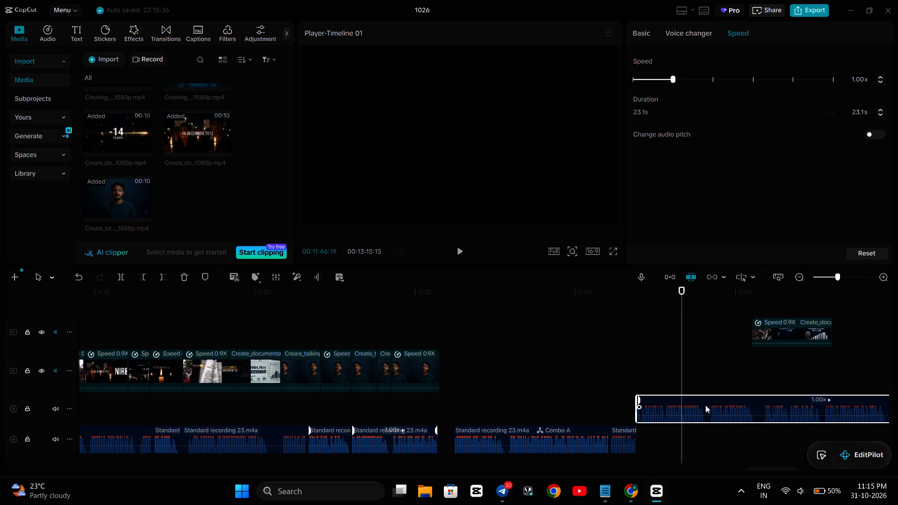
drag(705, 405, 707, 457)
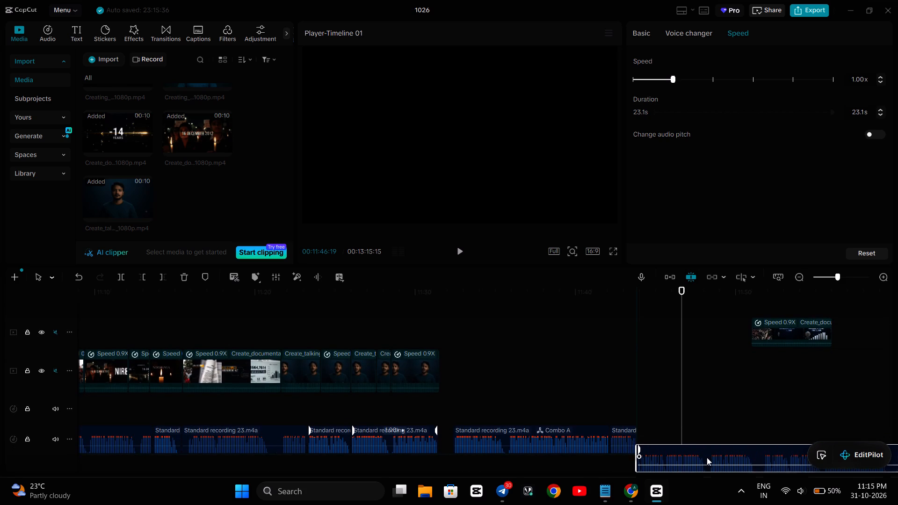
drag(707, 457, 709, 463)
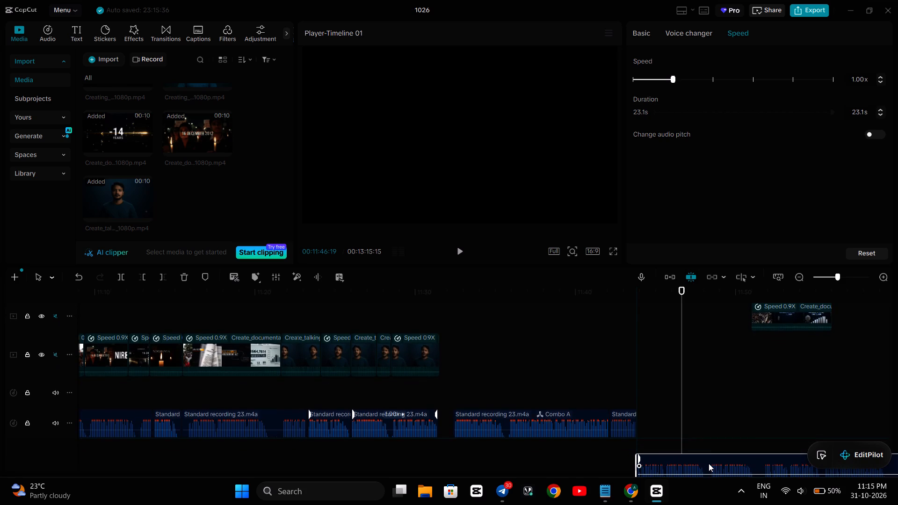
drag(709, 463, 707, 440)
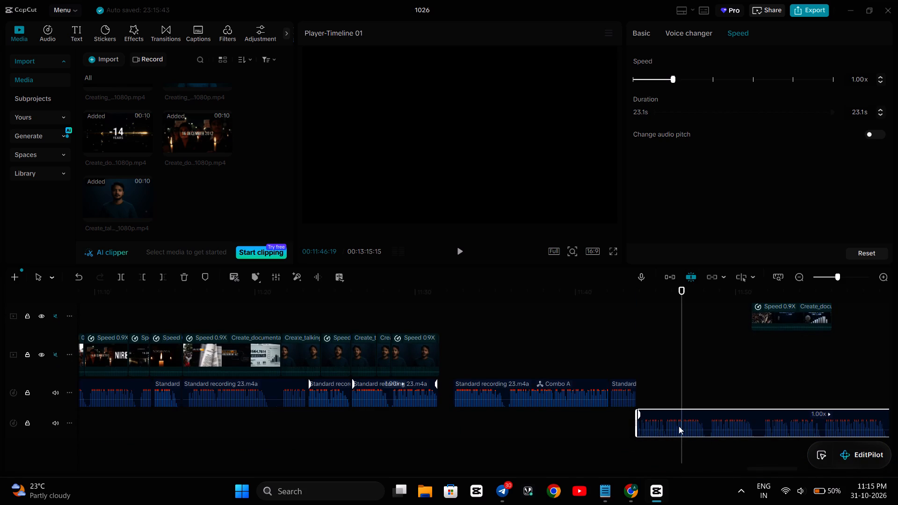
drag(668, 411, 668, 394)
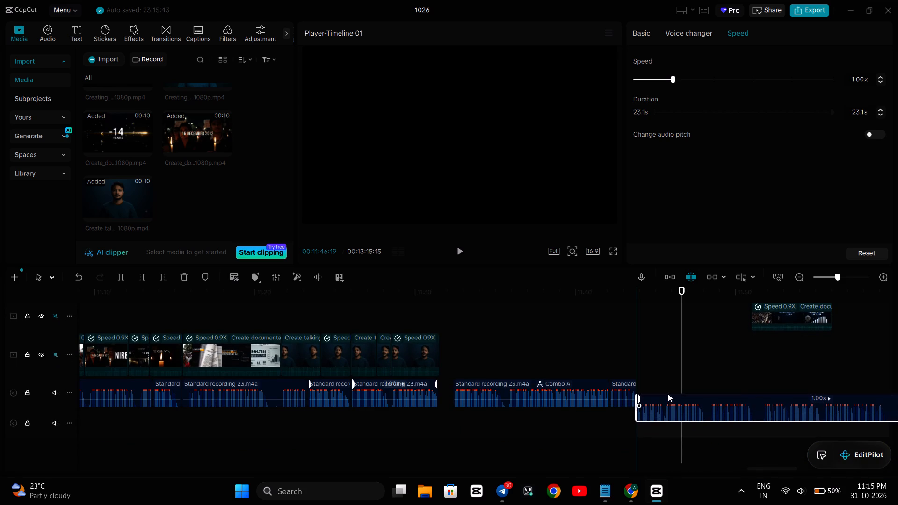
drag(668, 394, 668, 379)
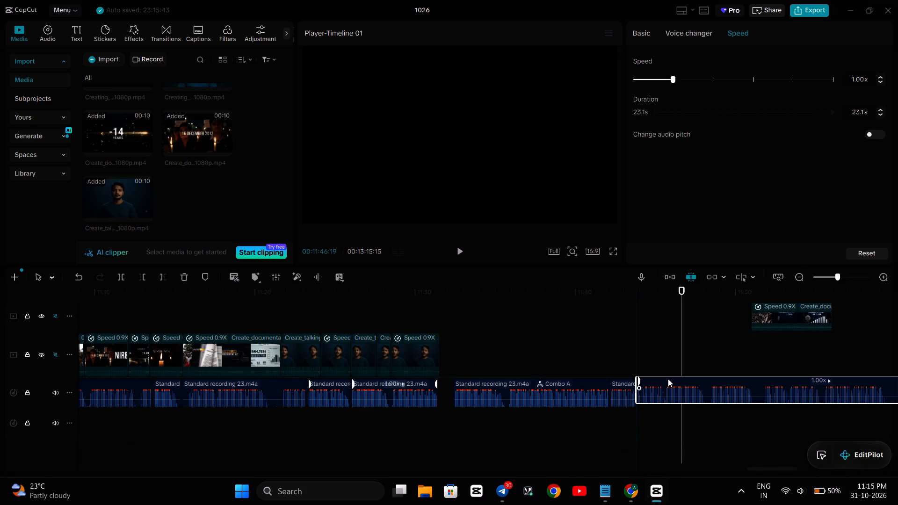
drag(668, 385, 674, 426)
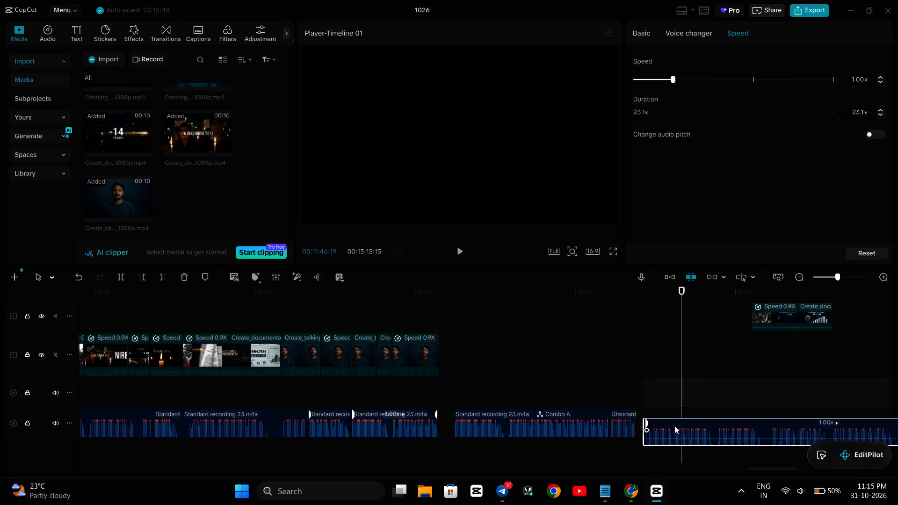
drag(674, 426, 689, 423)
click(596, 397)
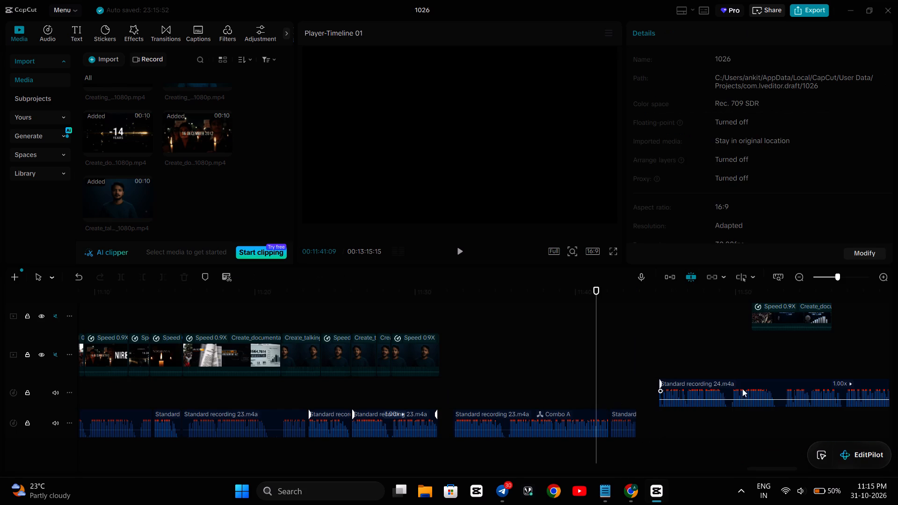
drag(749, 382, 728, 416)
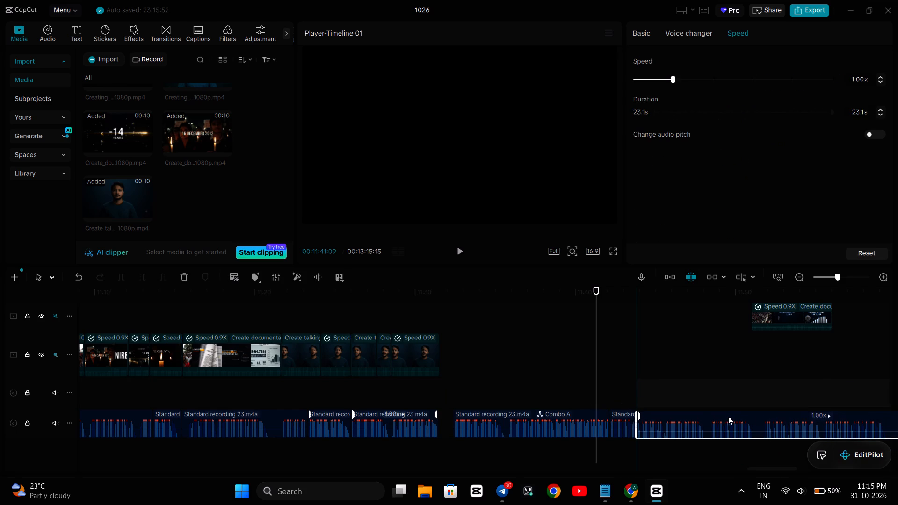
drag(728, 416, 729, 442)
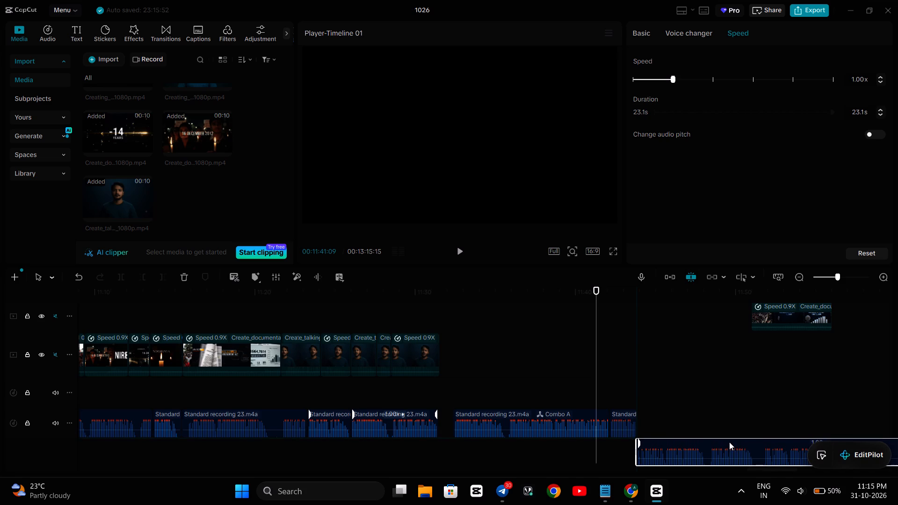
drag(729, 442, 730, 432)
Move the following 12.3 s Standard recording 24 piece onto the upper audio track, starting at about 00:12:20, to free the narration track.
scroll(734, 432, left, 2)
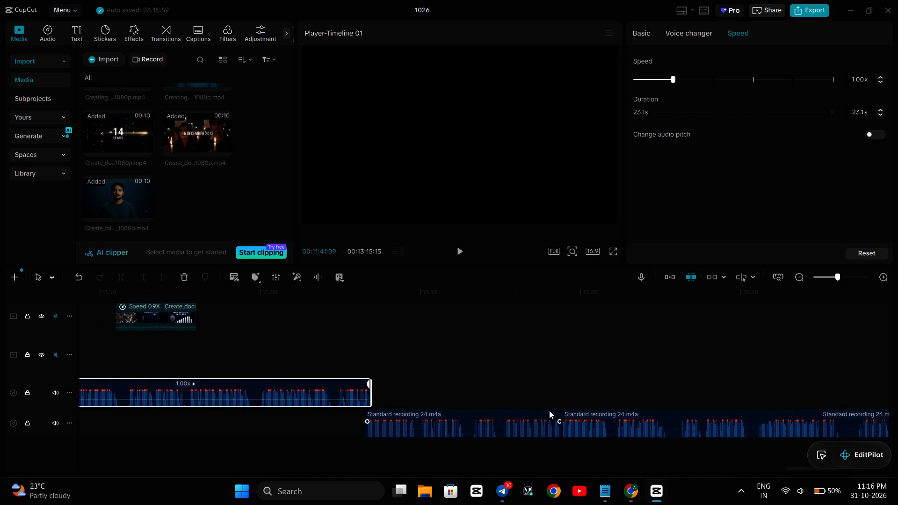
drag(532, 413, 748, 375)
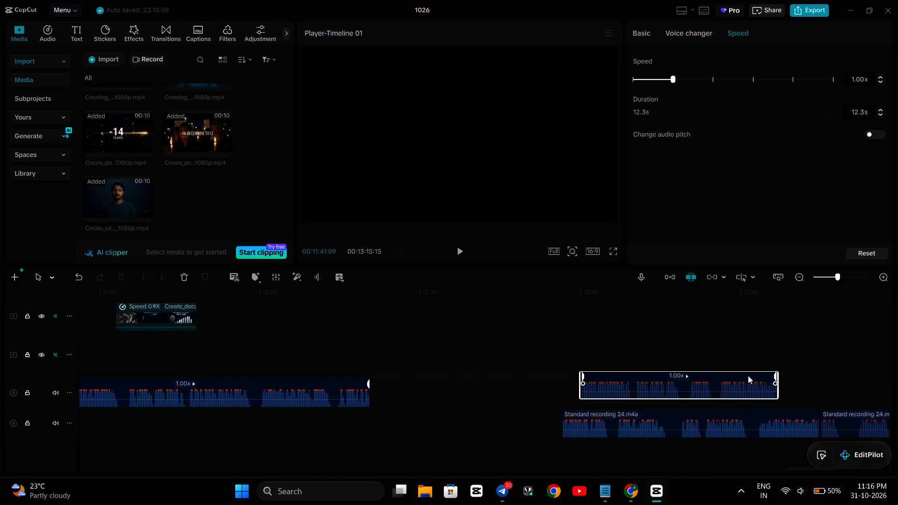
Place the 23.1 s Standard recording 24 piece on the narration track directly after the last Standard recording 23 piece.
scroll(692, 419, right, 1)
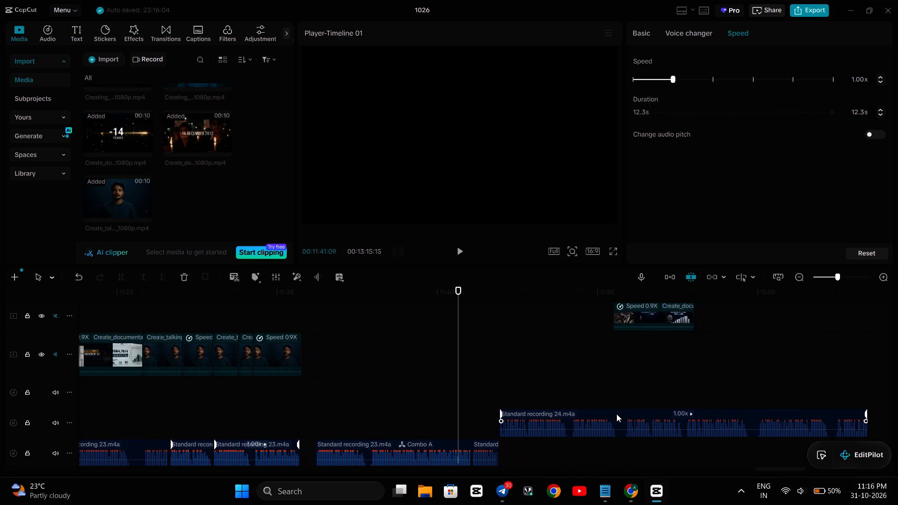
drag(616, 414, 616, 444)
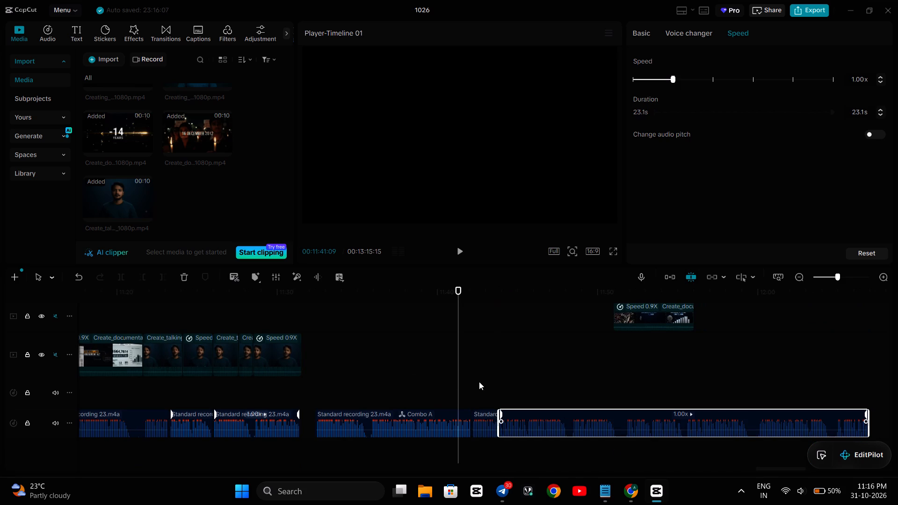
Play across the join between recordings 23 and 24, and shift the 23.1 s recording 24 piece slightly later, starting at about 00:11:44.
click(344, 357)
key(space)
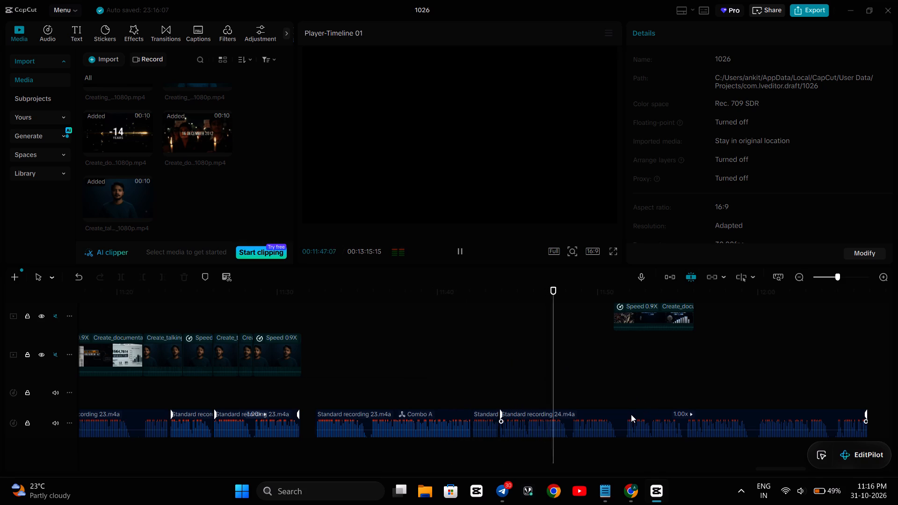
click(619, 418)
drag(619, 418, 625, 418)
Play the narration through the 23.1 s recording 24 piece, and replay the preceding uncovered recording 23 section from about 00:11:32 to 00:11:44.
click(475, 387)
key(space)
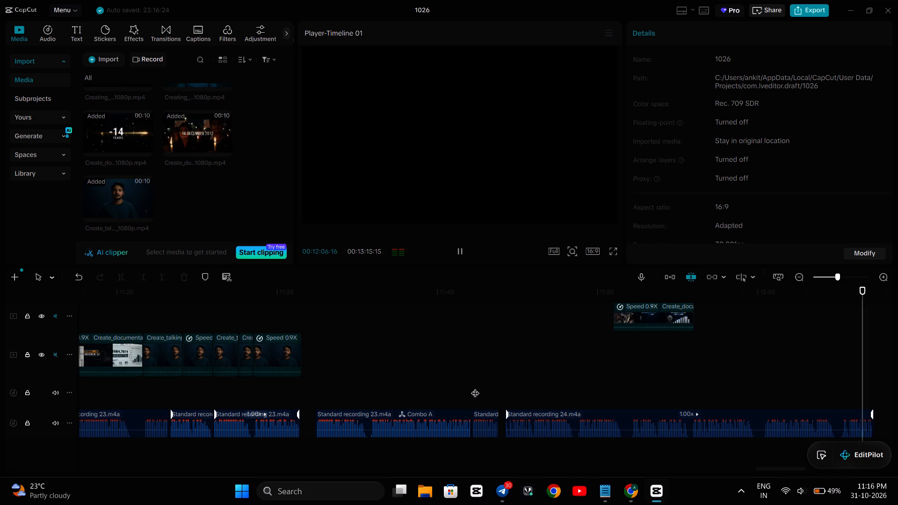
click(459, 252)
scroll(399, 357, right, 1)
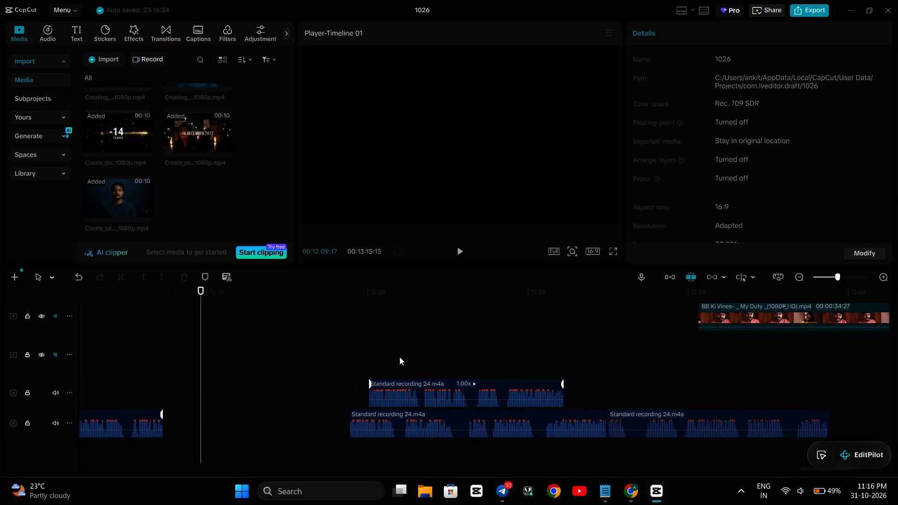
scroll(399, 357, right, 5)
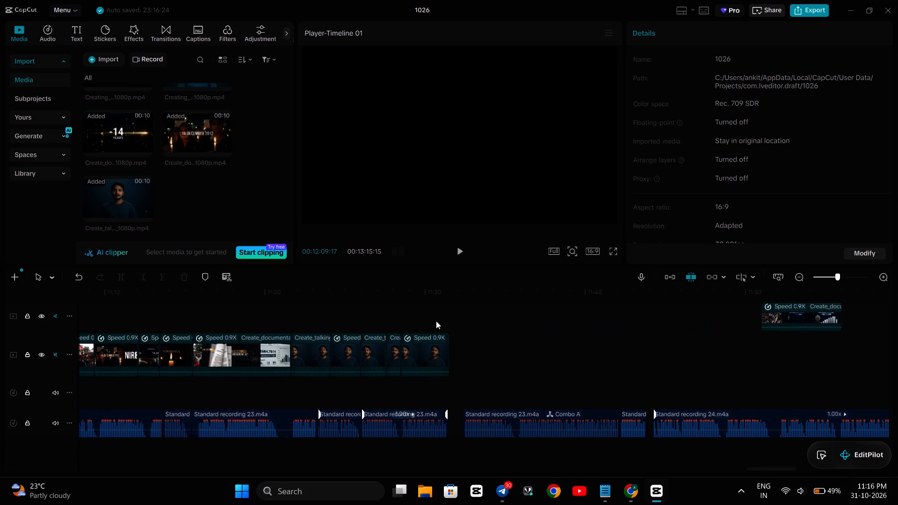
click(451, 317)
key(space)
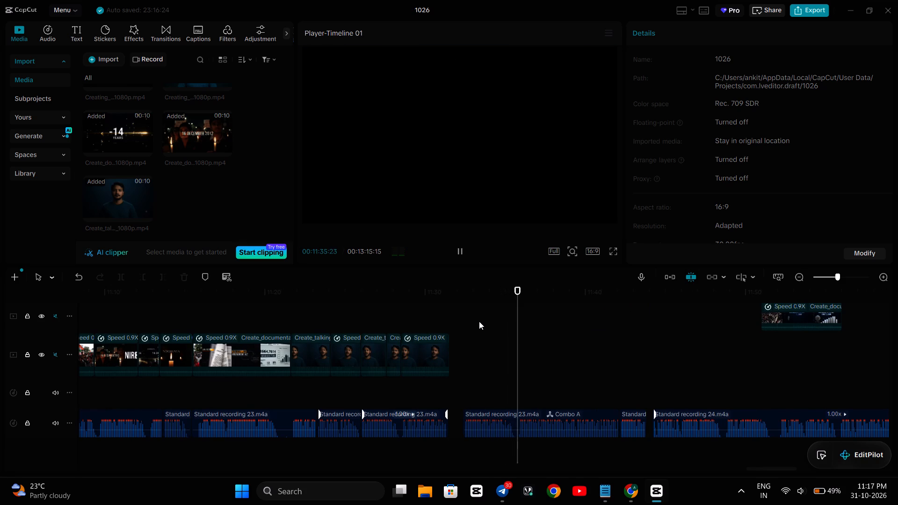
key(space)
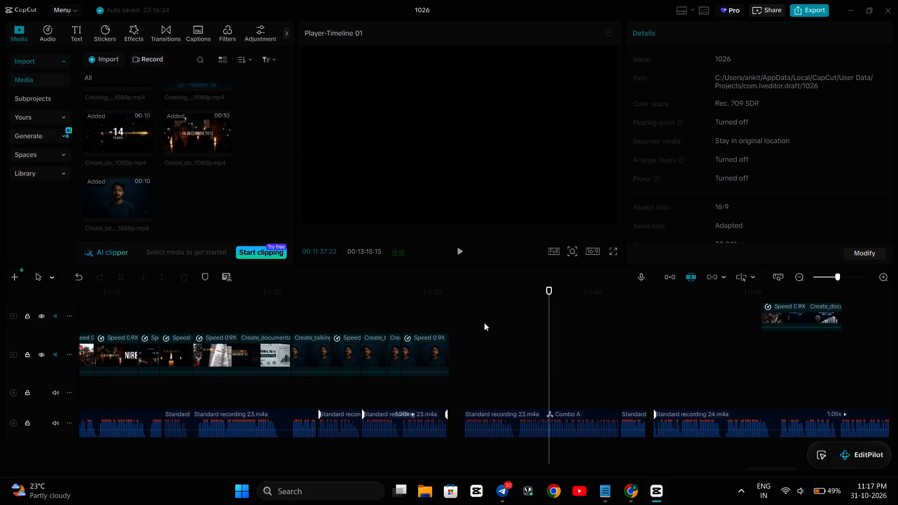
key(space)
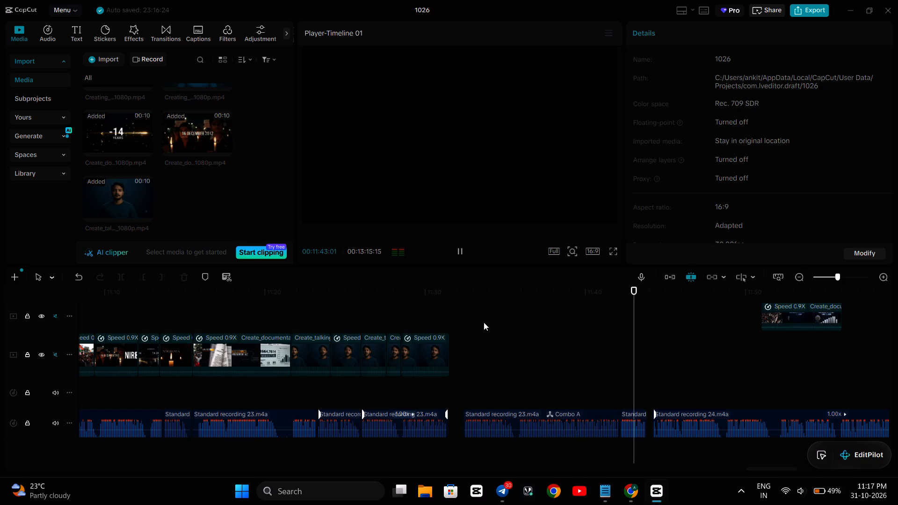
key(space)
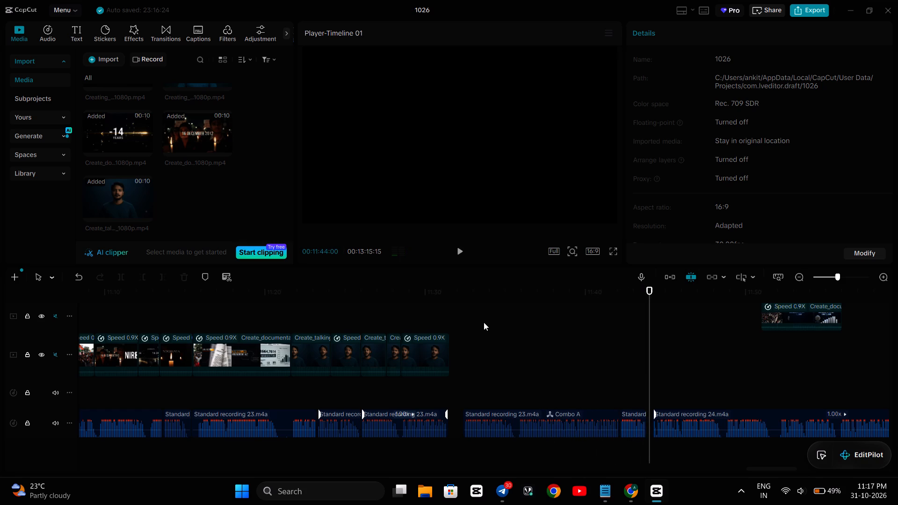
Switch to the DU Women Safety Protest script in Notepad, at the SHOT 70 to SHOT 72 narration lines.
click(632, 489)
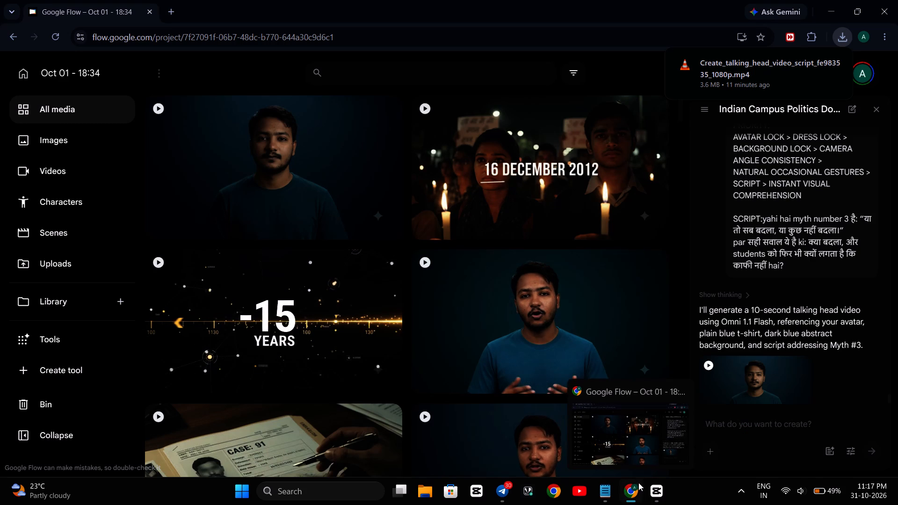
click(601, 494)
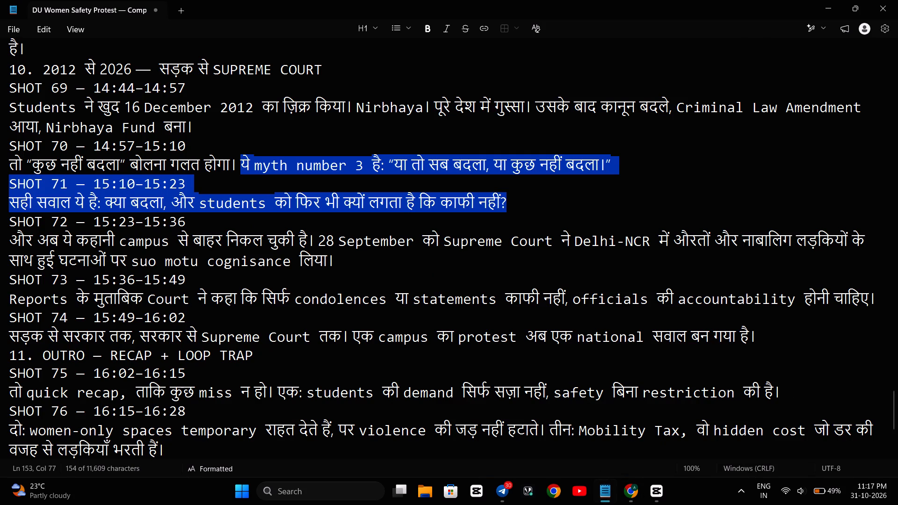
Highlight the opening sentence of the SHOT 72 narration, about the story moving beyond campus, and restart the selection from the line's beginning.
drag(14, 238, 308, 249)
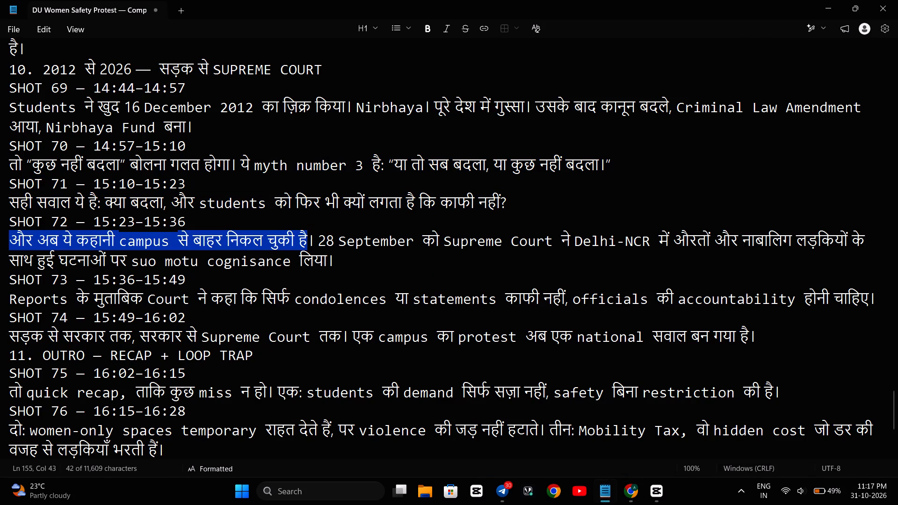
drag(308, 249, 308, 249)
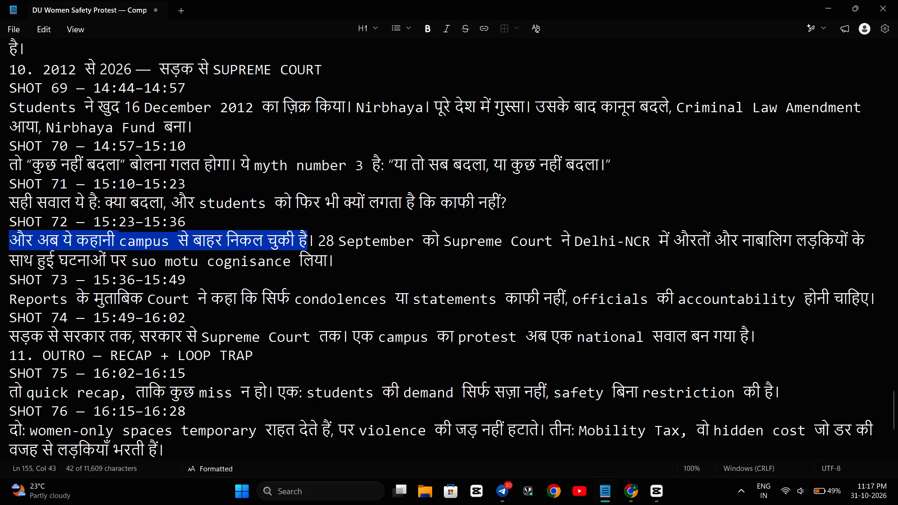
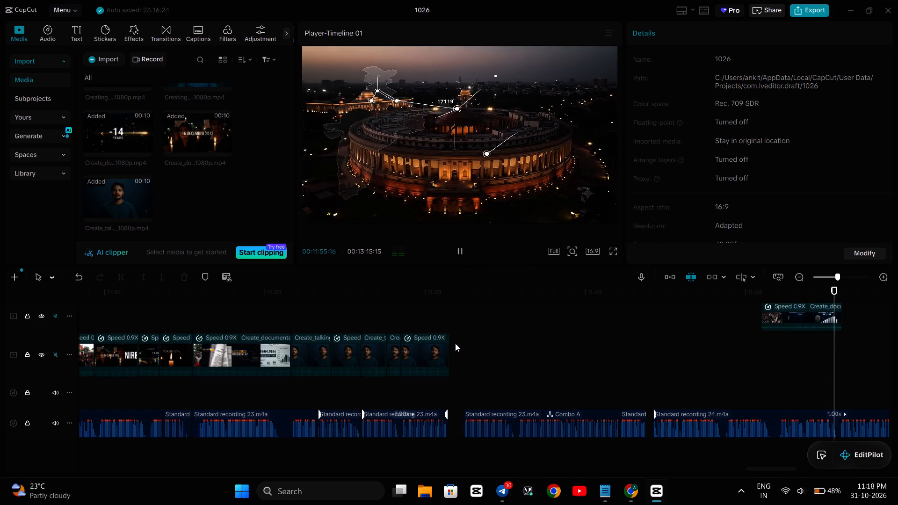
key(space)
key(space)
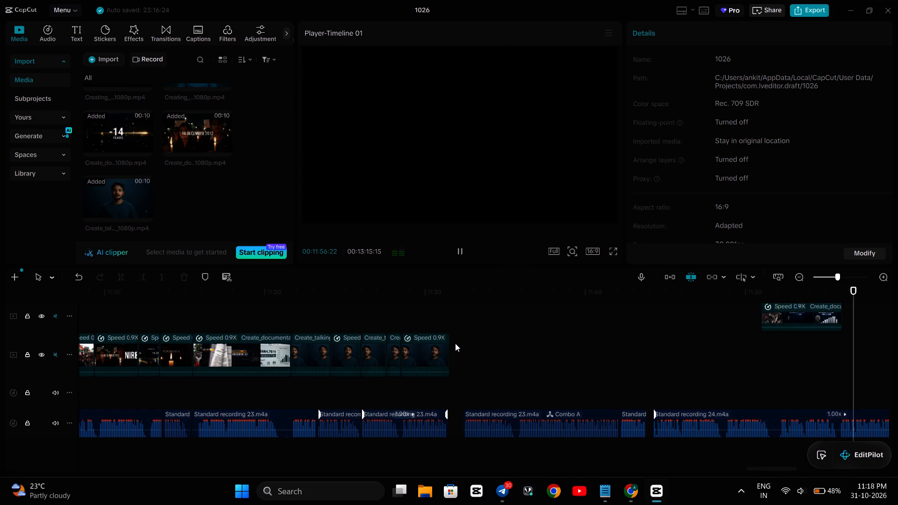
key(space)
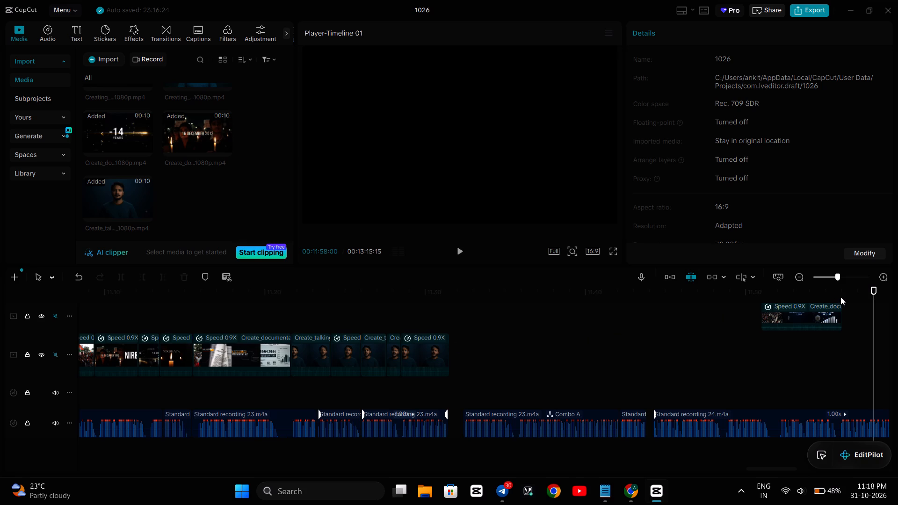
click(751, 330)
click(799, 306)
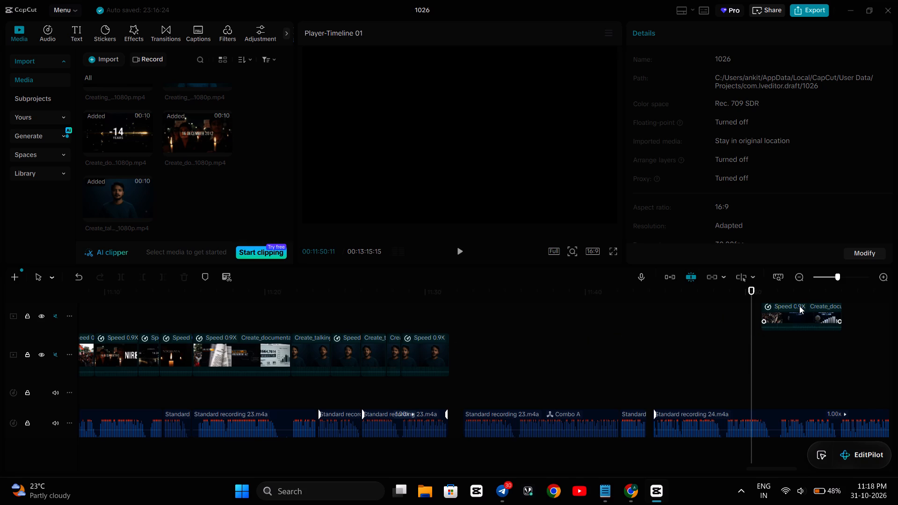
drag(789, 312, 714, 388)
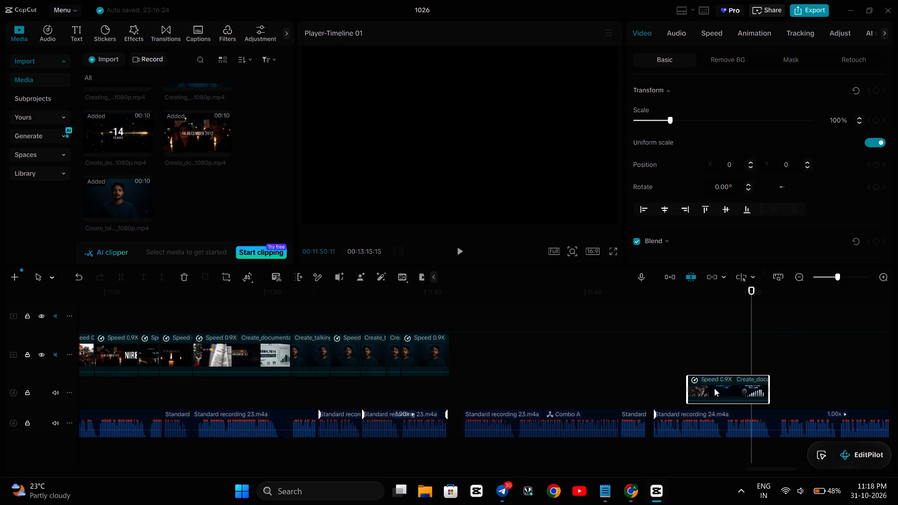
drag(714, 388, 710, 392)
drag(712, 341, 698, 416)
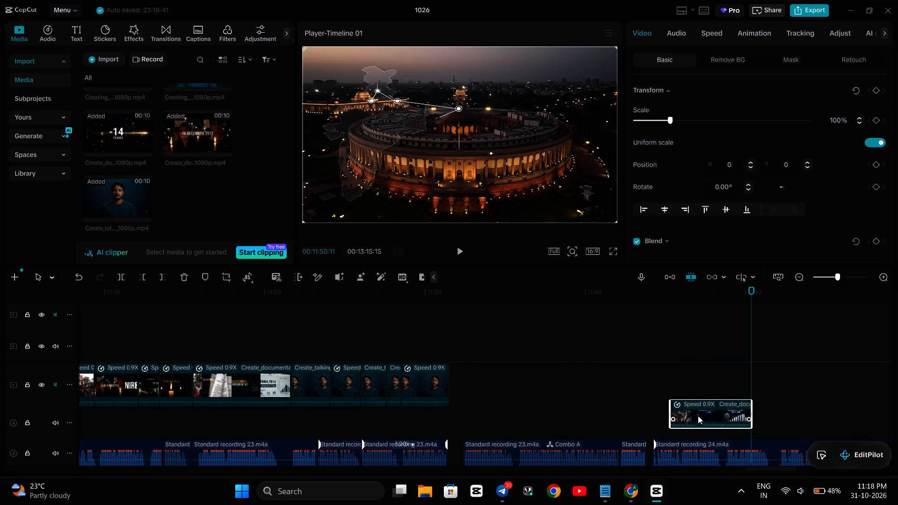
drag(698, 416, 697, 424)
scroll(677, 375, left, 1)
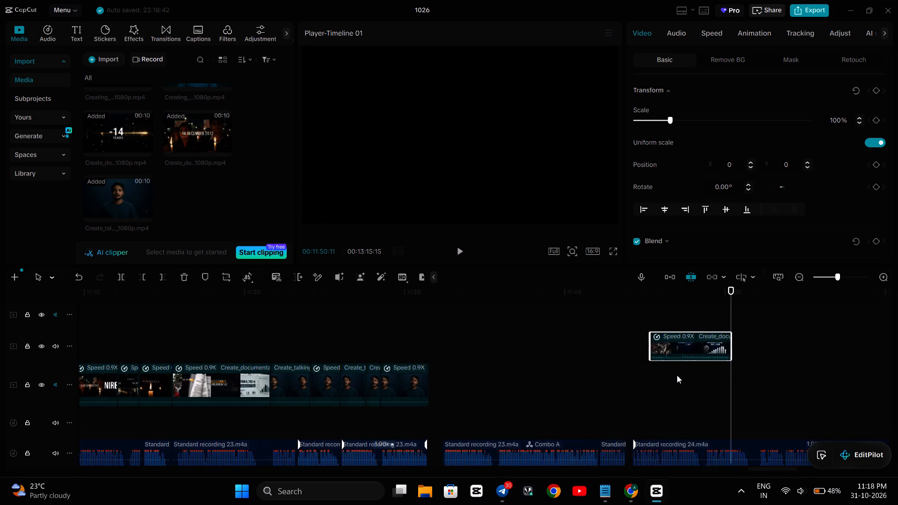
scroll(677, 375, left, 1)
drag(486, 336, 464, 352)
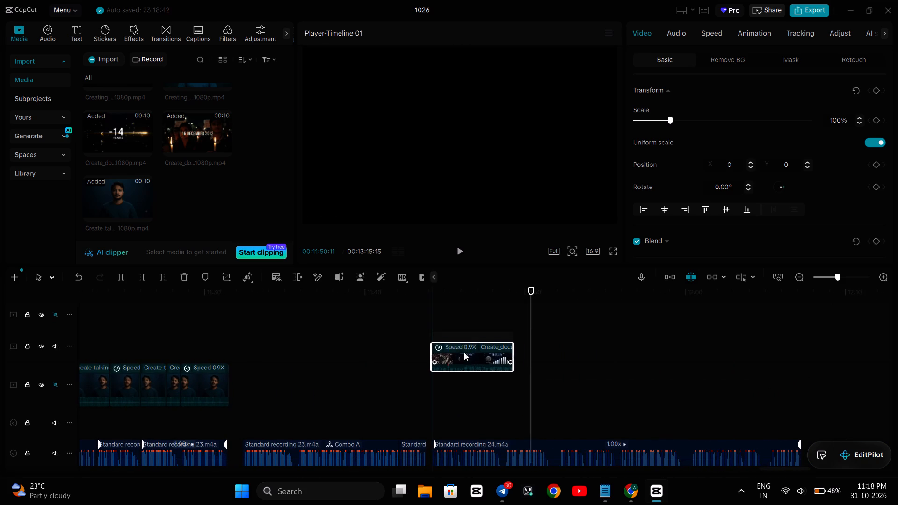
drag(464, 352, 413, 372)
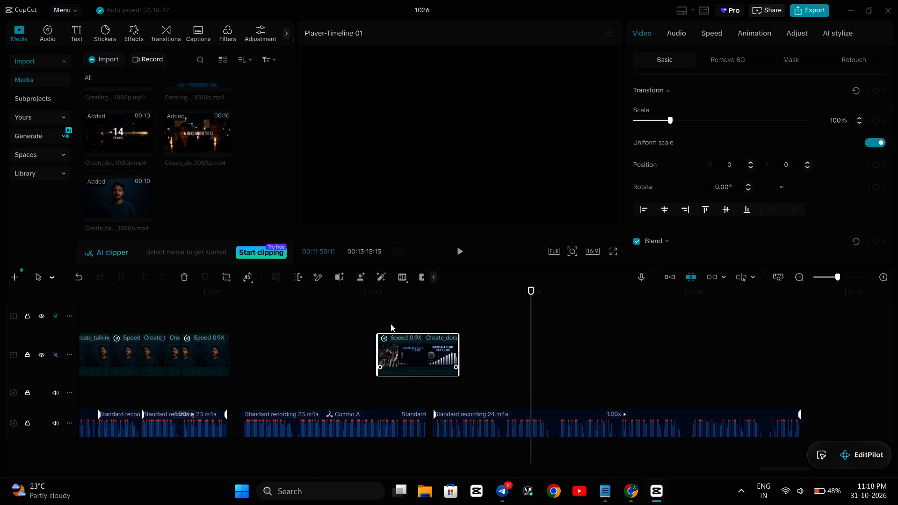
Trim away the start of the moved documentary clip up to 00:11:44:06, where the parliament building shot begins, and play back the result.
click(402, 313)
key(space)
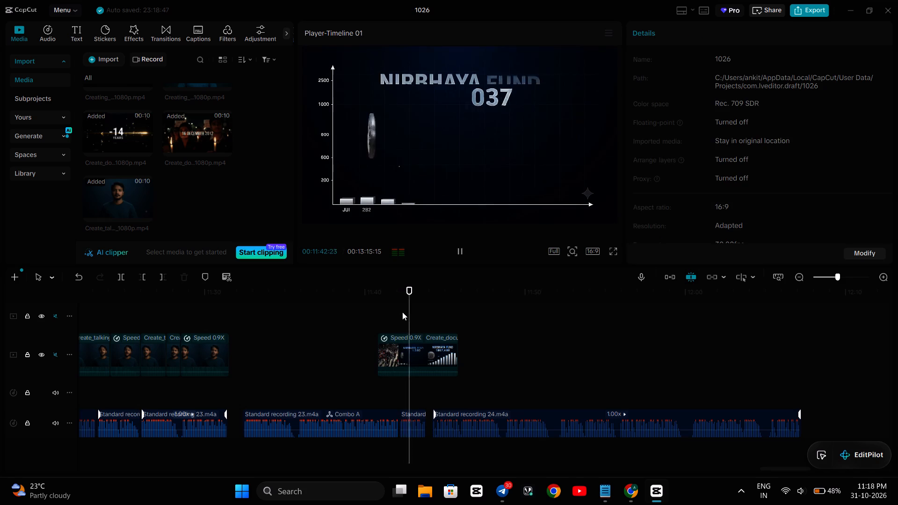
key(space)
key(space)
key(space)
key(space)
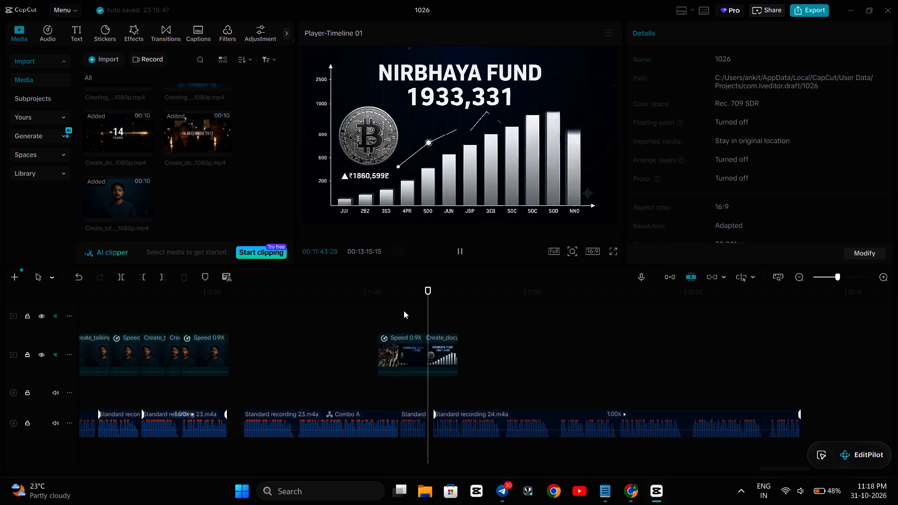
key(space)
key(Left)
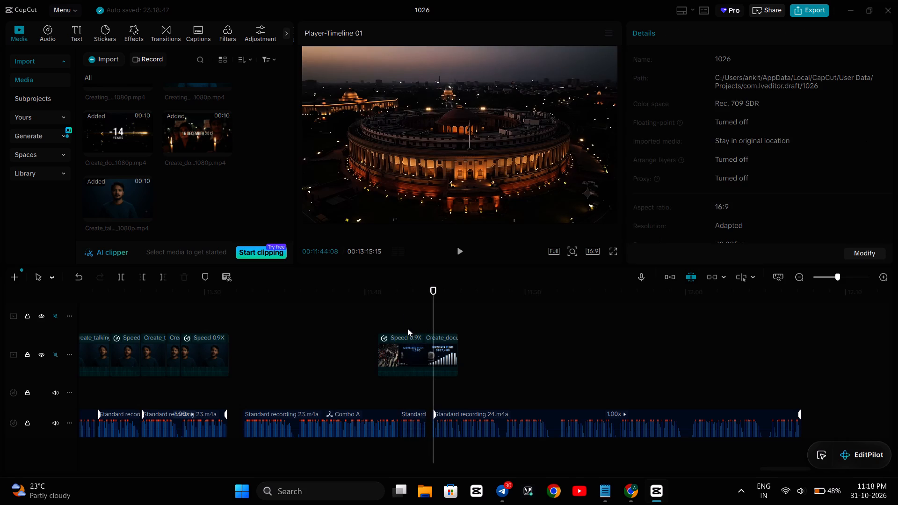
key(Left)
key(Left)
key(Left)
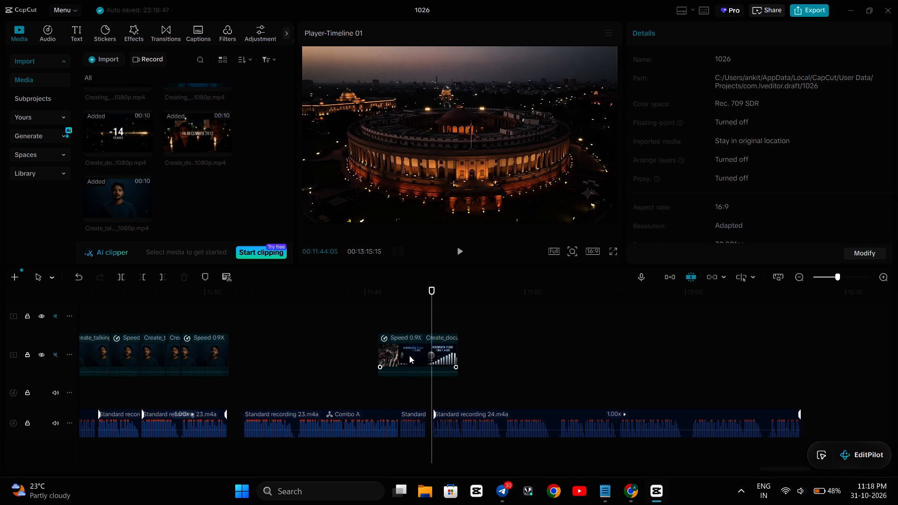
key(Right)
click(410, 354)
click(139, 277)
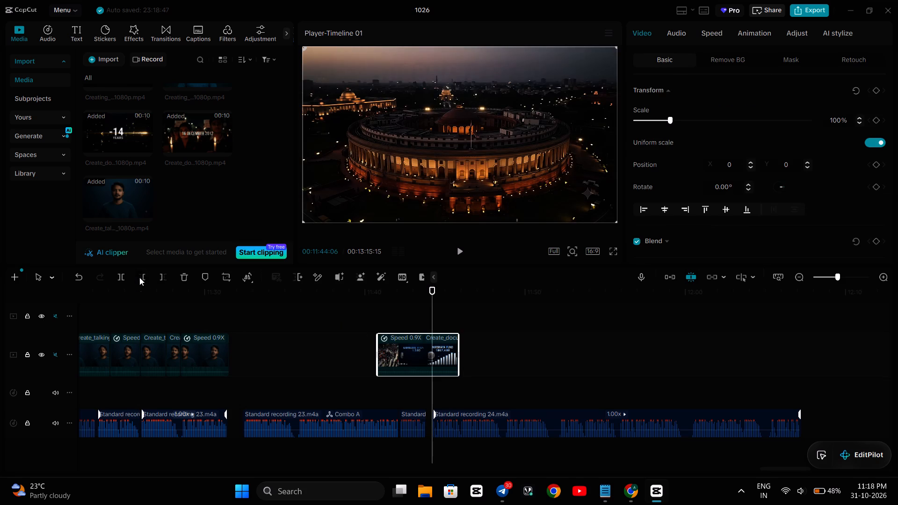
key(space)
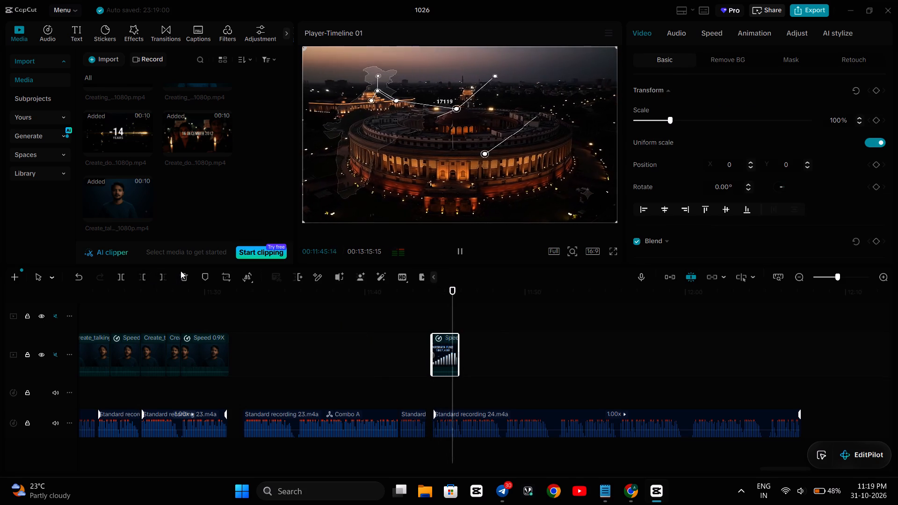
key(space)
key(space)
key(space)
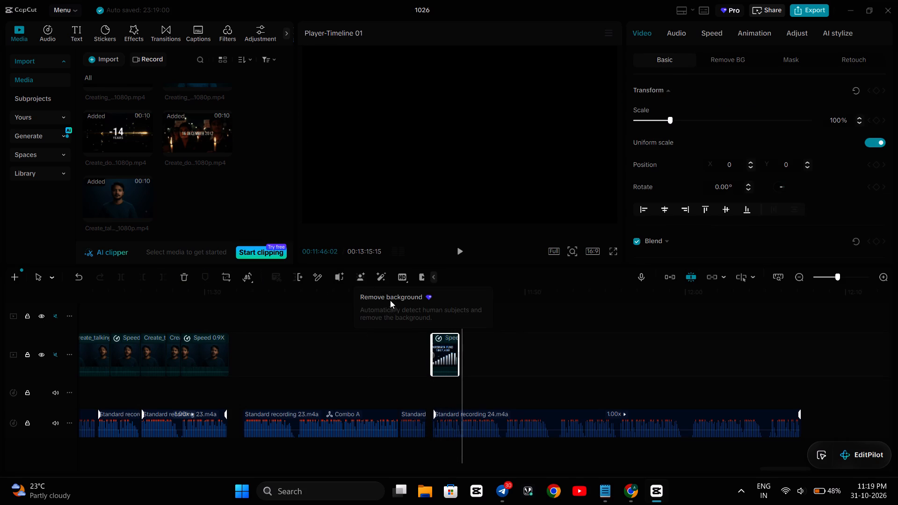
In the Notepad script, copy the SHOT 73 narration from "Court ने कहा" to the end of its line.
click(604, 487)
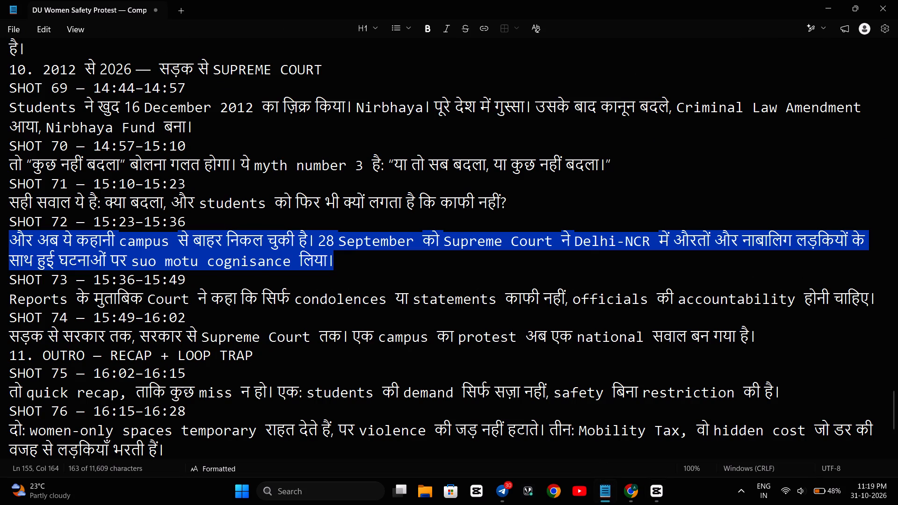
drag(145, 297, 429, 302)
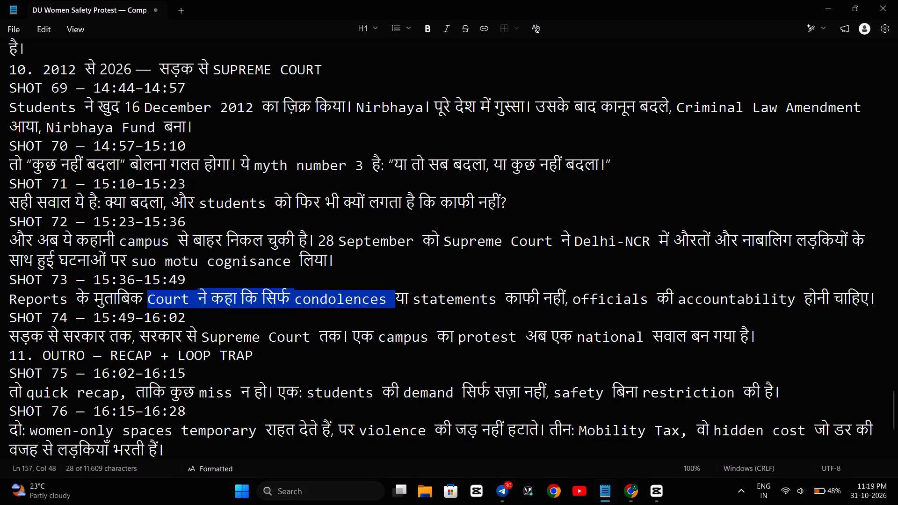
drag(429, 302, 644, 312)
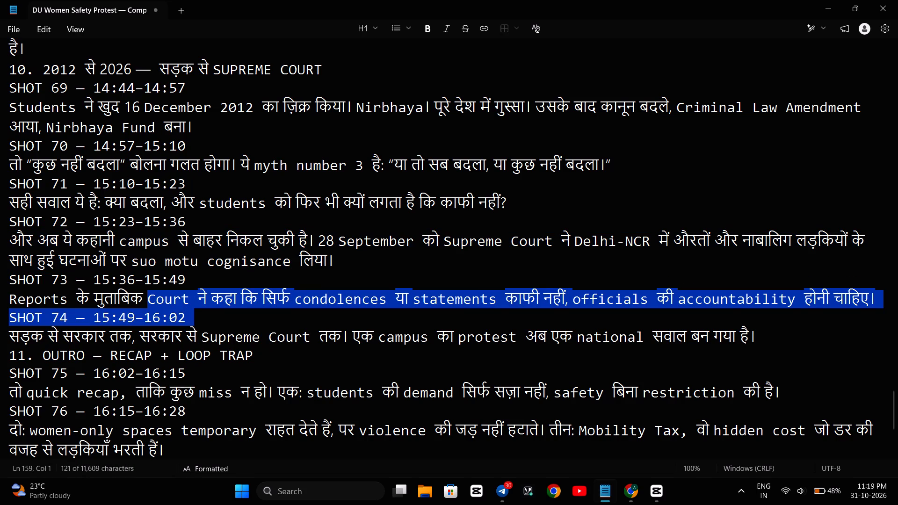
drag(644, 312, 887, 299)
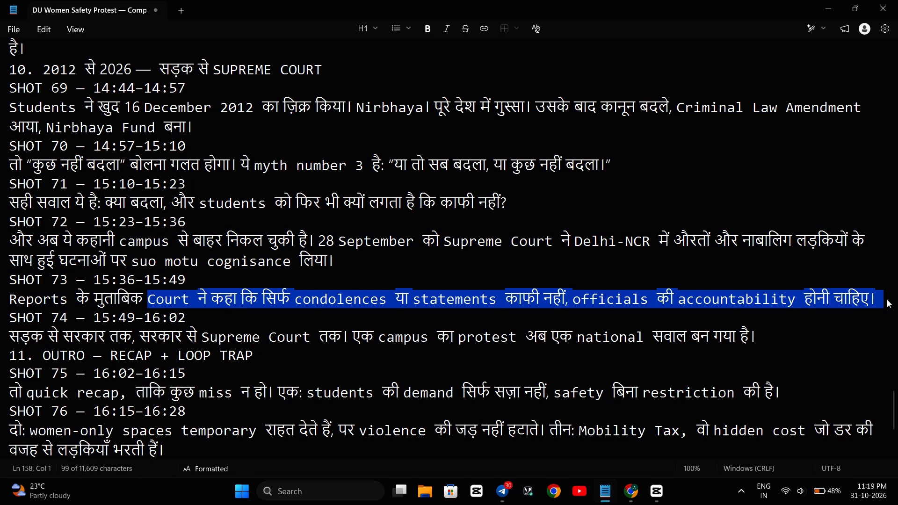
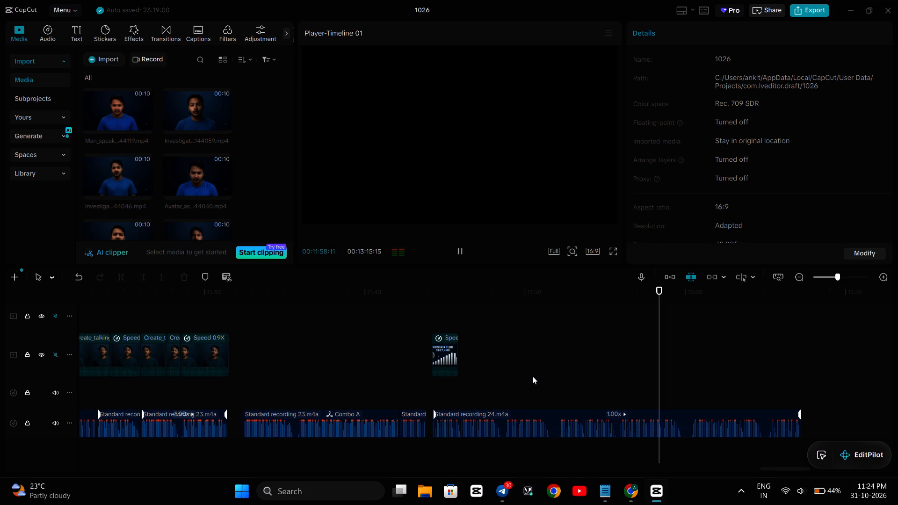
scroll(532, 376, left, 2)
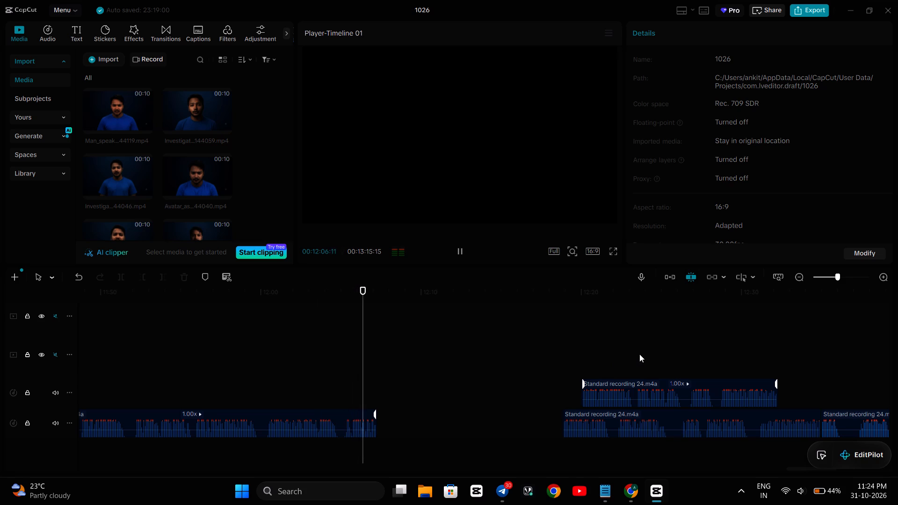
key(space)
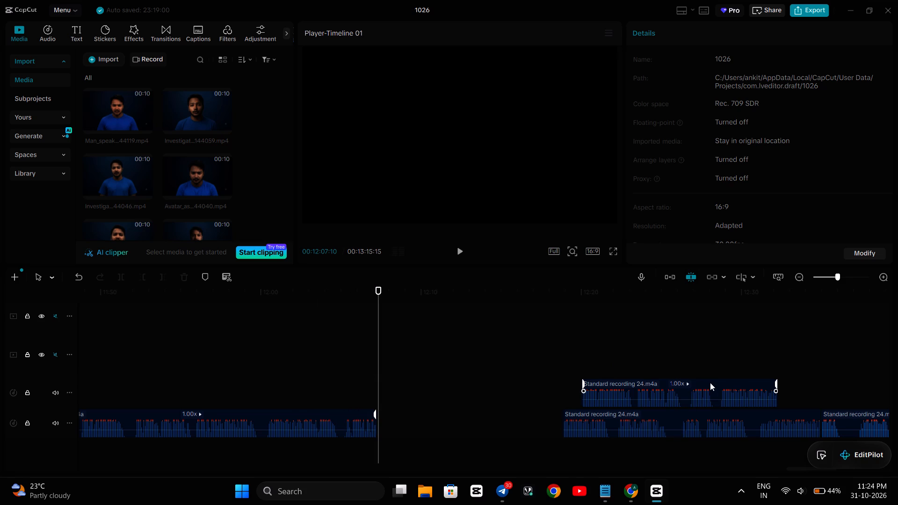
Move the 16.1-second Standard recording 24 clip to a lower audio track and place the 12.3-second one right after the voice-over ending near 00:12:07.
drag(672, 419, 672, 421)
drag(672, 421, 668, 457)
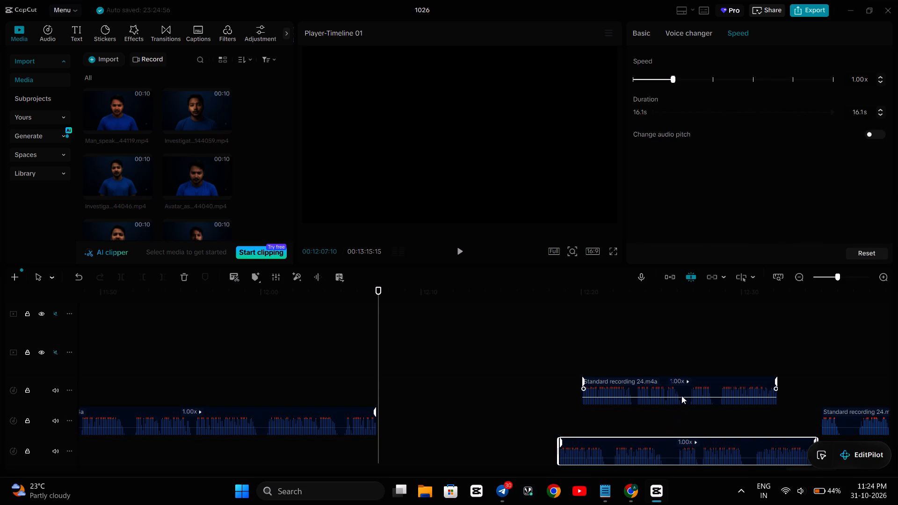
drag(683, 387, 506, 426)
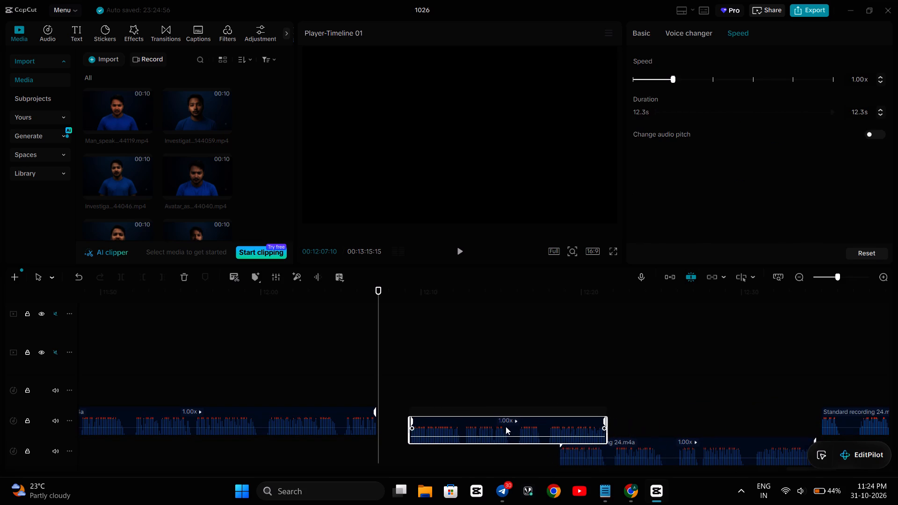
drag(506, 426, 486, 426)
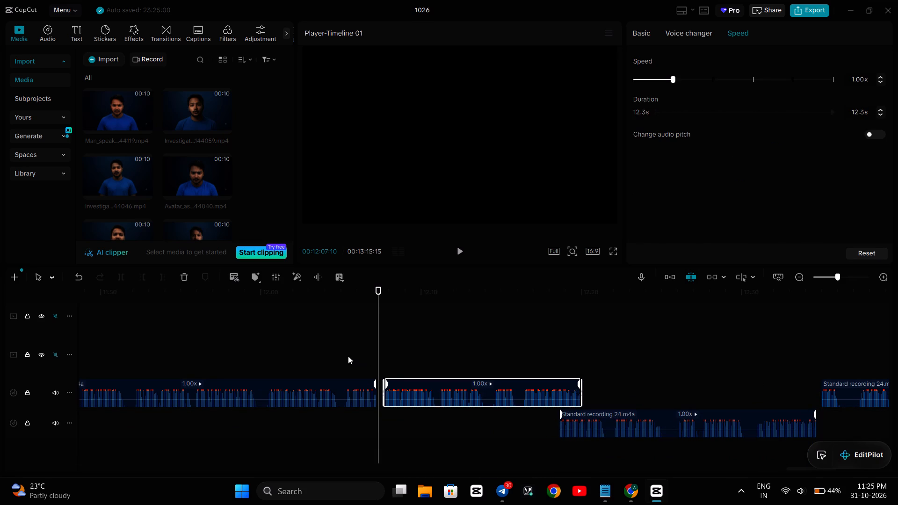
Listen to the moved 12.3-second voice-over clip to find the cut point and split it at 00:12:12:04.
key(space)
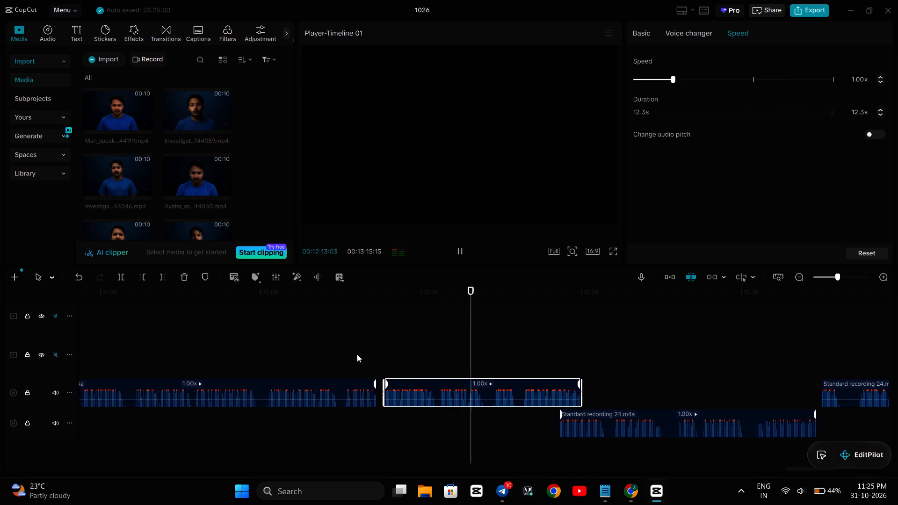
click(410, 347)
key(space)
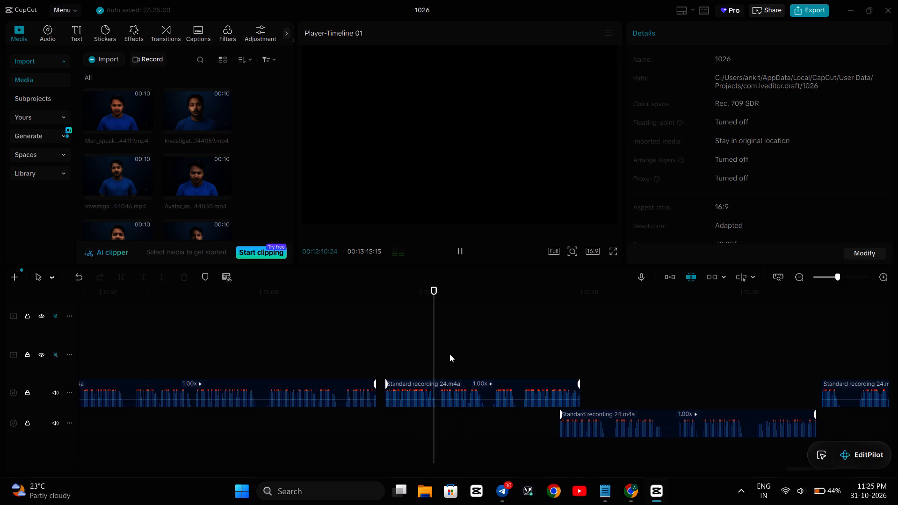
key(space)
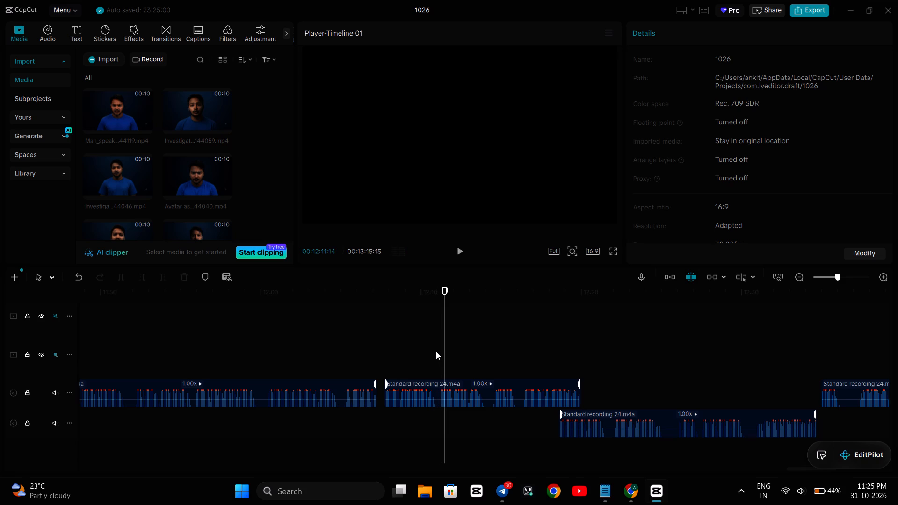
click(436, 351)
key(space)
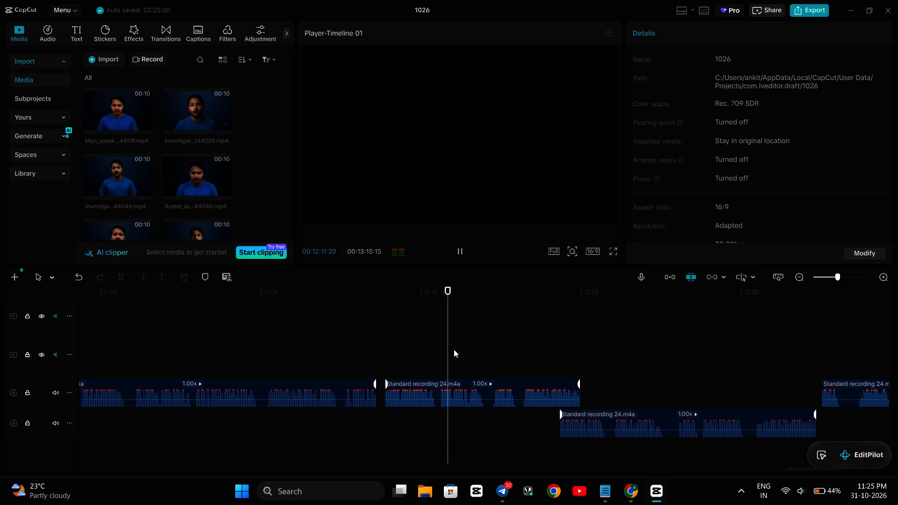
key(space)
key(space)
key(space)
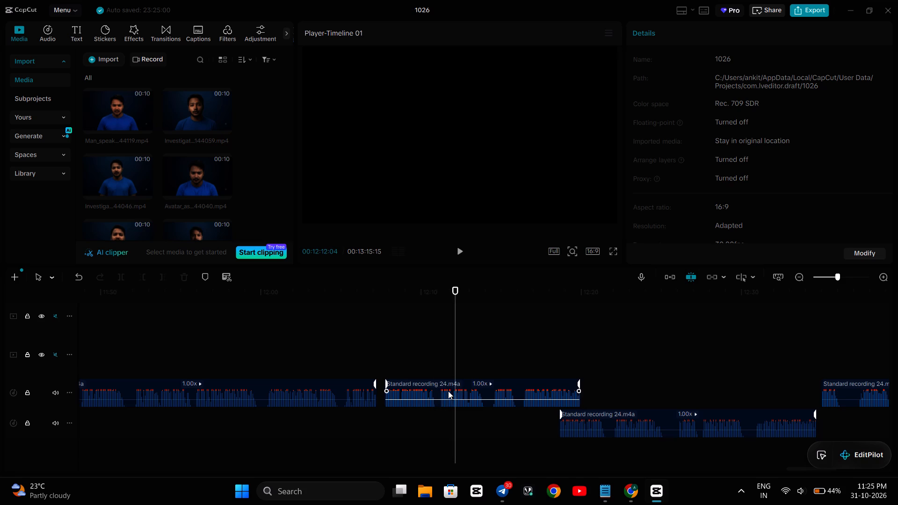
click(448, 391)
click(121, 277)
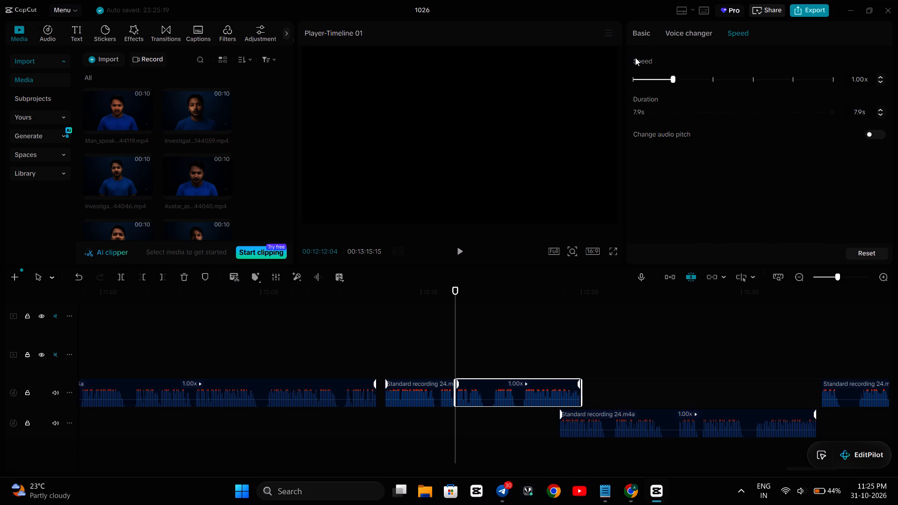
Split the second part of the voice-over clip again at 00:12:13:27, isolating a short middle segment.
key(Right)
key(Right)
key(Right)
key(Right)
key(Right)
key(Right)
key(Right)
key(Right)
key(Right)
key(Right)
key(Right)
key(Right)
key(Right)
key(Right)
key(Right)
key(Right)
key(Right)
key(Right)
key(Right)
key(Right)
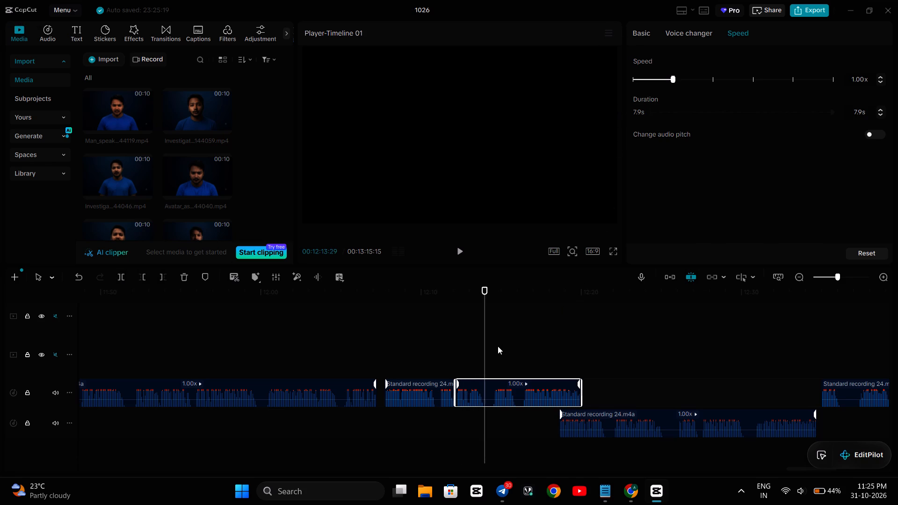
key(Left)
key(Left)
key(Left)
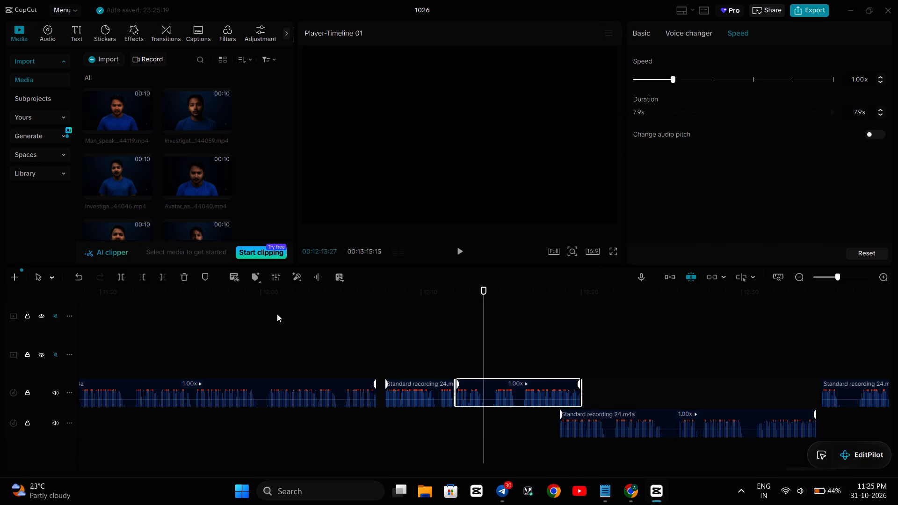
click(116, 276)
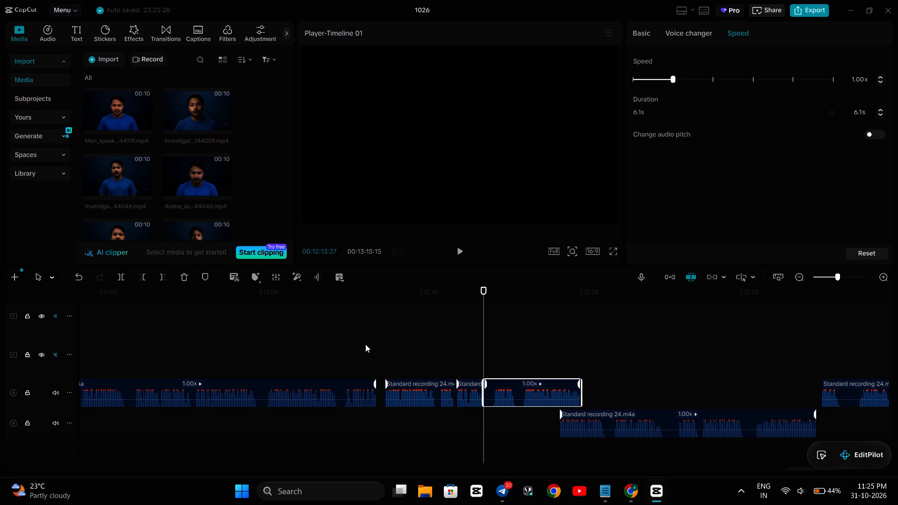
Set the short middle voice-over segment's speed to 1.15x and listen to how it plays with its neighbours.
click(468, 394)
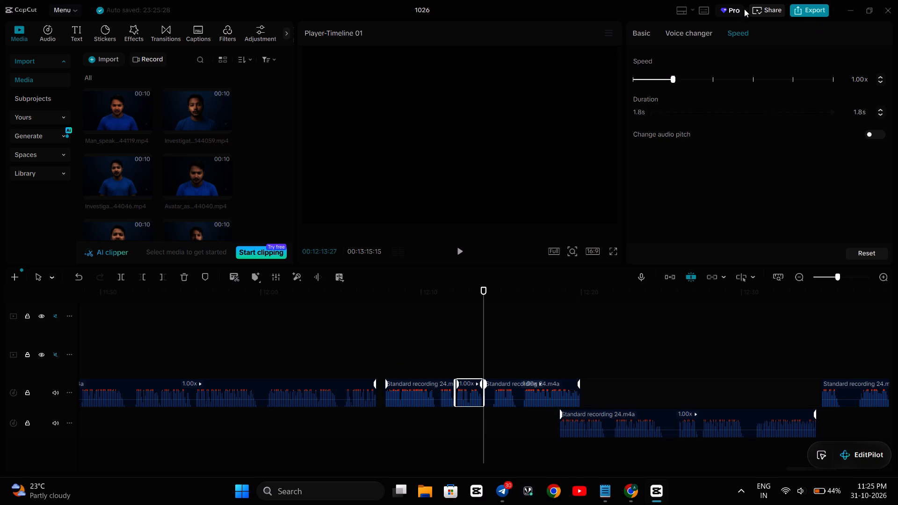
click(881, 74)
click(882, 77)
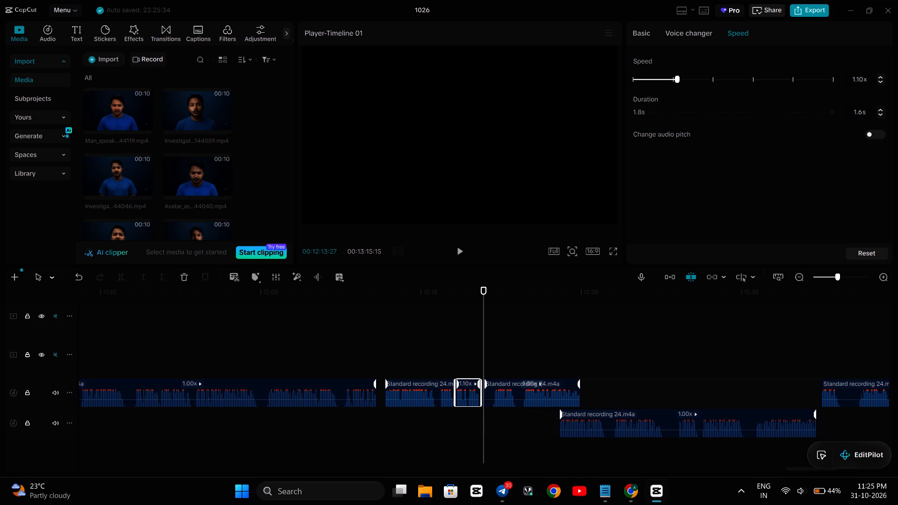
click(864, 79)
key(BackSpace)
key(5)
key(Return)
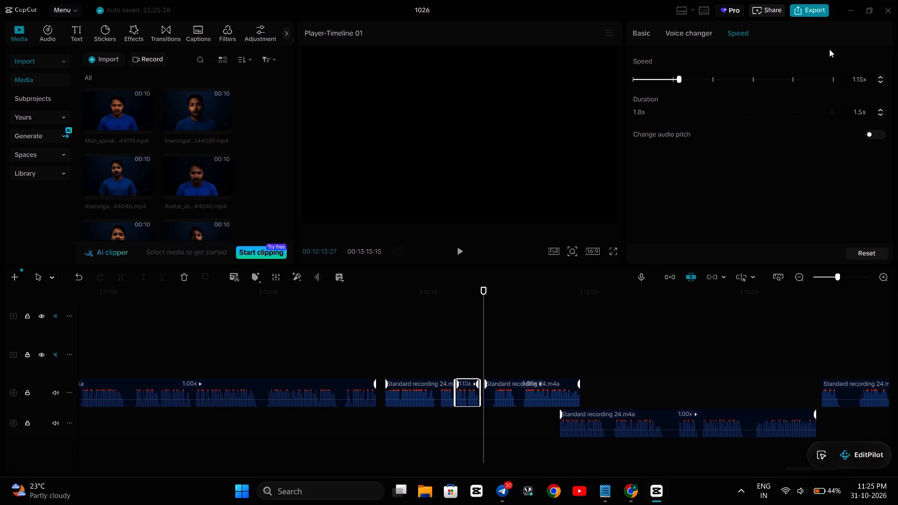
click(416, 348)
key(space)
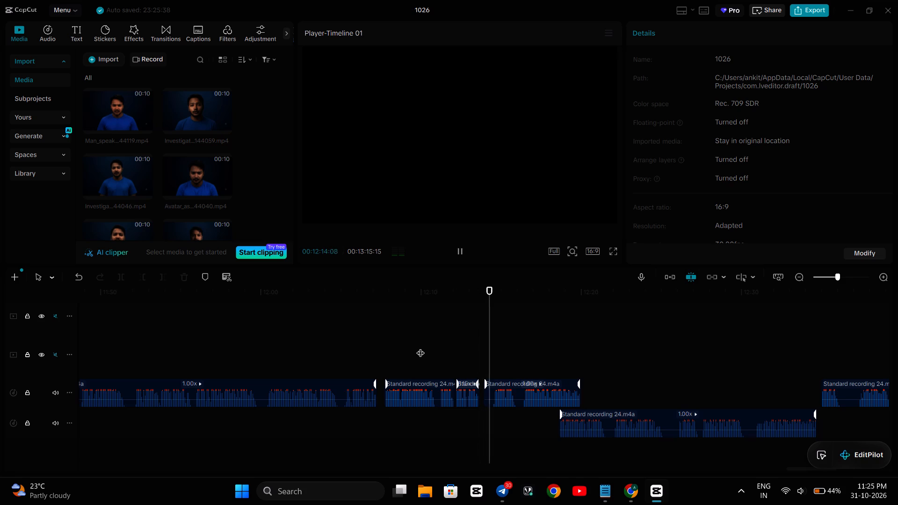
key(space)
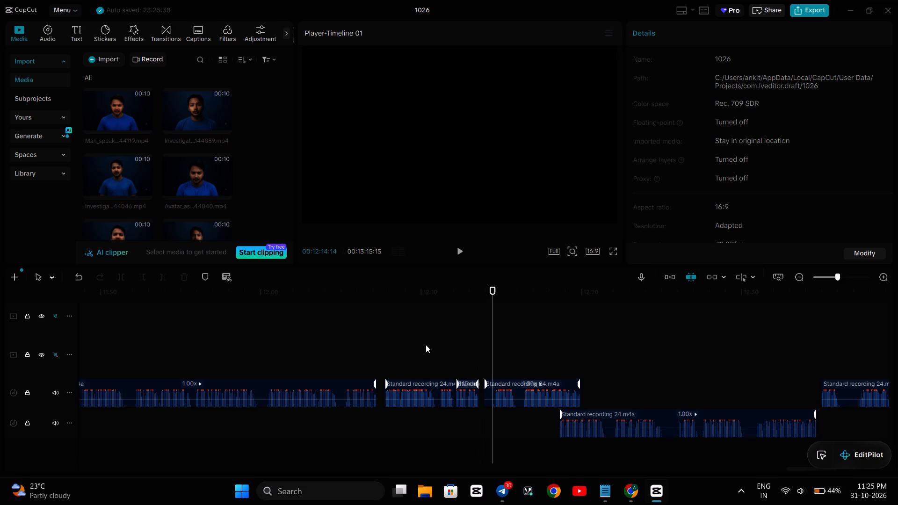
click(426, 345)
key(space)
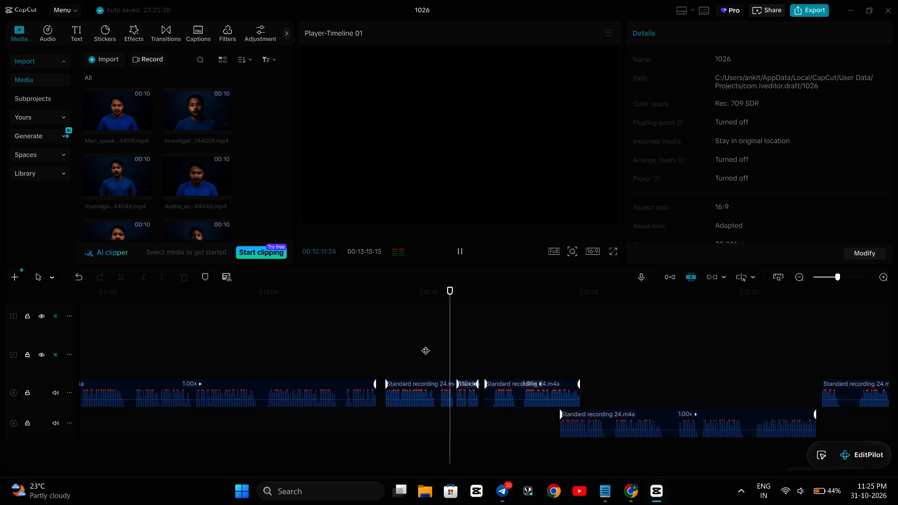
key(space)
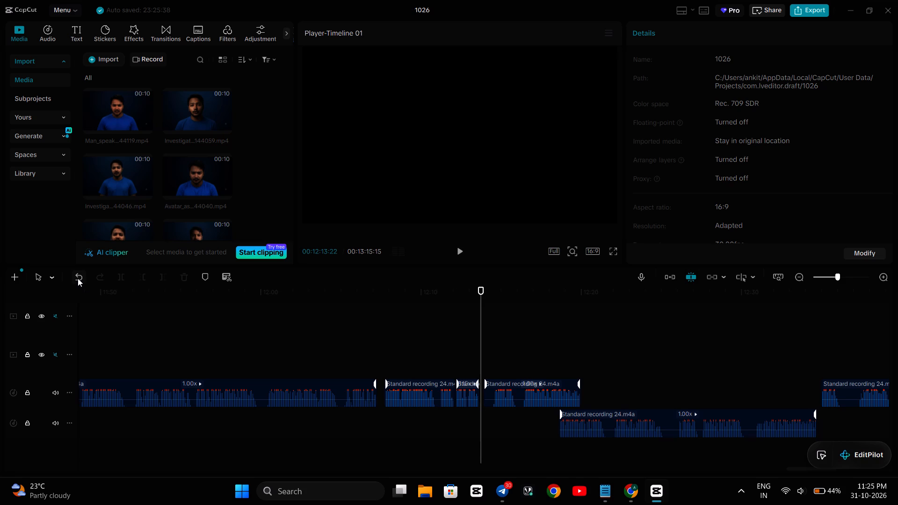
Set the short middle voice-over segment's speed to 1.10x and play the voice-over through to about 00:12:20.
click(462, 394)
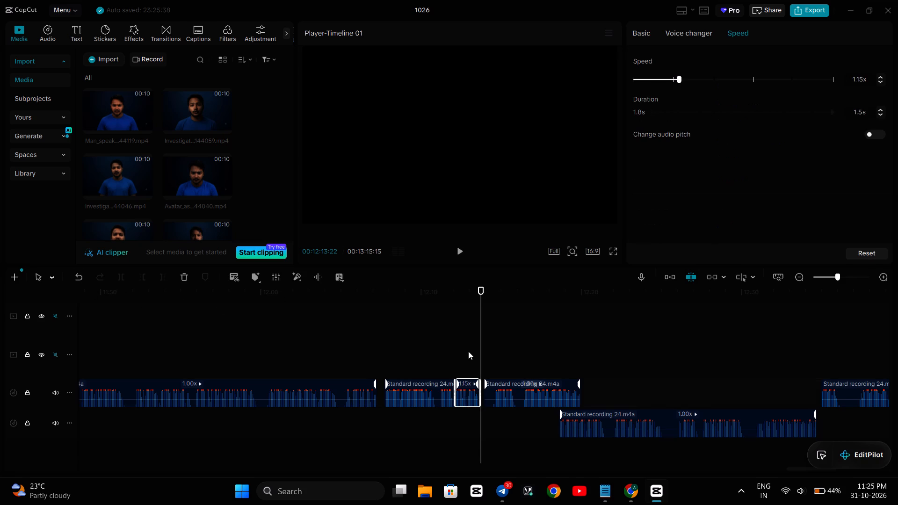
click(861, 80)
key(BackSpace)
key(0)
key(Return)
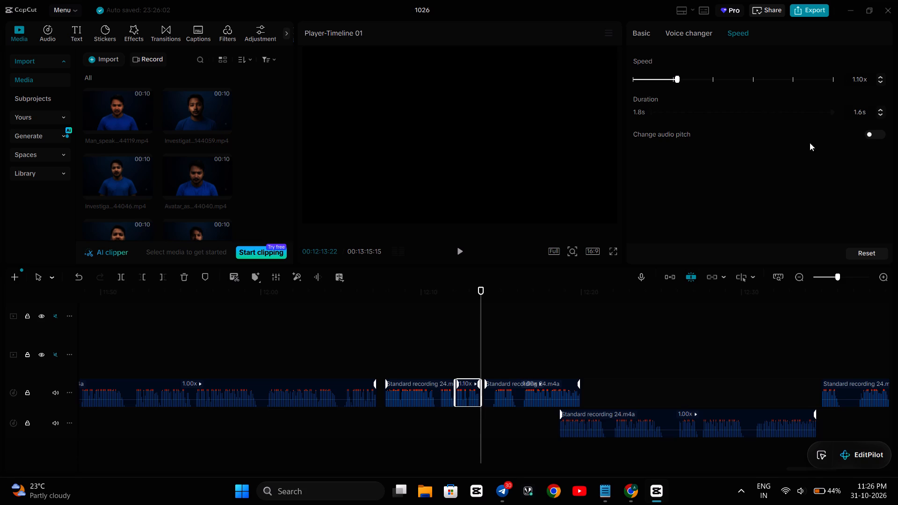
click(421, 355)
key(space)
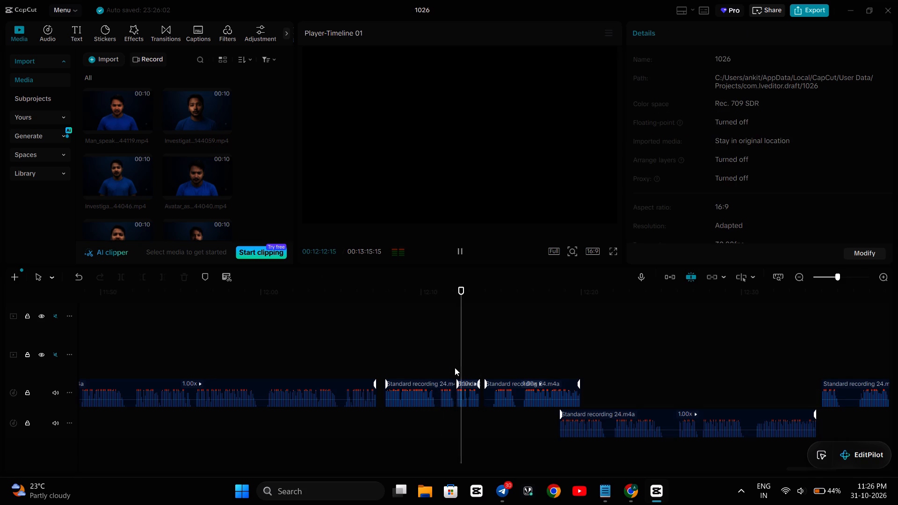
click(464, 397)
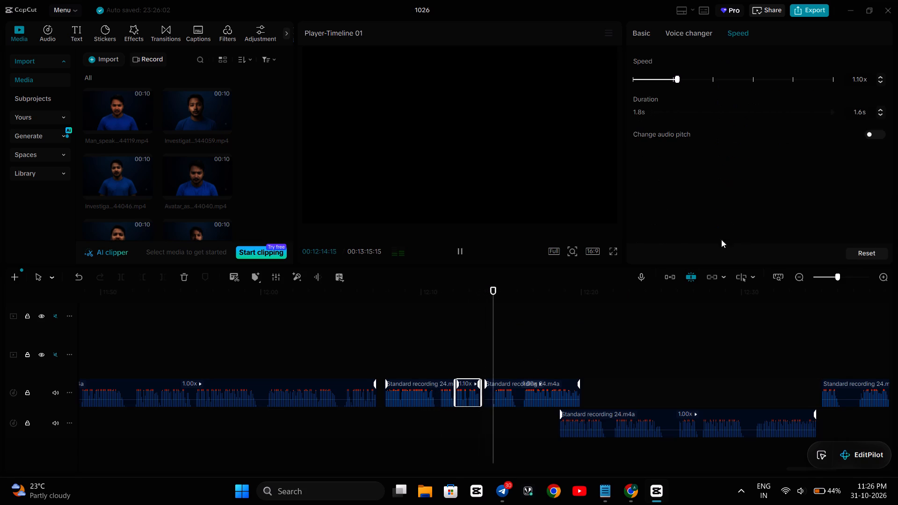
key(space)
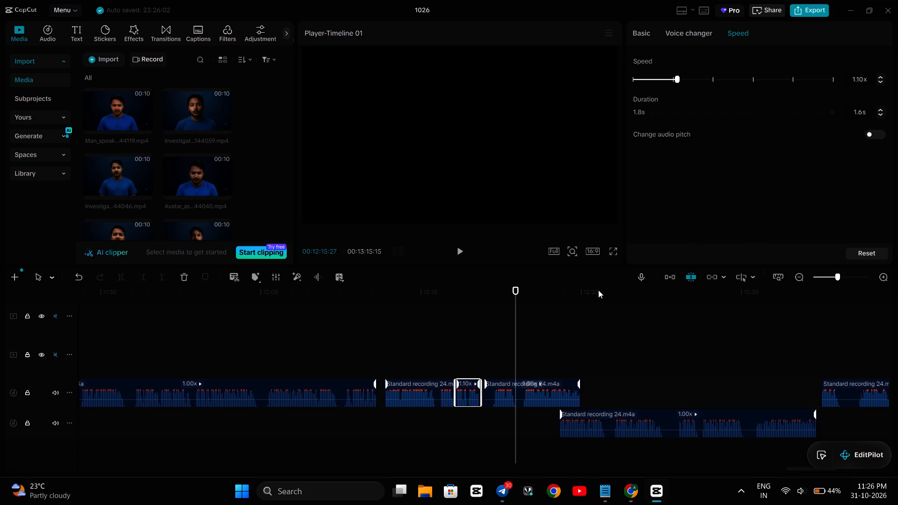
key(space)
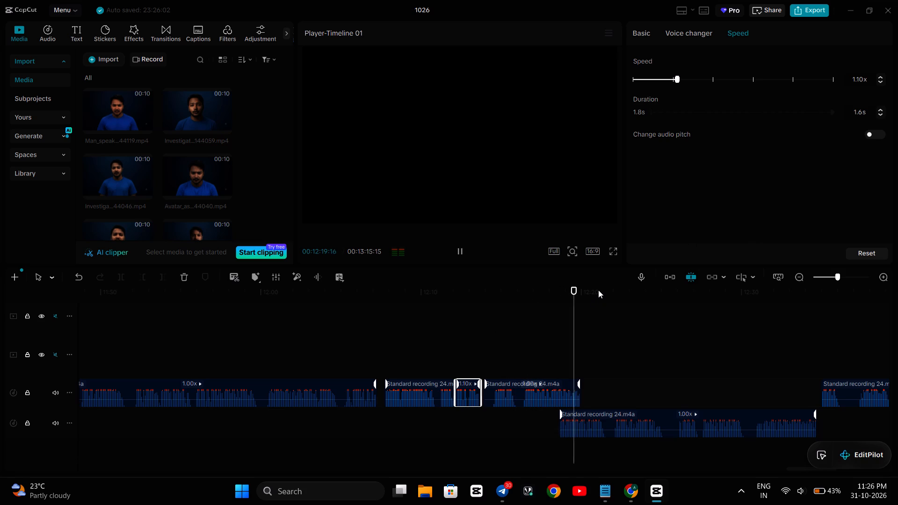
key(space)
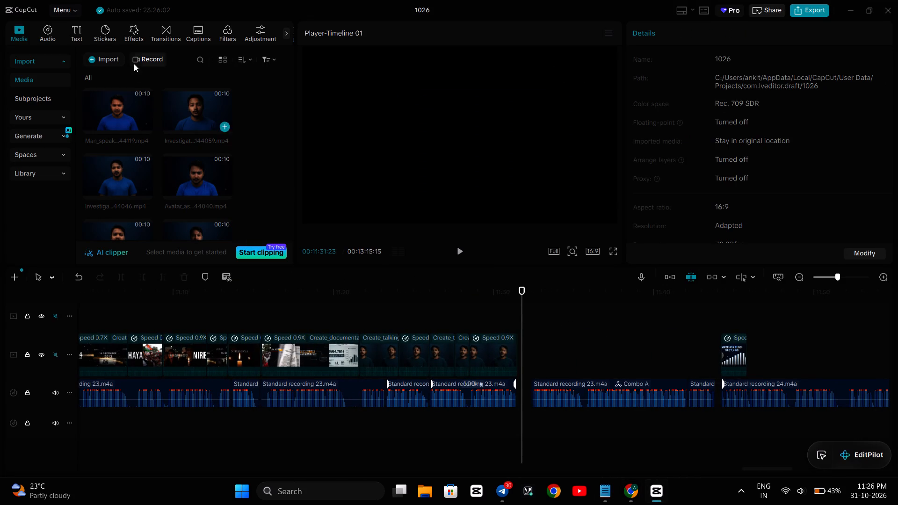
click(108, 53)
click(113, 77)
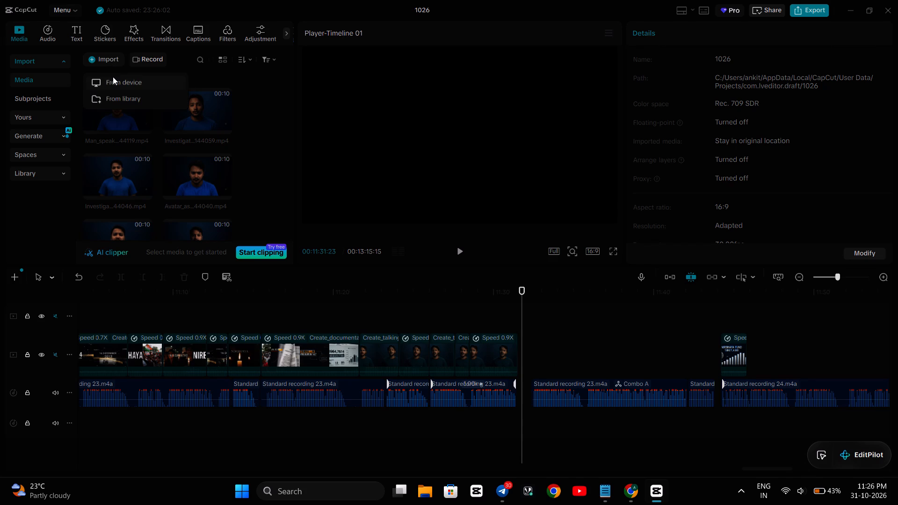
text(0b5)
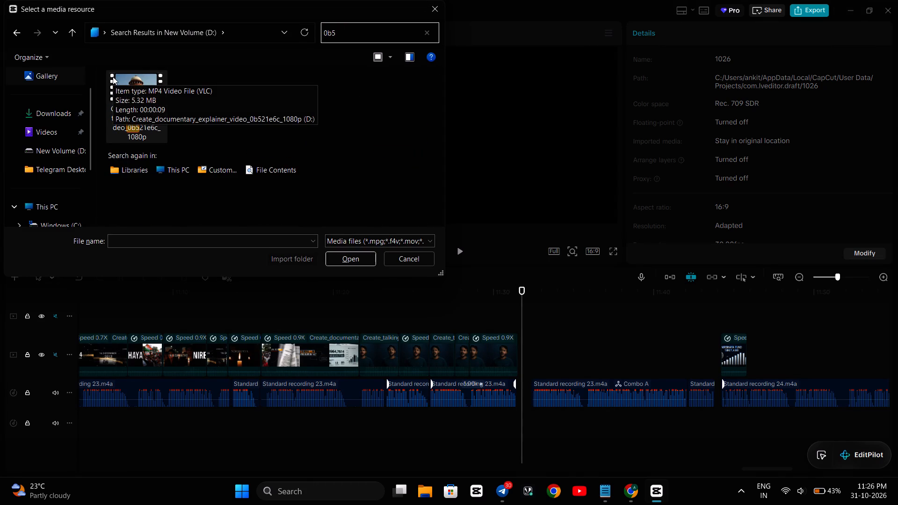
click(128, 134)
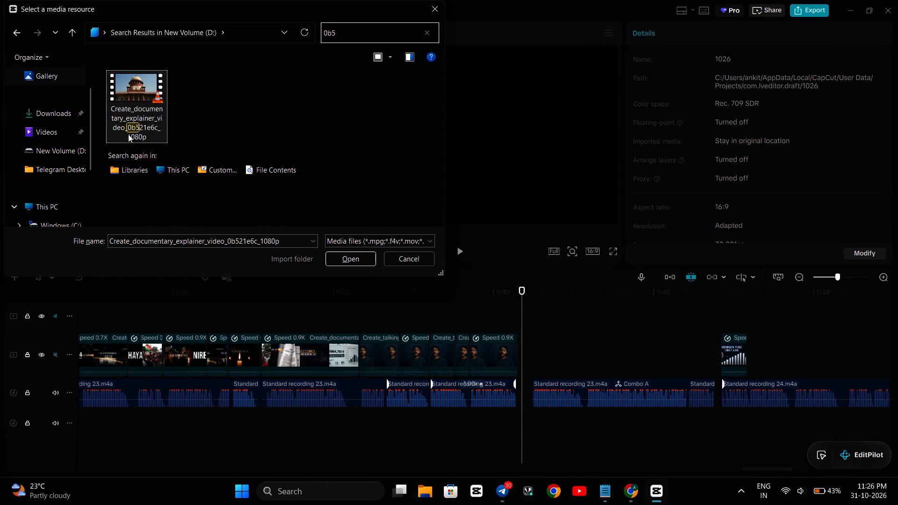
click(346, 260)
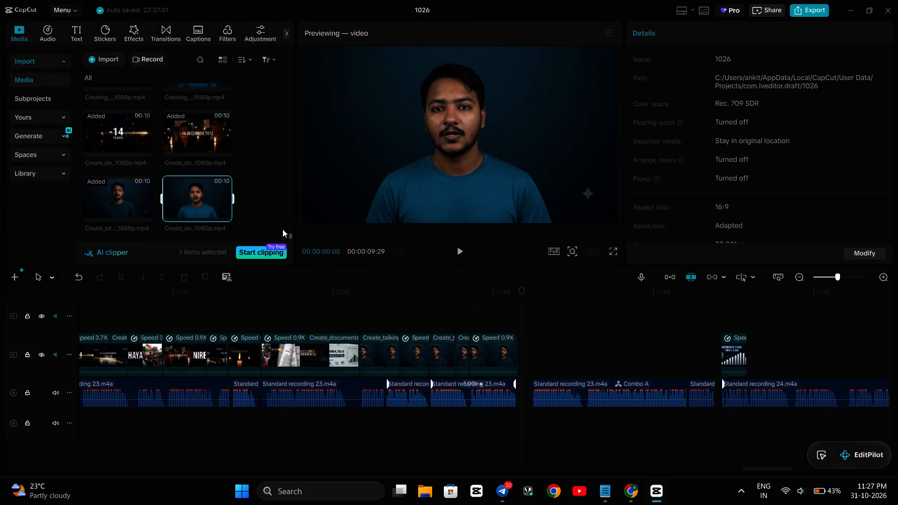
click(224, 210)
Shift the new explainer clip to start with the Standard recording 23 voice-over after the gap, and play the section through.
key(space)
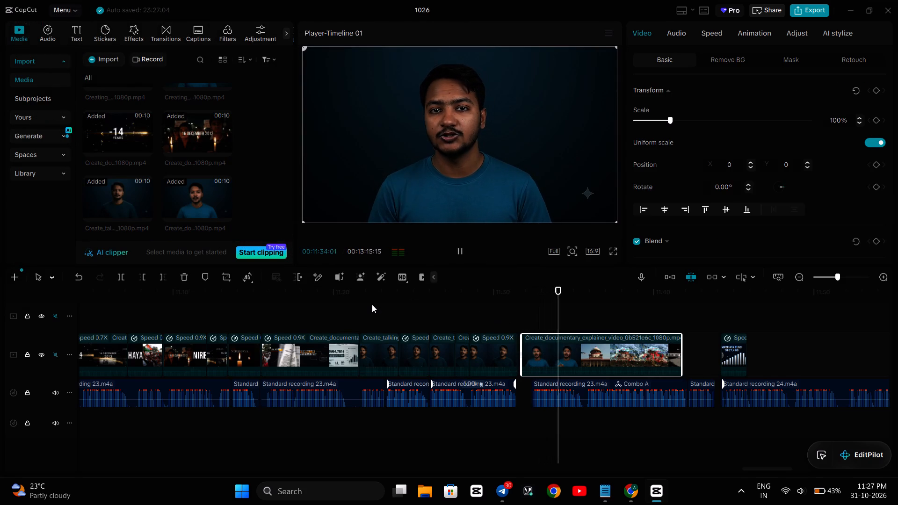
key(space)
key(space)
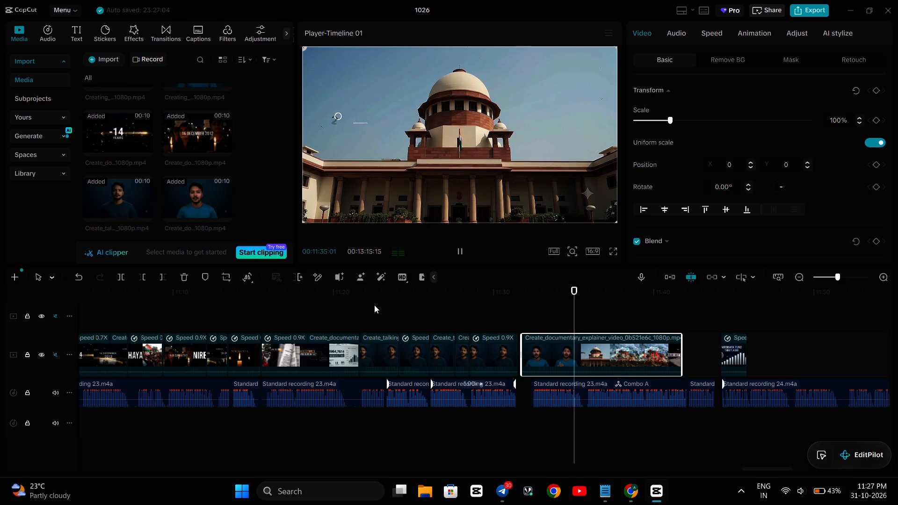
key(space)
drag(568, 351, 580, 352)
click(515, 311)
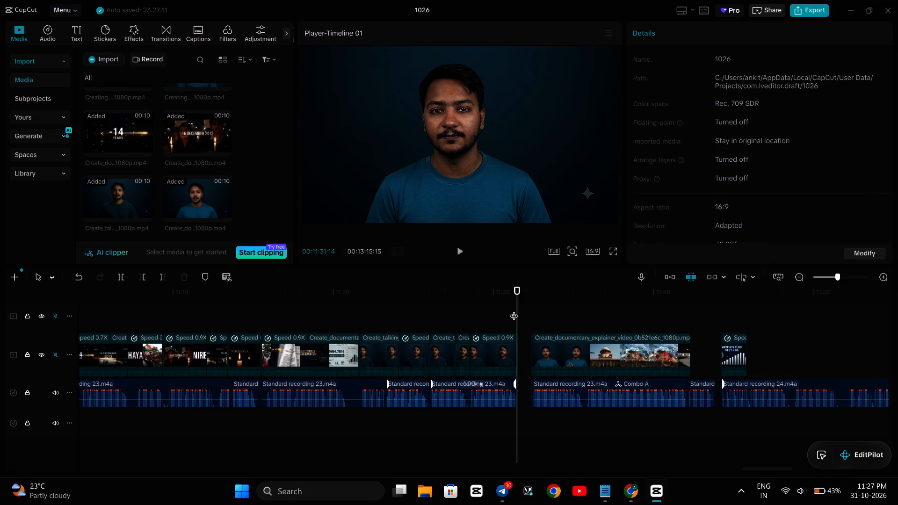
key(space)
key(space)
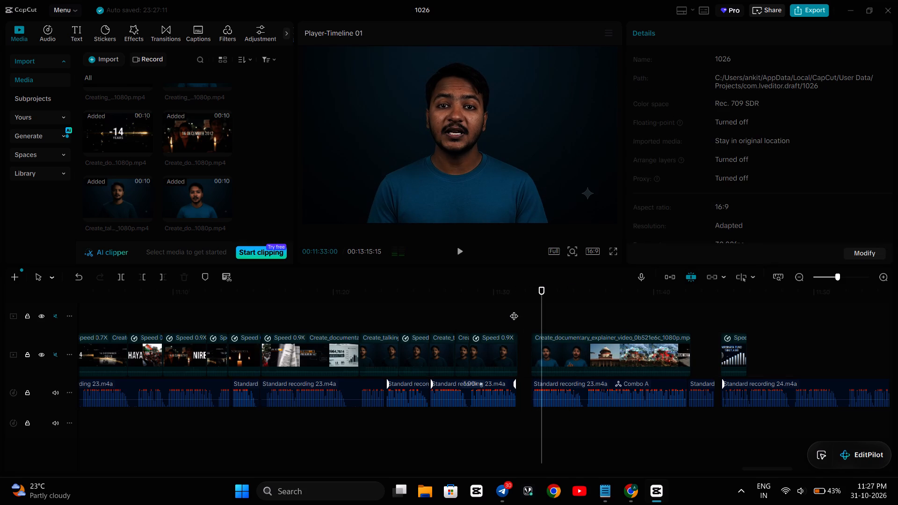
click(471, 314)
key(space)
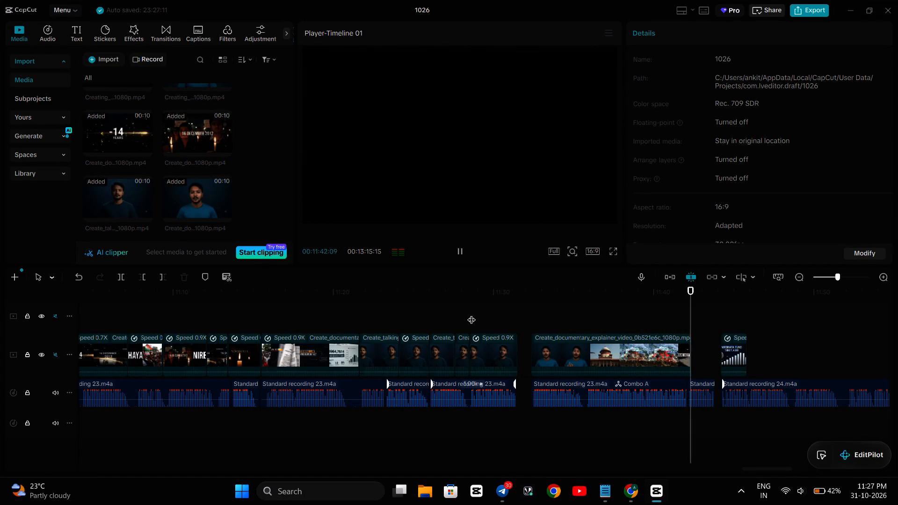
key(space)
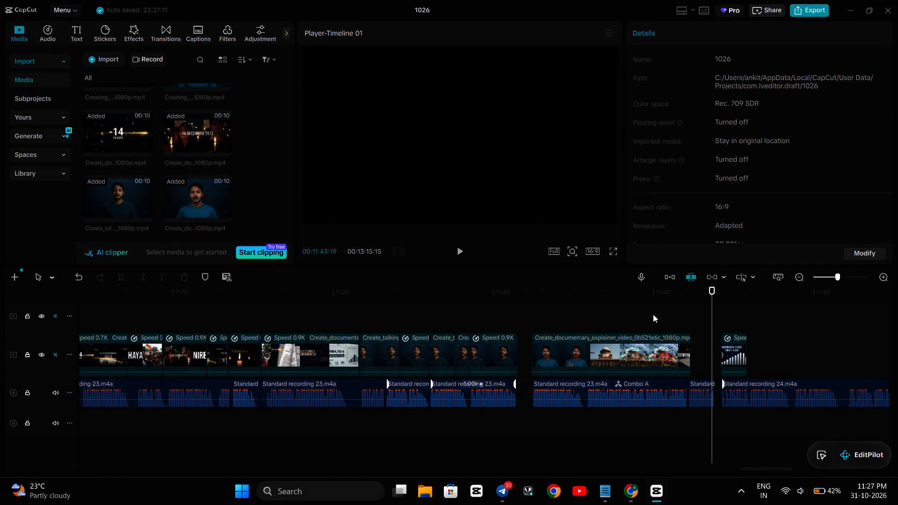
Find where the Delhi-NCR map shot ends in the explainer clip and split it at 00:11:39:24.
click(653, 314)
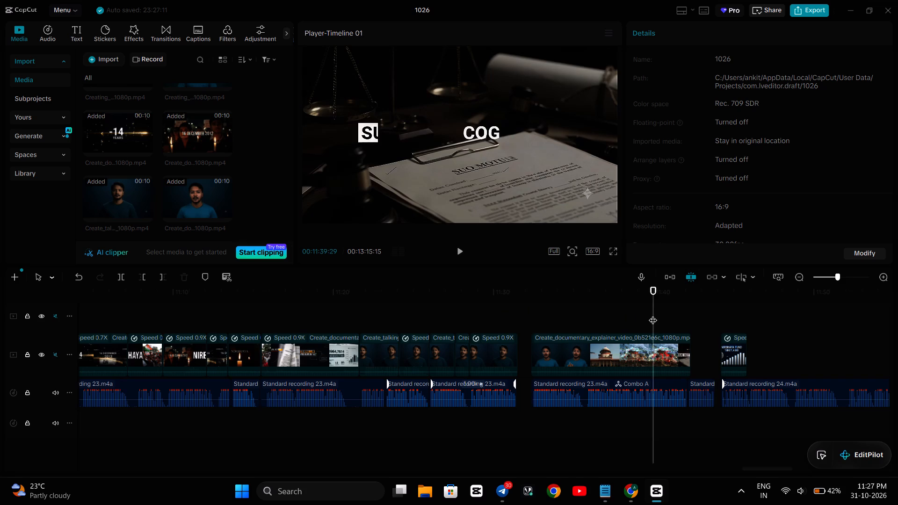
click(618, 320)
key(space)
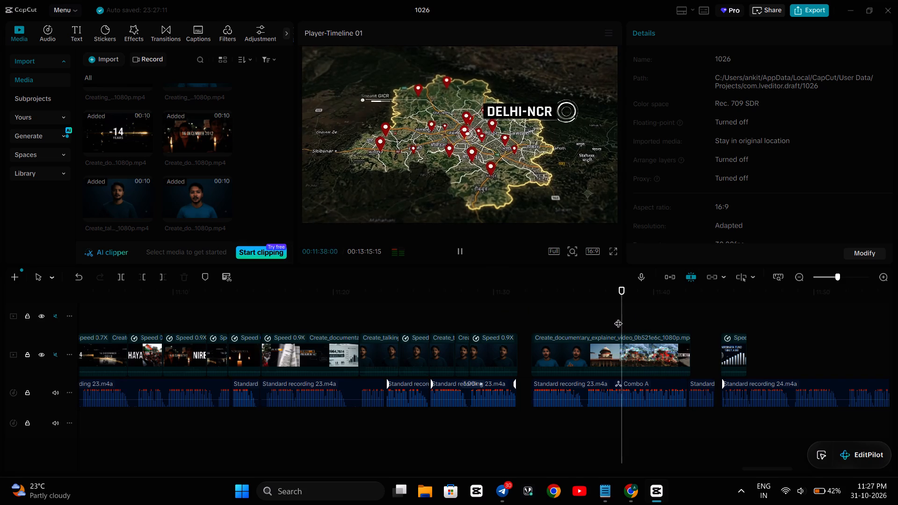
key(space)
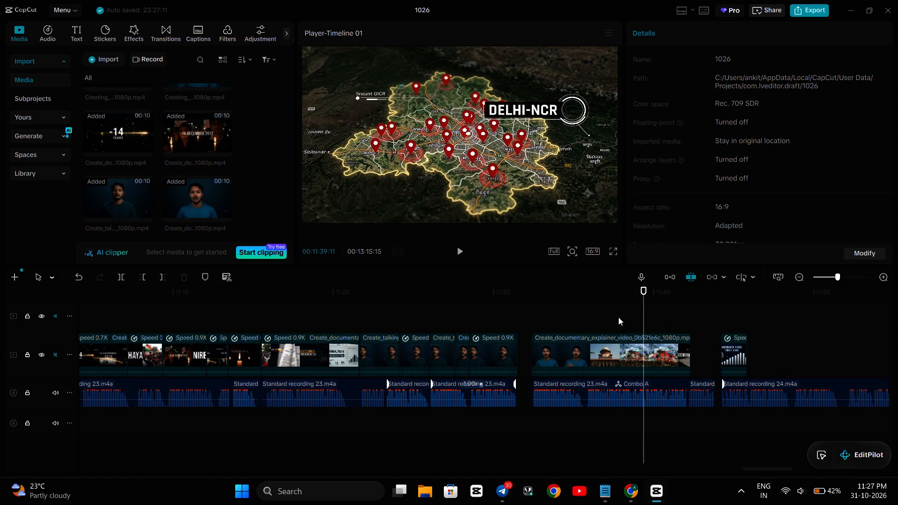
key(space)
key(space)
key(space)
key(space)
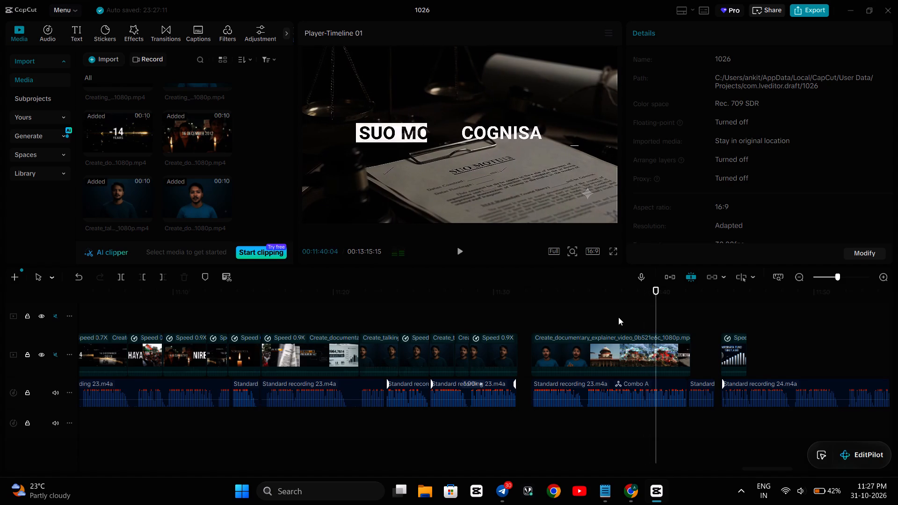
key(Left)
key(Left)
key(Left)
key(Left)
key(Left)
key(Left)
key(Left)
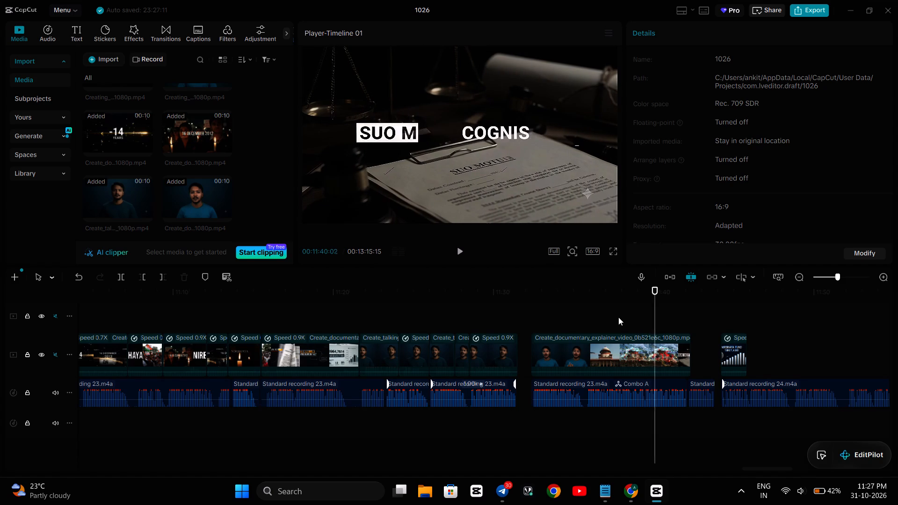
key(Left)
key(Left)
key(Left)
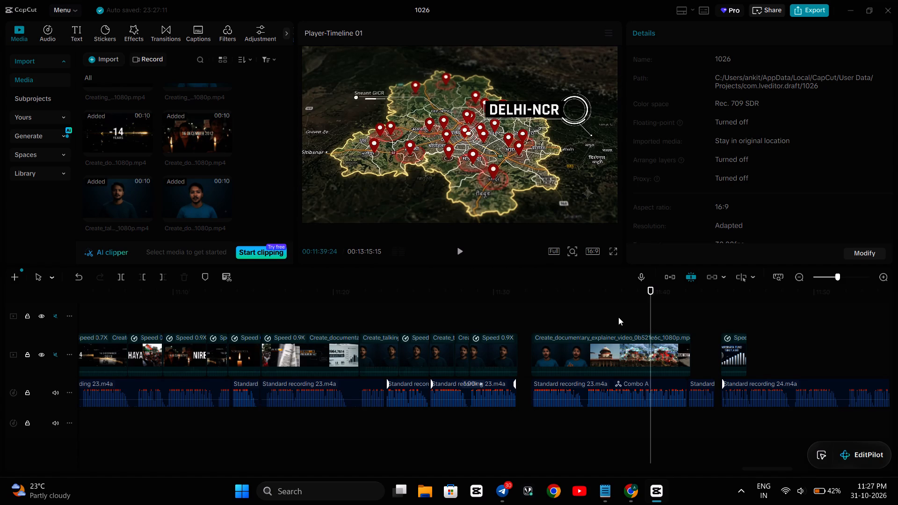
click(607, 355)
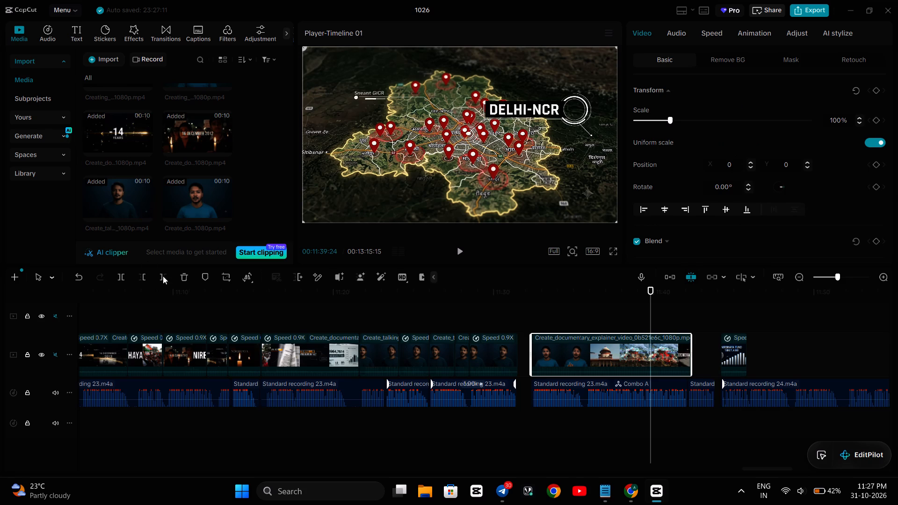
click(122, 278)
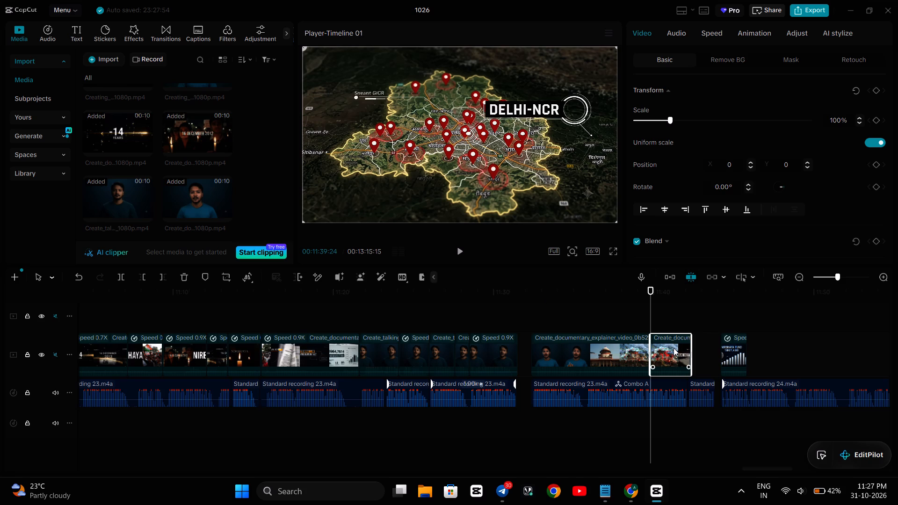
Set the split-off Suo Motu piece aside, move the short bar-graph clip to 00:11:39:24 behind the first part, and play the sequence.
drag(673, 348, 797, 346)
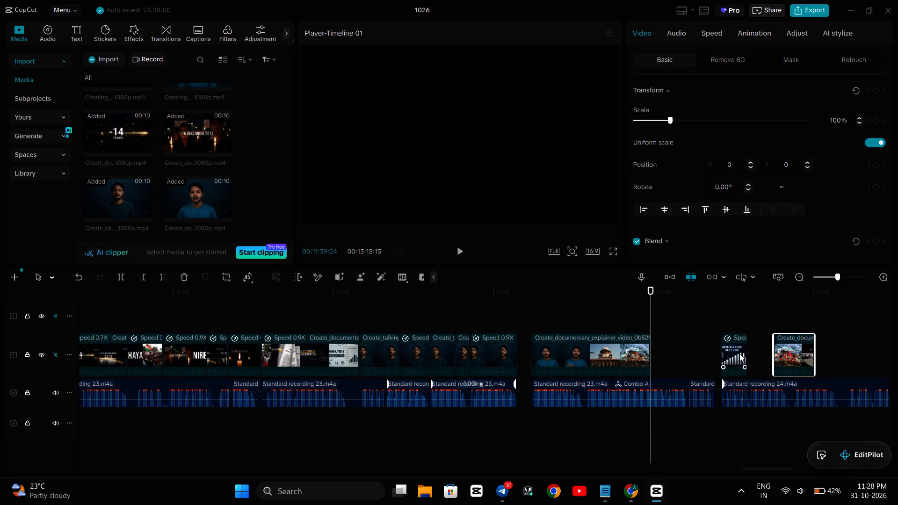
drag(739, 353, 668, 356)
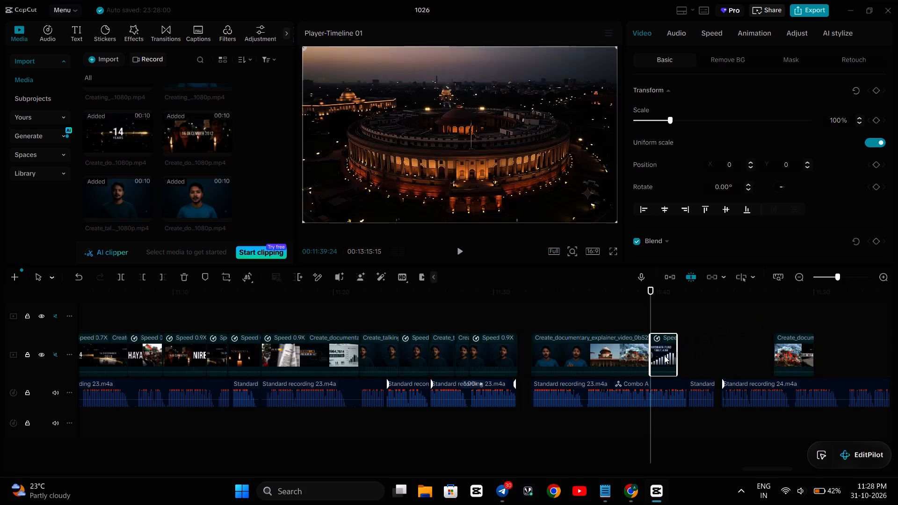
click(589, 327)
key(space)
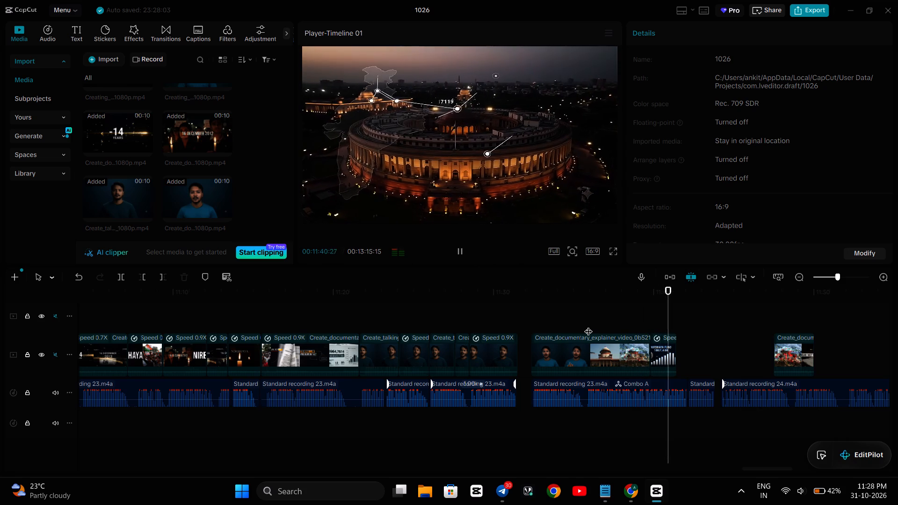
key(space)
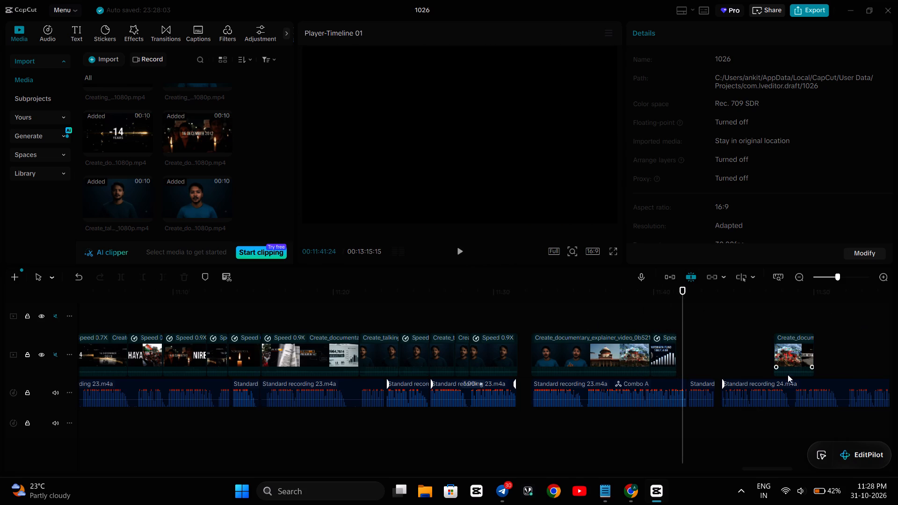
Bring the set-aside Suo Motu Cognisance piece back toward the bar-graph clip, keeping it on the main video track.
drag(788, 355, 678, 365)
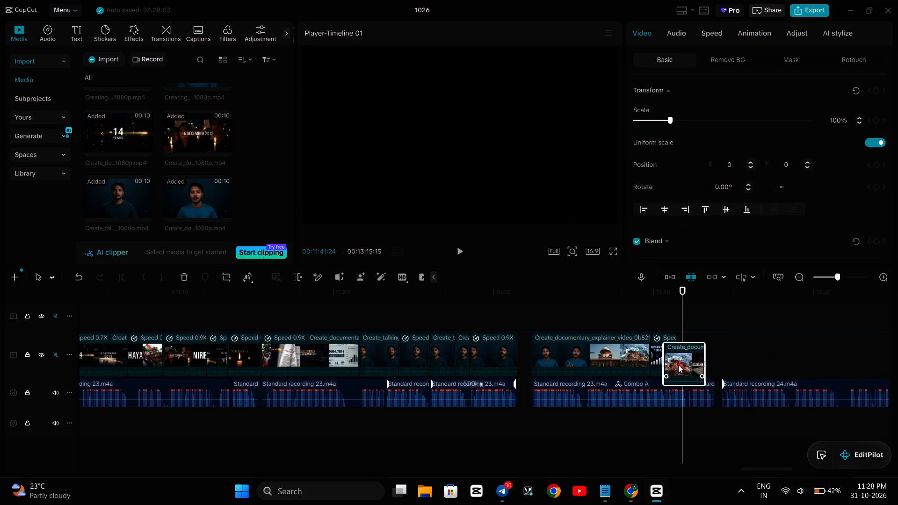
drag(678, 365, 694, 358)
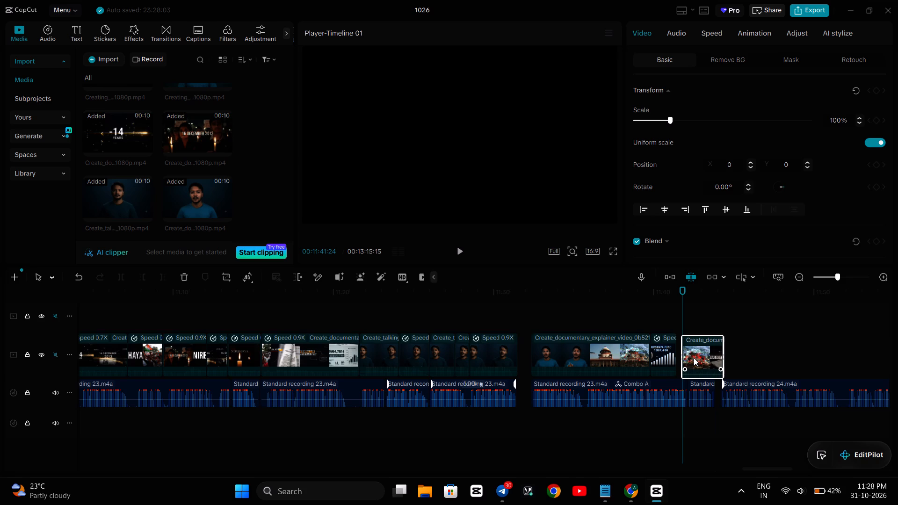
drag(694, 358, 690, 359)
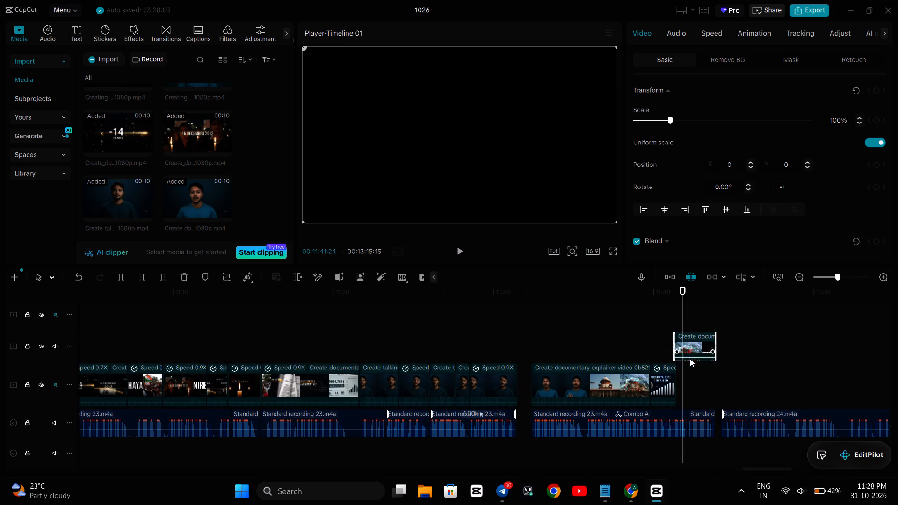
key(space)
click(636, 336)
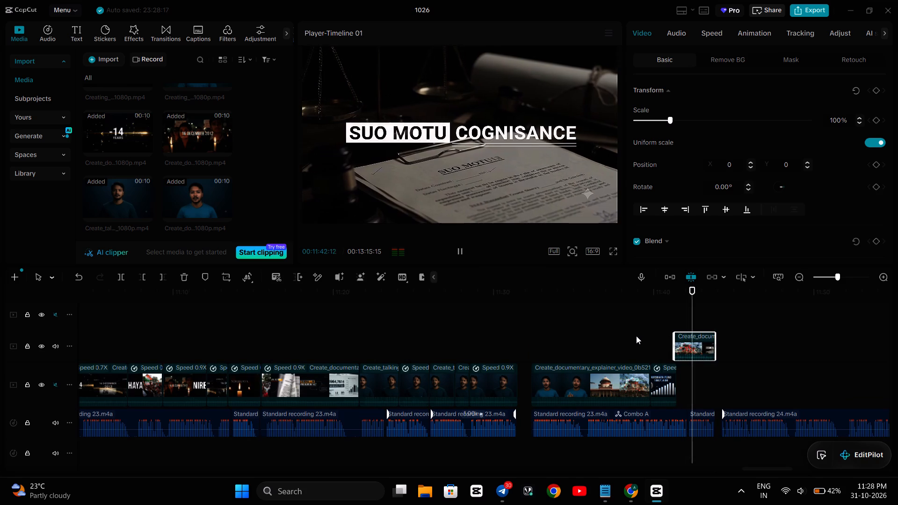
drag(697, 342, 704, 376)
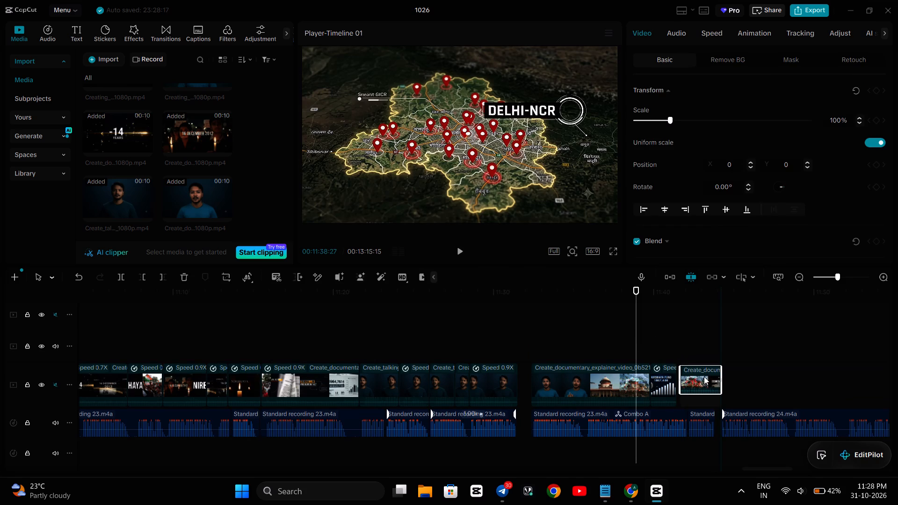
drag(704, 376, 703, 382)
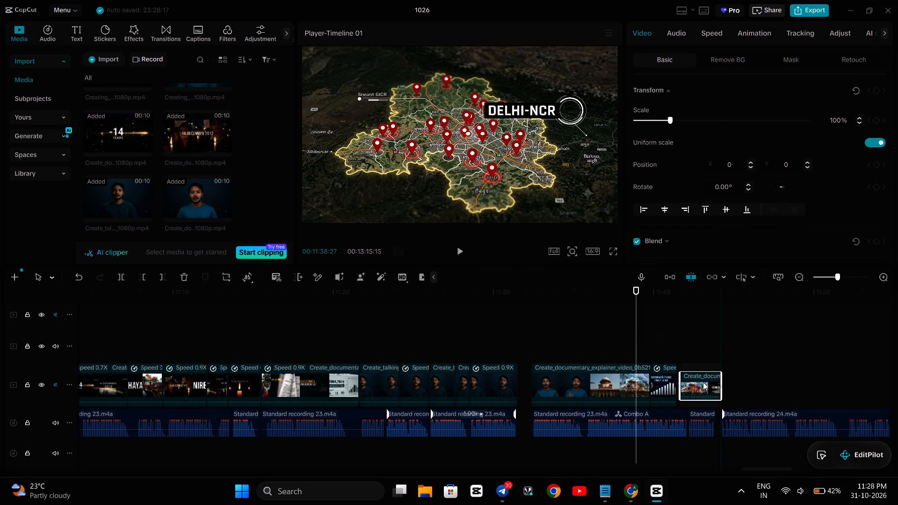
drag(703, 382, 699, 382)
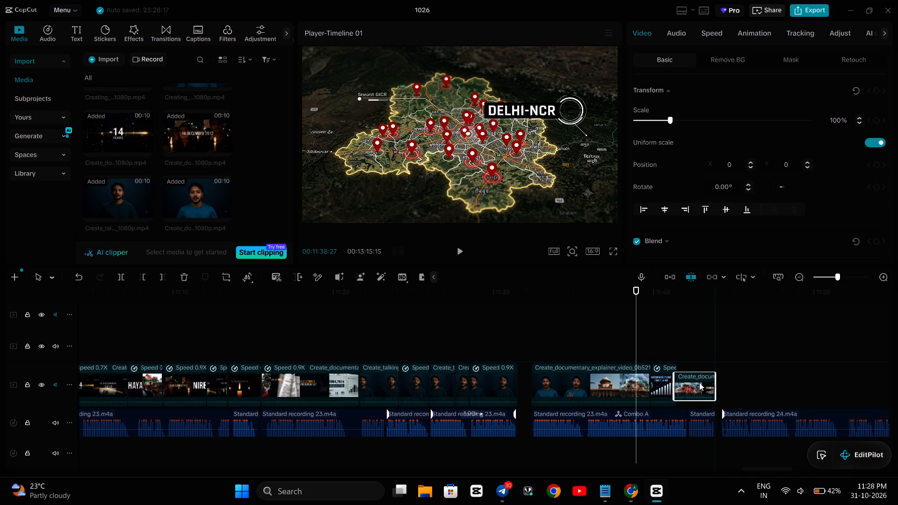
drag(699, 382, 717, 381)
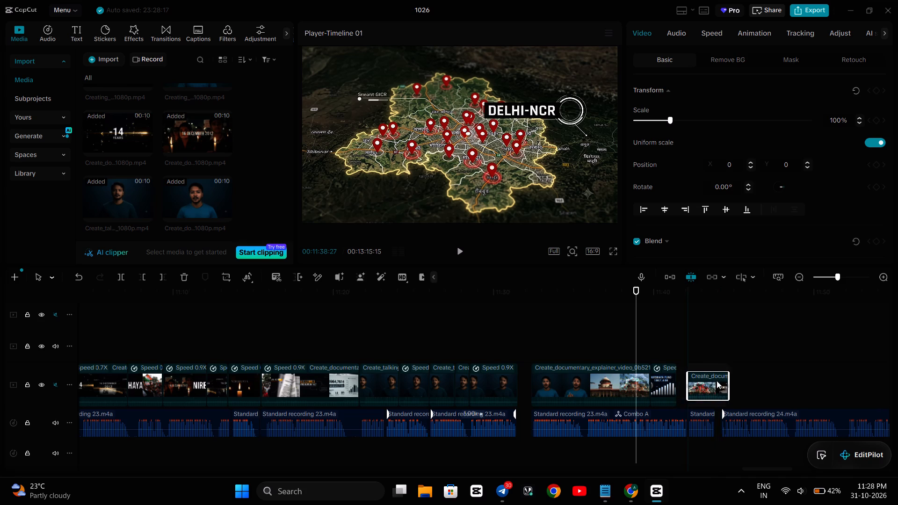
drag(717, 381, 721, 378)
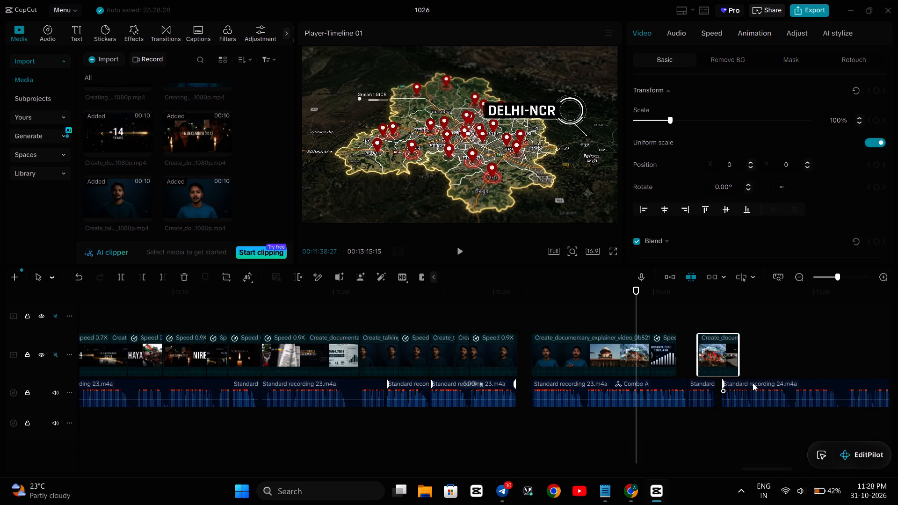
Move Standard recording 24 slightly later onto the lower audio track, place the Suo Motu piece directly behind the bar-graph clip, and play the section.
drag(802, 382, 808, 381)
drag(808, 381, 811, 381)
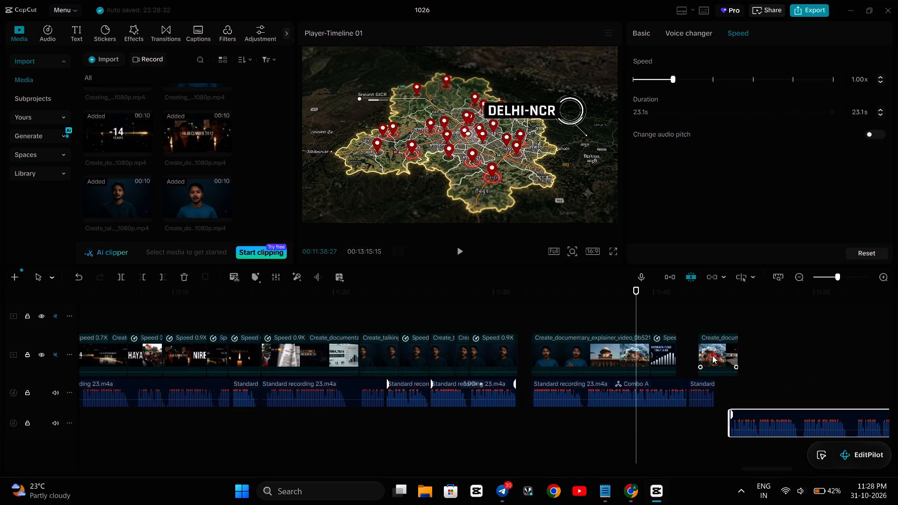
drag(712, 355, 694, 355)
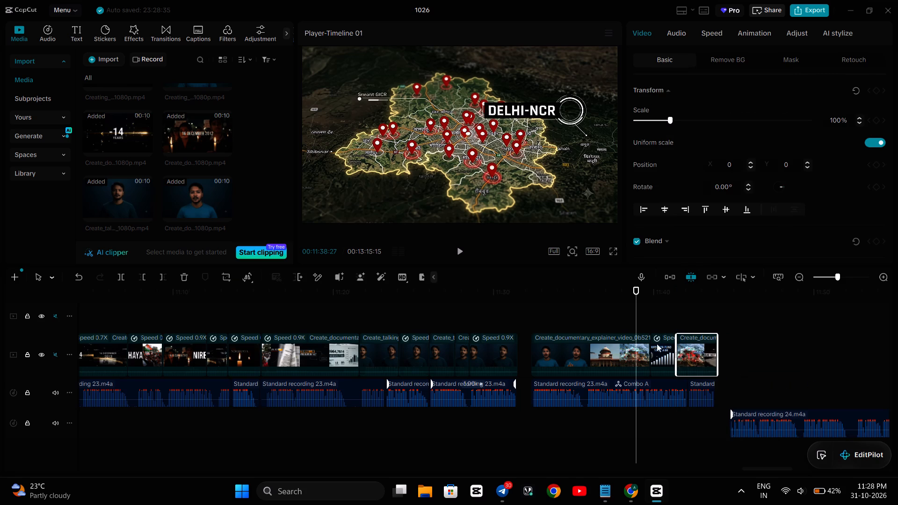
key(space)
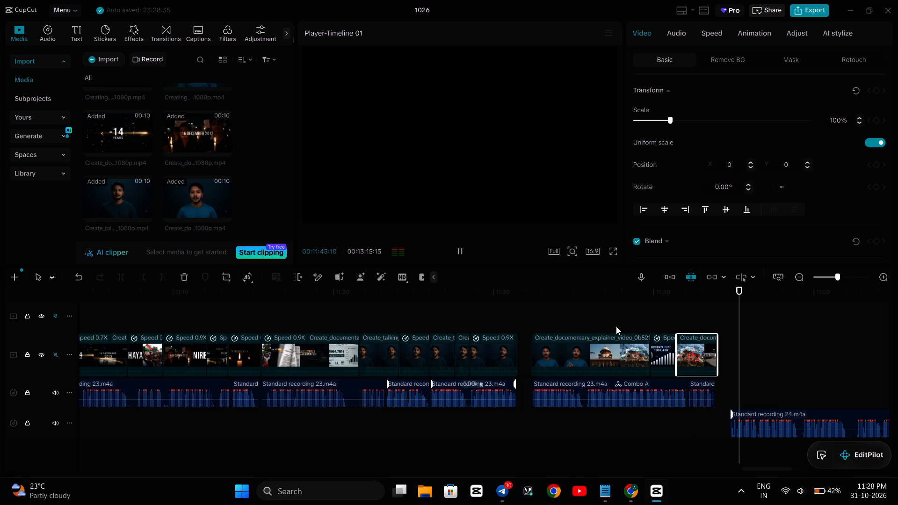
key(space)
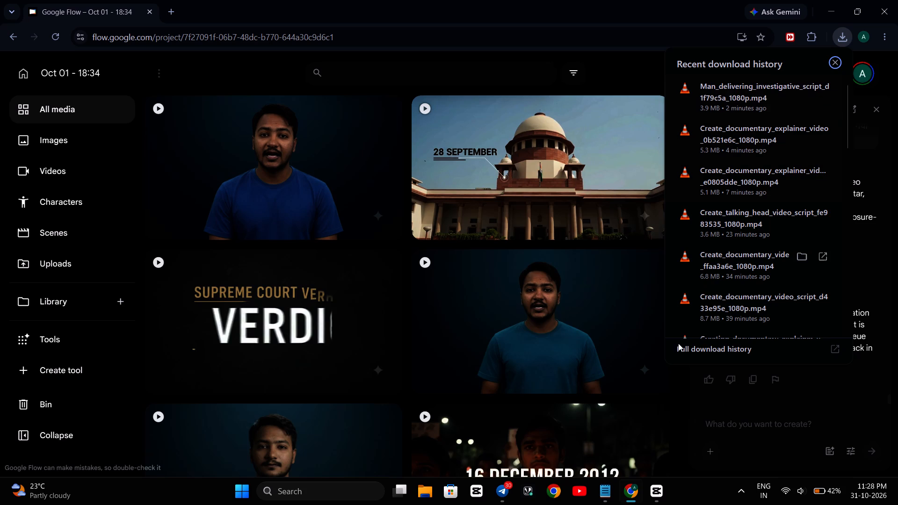
click(661, 487)
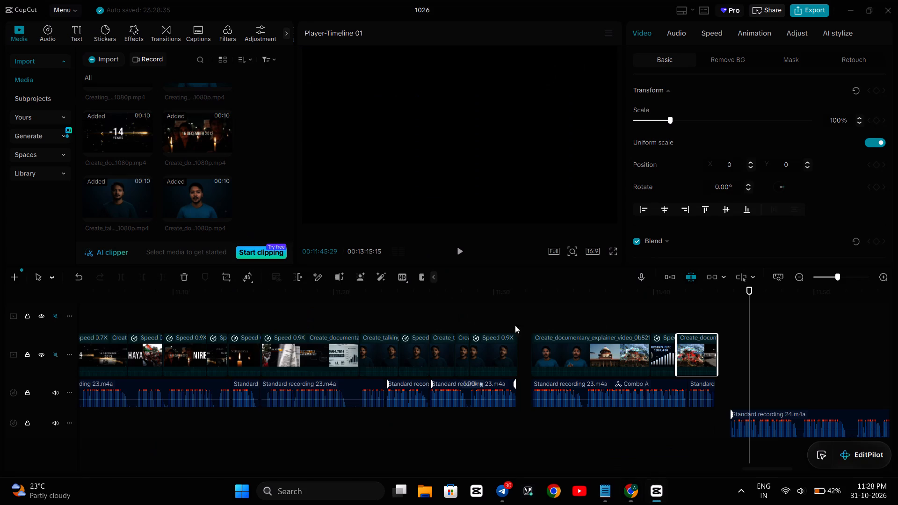
click(106, 59)
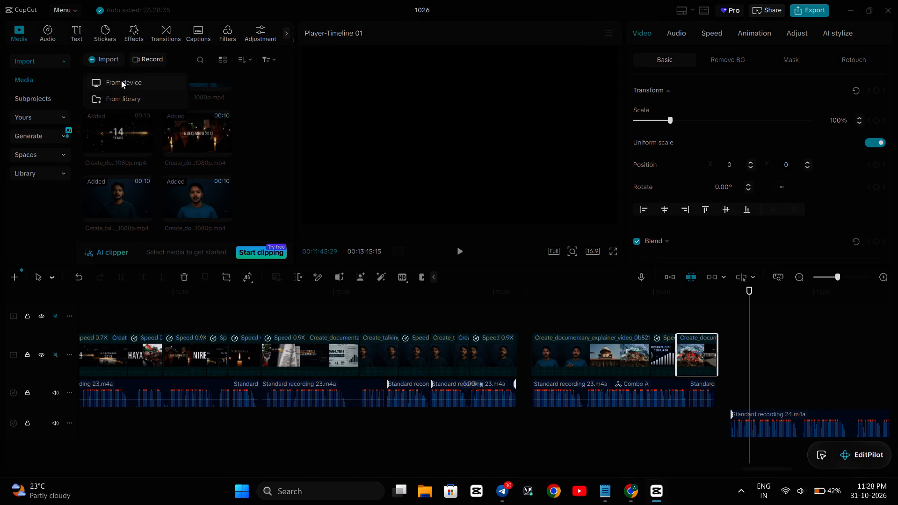
click(121, 80)
key(d)
text(1f)
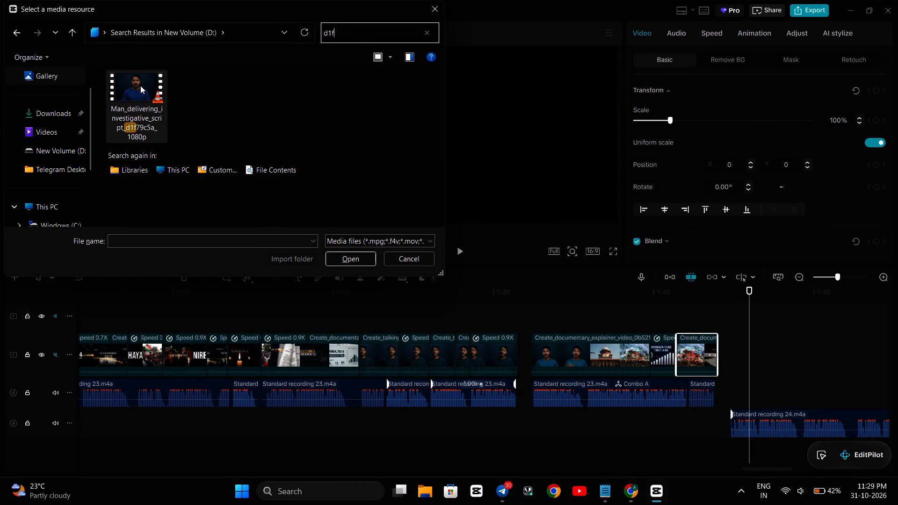
click(140, 86)
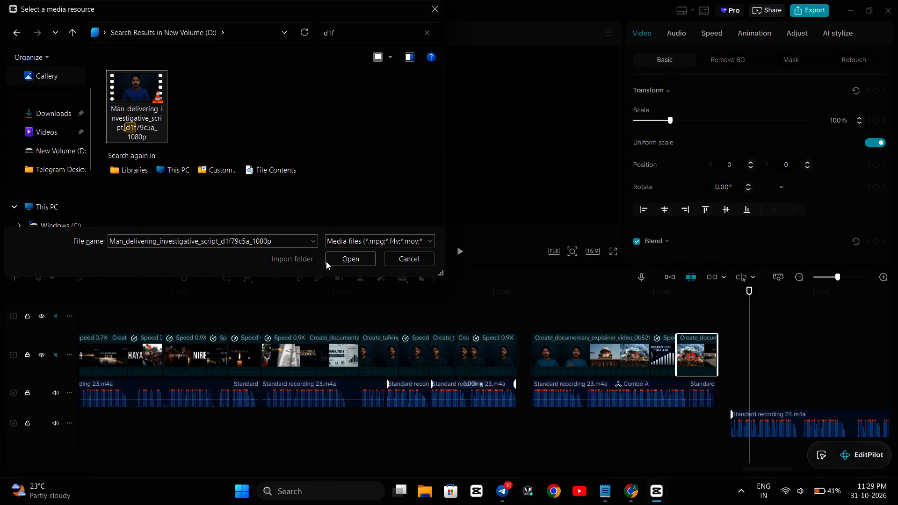
click(326, 261)
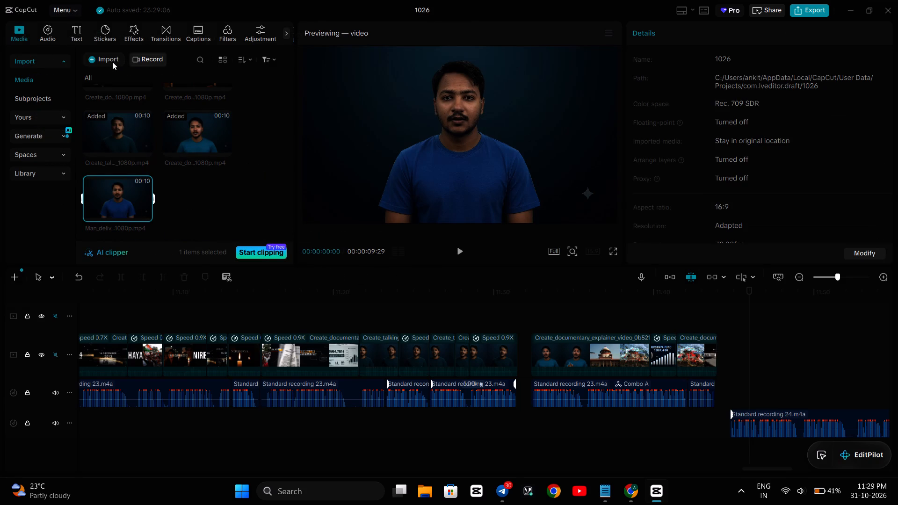
Find the Supreme Court verdict explainer by searching e08 and import Create_documentary_explainer_vid..._e0805dde_1080p.mp4.
click(110, 61)
click(131, 79)
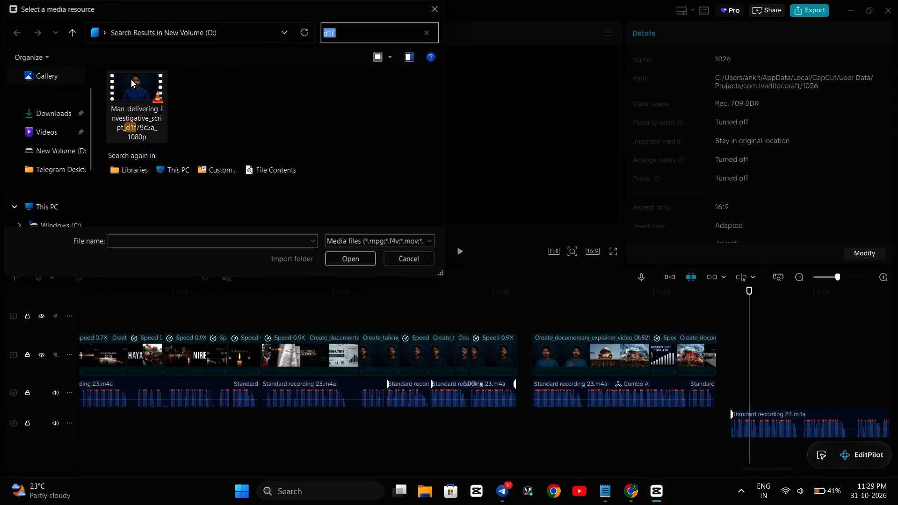
text(e08)
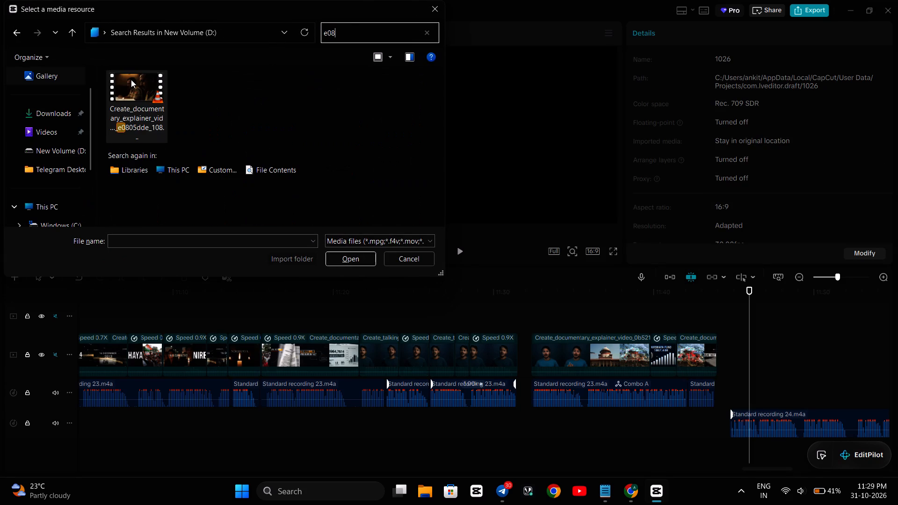
click(139, 92)
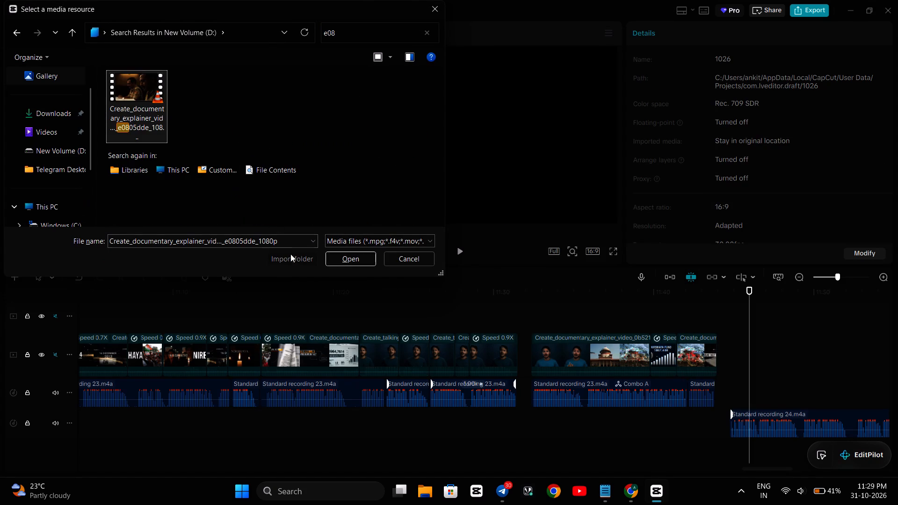
click(334, 260)
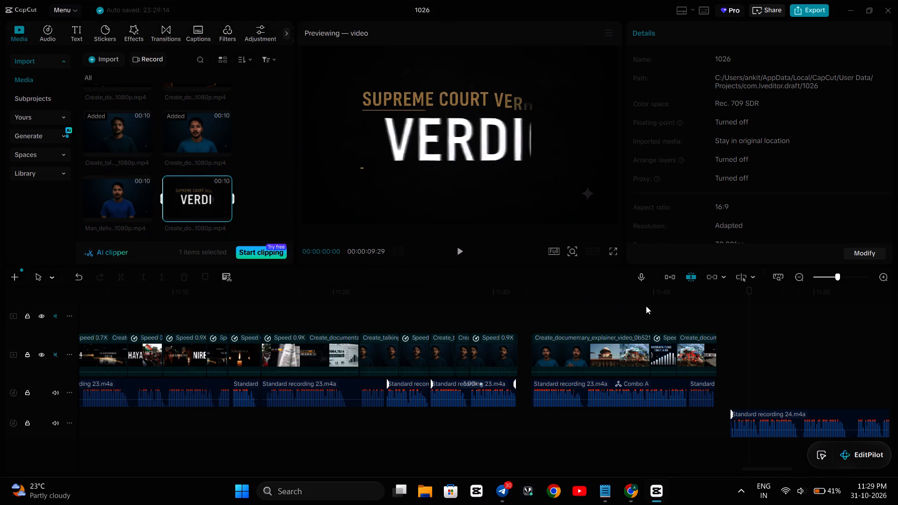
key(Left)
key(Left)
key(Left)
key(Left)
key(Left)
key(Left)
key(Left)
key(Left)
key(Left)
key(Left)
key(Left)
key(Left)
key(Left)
Return Standard recording 24 to the main voice-over track, play the end of the Suo Motu clip, and start the recording at 00:11:44:03.
scroll(724, 326, left, 1)
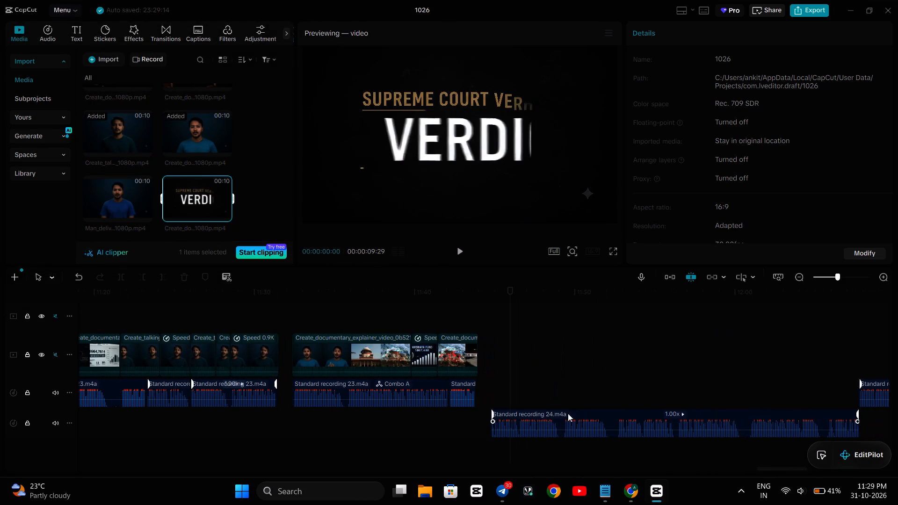
drag(611, 418, 610, 405)
drag(610, 405, 610, 393)
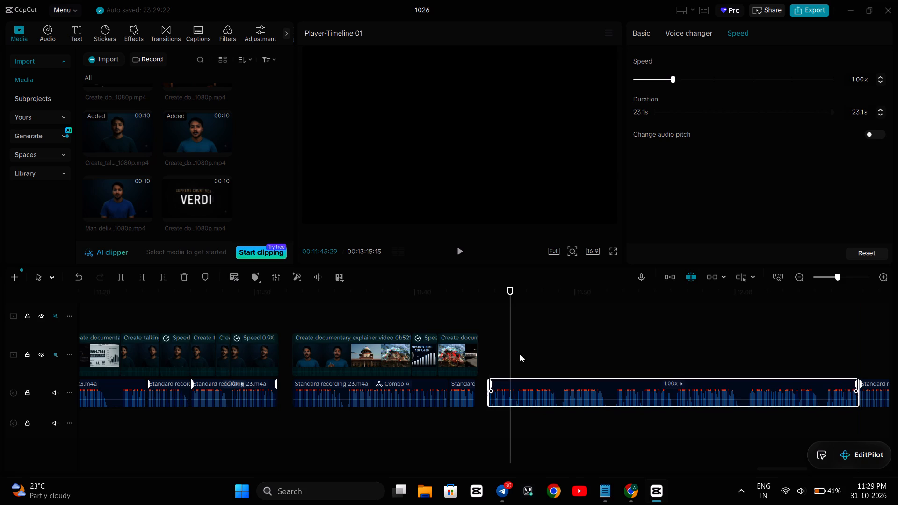
click(445, 320)
key(space)
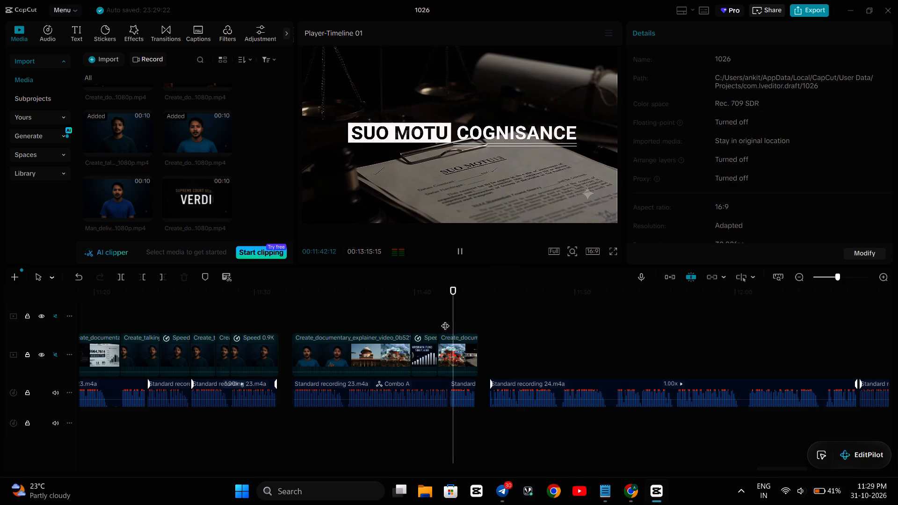
key(space)
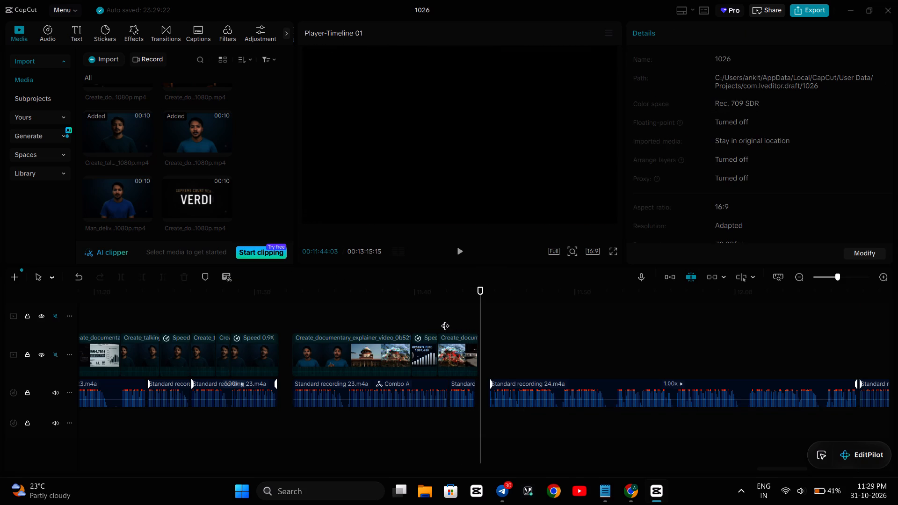
drag(610, 387, 607, 386)
drag(607, 386, 602, 386)
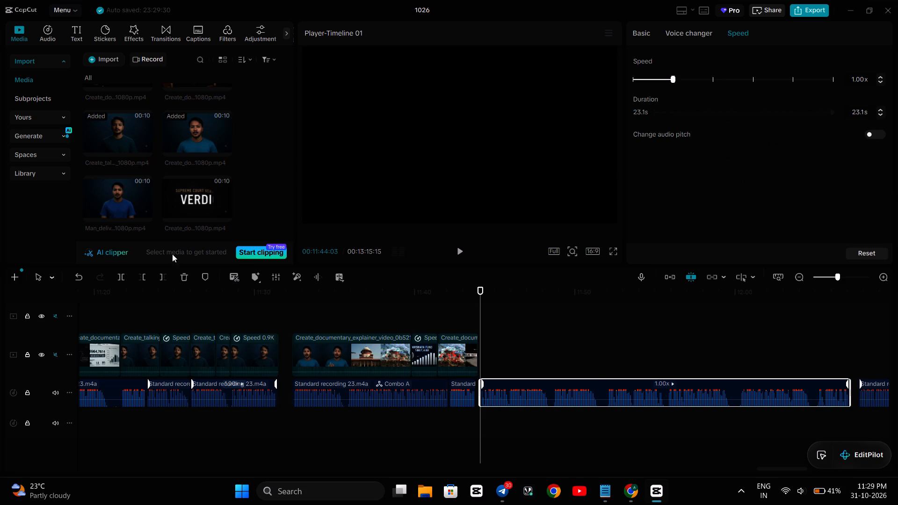
Add the Supreme Court verdict explainer to the main video track at 00:11:44:03 and play it against Standard recording 24.
click(223, 215)
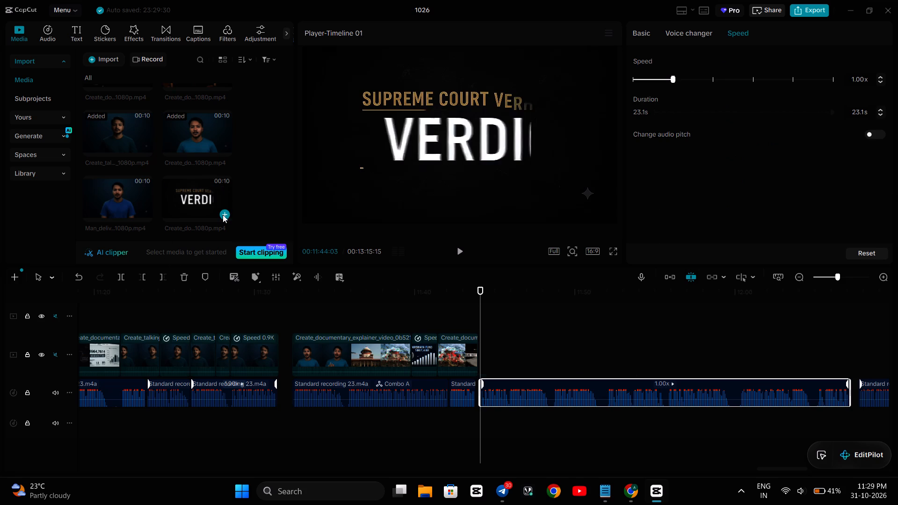
click(412, 306)
key(space)
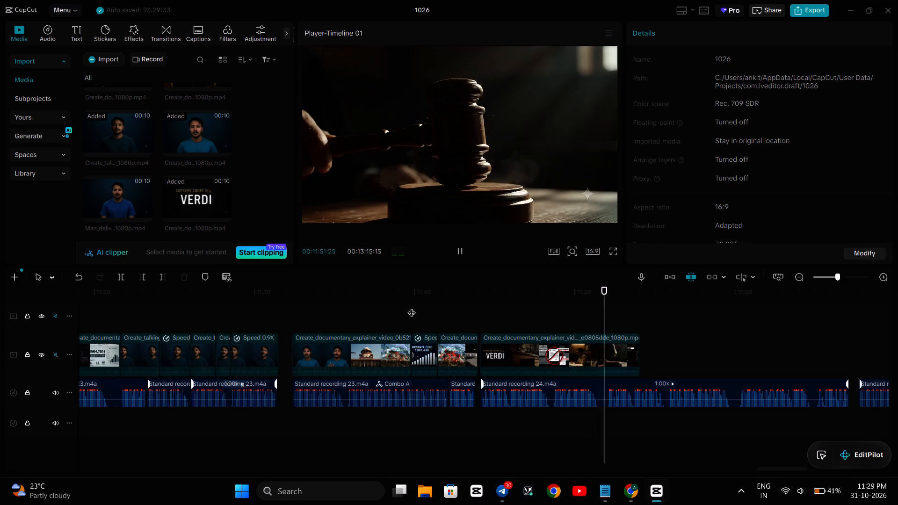
Trim the end of the Supreme Court verdict explainer back to 00:11:51:20, before the Fixing Liability graphic starts.
key(space)
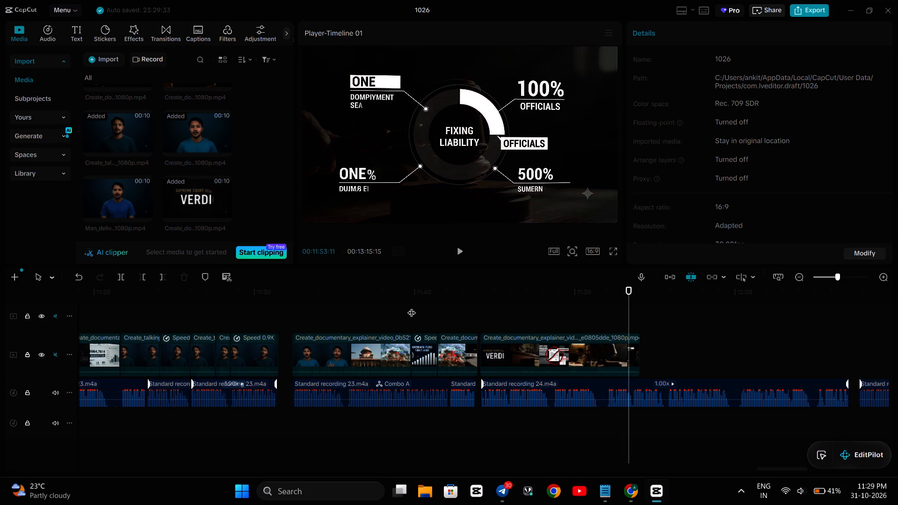
key(Left)
key(Left)
key(Left)
key(Left)
key(Left)
key(Left)
key(Left)
key(Left)
key(Left)
key(Left)
key(Left)
key(Left)
key(Left)
key(Left)
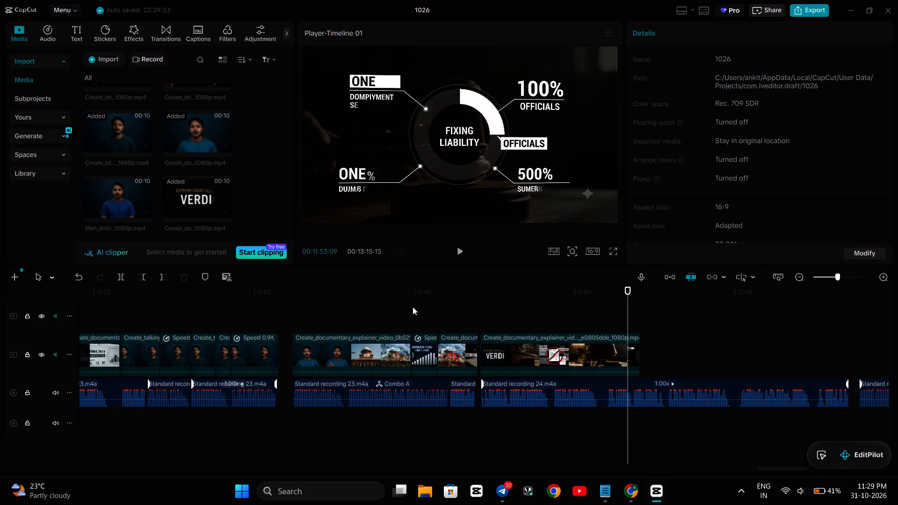
key(Left)
key(Left)
key(Left)
key(Left)
key(Left)
key(Left)
key(Left)
key(Left)
key(Left)
key(Left)
key(Left)
key(Left)
key(Left)
key(Left)
key(Left)
key(Left)
key(Left)
key(Left)
key(Left)
key(Left)
key(Left)
key(Left)
key(Left)
key(Left)
key(Left)
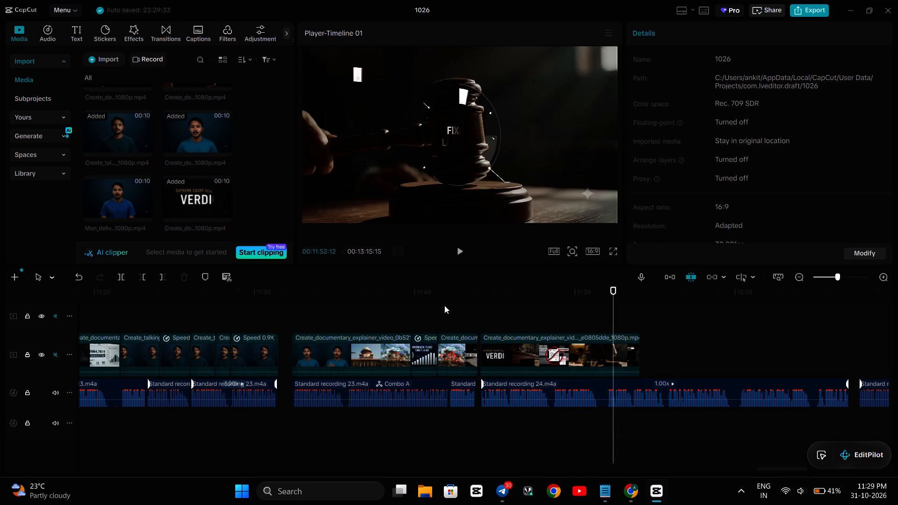
key(Left)
key(Left)
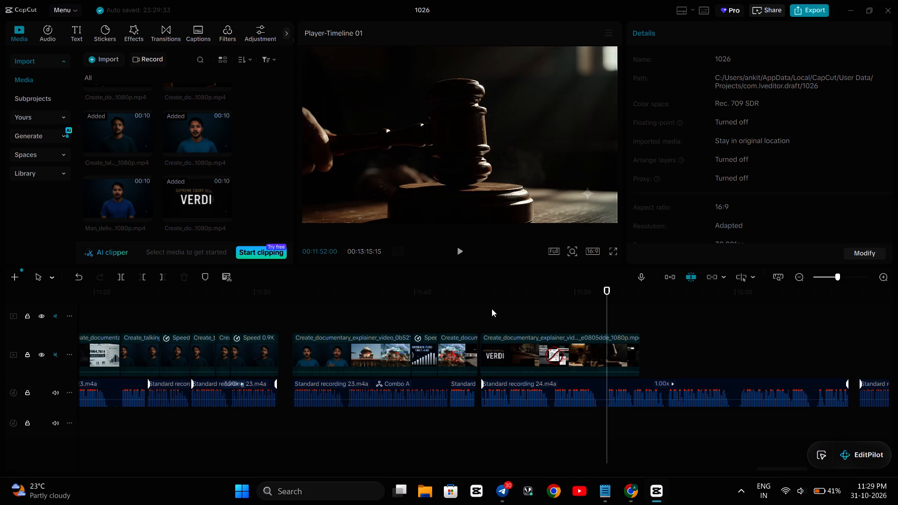
key(Left)
key(Left)
key(Left)
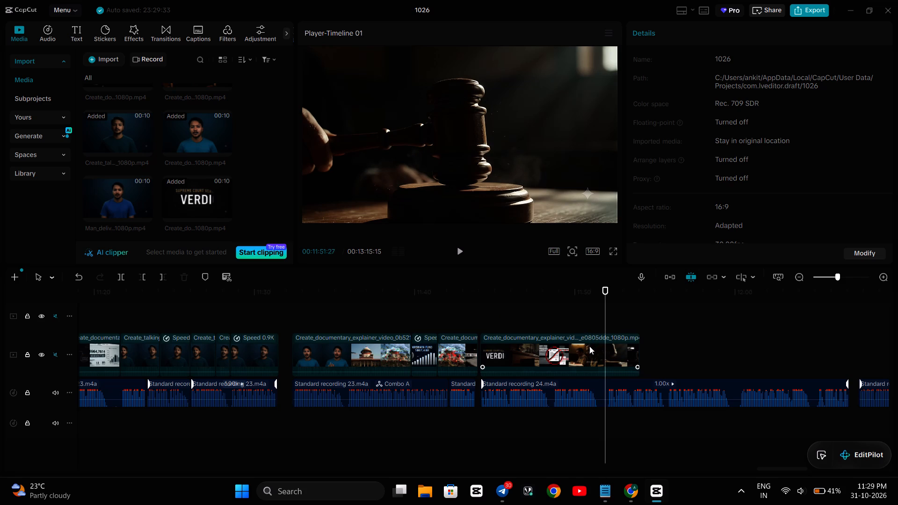
key(Left)
key(Left)
key(Left)
key(Left)
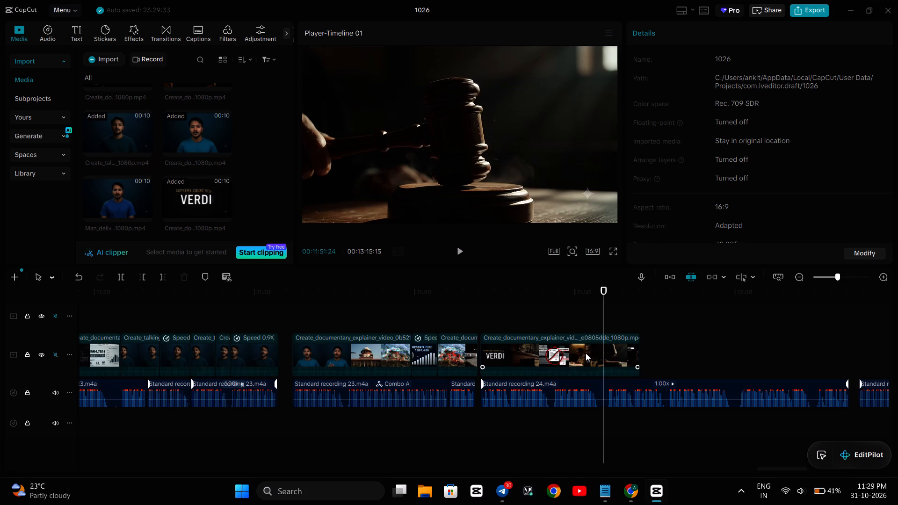
key(Left)
key(Left)
key(Left)
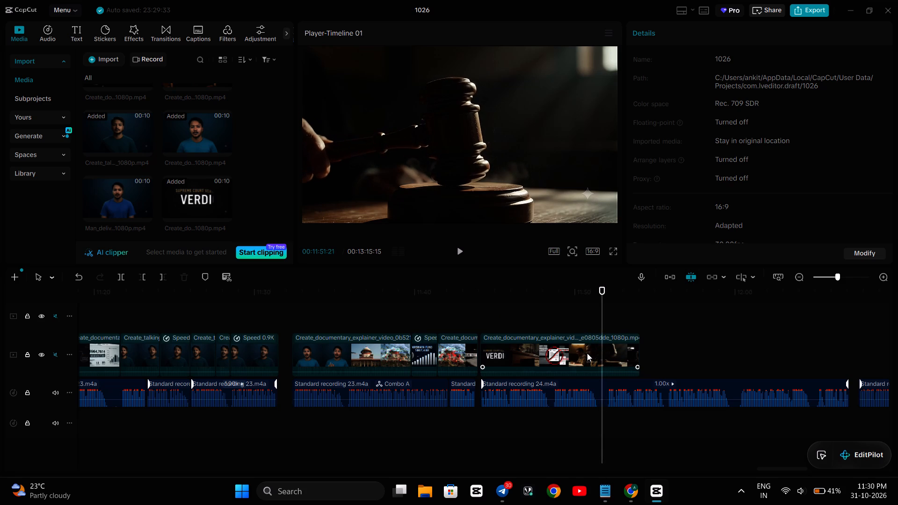
click(587, 353)
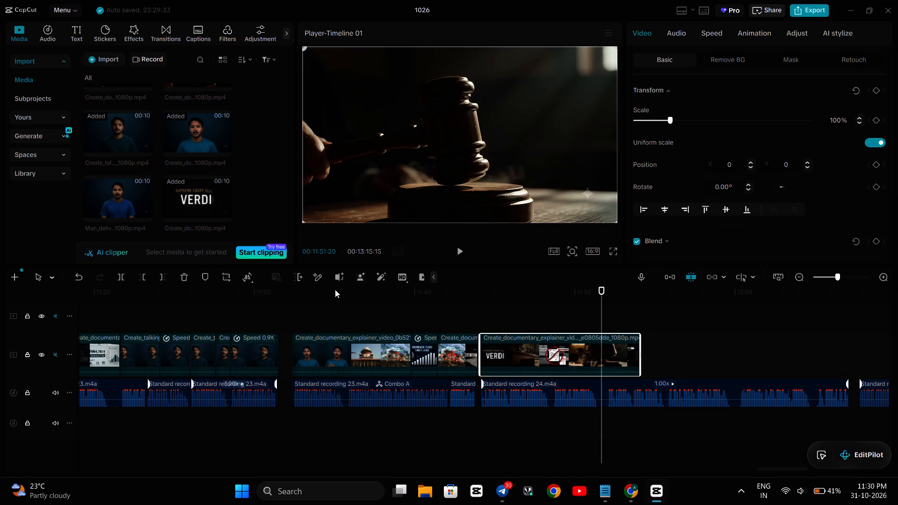
click(159, 280)
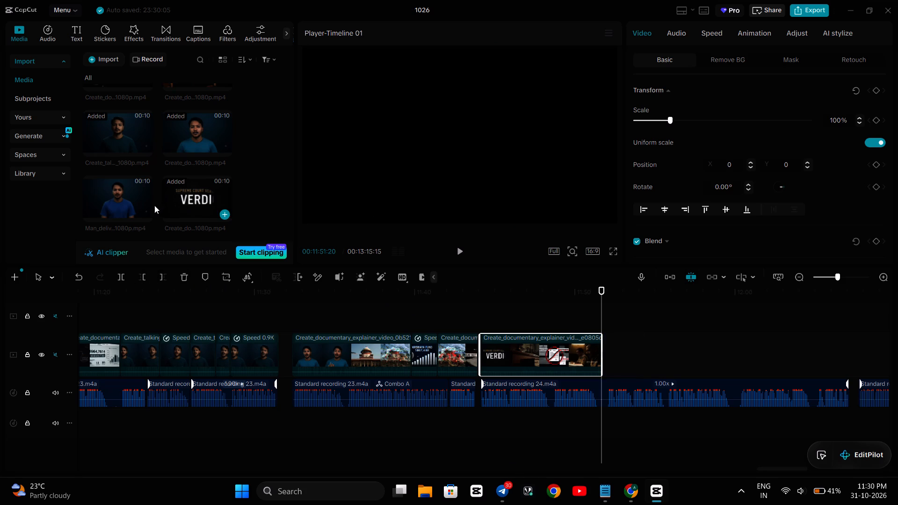
Add Man_delivering_investigative_script_d1f79c5a_1080p.mp4 to the main video track at 00:11:51:20 and play it against Standard recording 24.
click(141, 216)
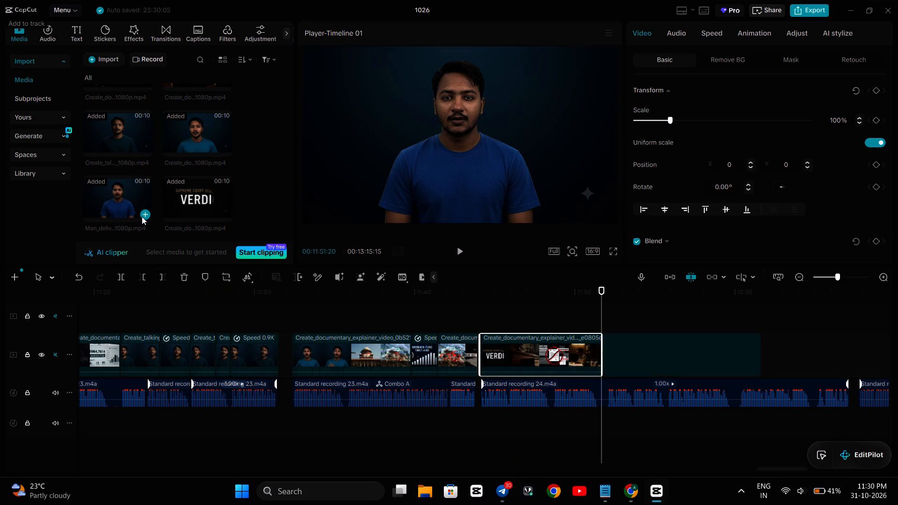
key(space)
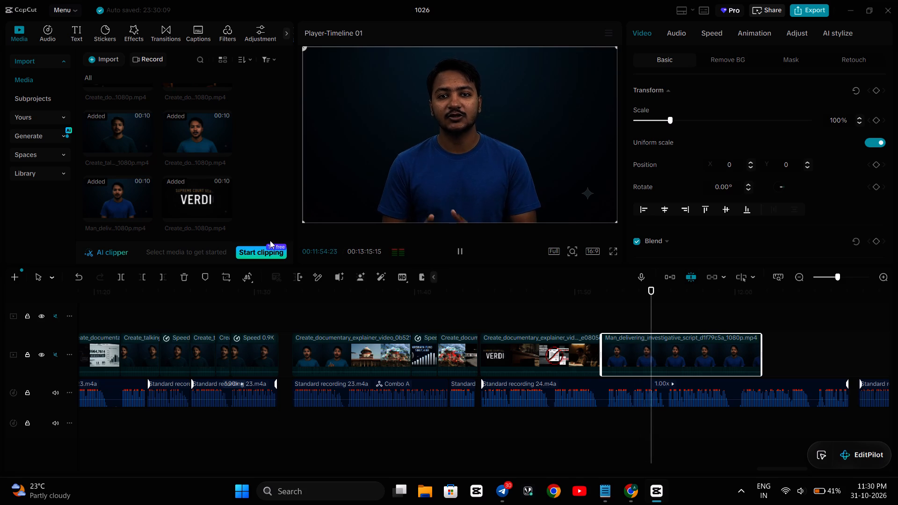
key(space)
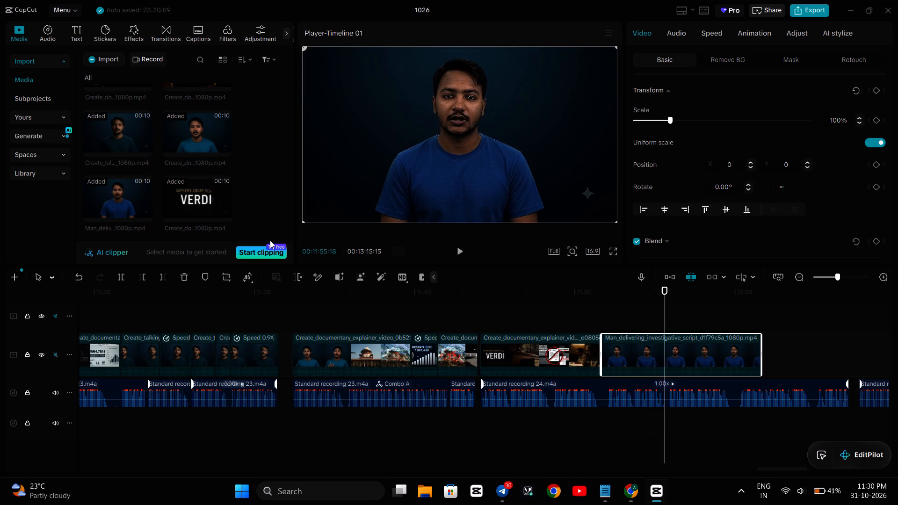
Unmute the main video track and play the start of the new talking-head clip to compare its speech with the voice-over.
click(56, 355)
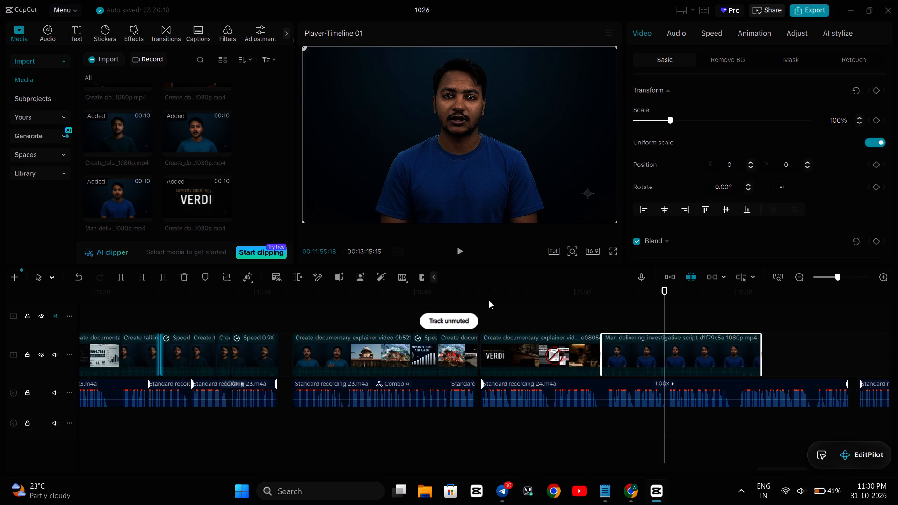
click(548, 308)
key(space)
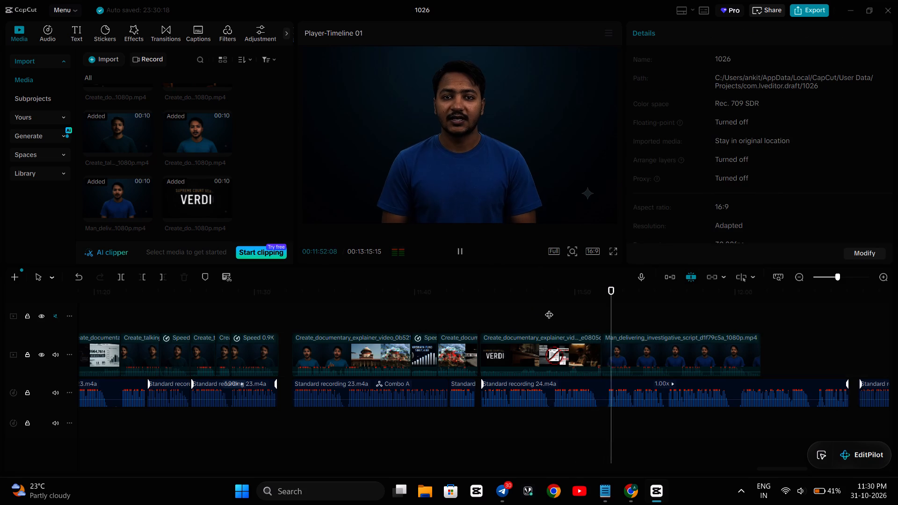
key(space)
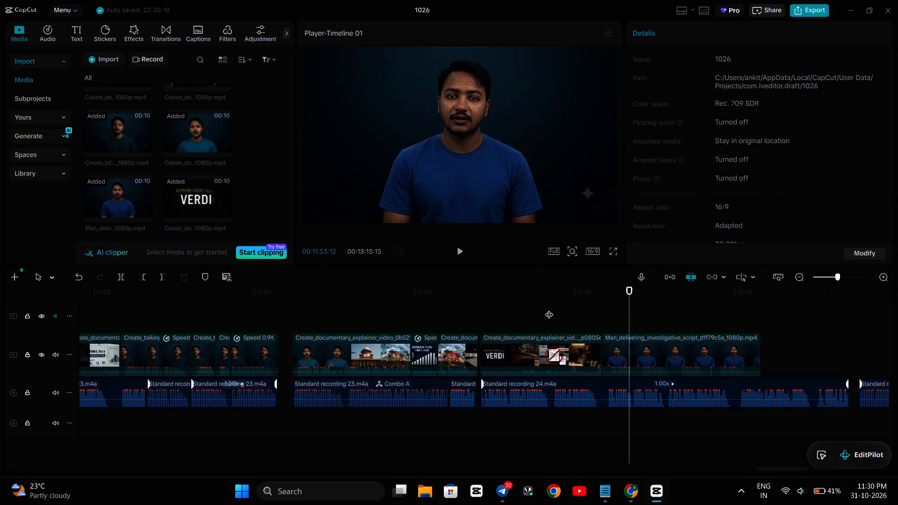
key(space)
key(space)
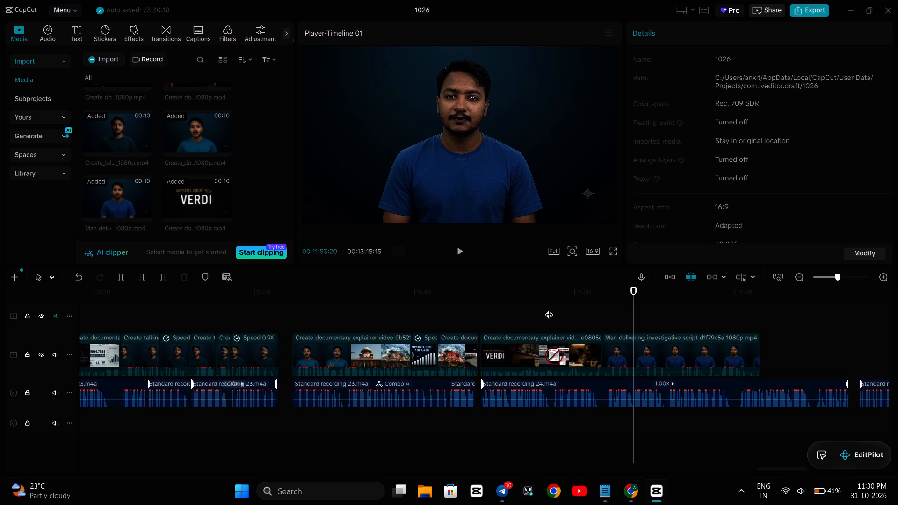
Split the talking-head clip at 00:11:53:19, trim the second part's start to 00:11:54:05, and move it back against the first part.
key(Left)
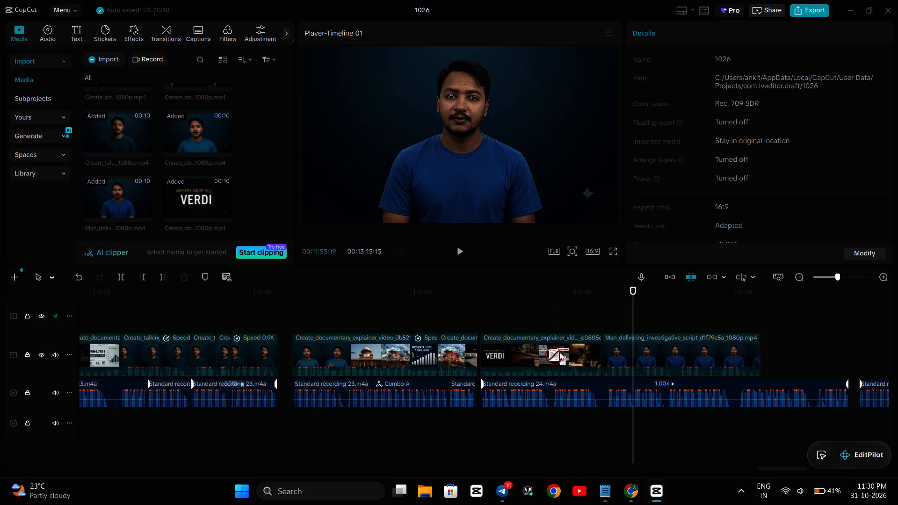
click(621, 353)
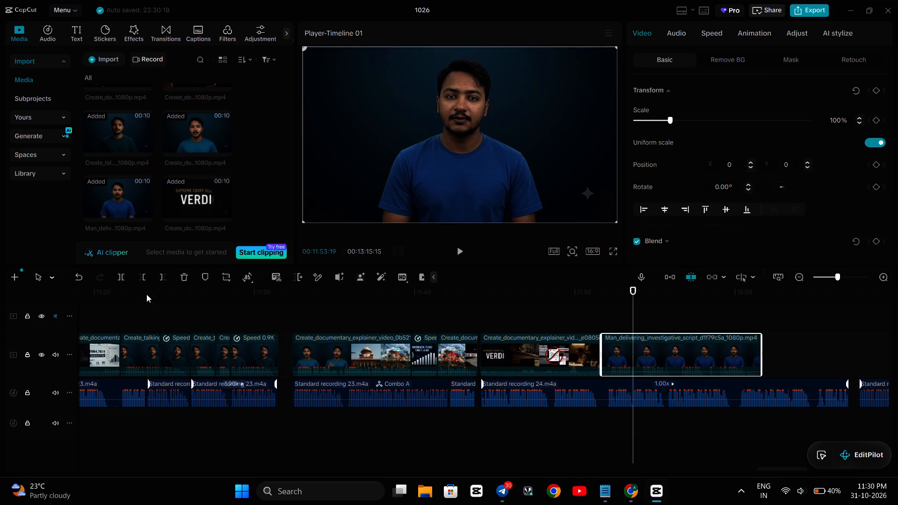
click(121, 279)
key(Right)
key(Right)
key(Right)
key(Right)
key(Right)
key(Right)
key(Right)
key(Right)
key(Right)
key(Right)
key(Right)
key(Right)
key(Right)
key(Right)
key(Right)
key(Right)
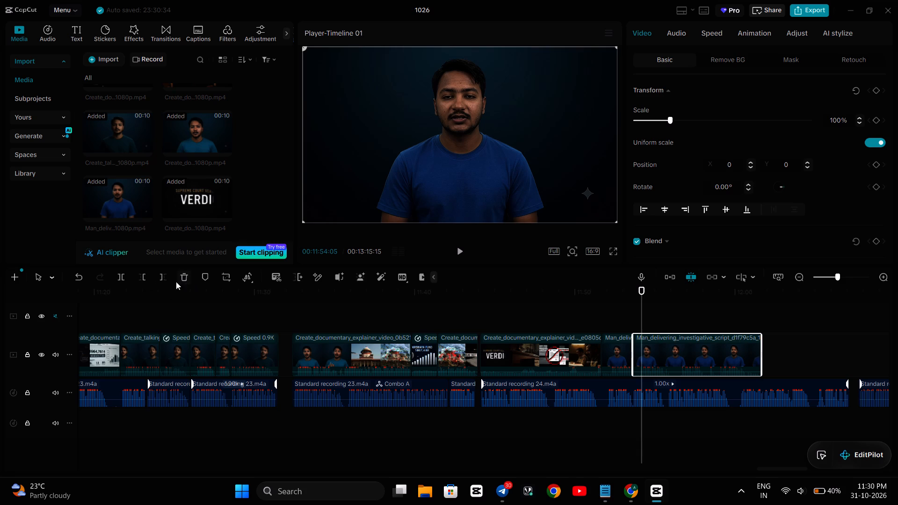
click(146, 279)
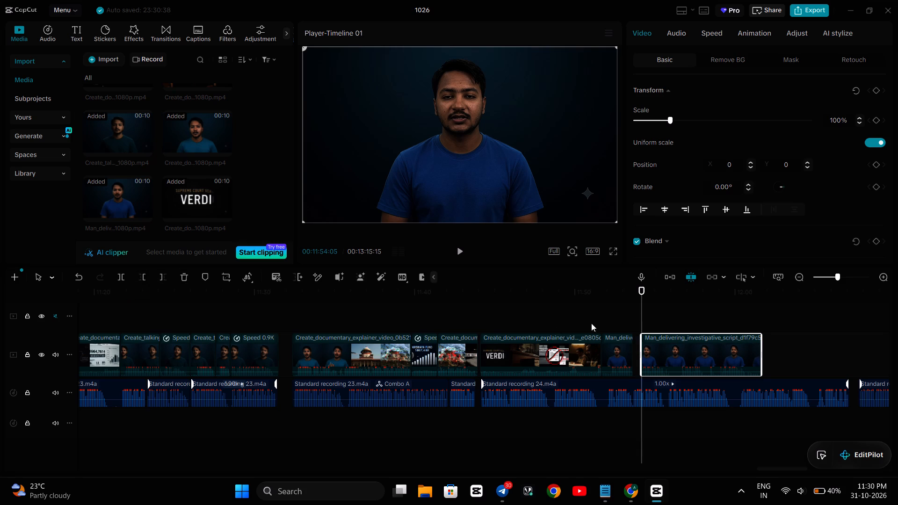
drag(664, 346, 654, 348)
Play the talking-head clip across the new join to check lip sync with Standard recording 24.
click(603, 323)
key(space)
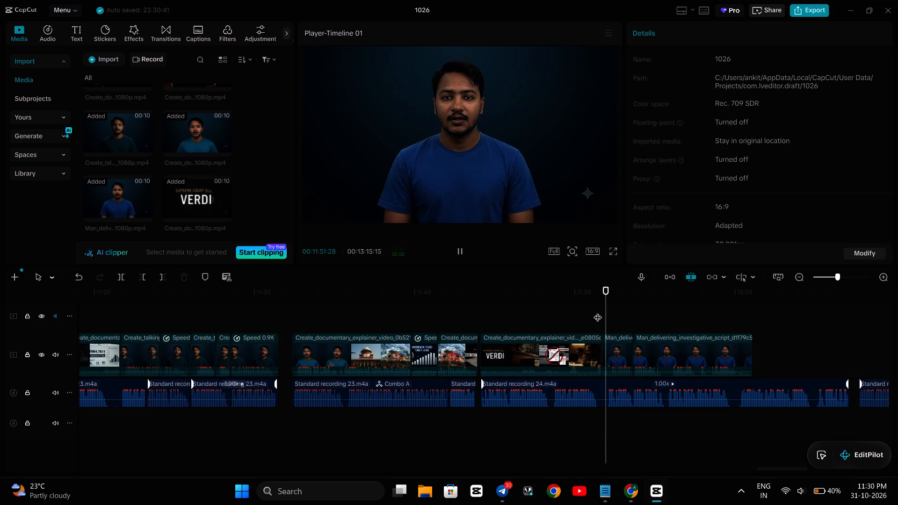
key(space)
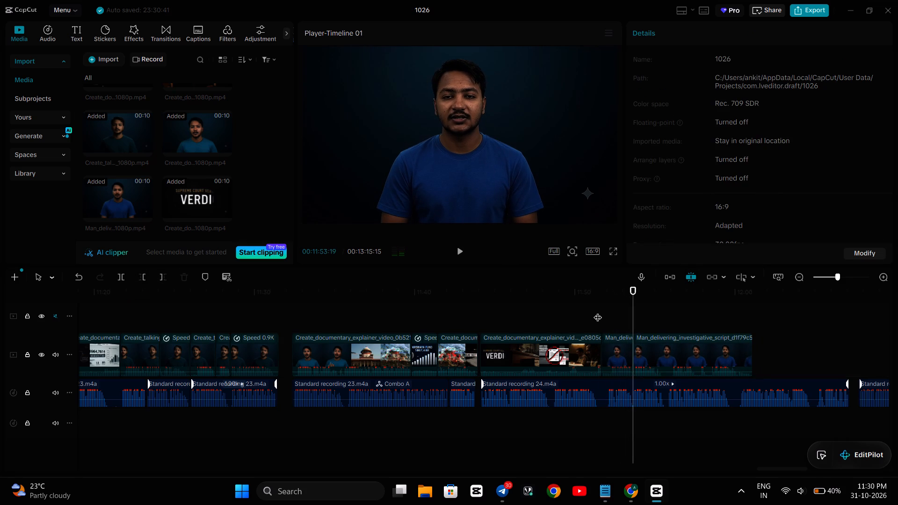
key(space)
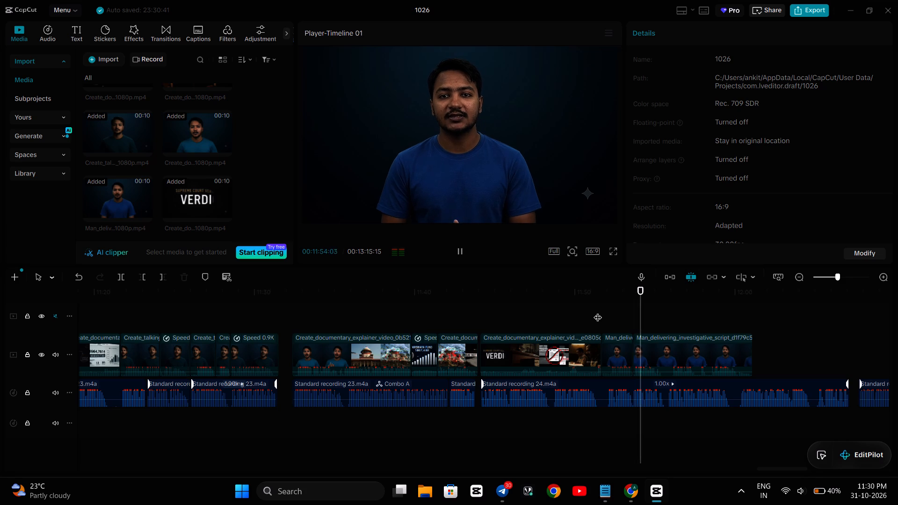
key(space)
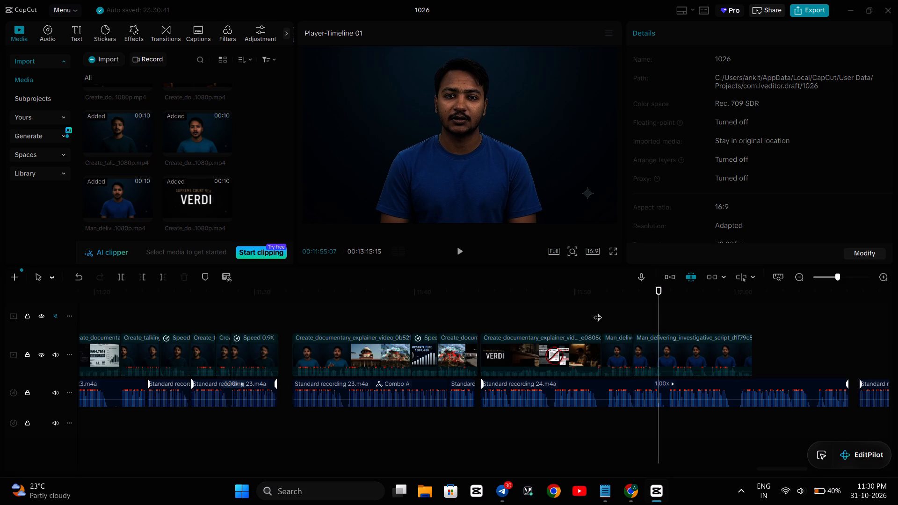
Mute the main video track and play from 00:11:48:04 through the explainer and talking-head clip with the voice-over only.
click(545, 320)
click(54, 351)
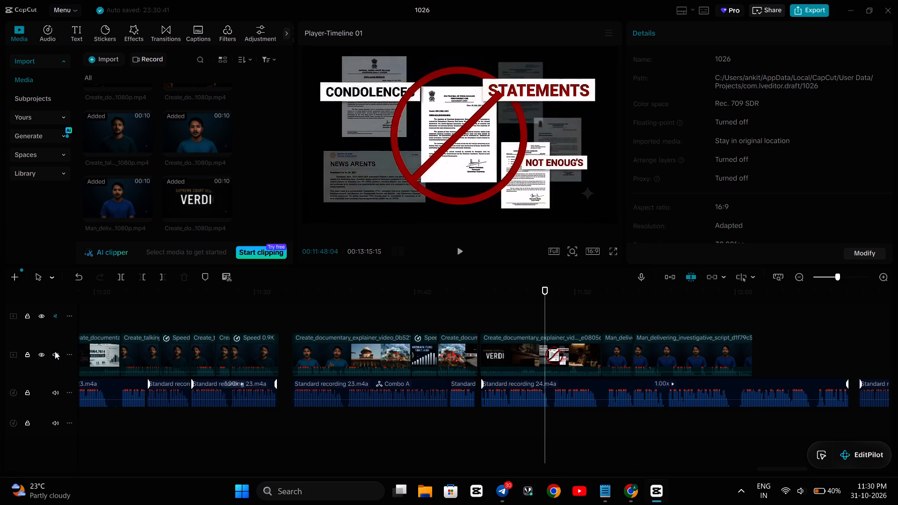
key(space)
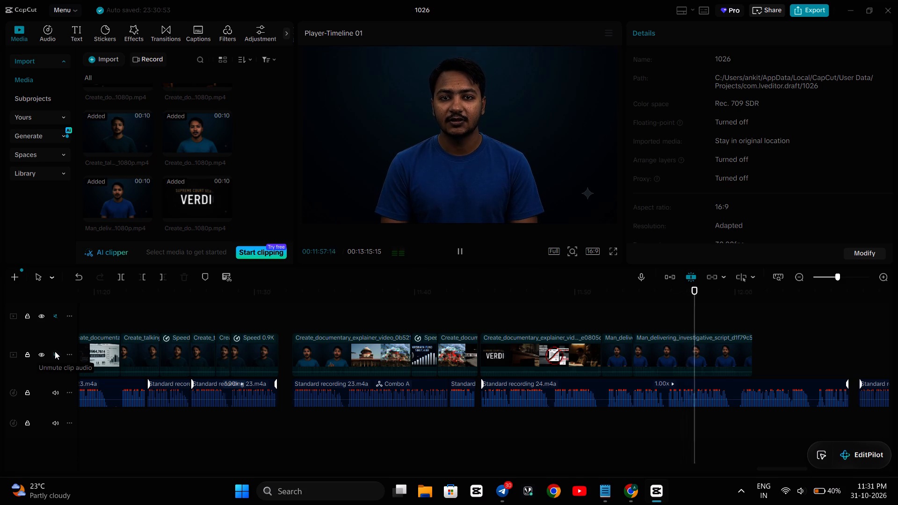
key(space)
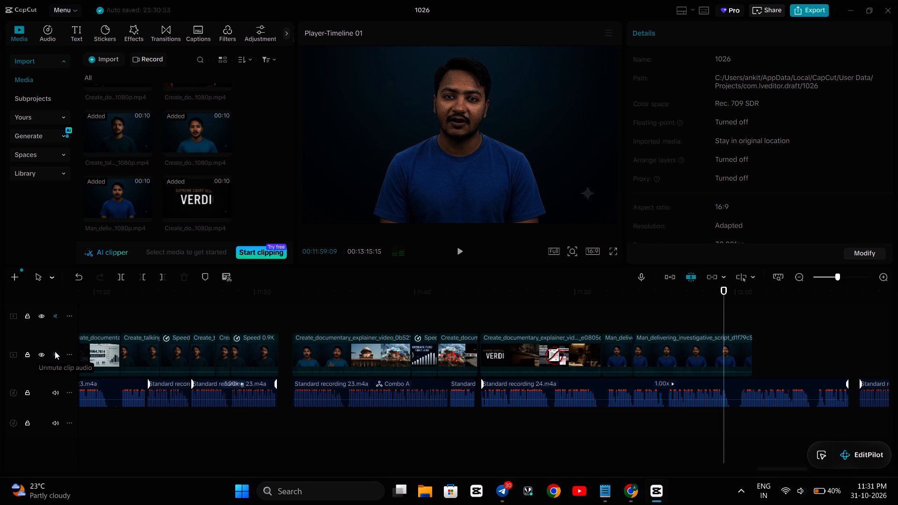
key(space)
key(space)
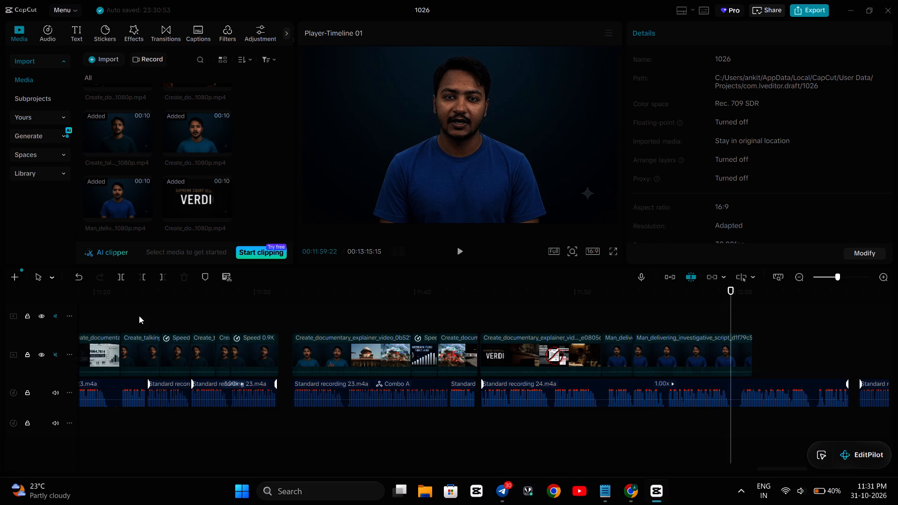
Unmute the main video track and play the second talking-head part against Standard recording 24 to compare their timing.
click(55, 360)
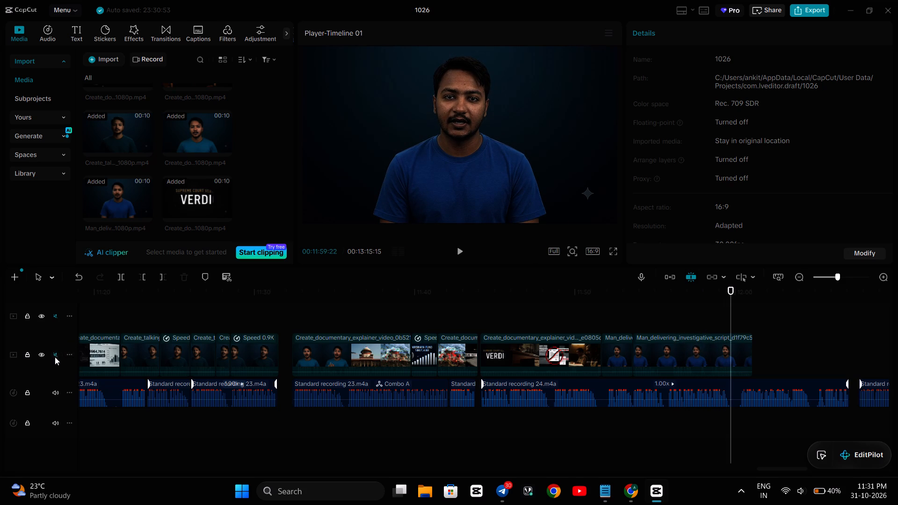
click(55, 354)
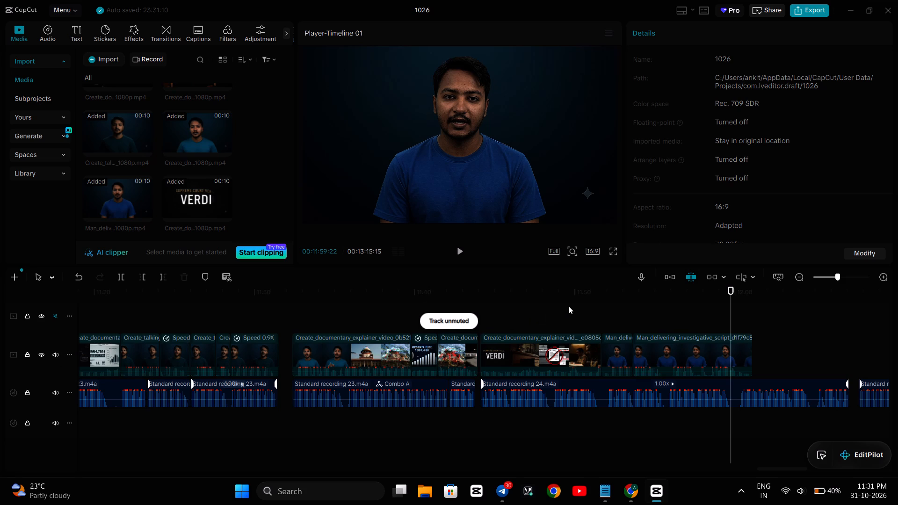
click(647, 300)
key(space)
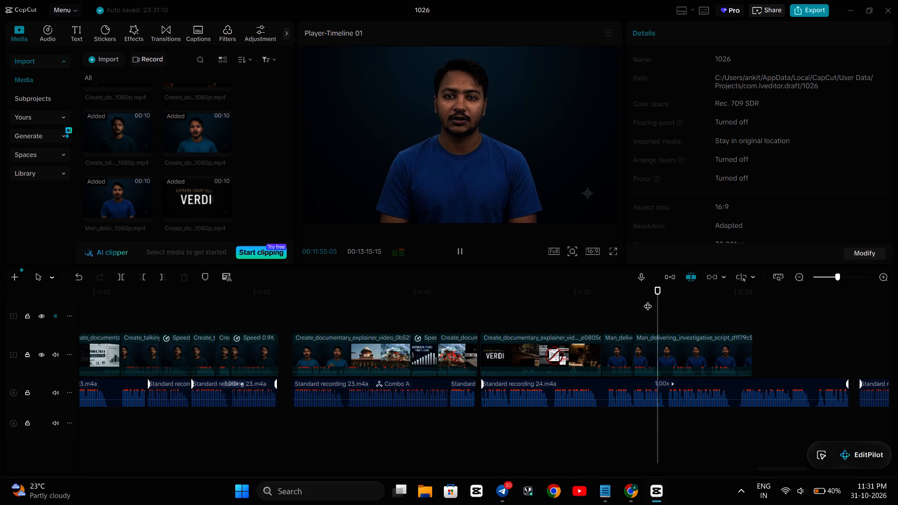
key(space)
key(space)
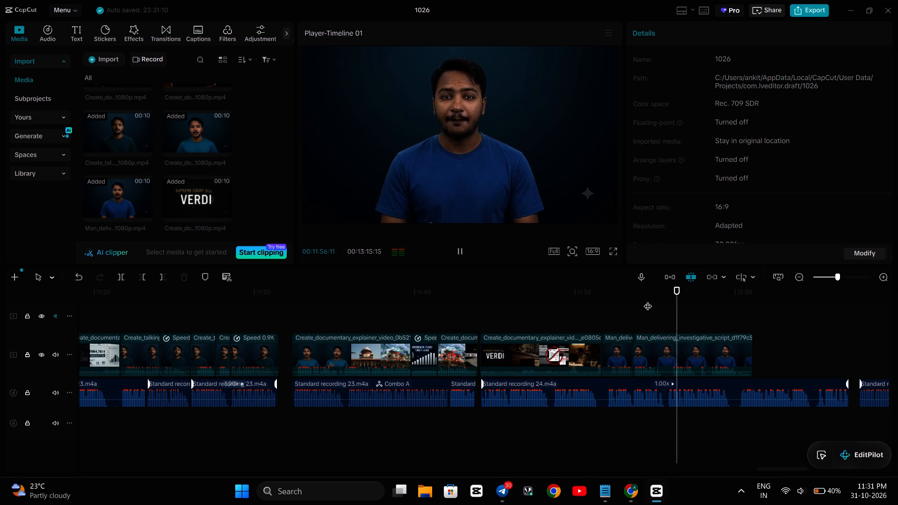
key(space)
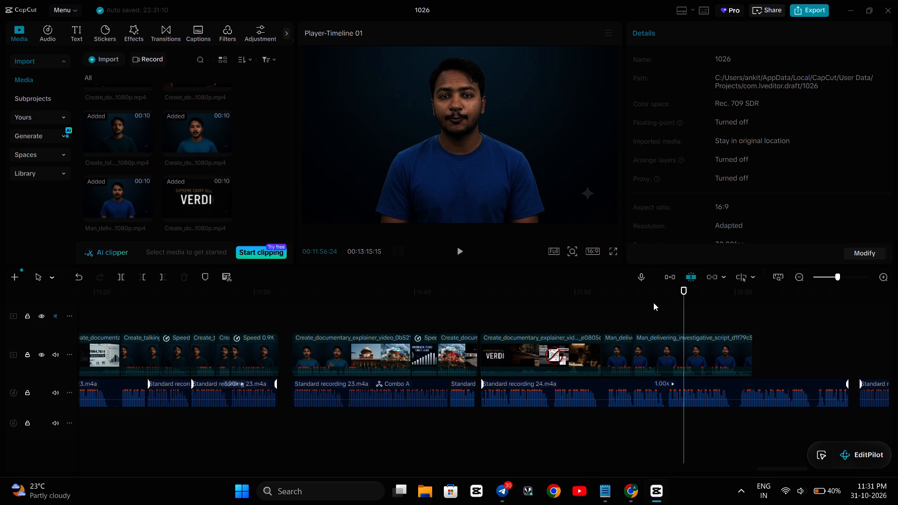
Split the second talking-head part on the main video track at 00:11:55:20.
click(653, 303)
key(Right)
key(Right)
key(Right)
key(Right)
key(Right)
key(Right)
key(Right)
key(Right)
key(Right)
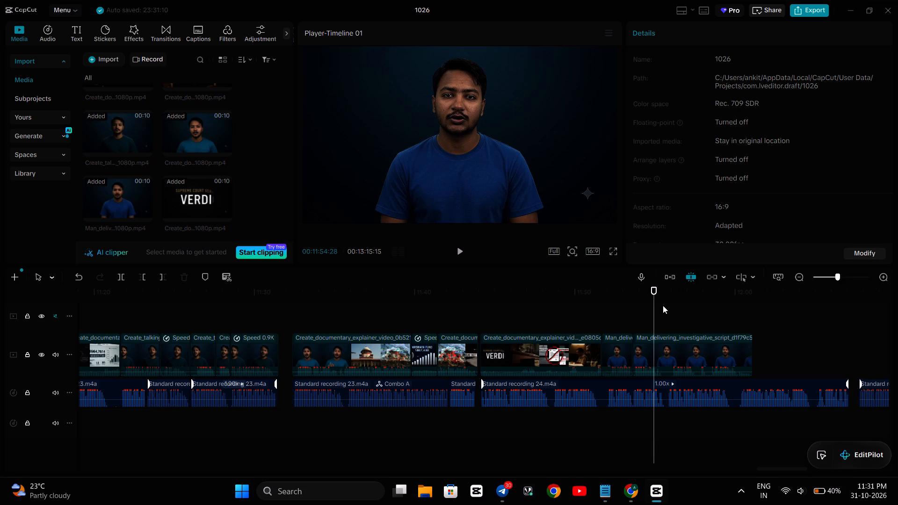
key(Right)
key(Right)
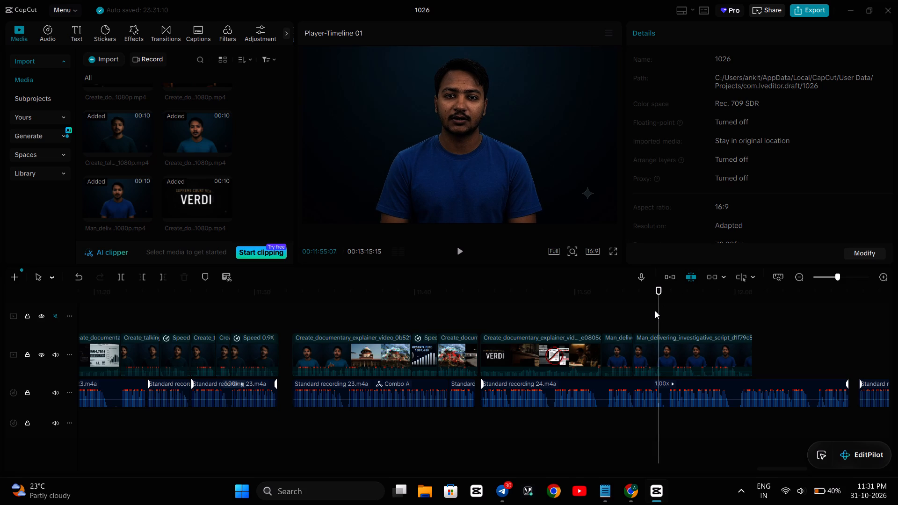
key(space)
key(space)
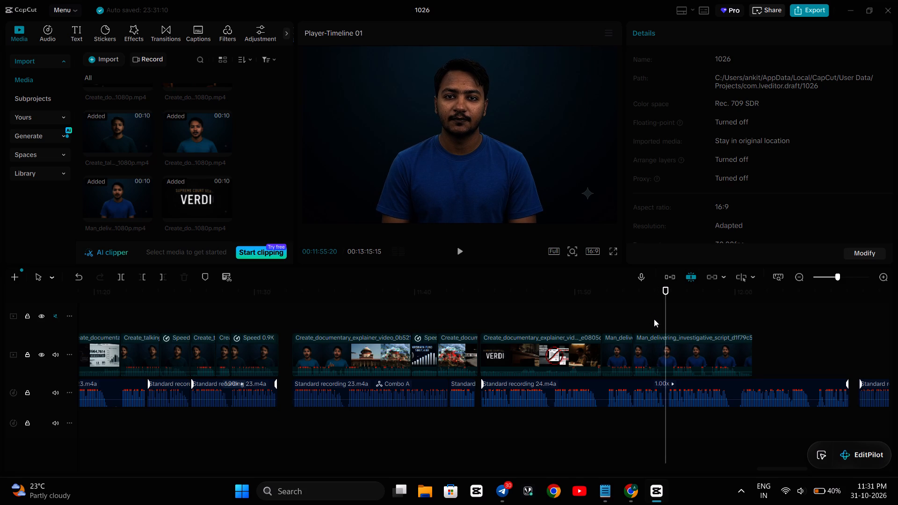
click(655, 338)
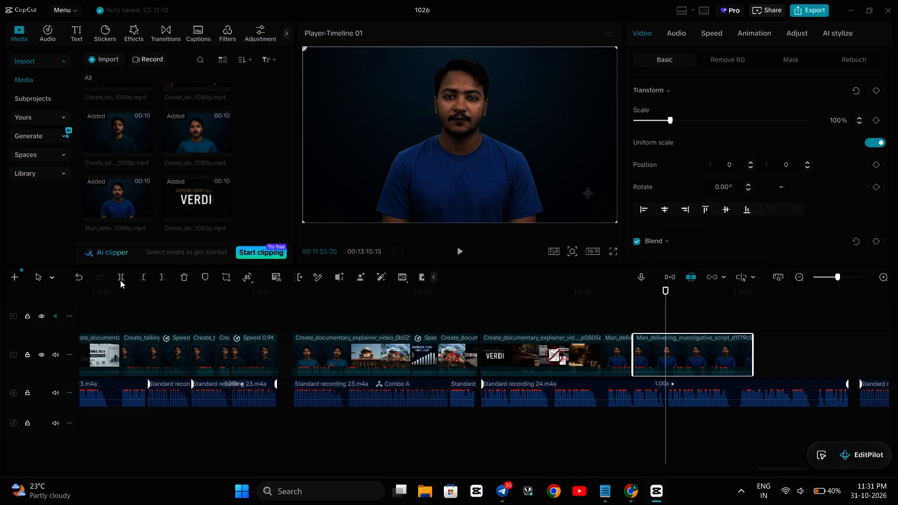
click(119, 279)
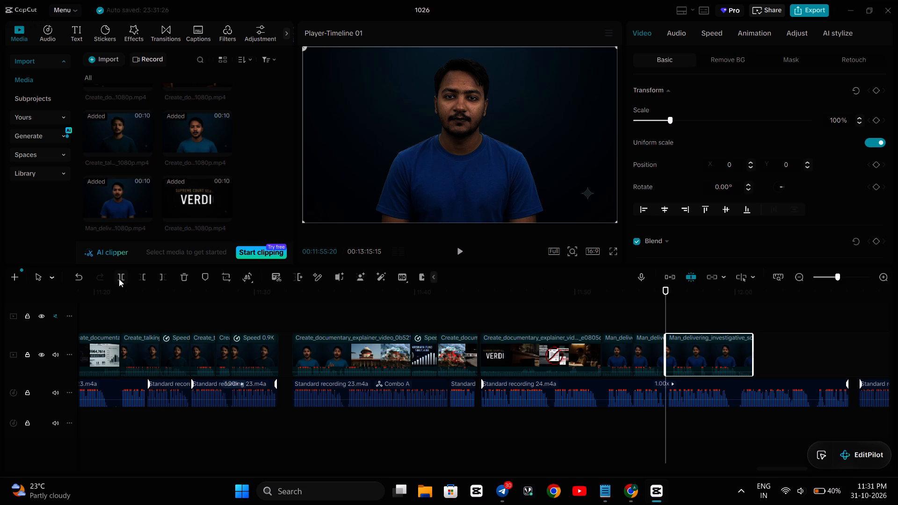
Trim the new talking-head part's start to 00:11:55:27 and move it back against the preceding part.
key(Right)
key(Right)
key(Right)
key(Right)
key(Right)
key(Right)
key(Right)
key(Right)
key(Right)
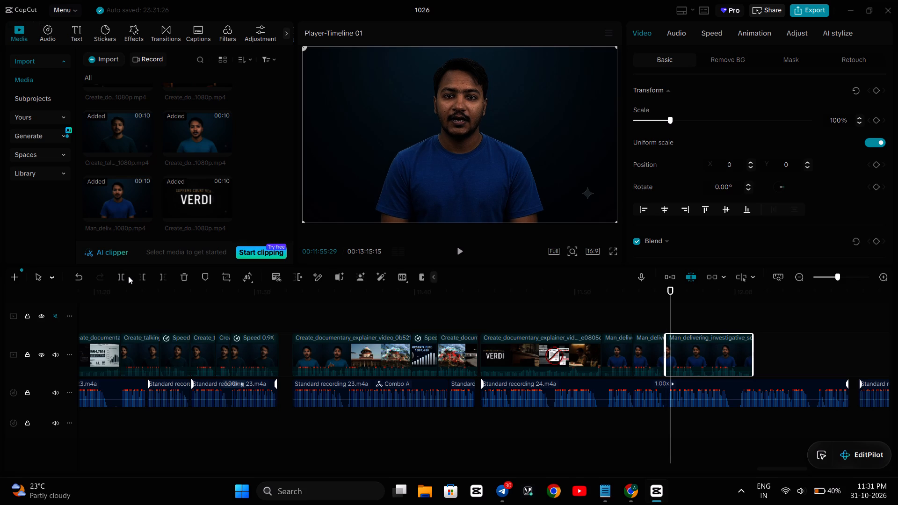
key(Left)
key(Left)
key(Left)
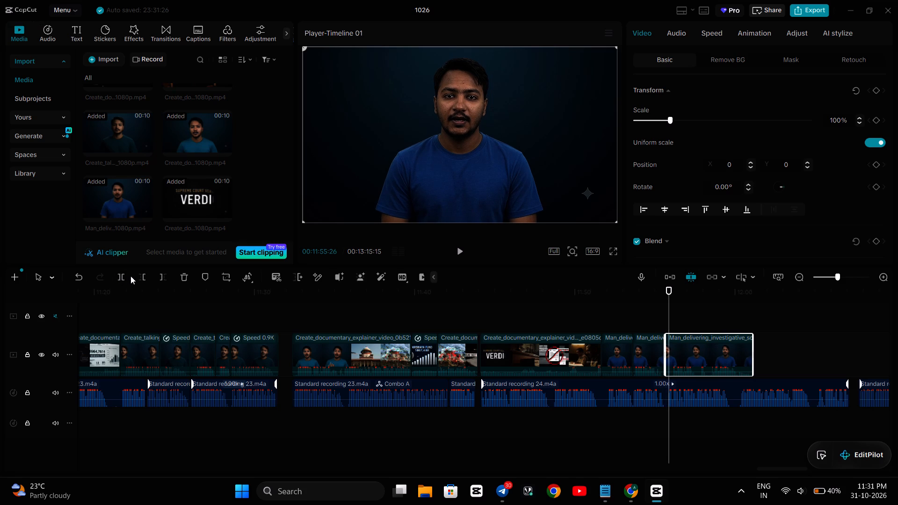
key(Right)
click(141, 279)
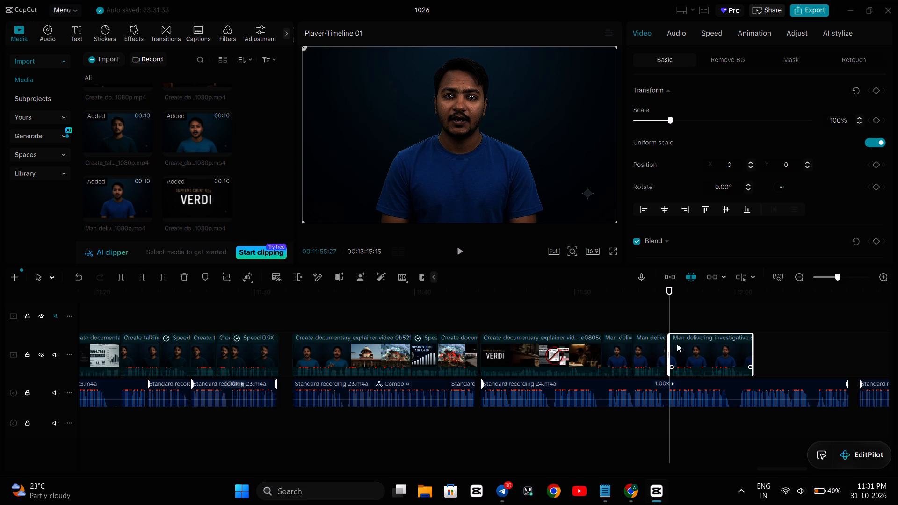
drag(685, 348, 681, 353)
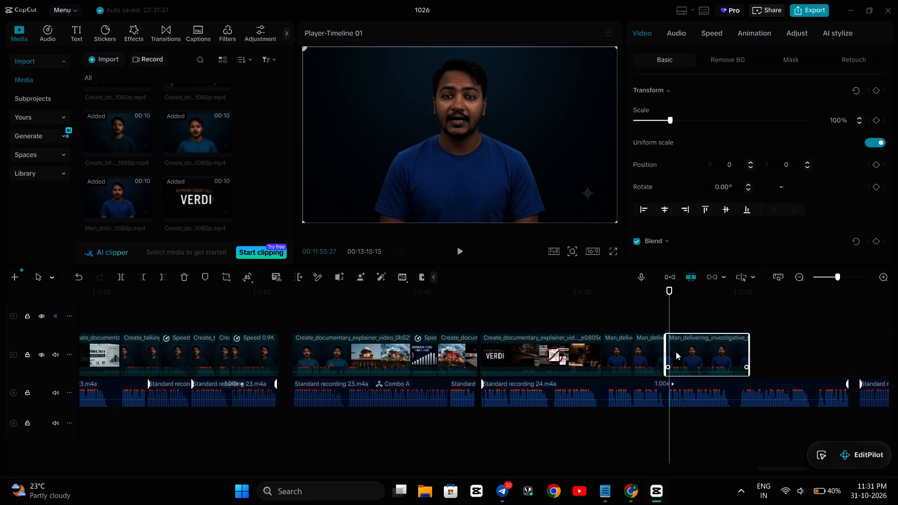
Play the talking-head parts across the new join to check lip sync with Standard recording 24.
click(636, 323)
key(space)
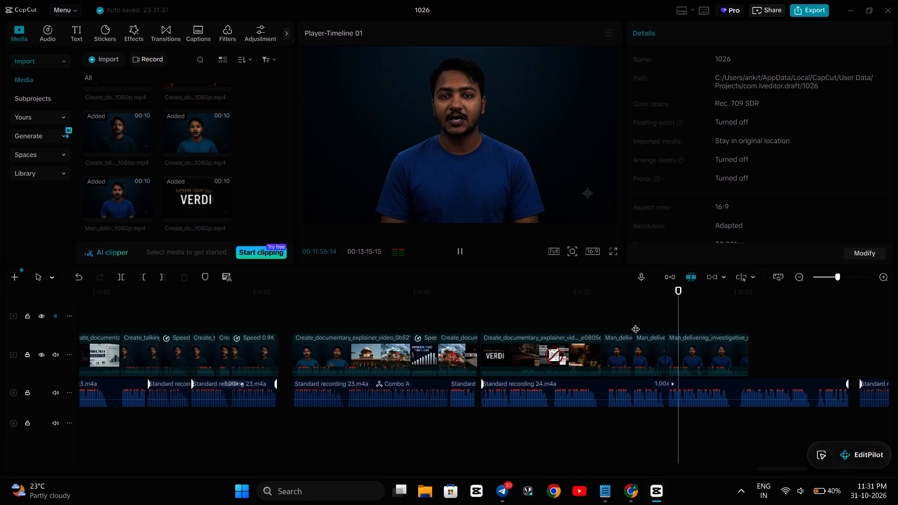
key(space)
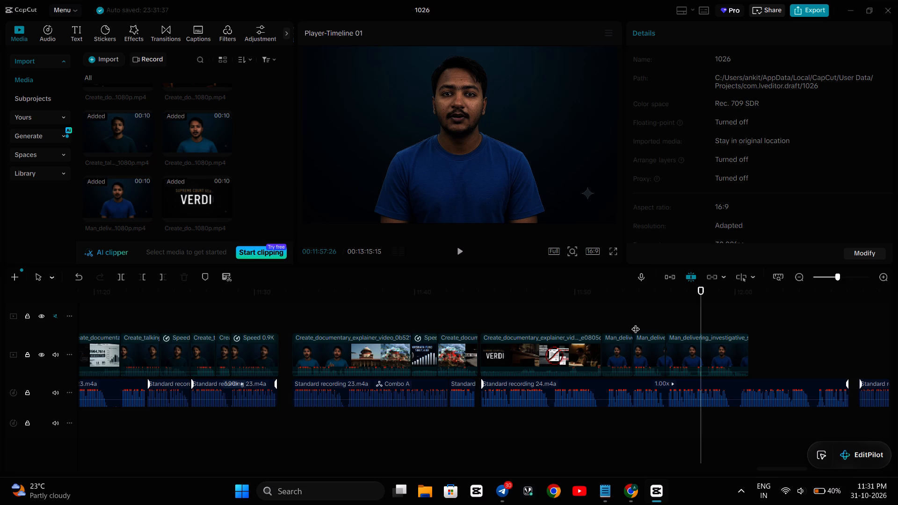
key(space)
key(space)
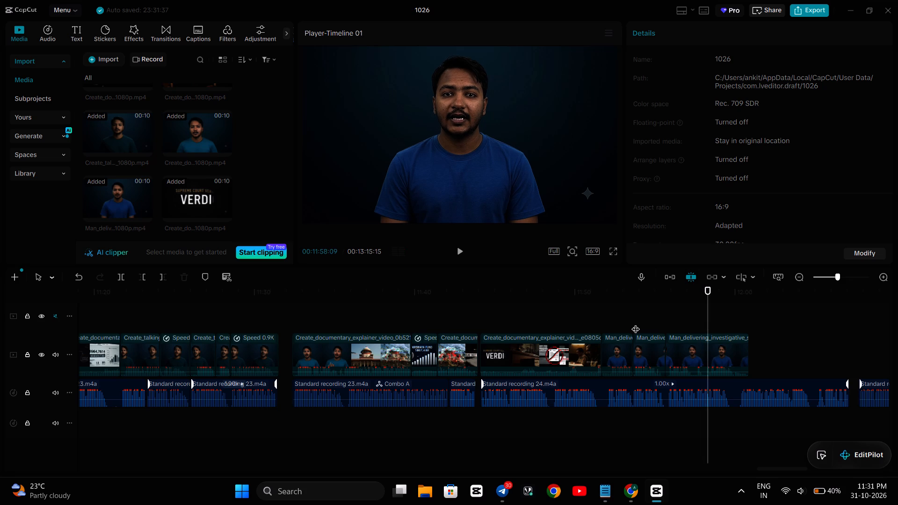
key(space)
key(space)
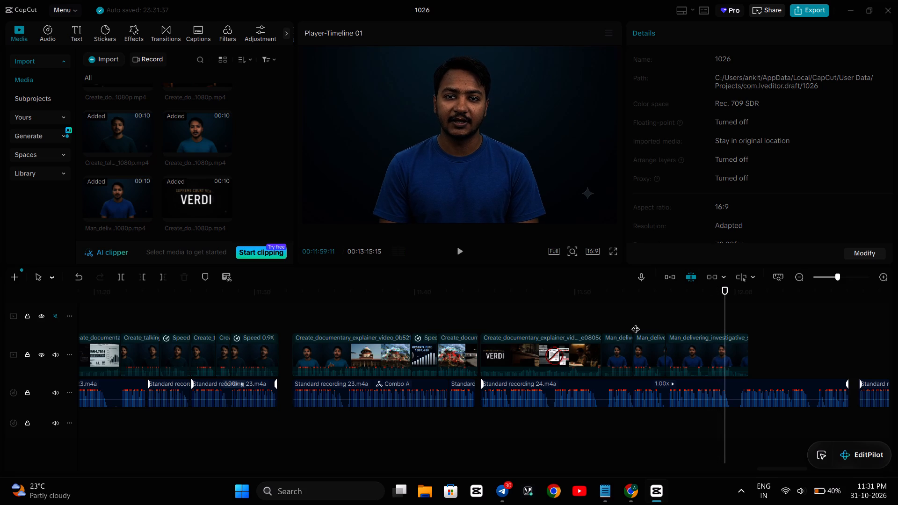
Replay the third talking-head part to find the pause and split it at 00:11:57:27.
click(695, 311)
key(space)
key(space)
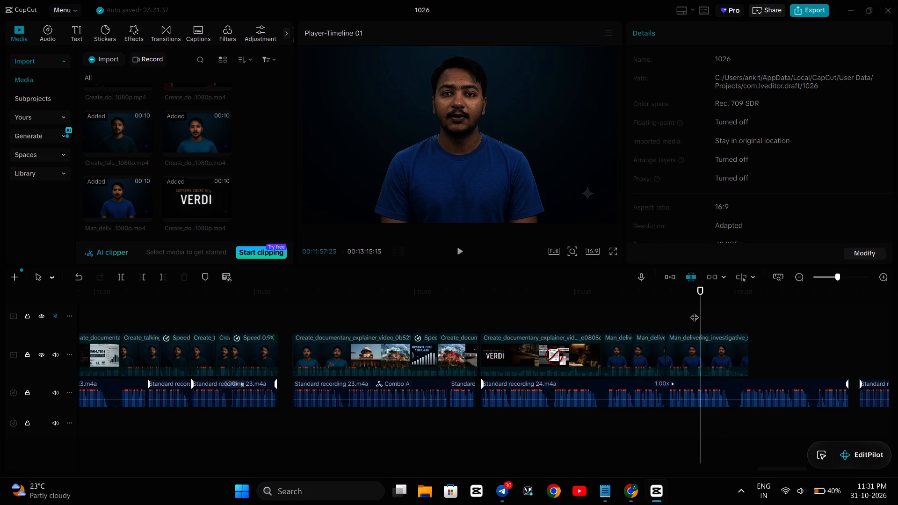
key(Right)
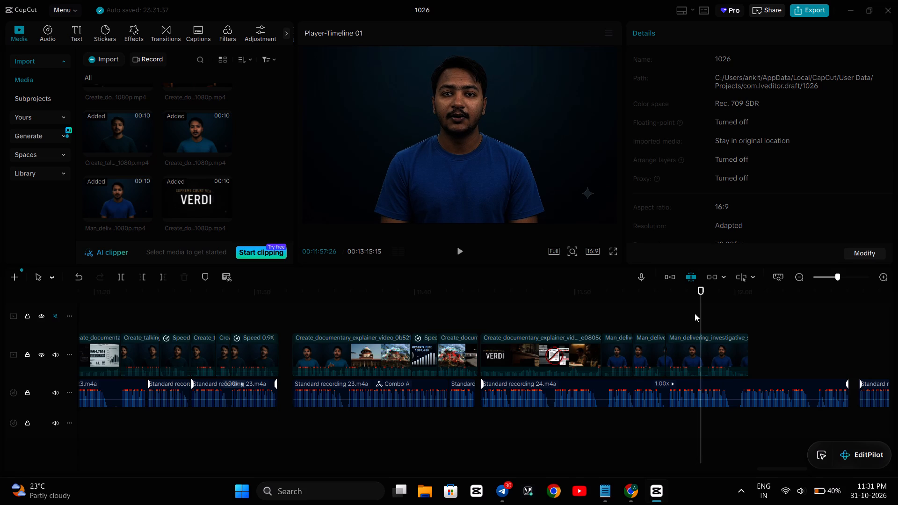
key(Right)
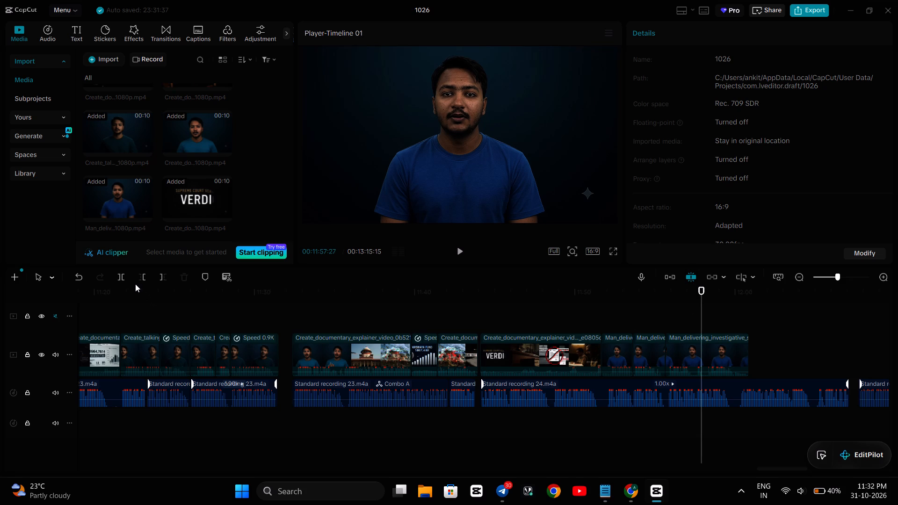
click(119, 278)
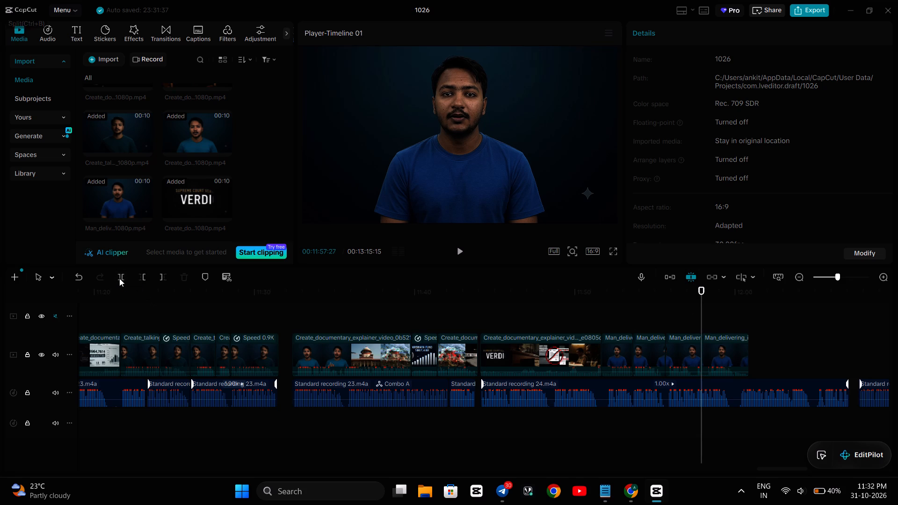
Trim the last talking-head part's start to 00:11:58:08 and move it back to close the gap.
key(Right)
key(Right)
key(Right)
key(Right)
key(Right)
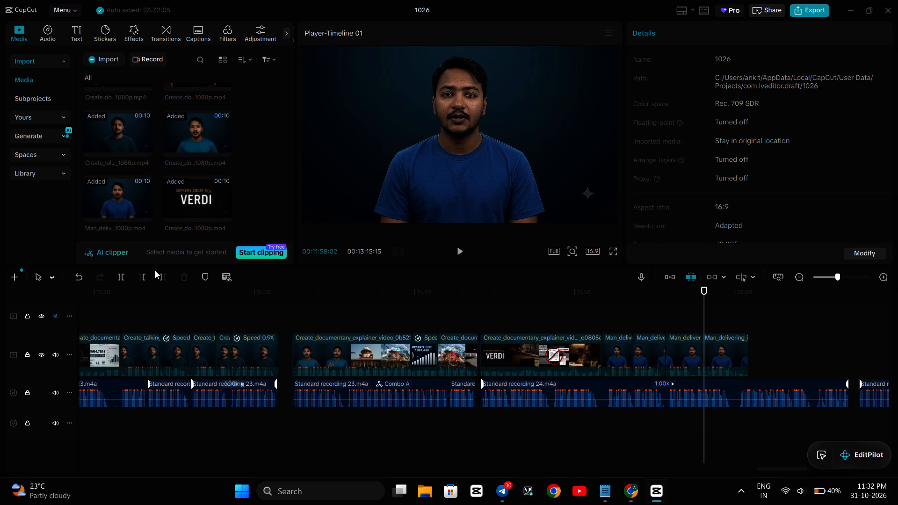
key(Right)
key(Right)
key(Right)
key(Right)
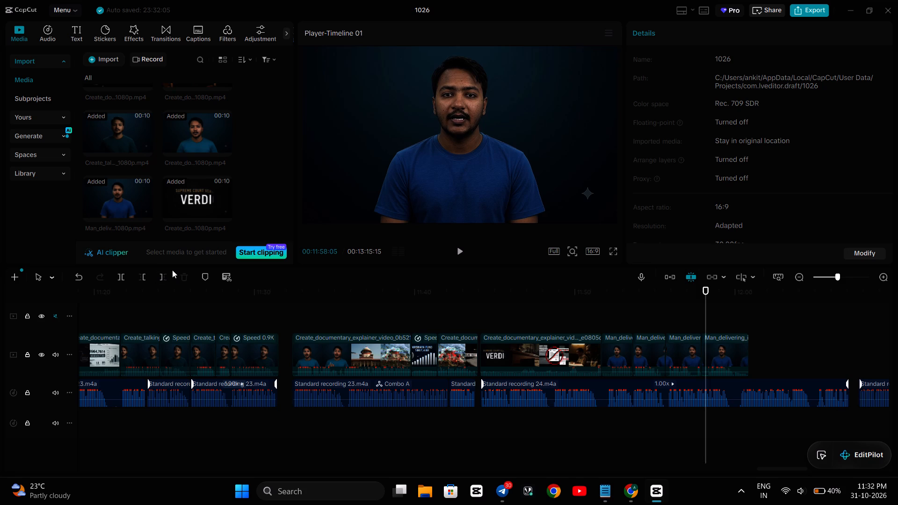
key(Right)
key(Right)
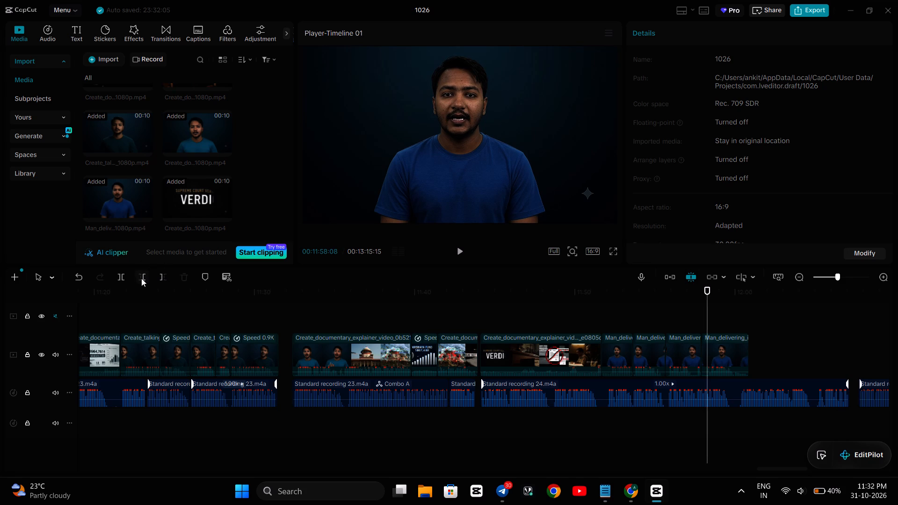
click(141, 278)
drag(723, 342, 717, 344)
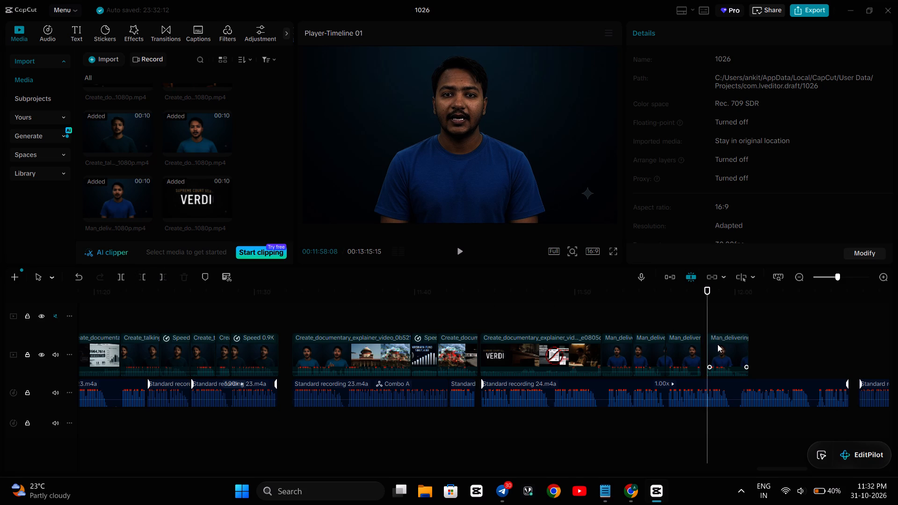
drag(717, 344, 715, 346)
Play from the explainer clip through the talking-head parts to check their timing against Standard recording 24.
click(567, 321)
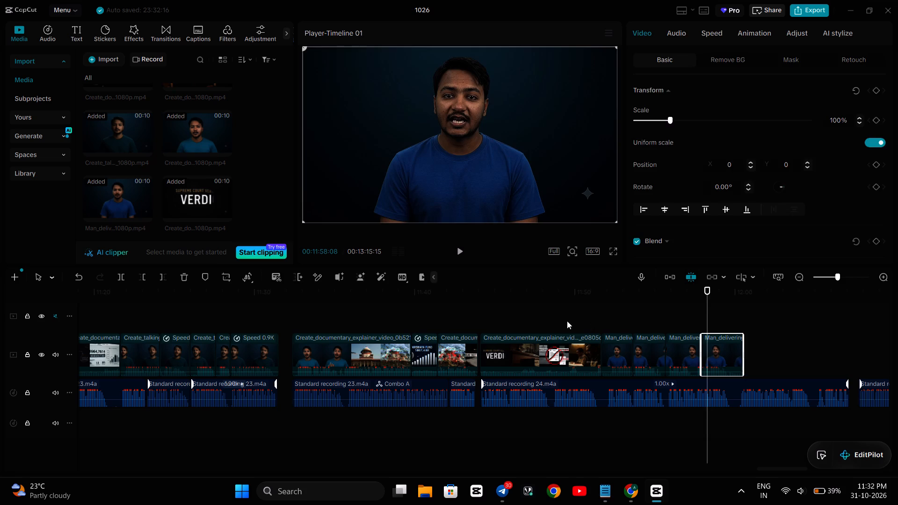
key(space)
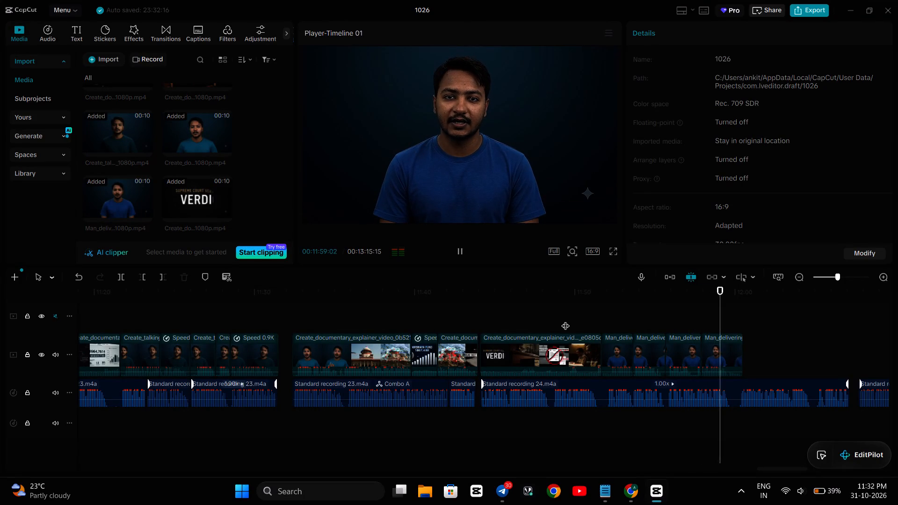
key(space)
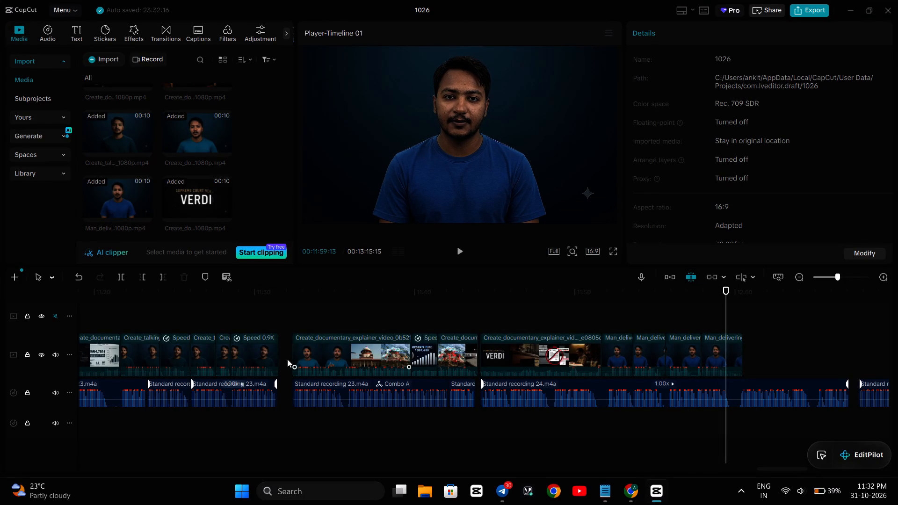
click(58, 353)
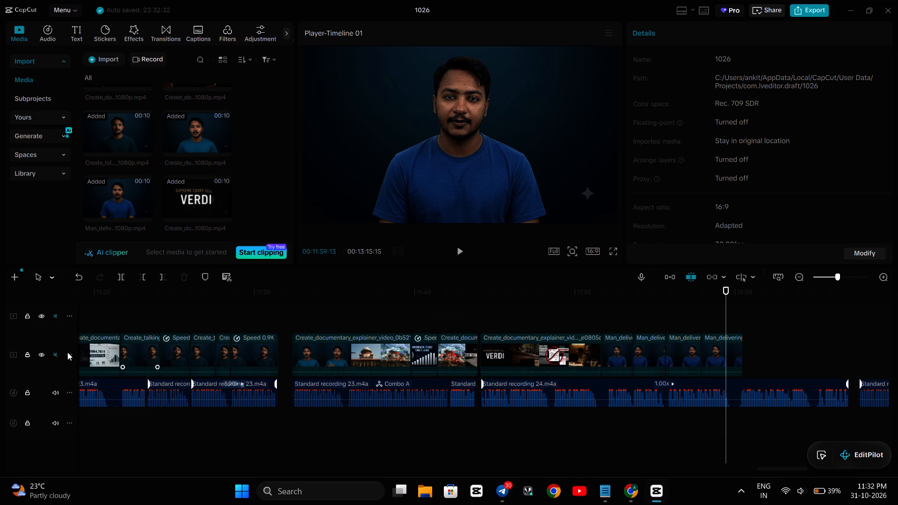
click(53, 355)
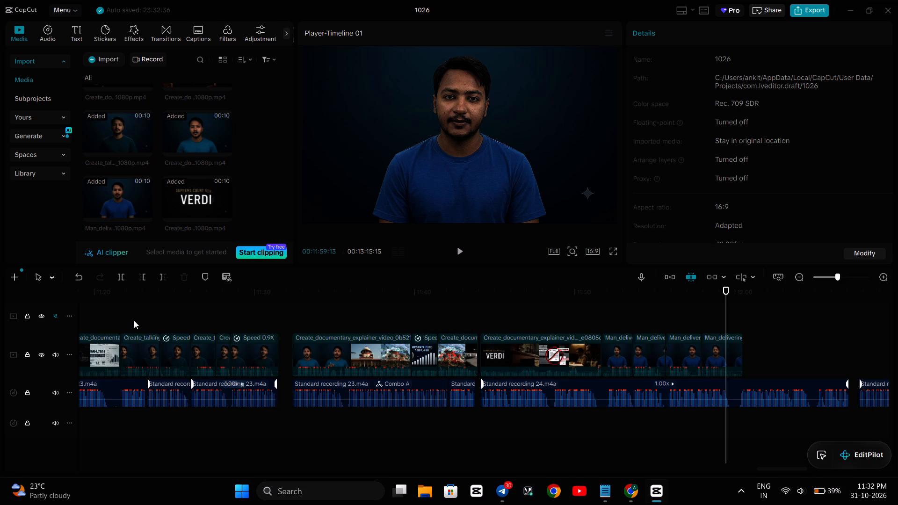
key(space)
key(space)
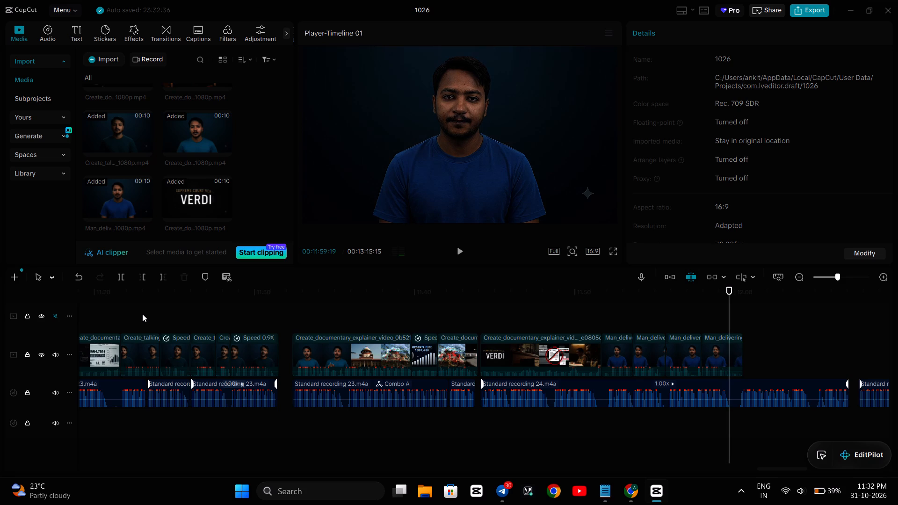
Mute the main video track and play the talking-head parts to their end with the voice-over only.
click(58, 351)
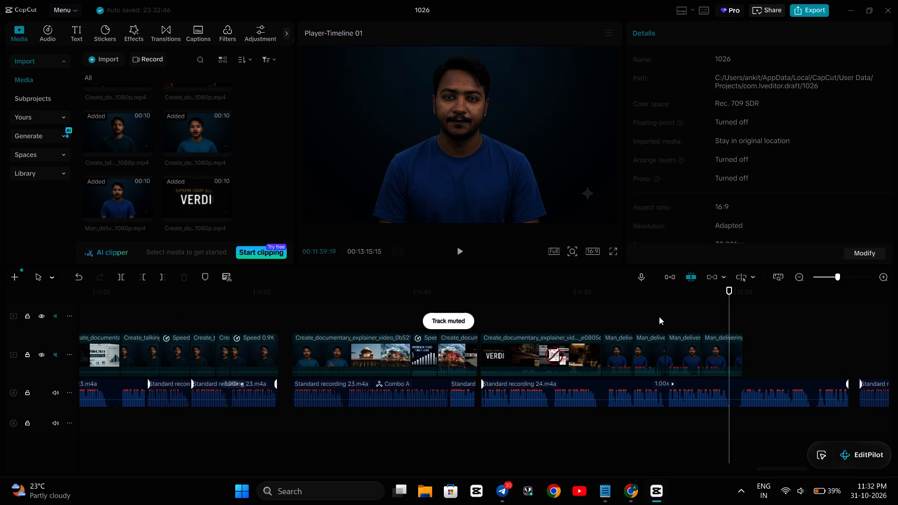
click(659, 317)
key(space)
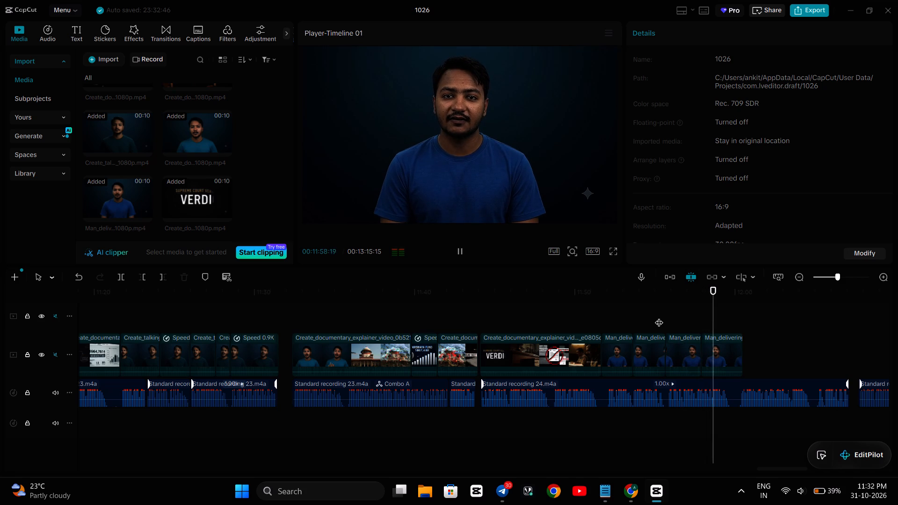
key(space)
key(space)
key(space)
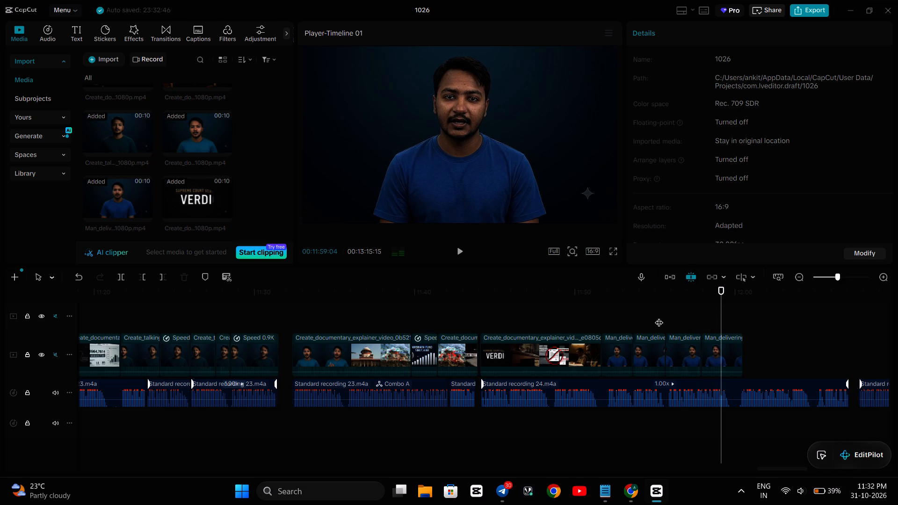
key(space)
key(space)
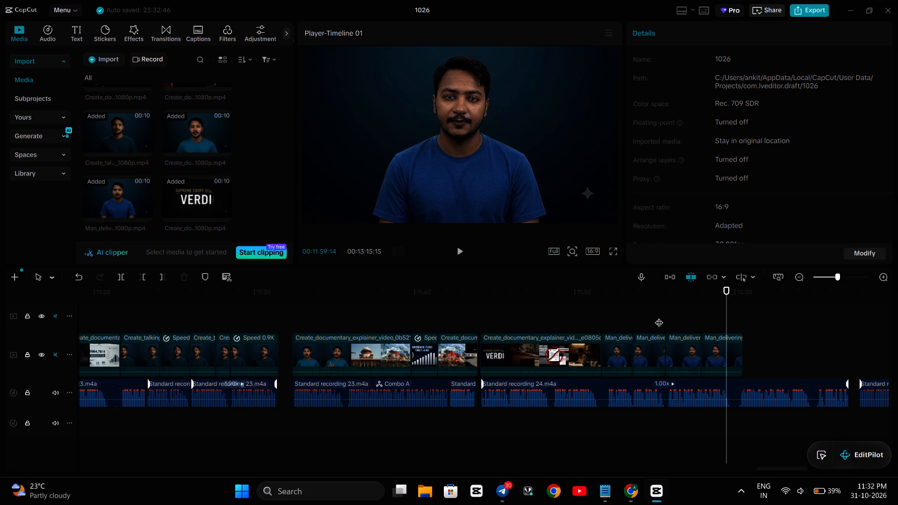
key(space)
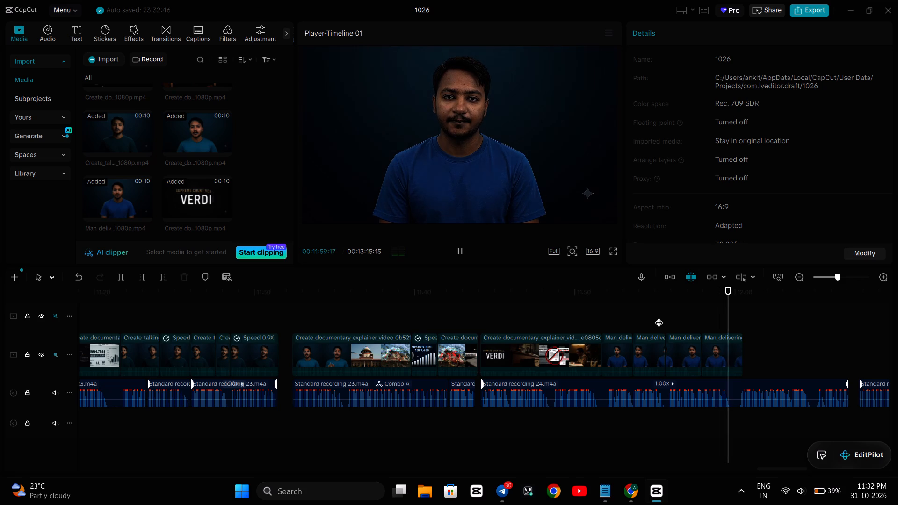
key(space)
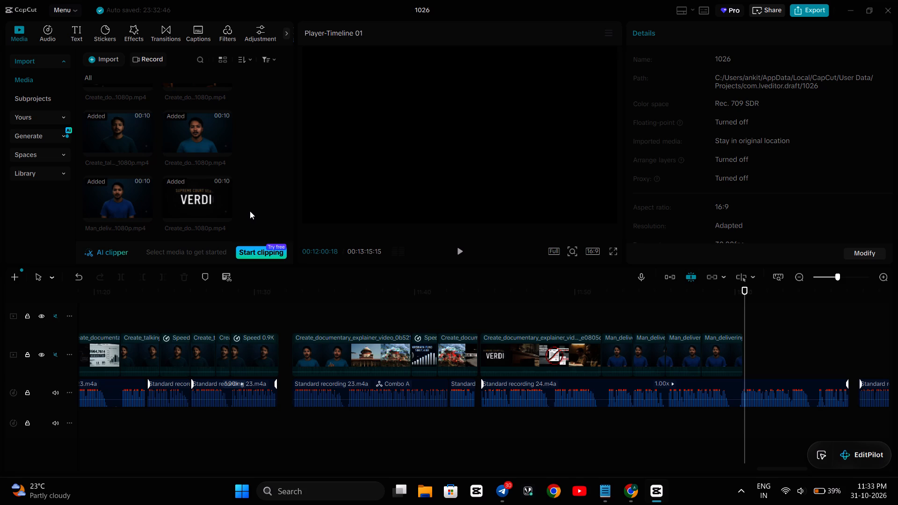
Shift the final Standard recording 24 segment about 3 seconds later and move the lower-track segment into the gap on the main voice-over track.
key(space)
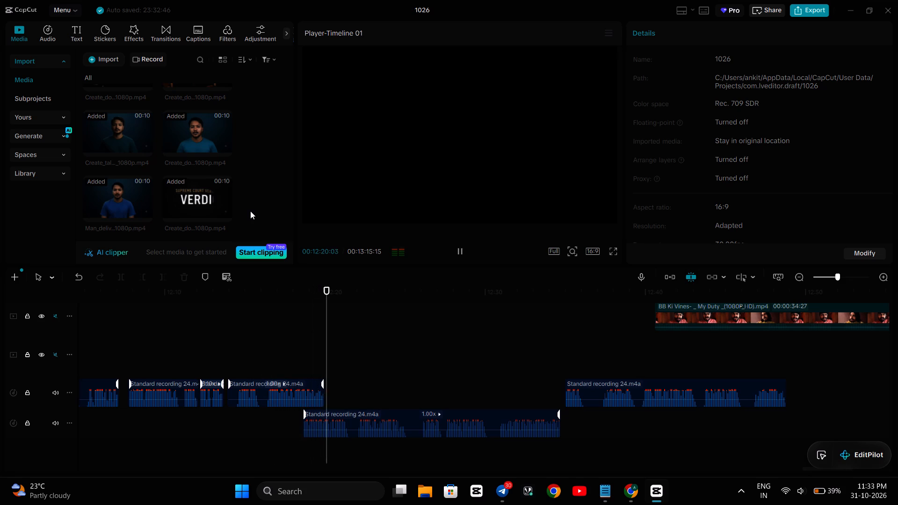
key(space)
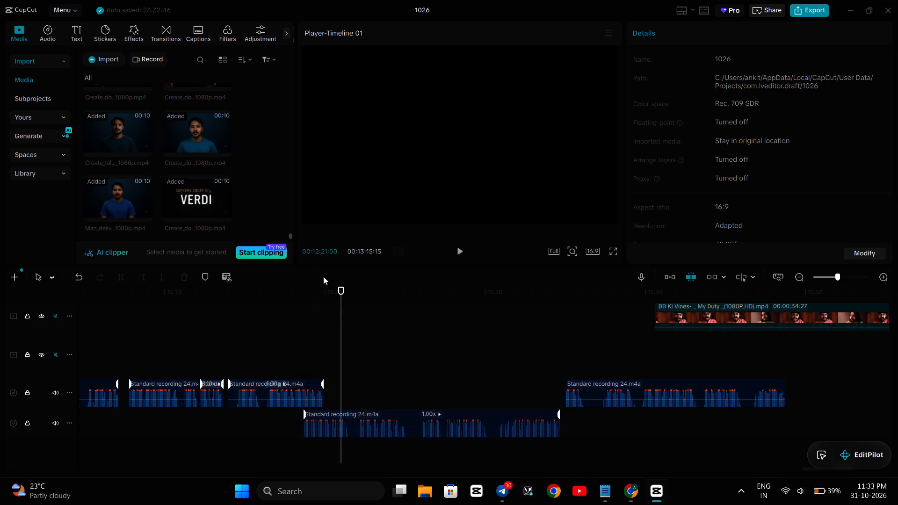
scroll(330, 291, right, 1)
drag(639, 388, 688, 394)
drag(485, 418, 513, 390)
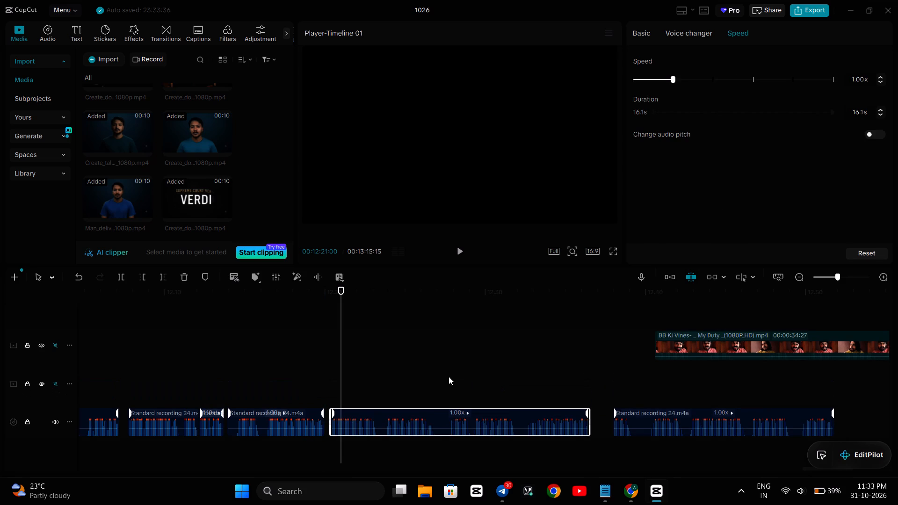
Replay the voice-over from the talking-head parts through the rearranged Standard recording 24 segments to check their flow.
scroll(426, 366, right, 3)
click(453, 340)
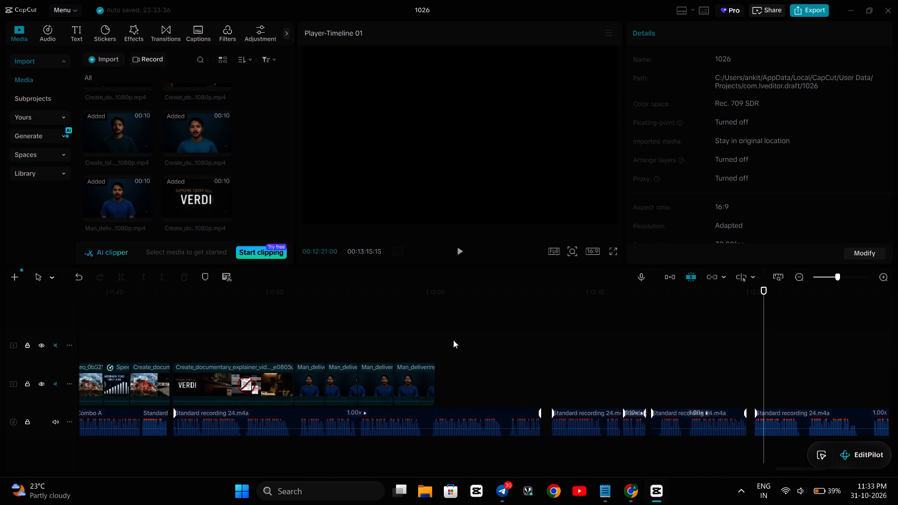
key(space)
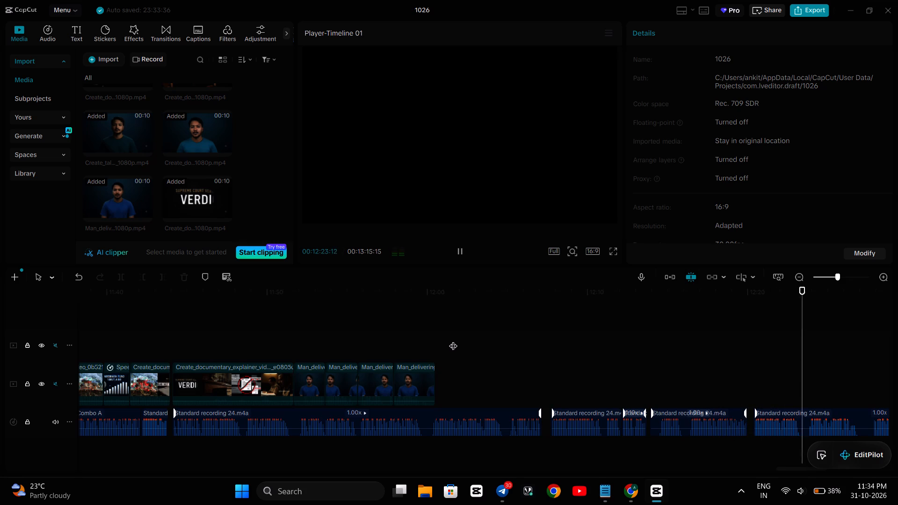
key(space)
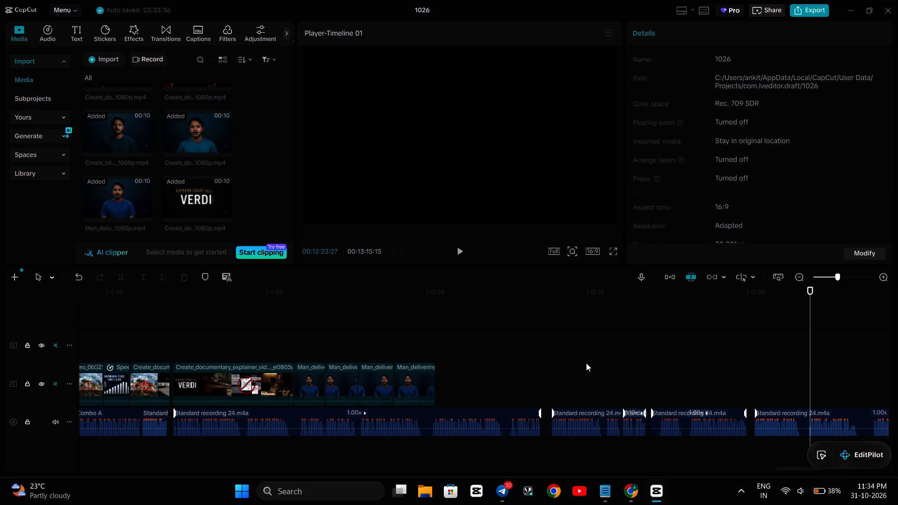
click(354, 337)
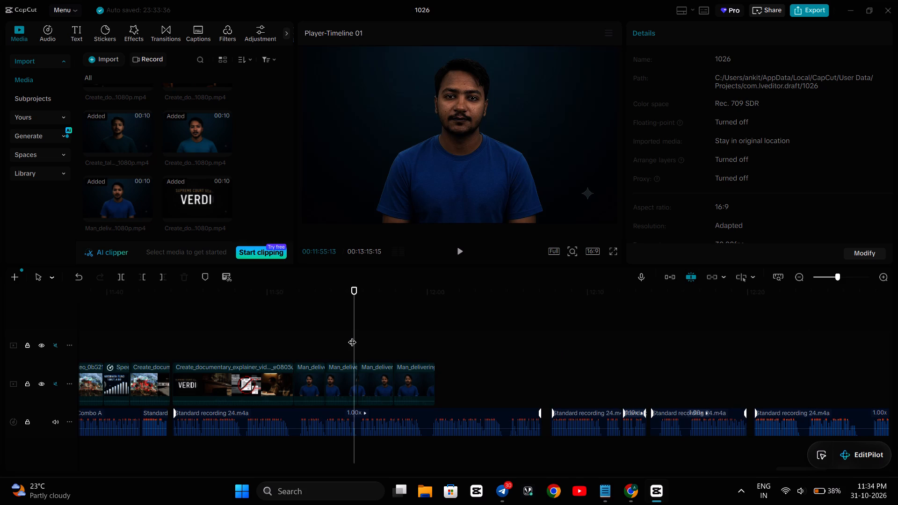
key(space)
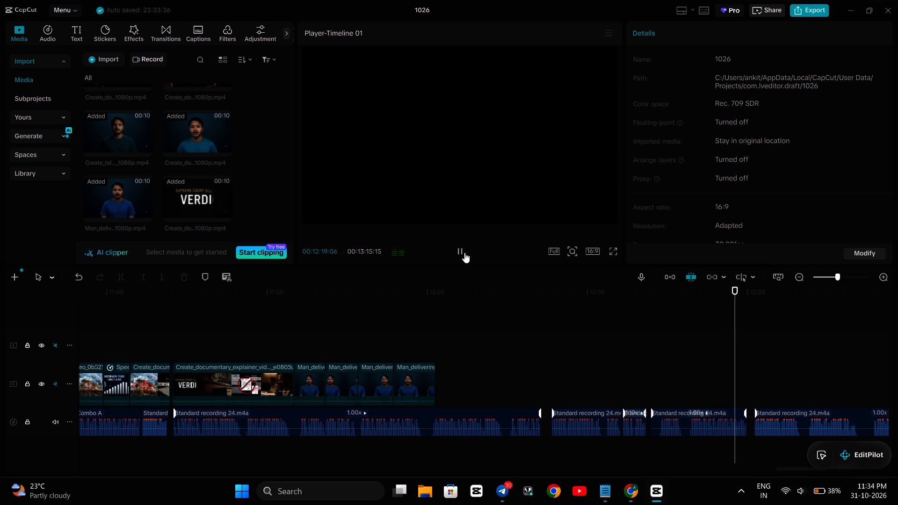
click(634, 327)
key(space)
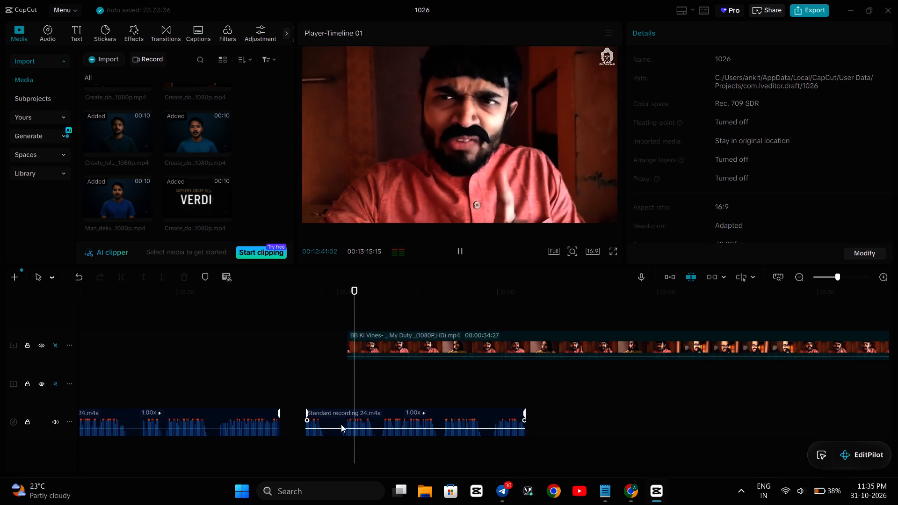
Move the final Standard recording 24 segment back against the end of the preceding segment to close the gap.
drag(335, 418, 324, 420)
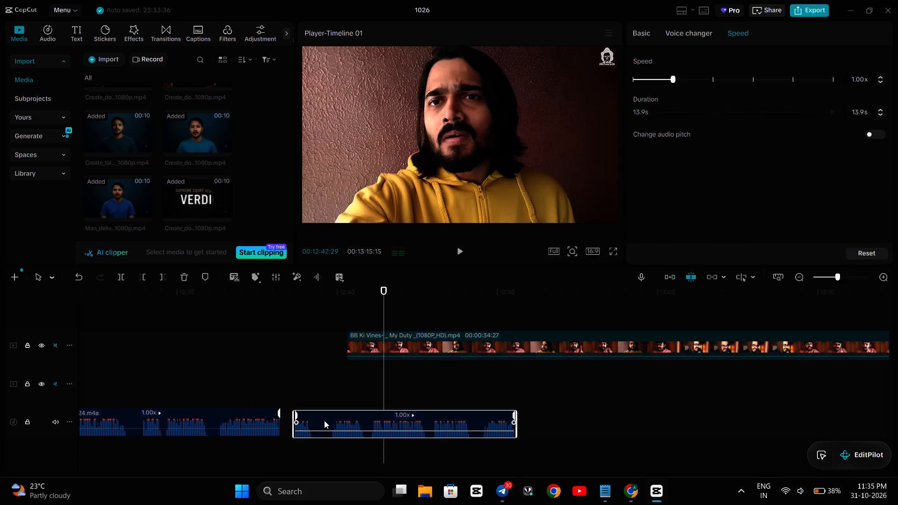
drag(324, 420, 314, 419)
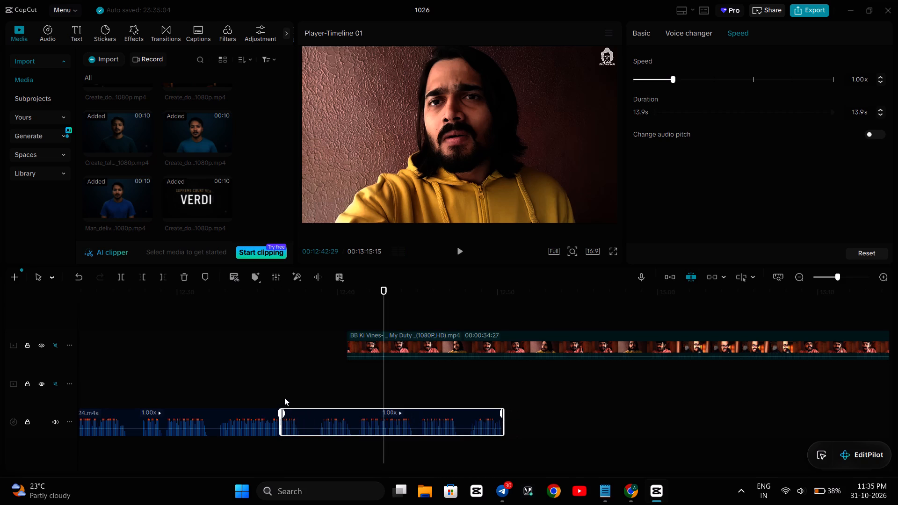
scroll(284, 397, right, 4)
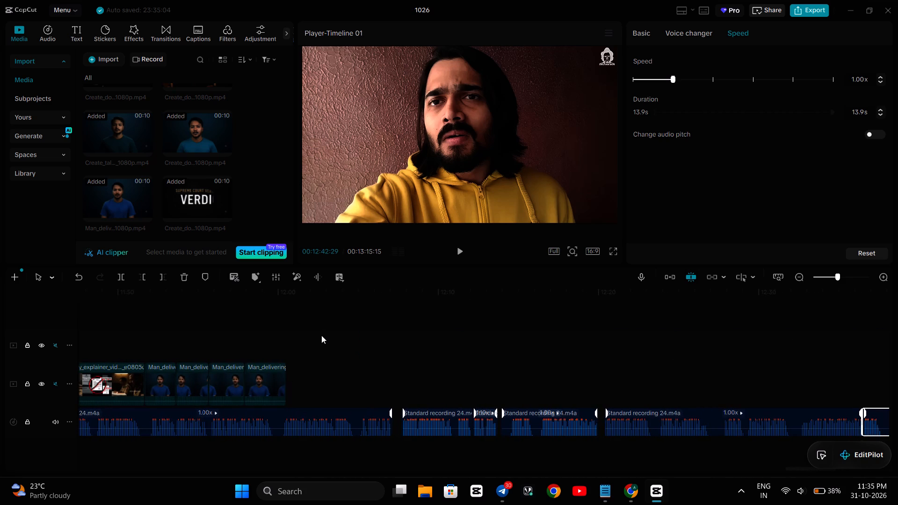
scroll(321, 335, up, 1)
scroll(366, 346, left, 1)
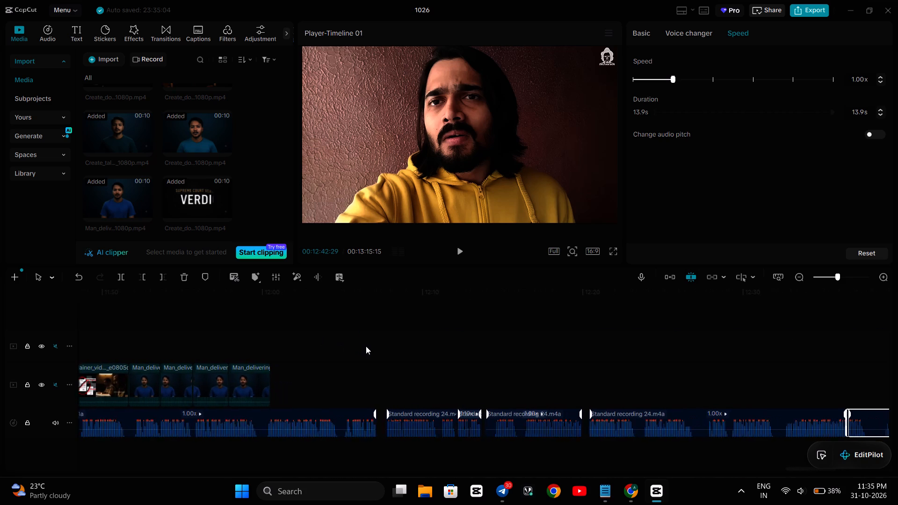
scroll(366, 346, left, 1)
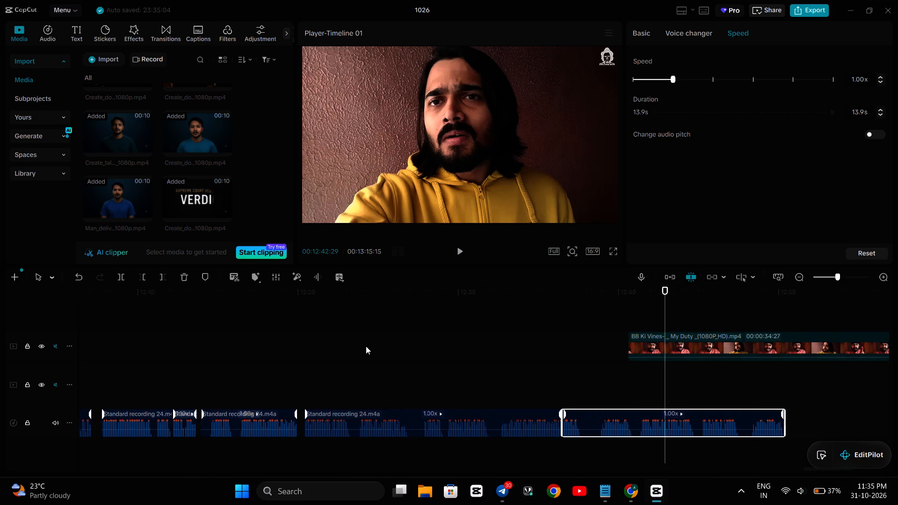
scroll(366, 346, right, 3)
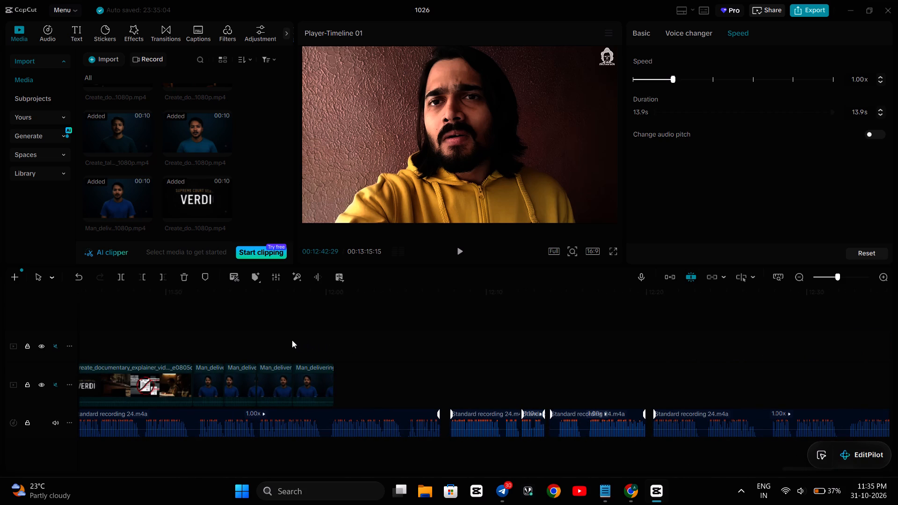
click(607, 490)
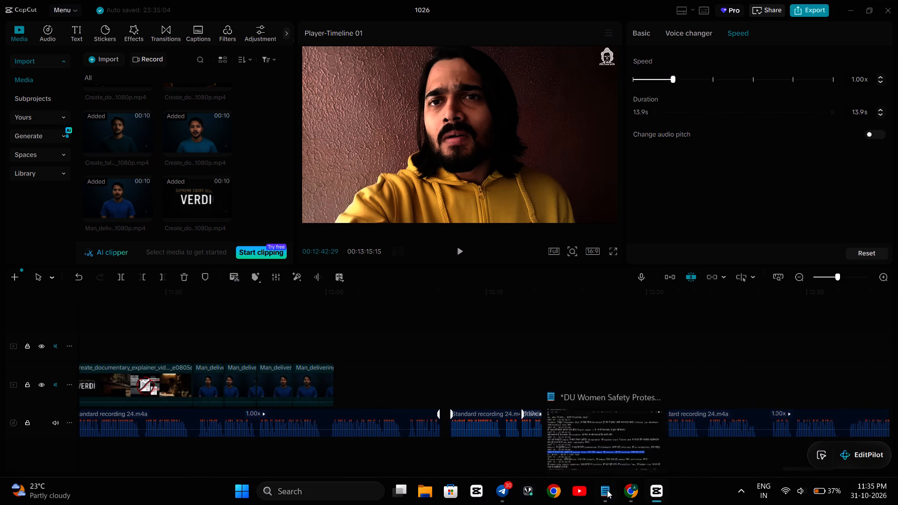
scroll(481, 399, down, 2)
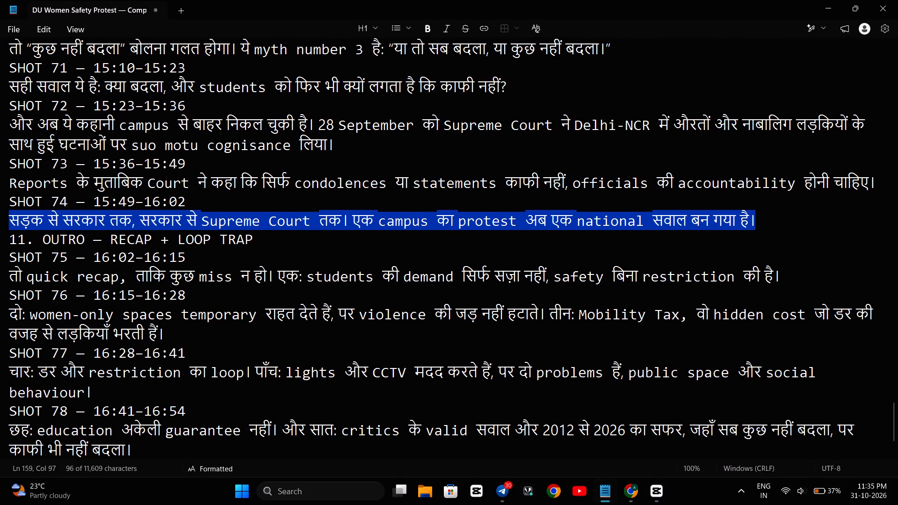
drag(12, 275, 83, 280)
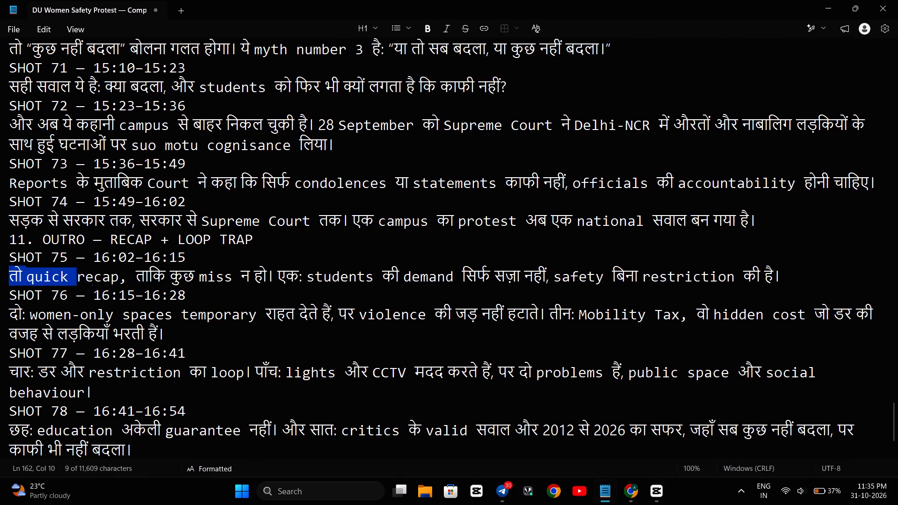
drag(83, 280, 369, 266)
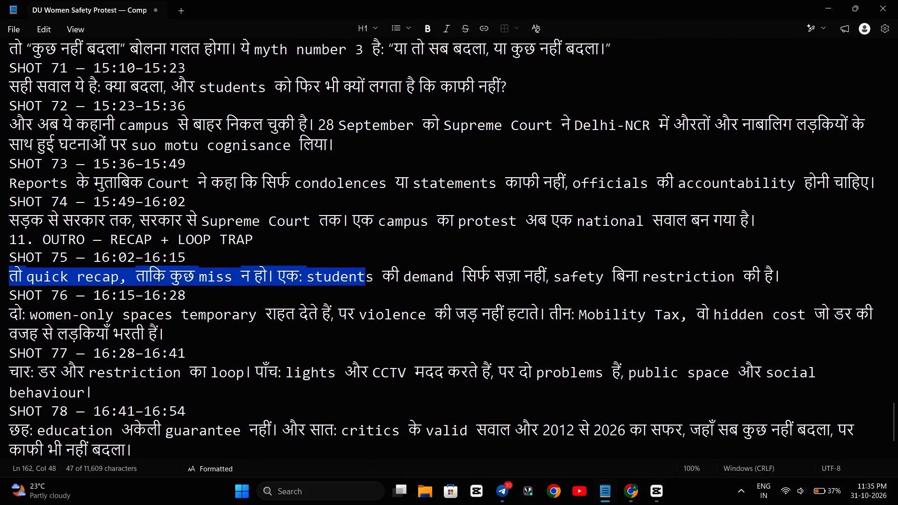
drag(369, 266, 775, 267)
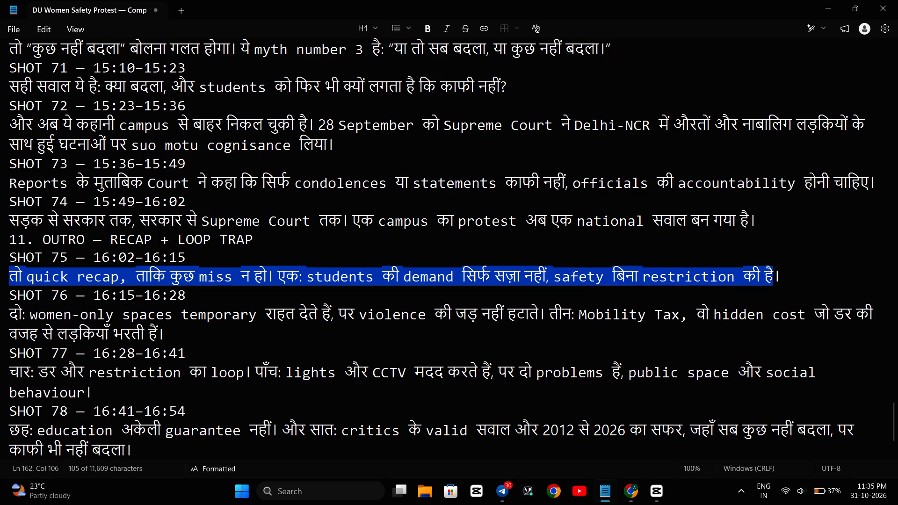
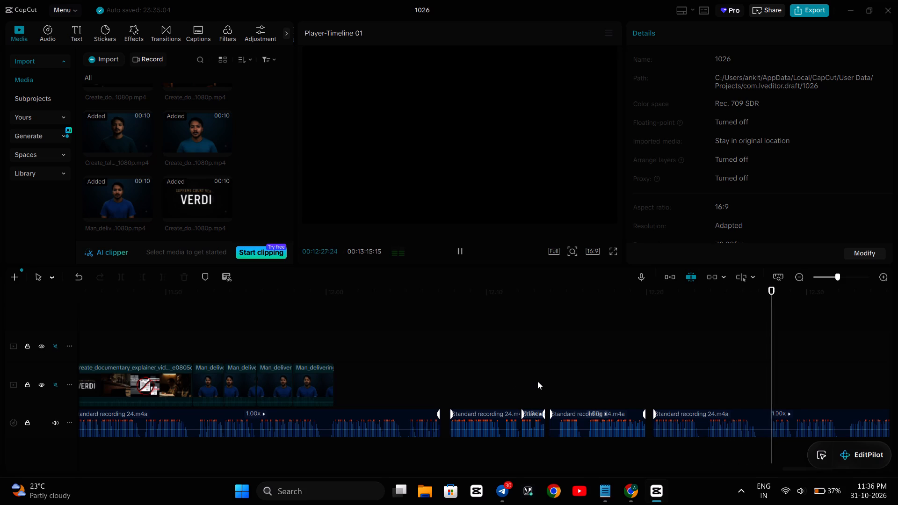
key(space)
Browse the imported media and preview the night-time women's safety clips to find B-roll for the voice-over.
scroll(182, 141, down, 5)
scroll(182, 141, up, 4)
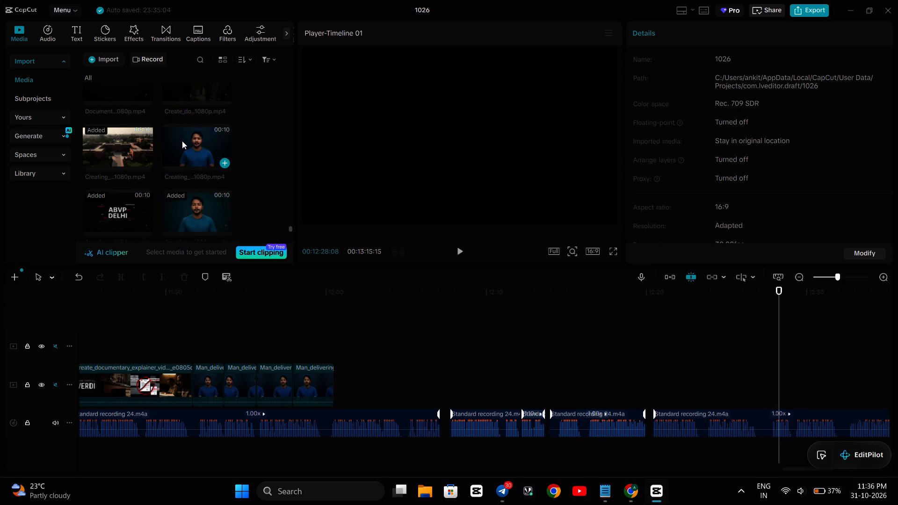
scroll(182, 141, up, 7)
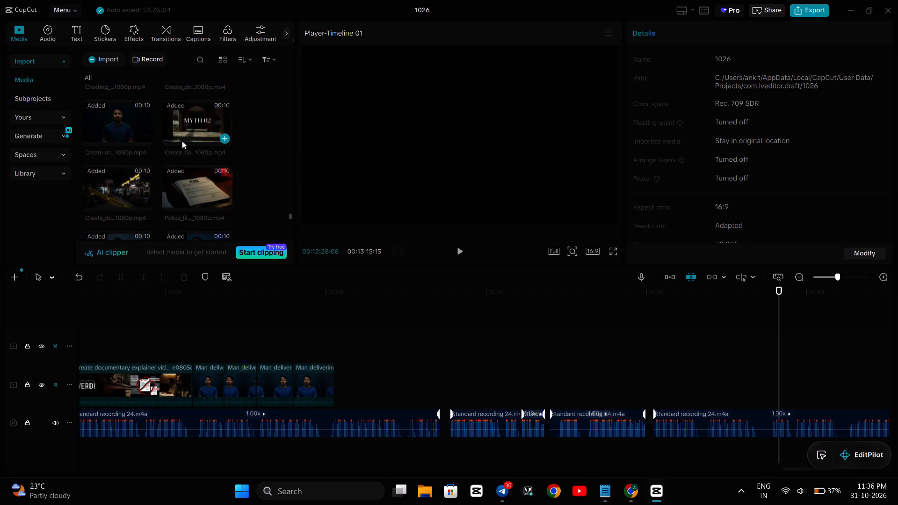
scroll(182, 141, up, 5)
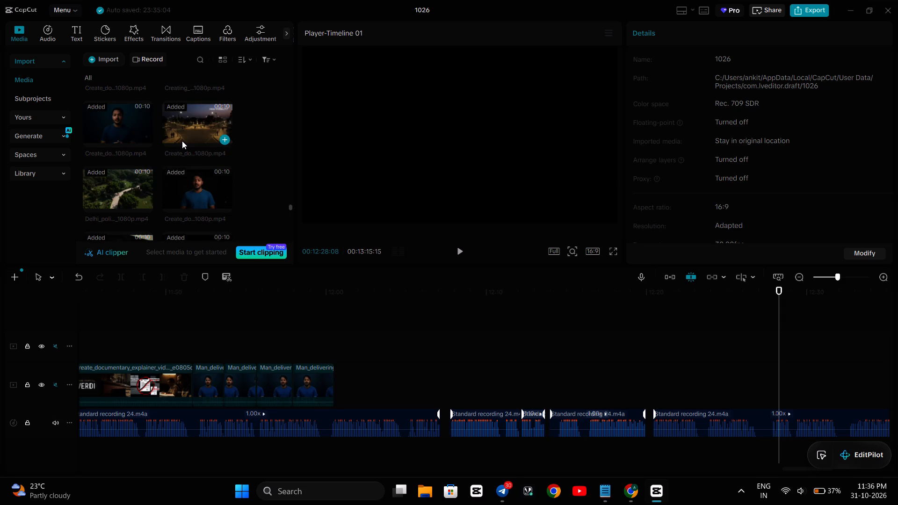
scroll(182, 141, up, 6)
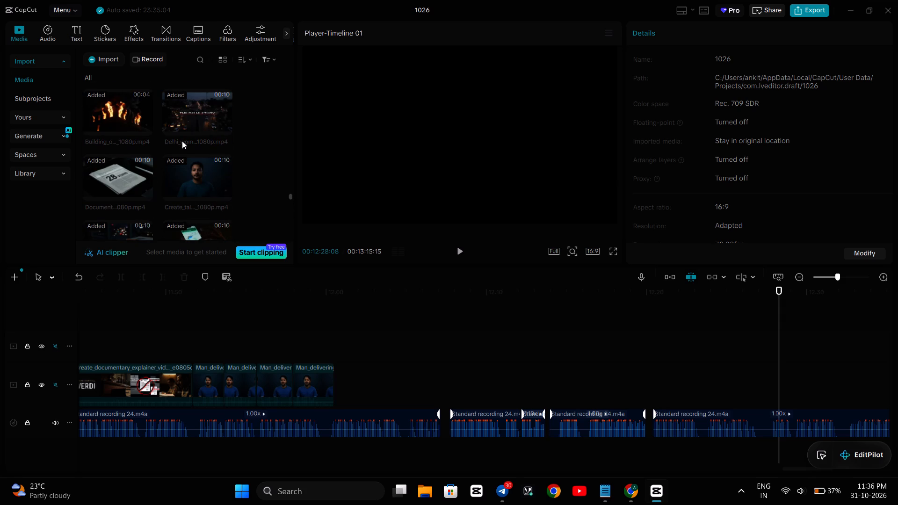
scroll(182, 141, up, 2)
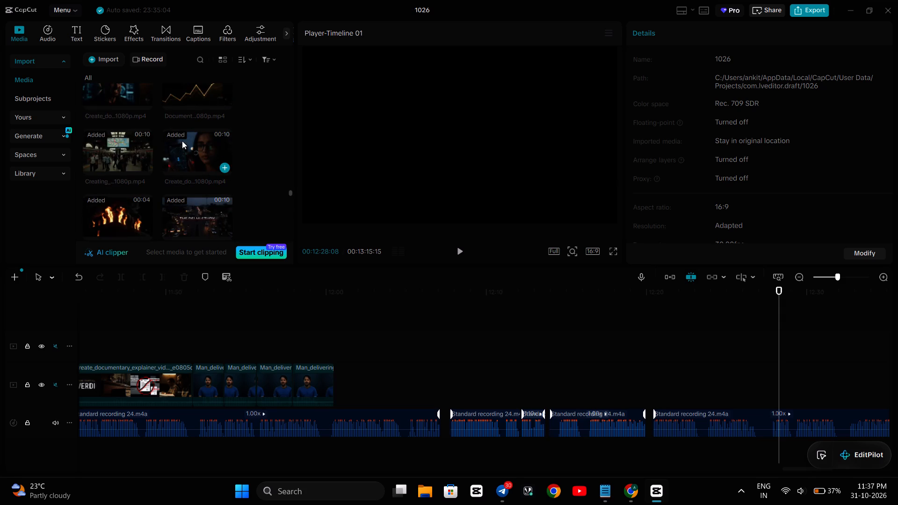
scroll(182, 141, up, 4)
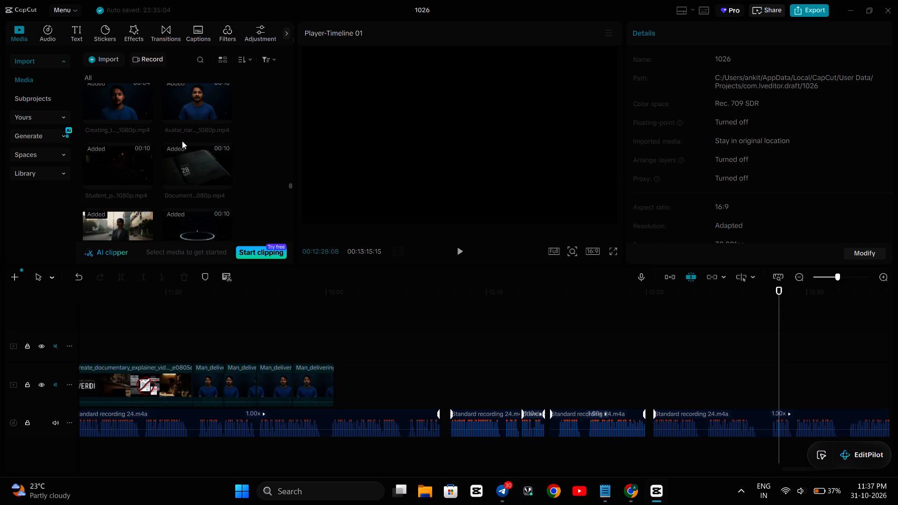
scroll(182, 141, up, 4)
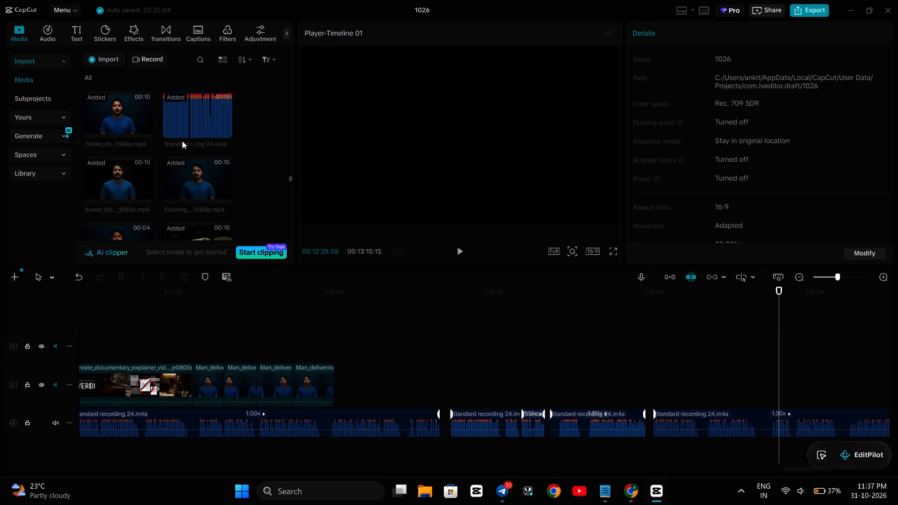
scroll(182, 141, up, 2)
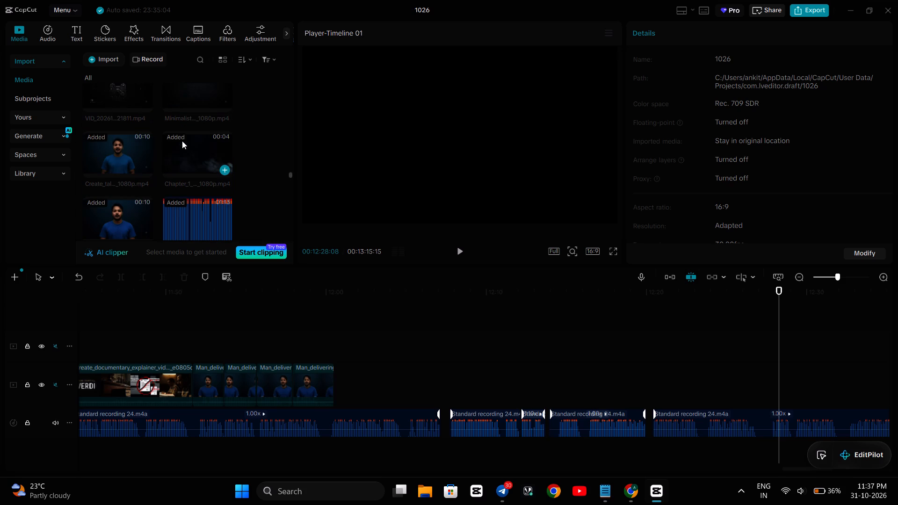
scroll(182, 141, up, 2)
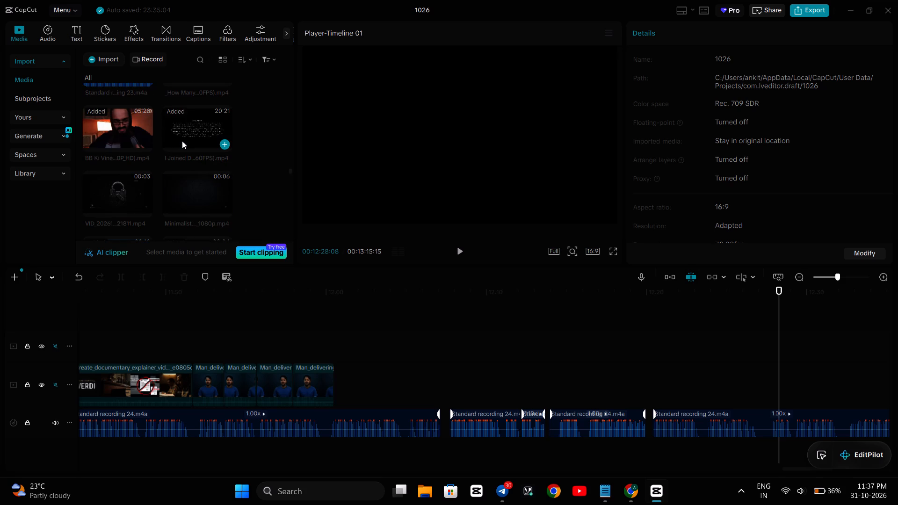
scroll(182, 141, up, 4)
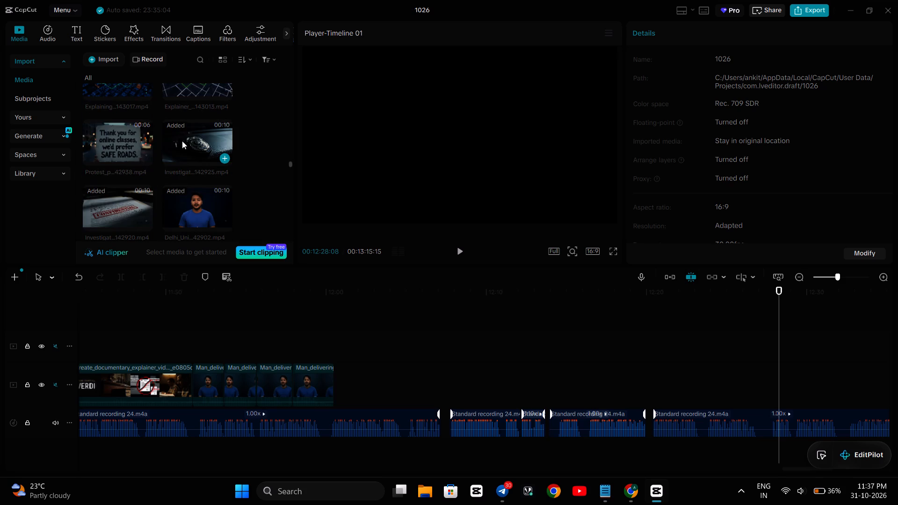
scroll(182, 141, up, 4)
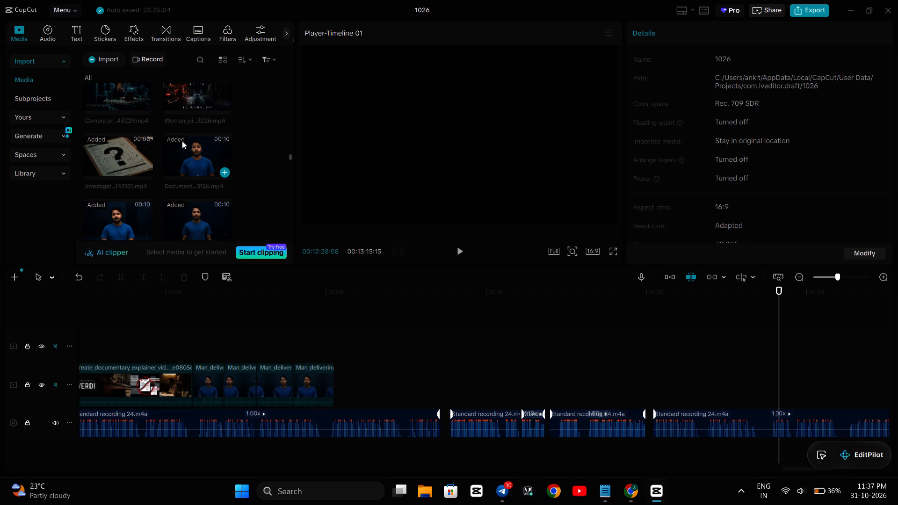
scroll(182, 141, up, 1)
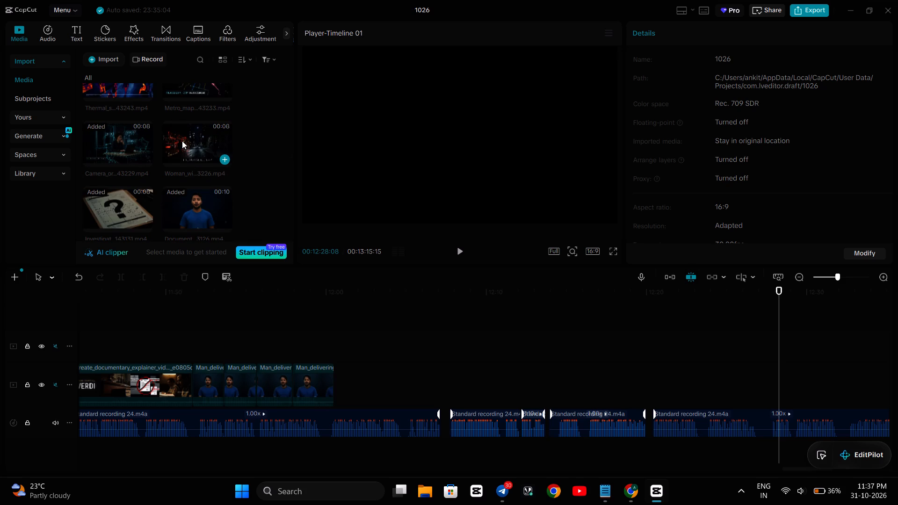
click(182, 141)
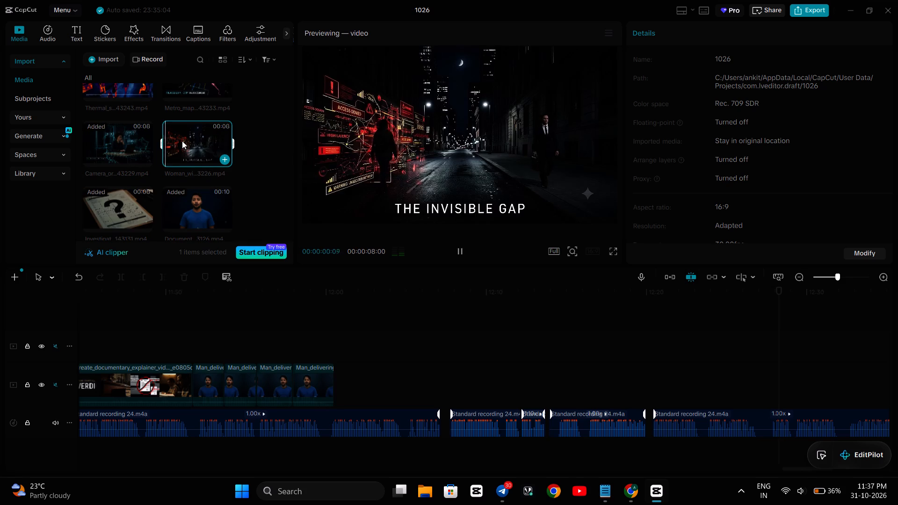
scroll(182, 141, up, 2)
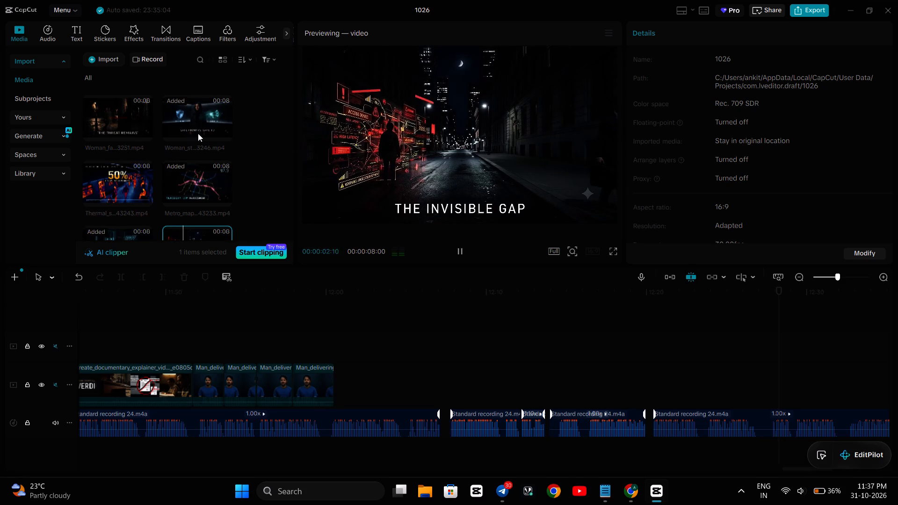
click(129, 123)
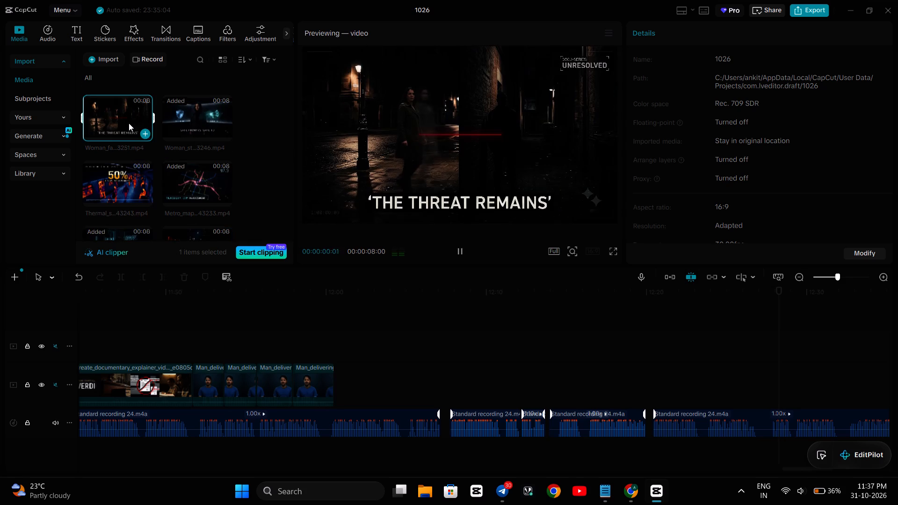
scroll(129, 123, up, 1)
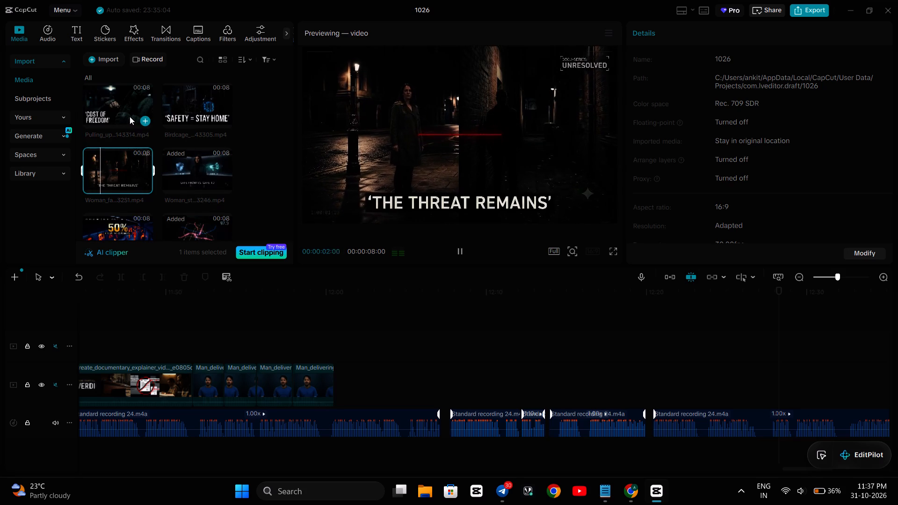
click(129, 116)
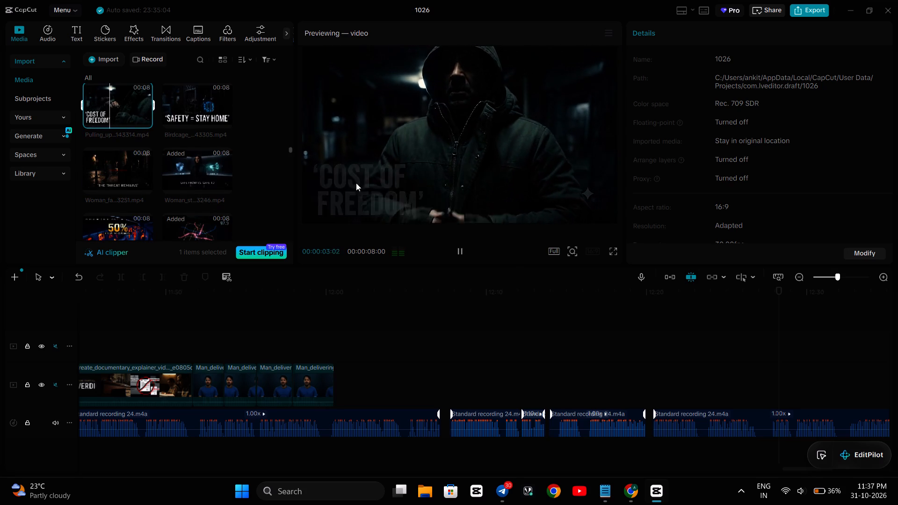
scroll(179, 163, up, 1)
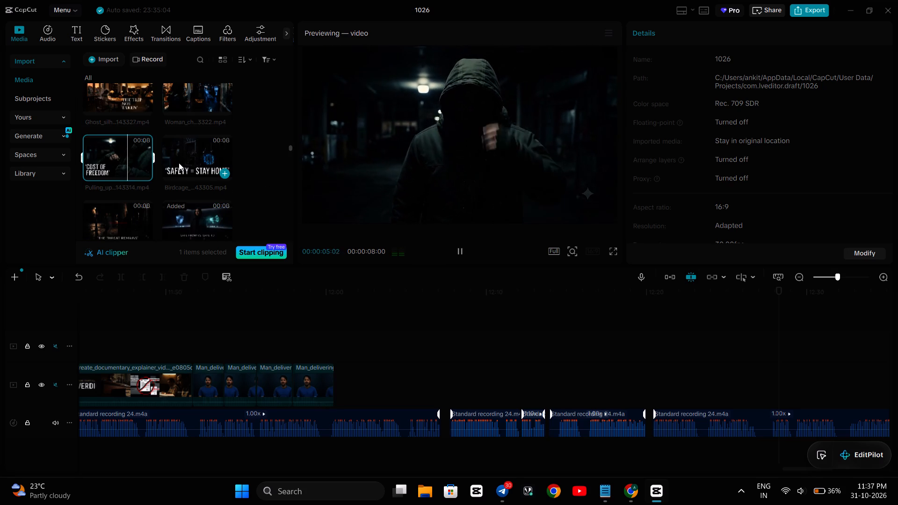
scroll(181, 146, up, 1)
click(181, 144)
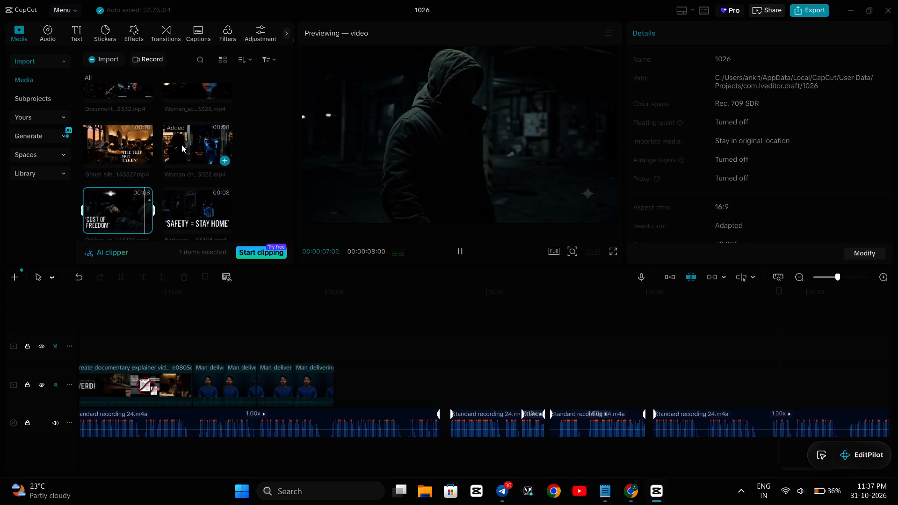
click(128, 143)
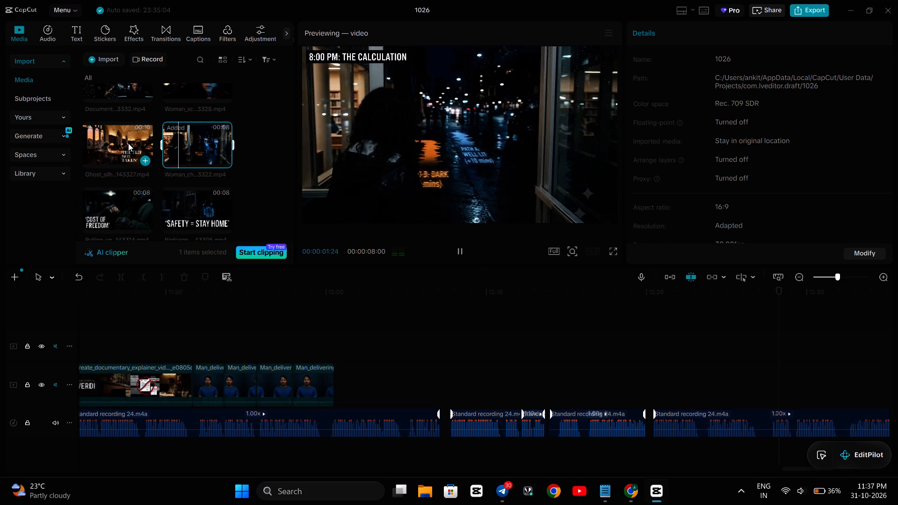
scroll(172, 149, up, 1)
click(172, 149)
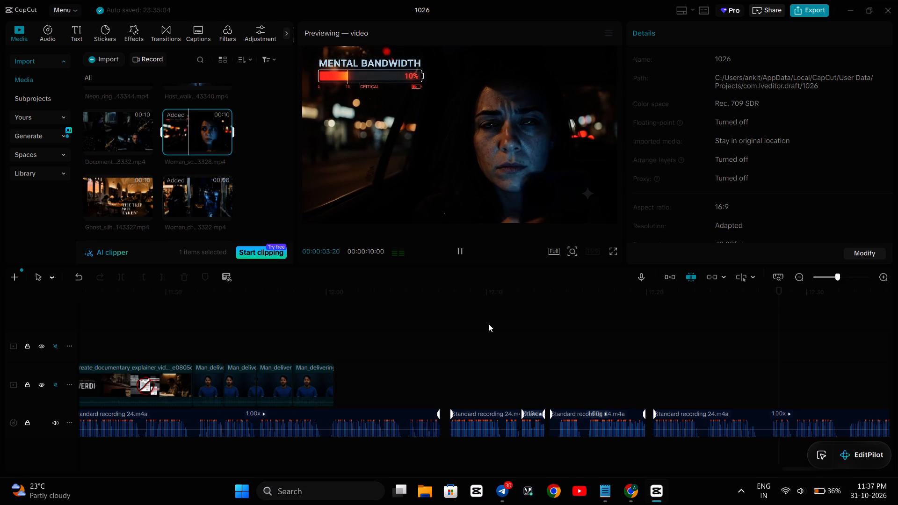
Insert the "MENTAL BANDWIDTH" clip of the woman scanning her surroundings into the video track at 12:13:24.
click(604, 343)
key(space)
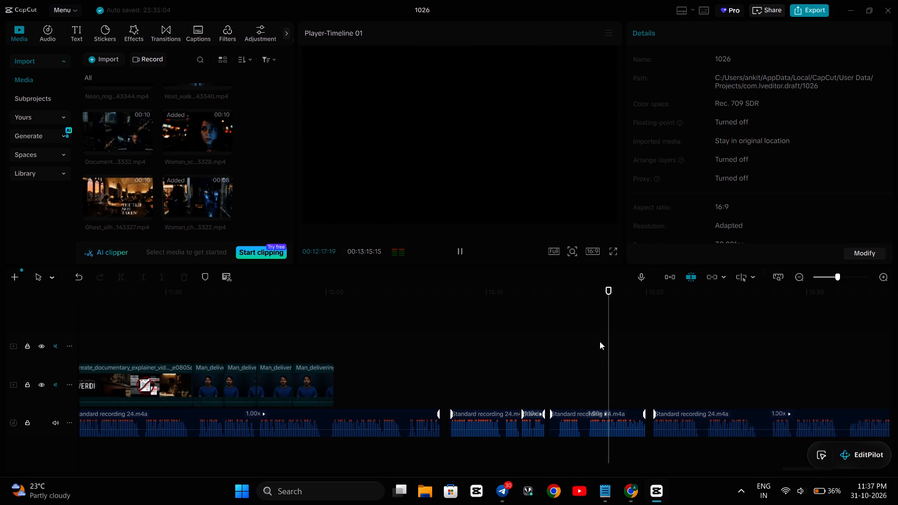
key(space)
click(538, 333)
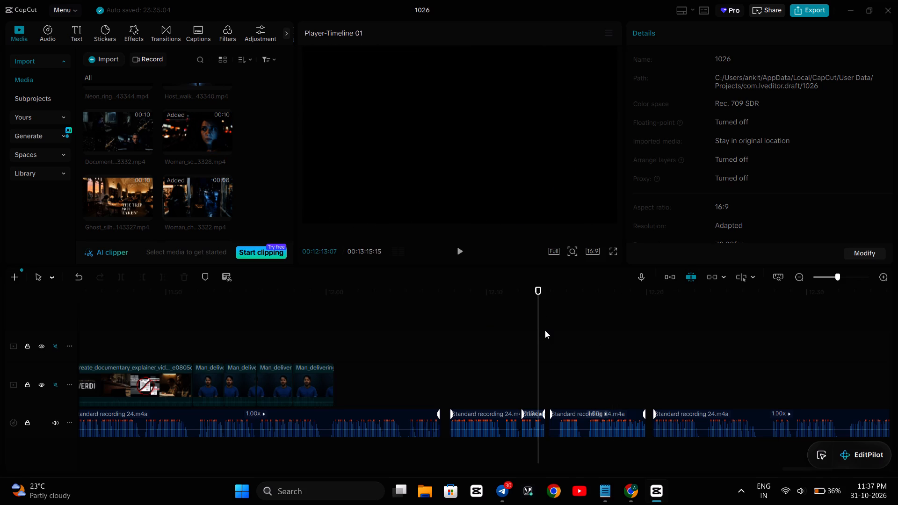
key(Right)
key(Right)
key(Right)
key(Right)
key(Right)
key(Right)
key(Right)
key(Right)
key(Right)
key(Right)
key(Right)
key(Right)
key(Right)
key(Right)
key(Right)
key(Right)
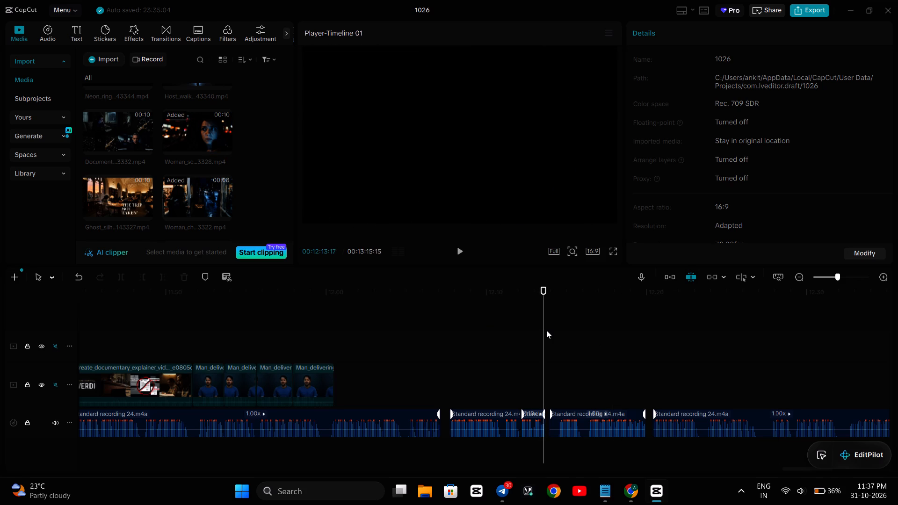
key(Right)
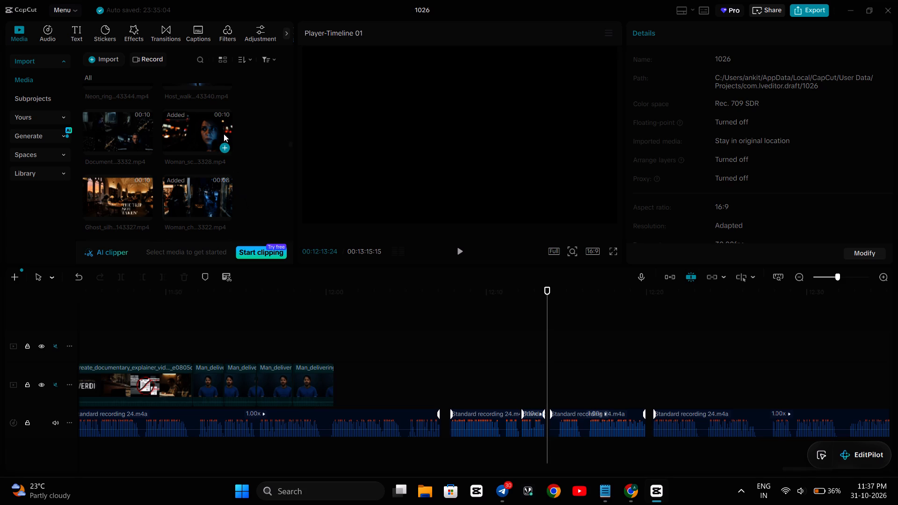
click(223, 146)
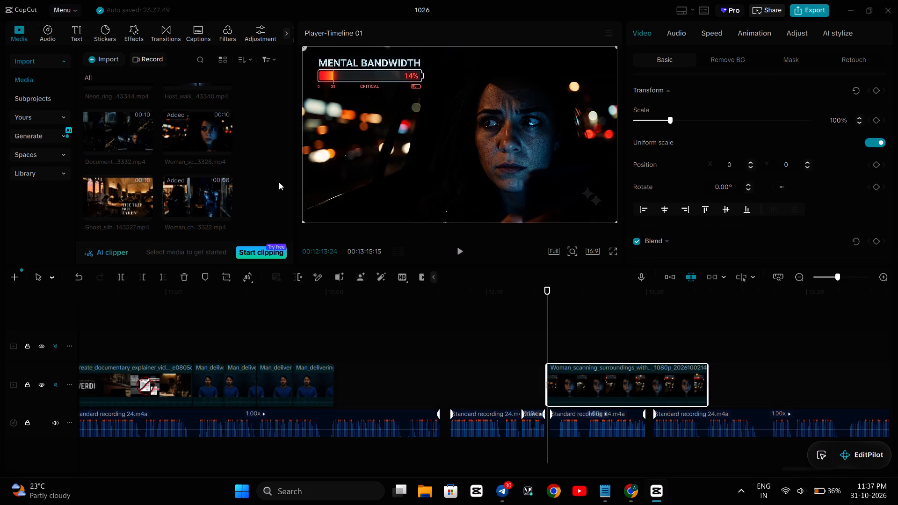
Trim the end of the woman scanning her surroundings clip to 12:20:01, by the end of the voice-over segment beneath it.
key(Right)
key(Right)
key(Right)
key(Right)
key(Right)
key(Right)
key(Right)
key(Right)
key(Right)
key(Right)
key(Right)
key(Right)
key(Right)
key(Right)
key(Right)
key(Right)
key(Right)
key(Right)
key(Right)
key(Right)
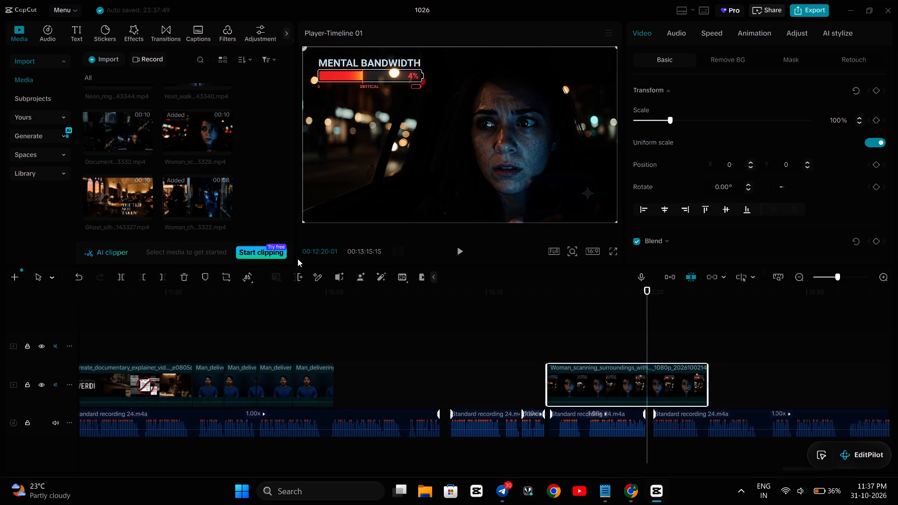
click(165, 275)
Review the outro recap lines in the Notepad script and listen to the CapCut voice-over from 12:20 to about 12:31.
click(607, 487)
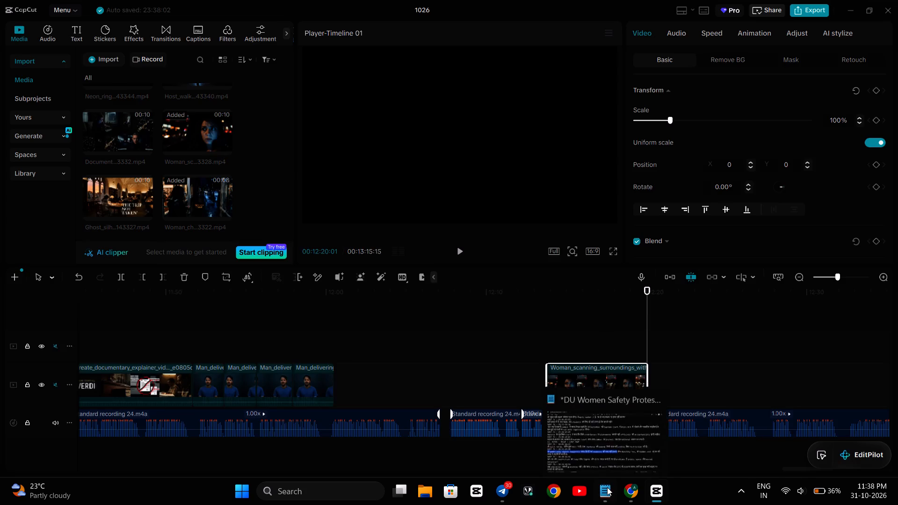
scroll(309, 379, down, 1)
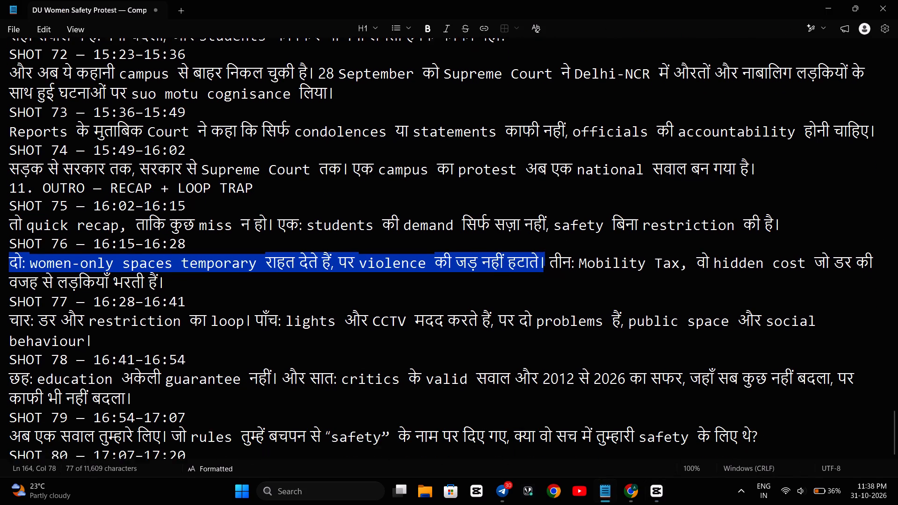
scroll(309, 379, down, 1)
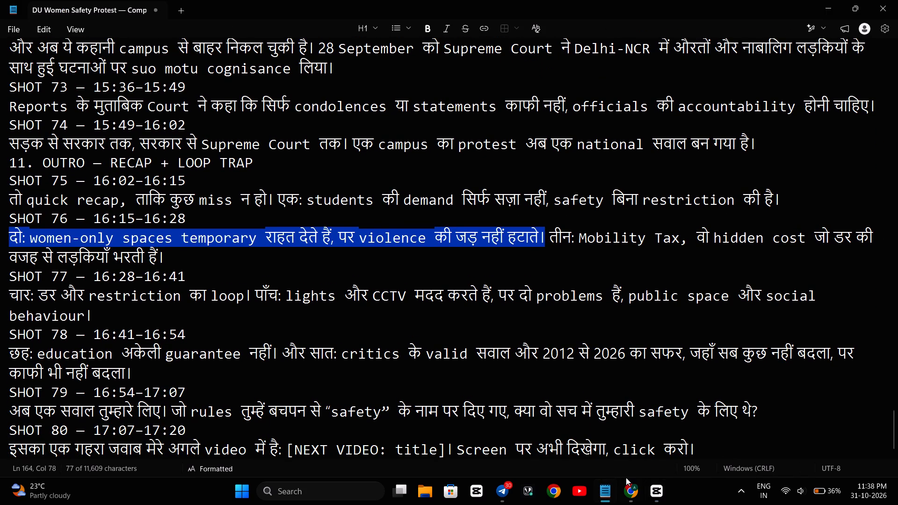
click(662, 496)
key(space)
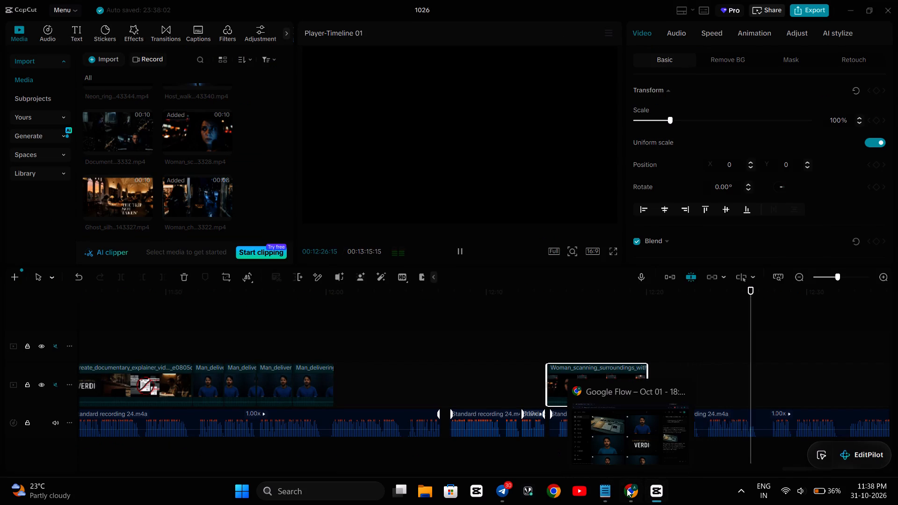
key(space)
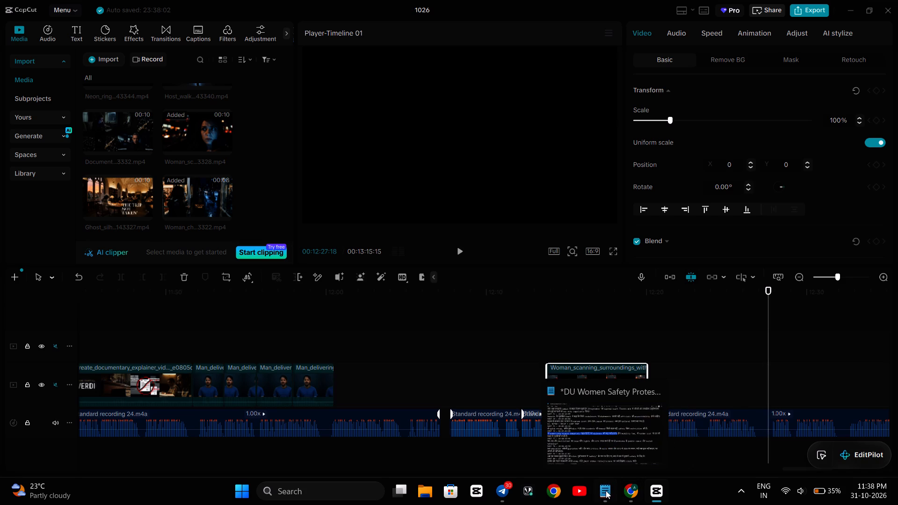
key(space)
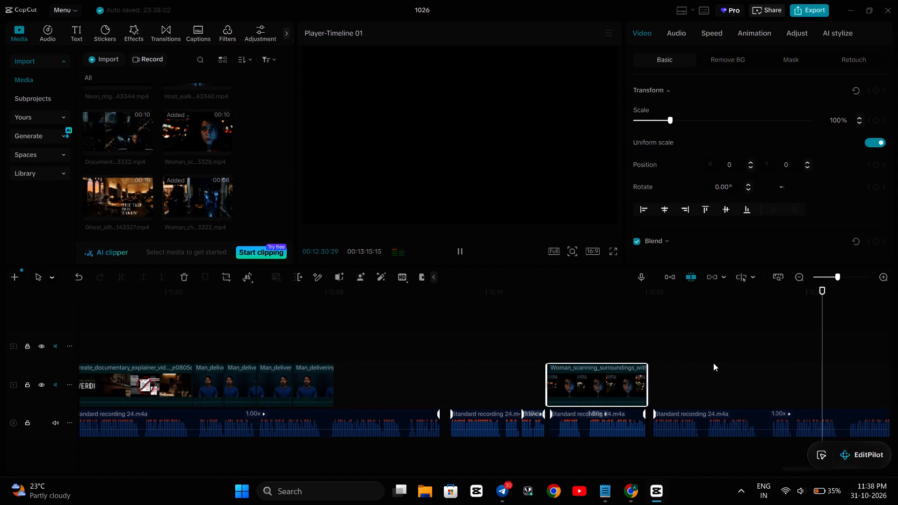
key(space)
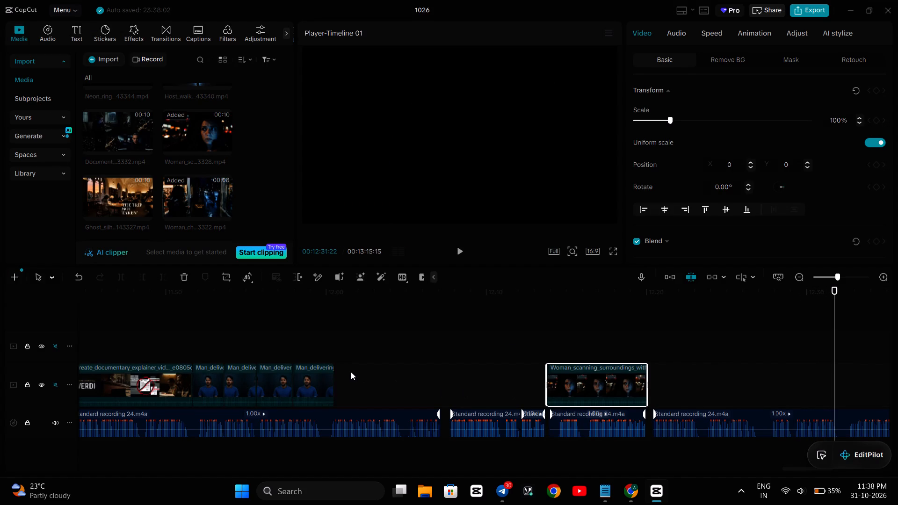
In the Notepad script, copy the SHOT 77 narration from "डर और restriction का loop" through "social behaviour".
click(609, 490)
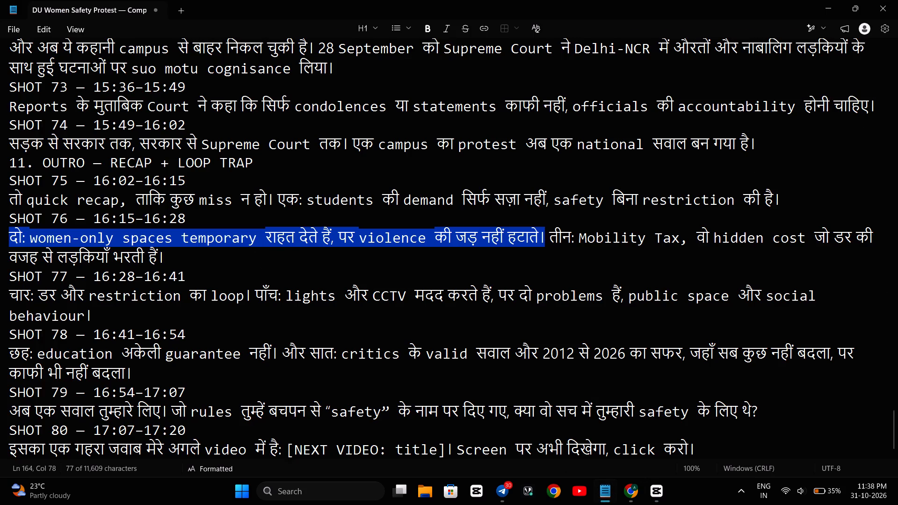
drag(38, 294, 123, 307)
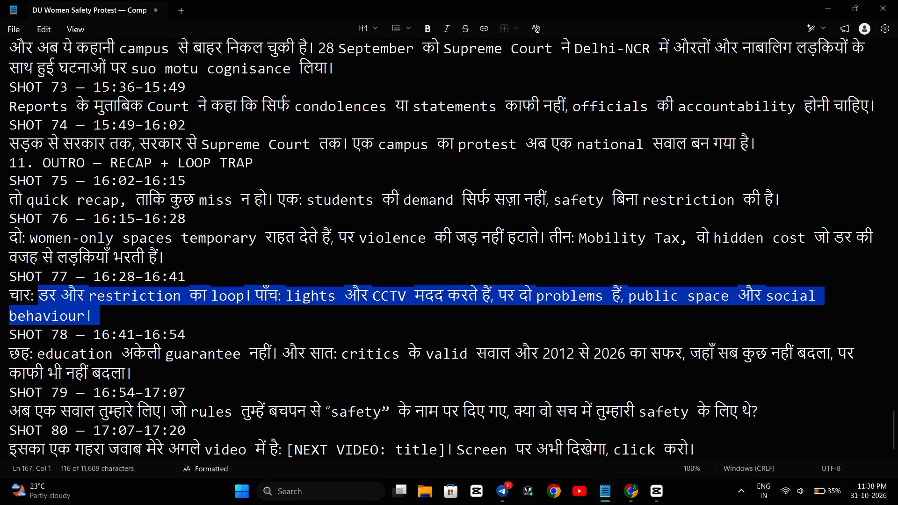
drag(123, 307, 168, 311)
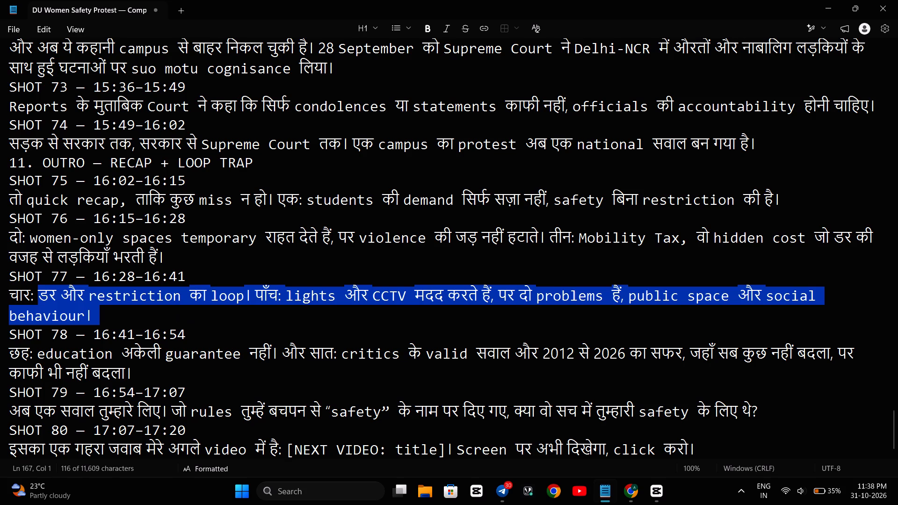
key(ctrl+c)
Switch to CapCut, listen to the voice-over from about 12:31 to 12:37, and look back over the outro part of the timeline.
click(658, 490)
key(space)
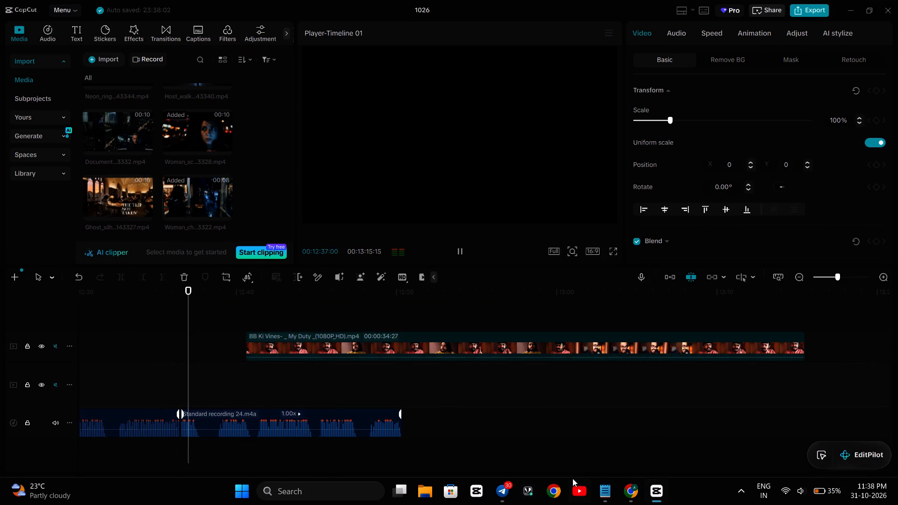
key(space)
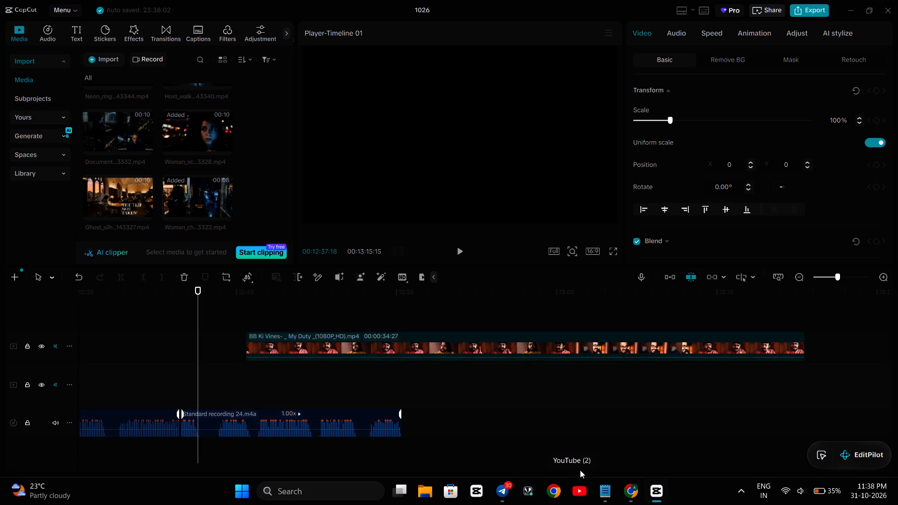
scroll(580, 470, right, 2)
scroll(602, 414, right, 2)
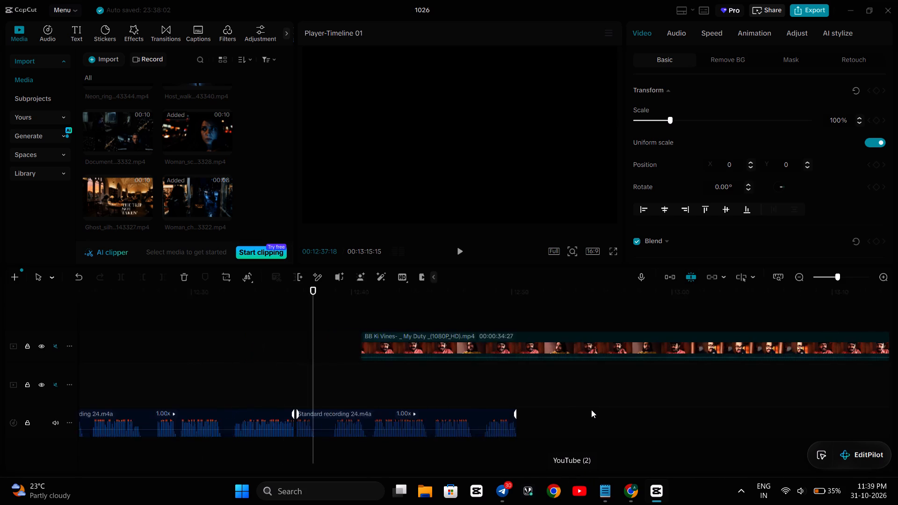
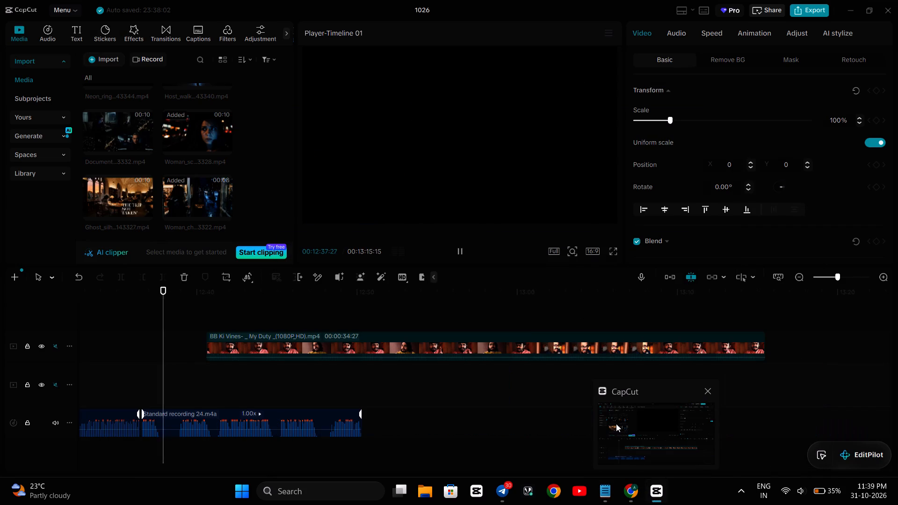
click(106, 357)
key(space)
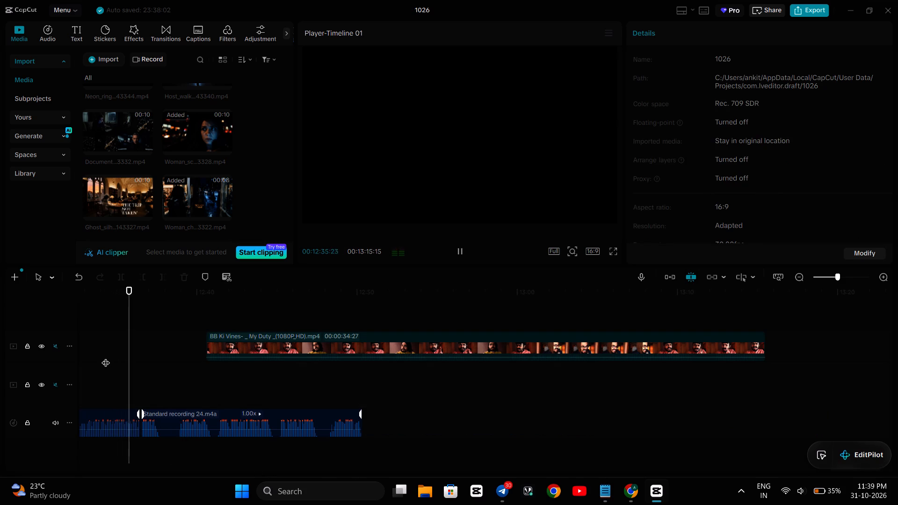
scroll(106, 357, right, 2)
key(space)
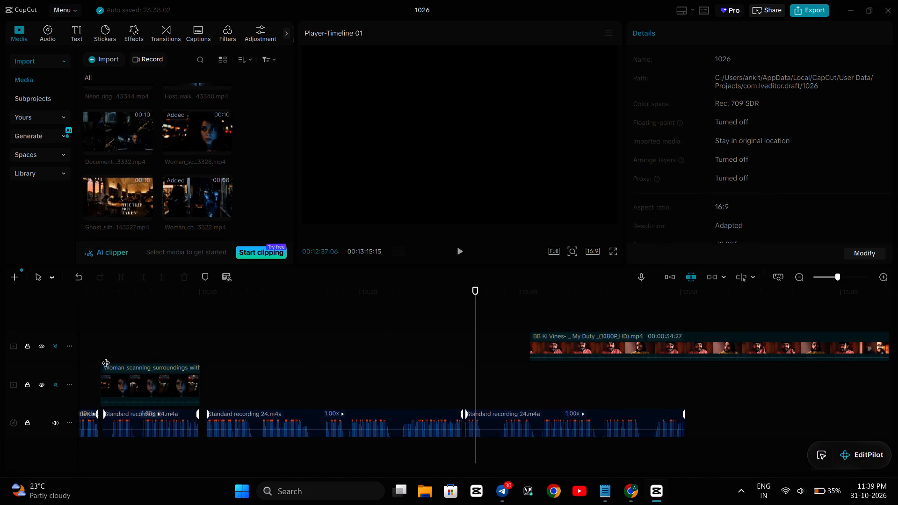
click(202, 333)
key(space)
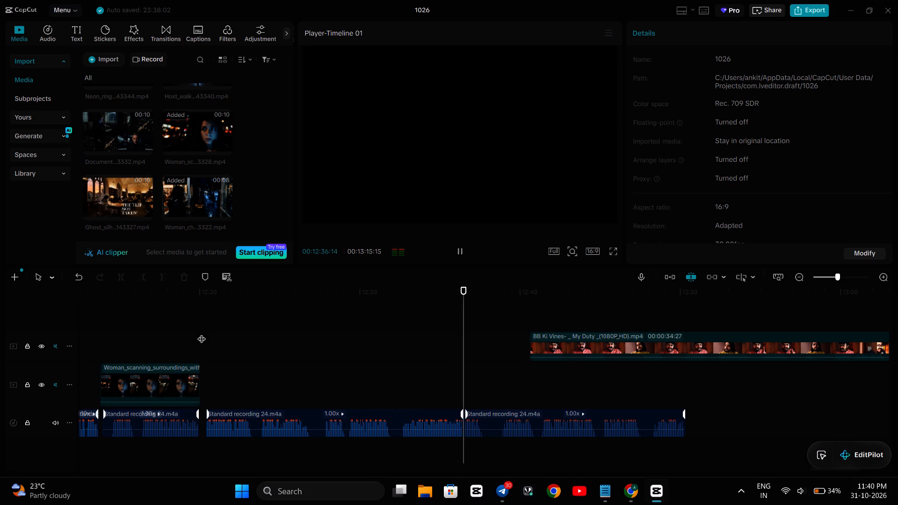
key(space)
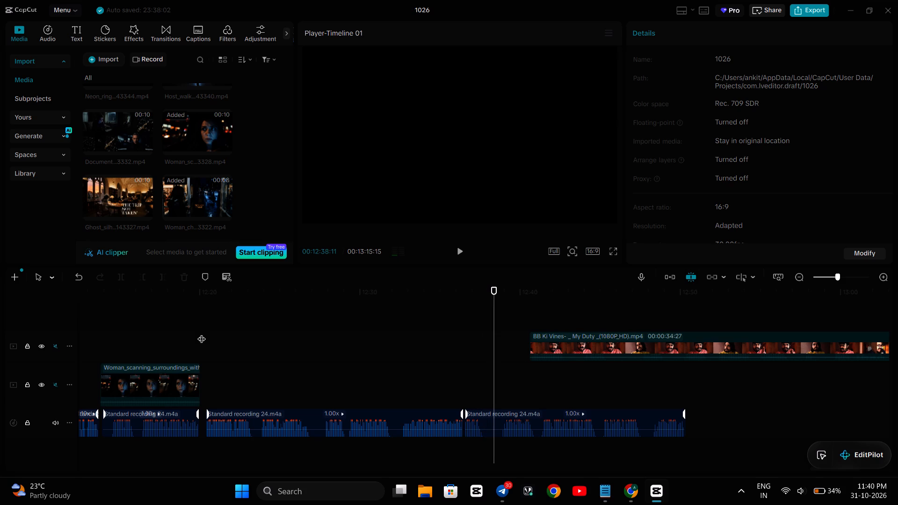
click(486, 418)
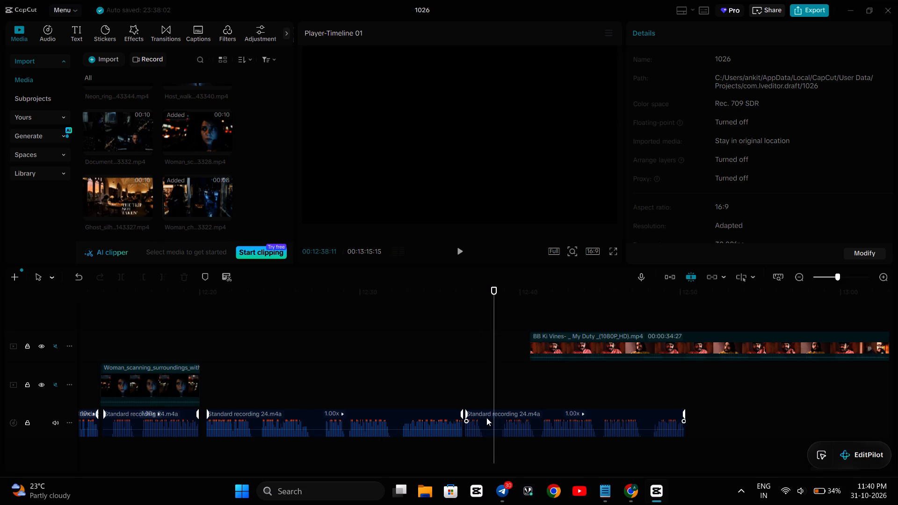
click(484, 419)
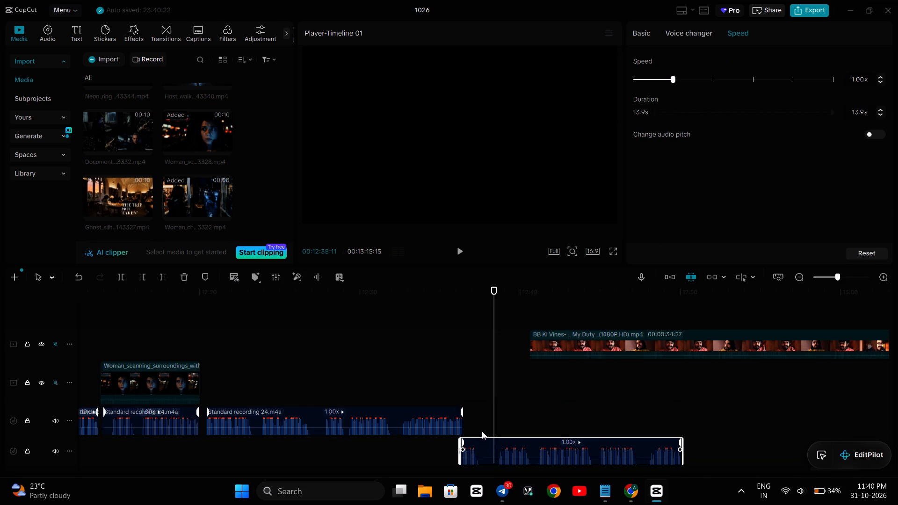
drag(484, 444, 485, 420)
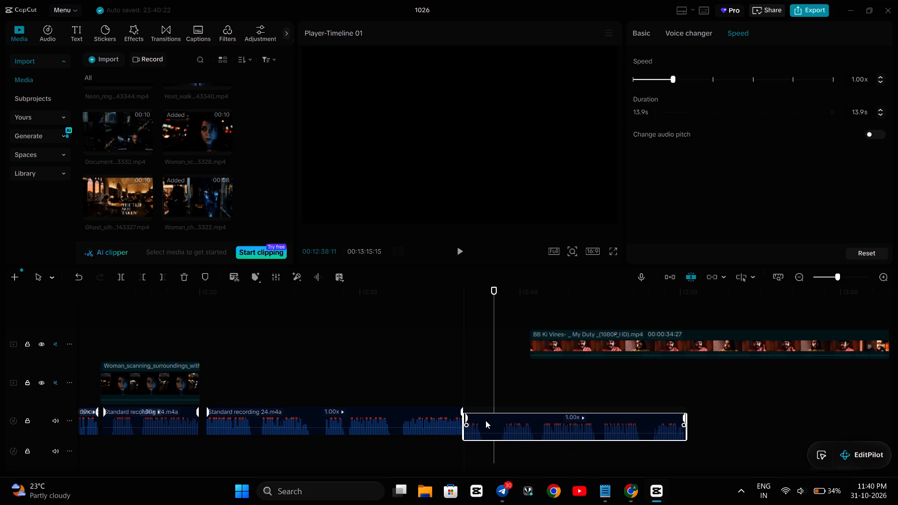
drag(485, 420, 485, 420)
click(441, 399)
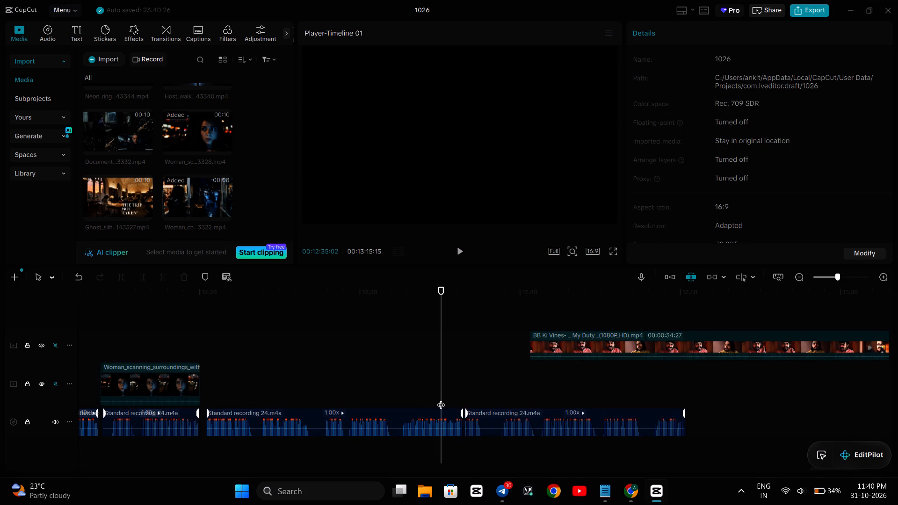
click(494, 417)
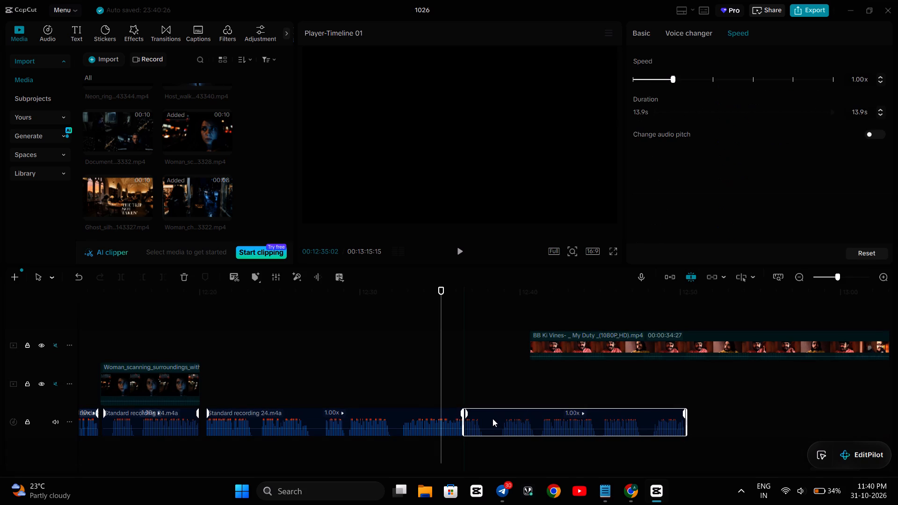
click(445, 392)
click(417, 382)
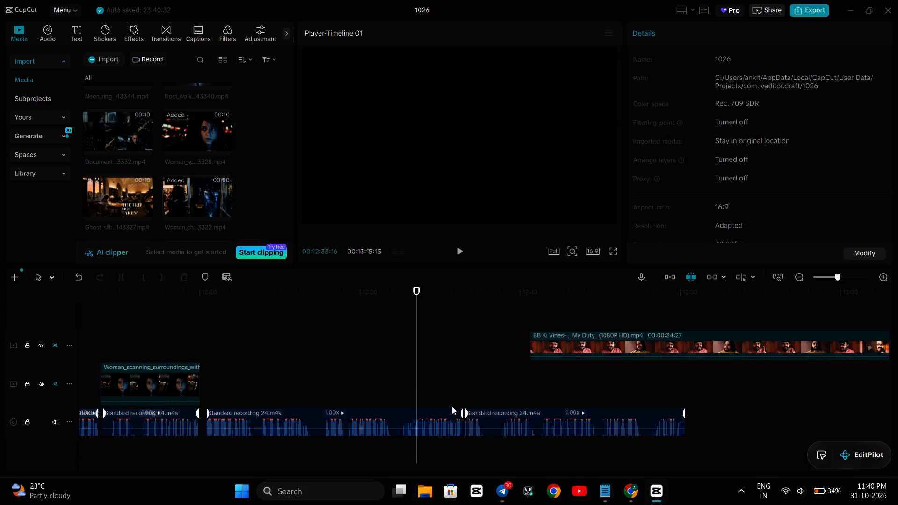
click(603, 484)
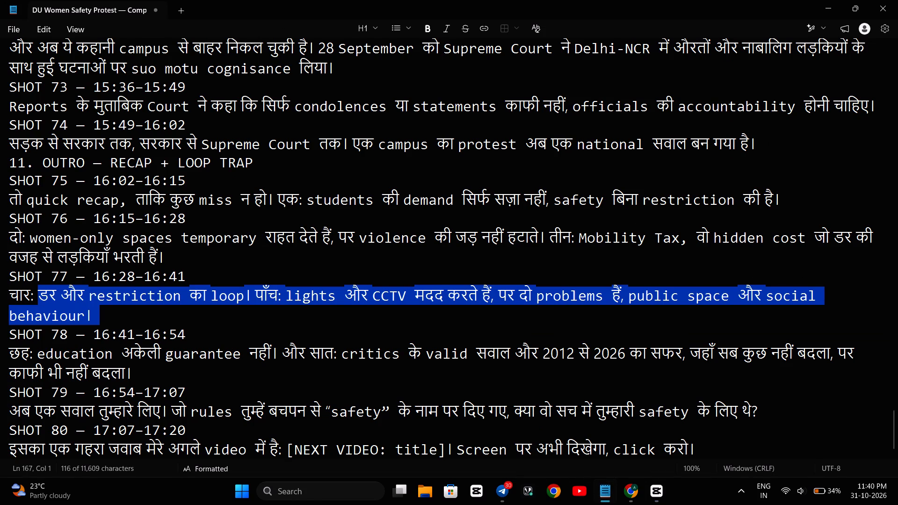
drag(34, 352, 162, 390)
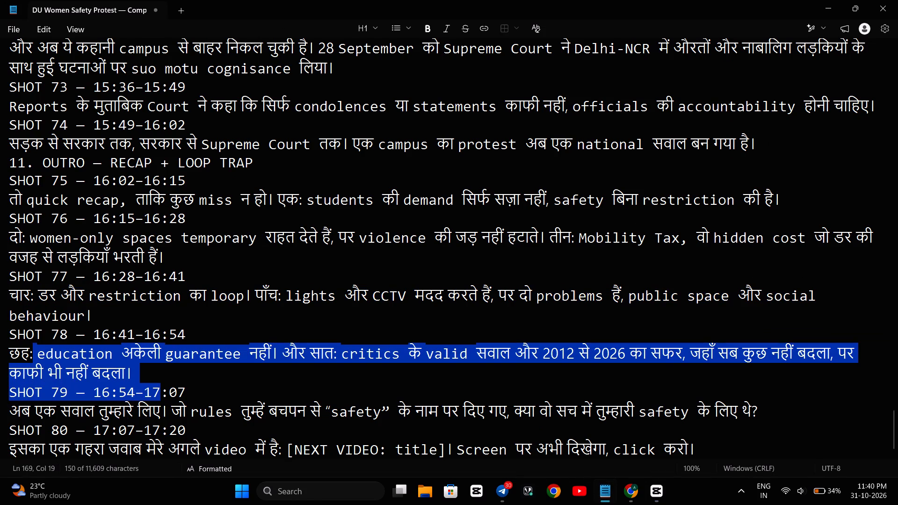
drag(162, 390, 264, 363)
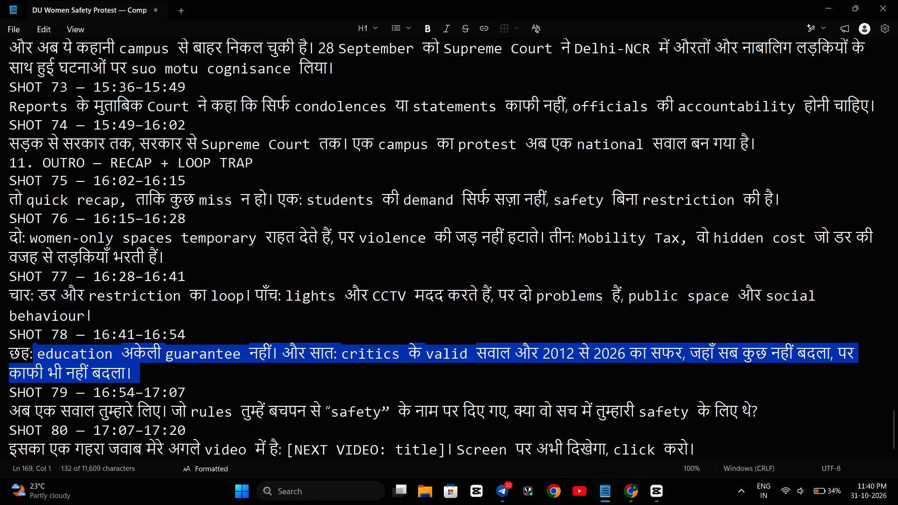
drag(264, 363, 276, 353)
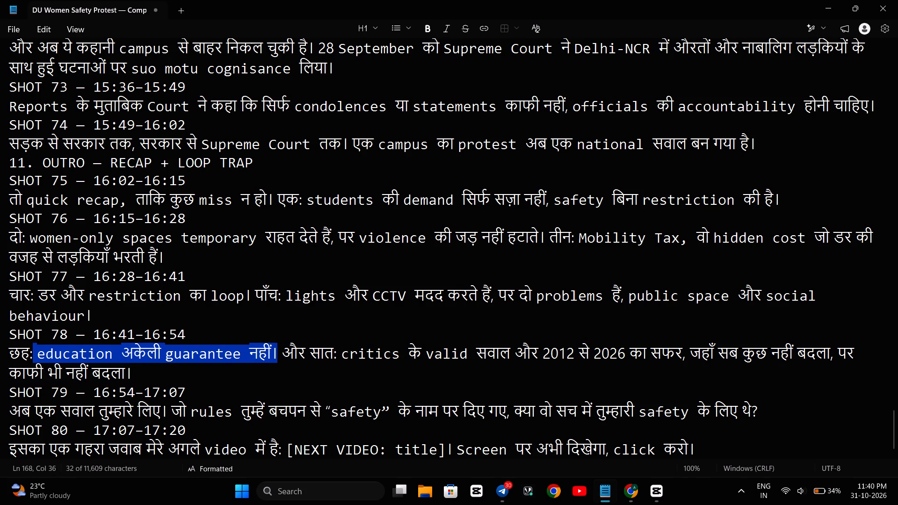
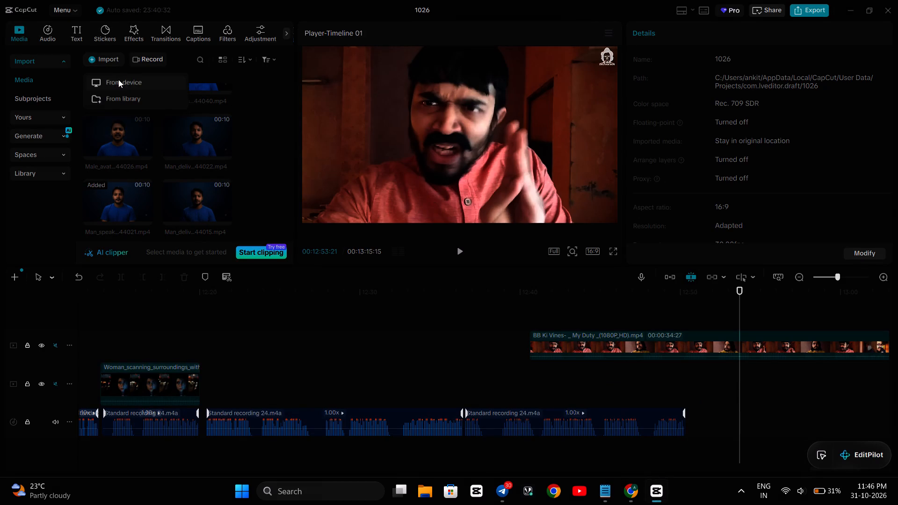
text(3ed)
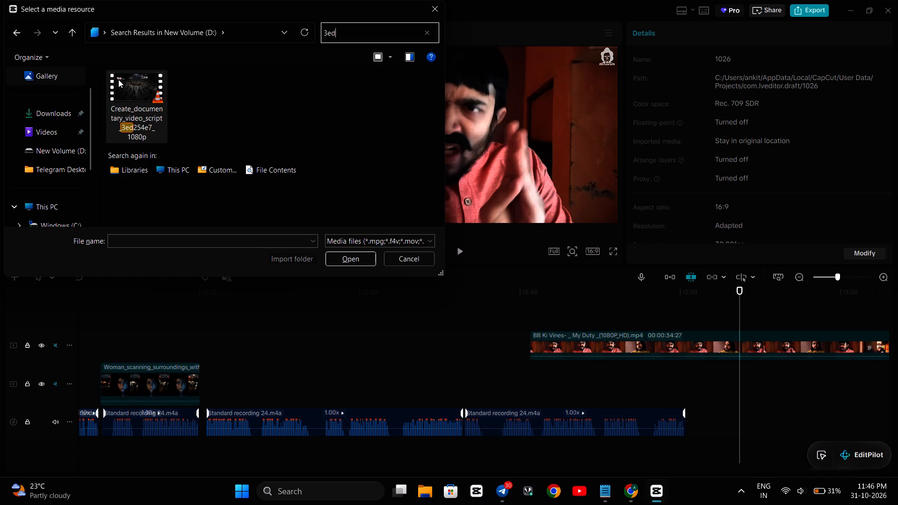
click(116, 93)
click(355, 261)
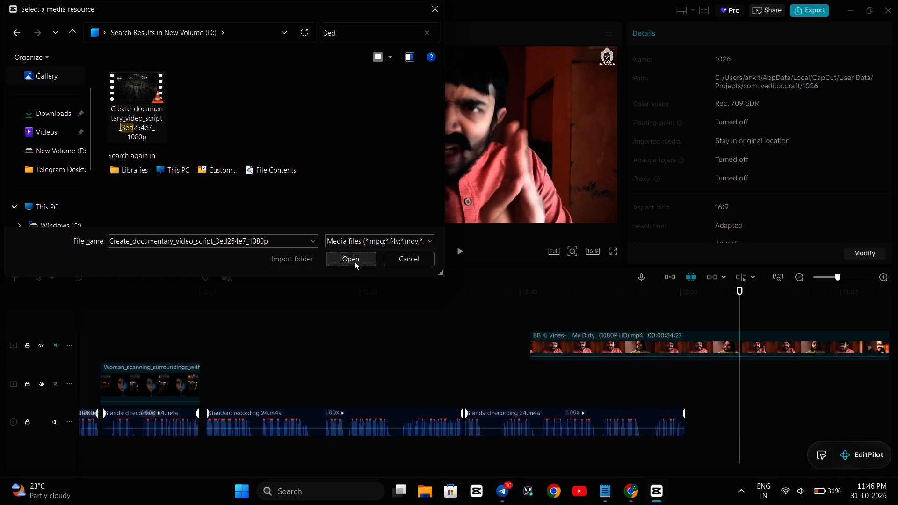
Import the Creating_documentary_explainer clip ending 2266003a_1080p, finding it in the file dialog by searching for 2266.
click(101, 58)
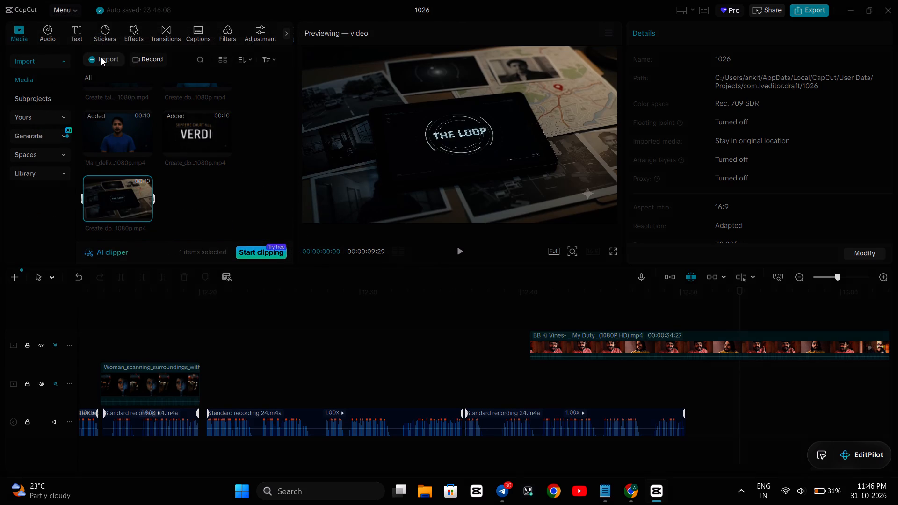
key(2)
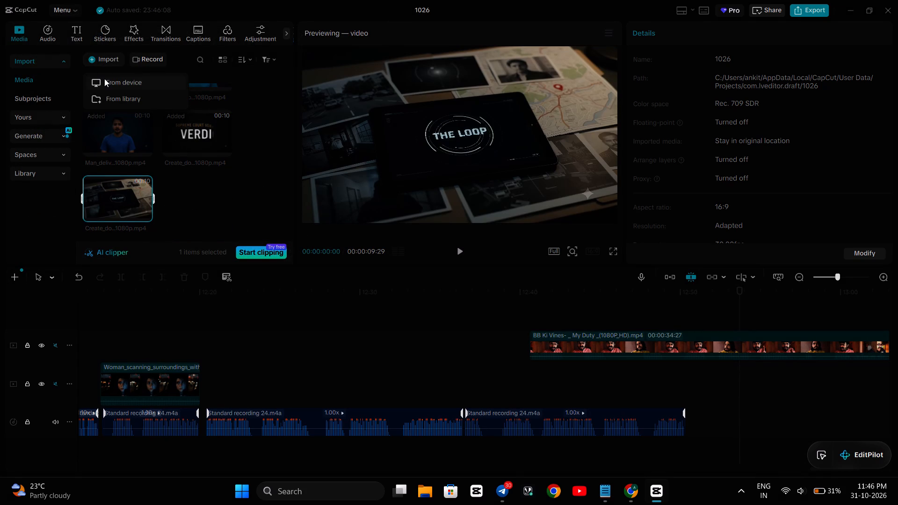
click(104, 79)
text(22)
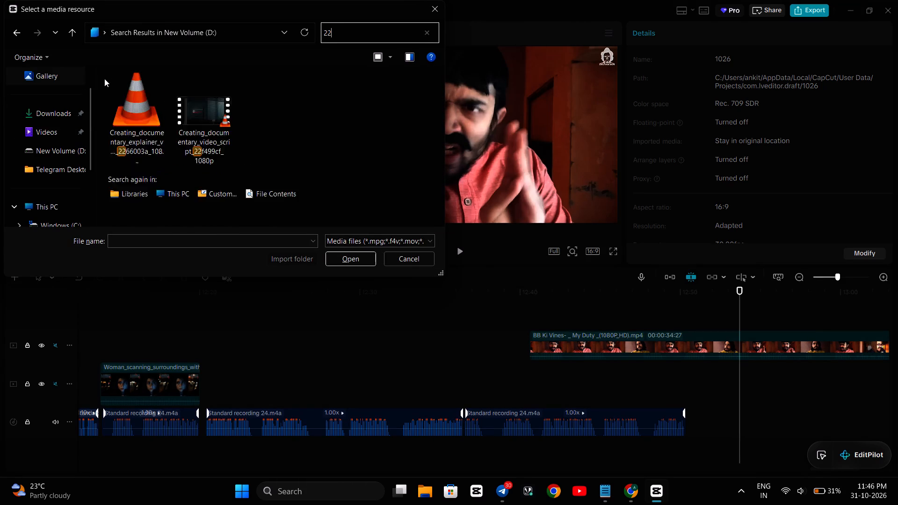
text(66)
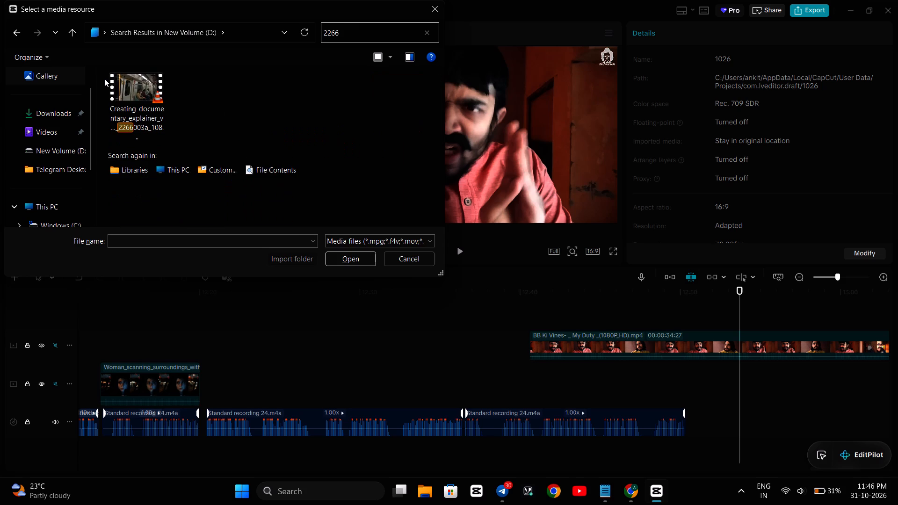
click(127, 89)
click(343, 254)
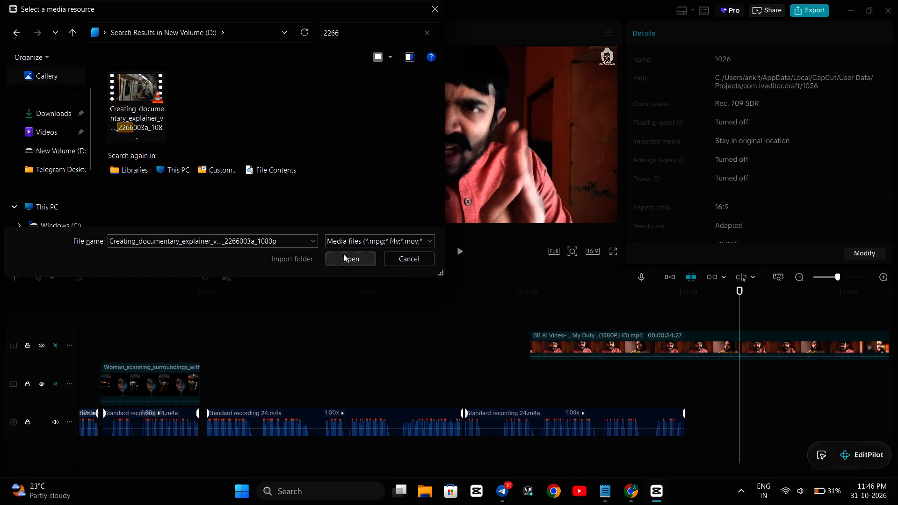
Play the timeline to about 12:01, and insert the 2266003a documentary explainer clip at 12:00:15, directly after the last Man_delivering clip.
scroll(271, 328, right, 1)
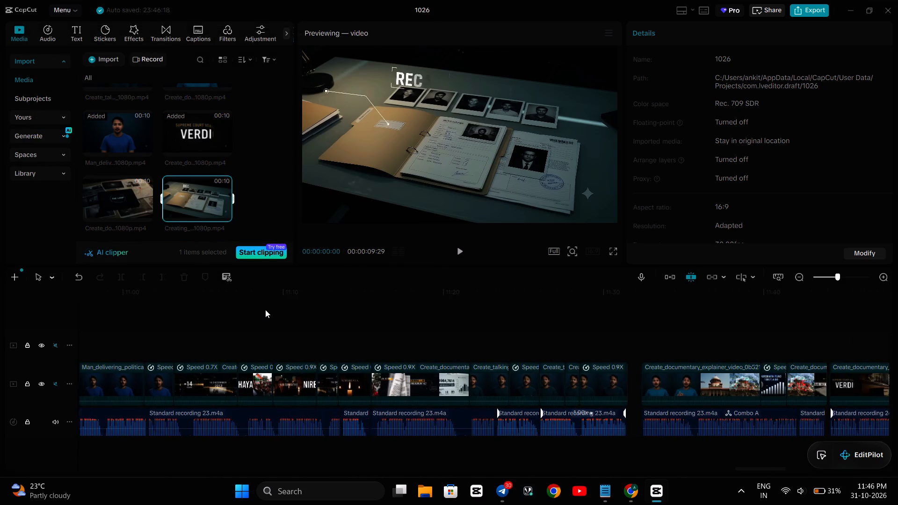
scroll(265, 310, right, 2)
click(422, 349)
key(space)
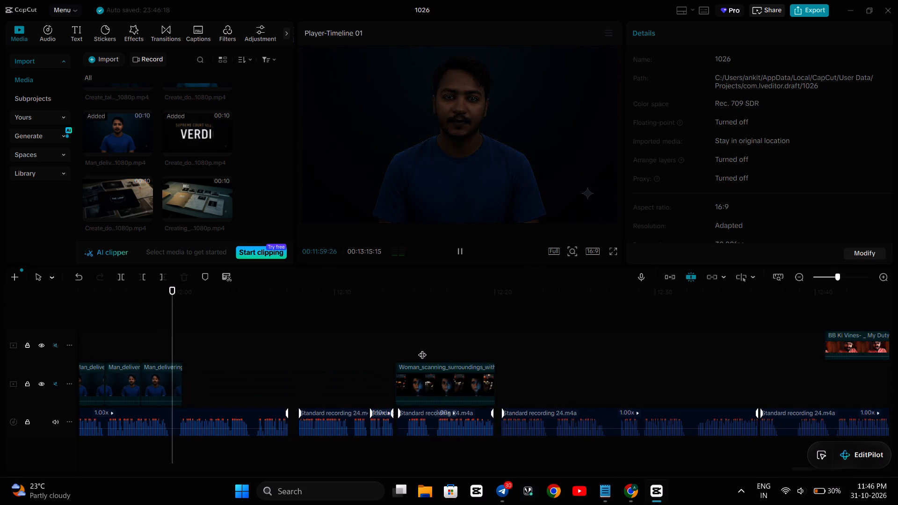
key(space)
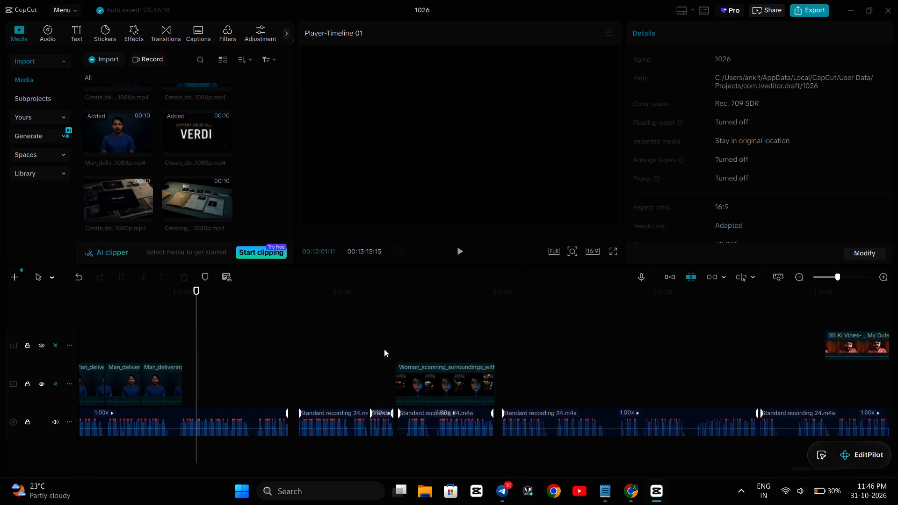
key(Left)
key(Left)
key(Left)
key(Left)
key(Left)
key(Left)
key(Left)
key(Left)
key(Left)
key(Left)
key(Left)
key(Left)
key(Left)
key(Left)
key(Left)
key(Left)
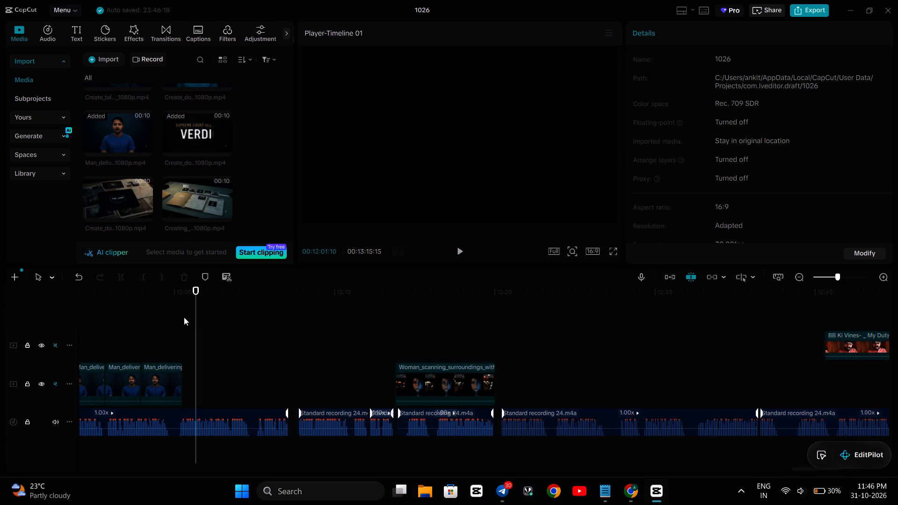
key(Left)
key(Left)
key(Left)
key(Left)
key(Left)
key(Left)
key(Left)
key(Left)
key(Left)
key(Left)
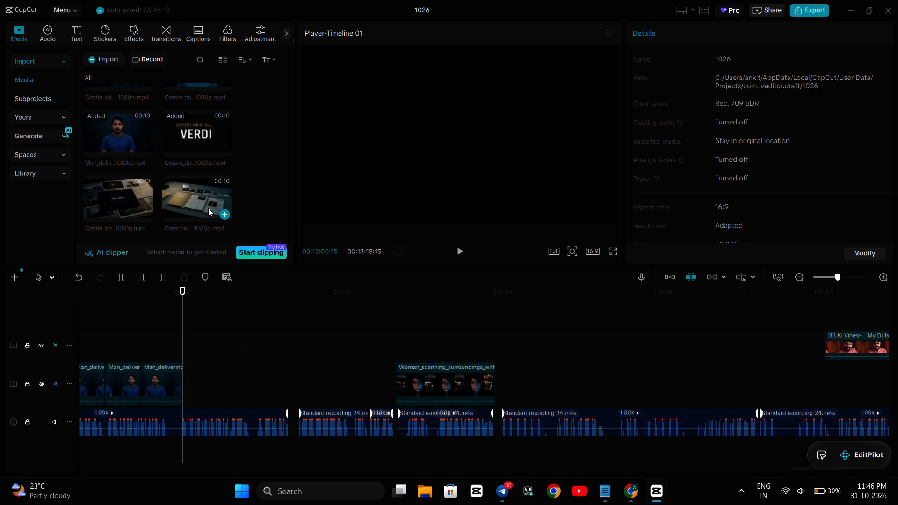
click(224, 215)
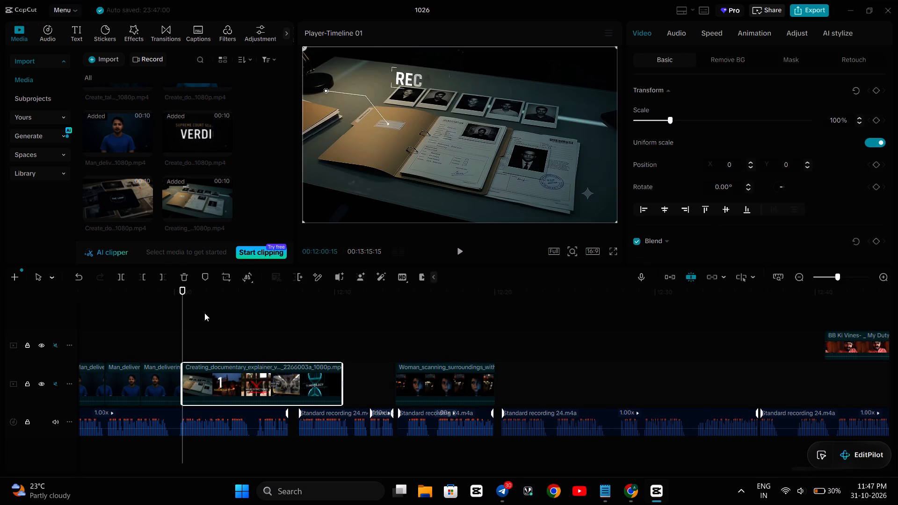
Play back the inserted documentary explainer clip against the voice-over from about 11:59 to 12:12.
click(157, 328)
key(space)
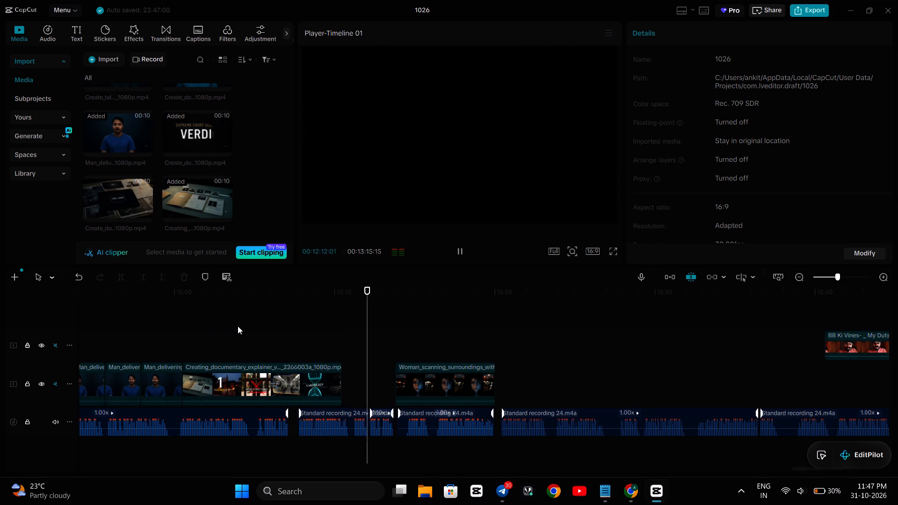
key(space)
Split the 2266003a documentary explainer clip at 12:01:22, where the RECAP shot gives way to the DEMAND: SAFETY shot.
click(252, 333)
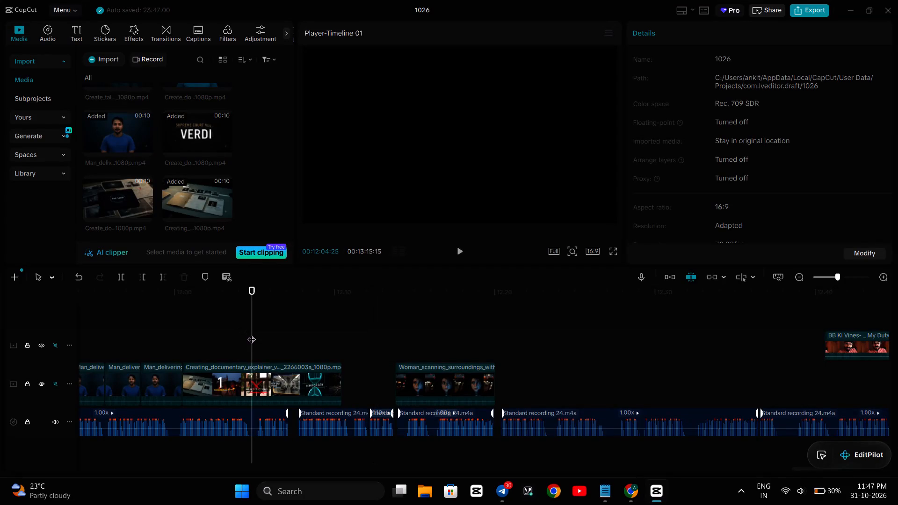
click(226, 332)
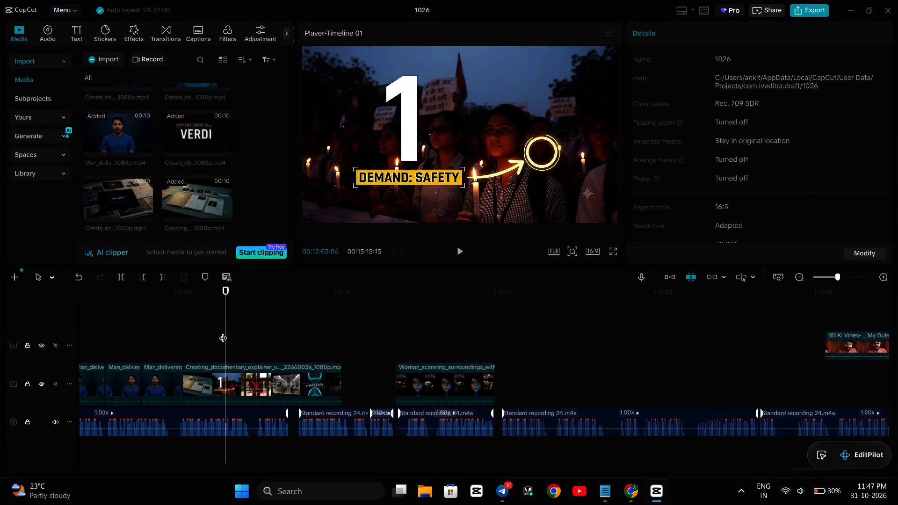
click(216, 334)
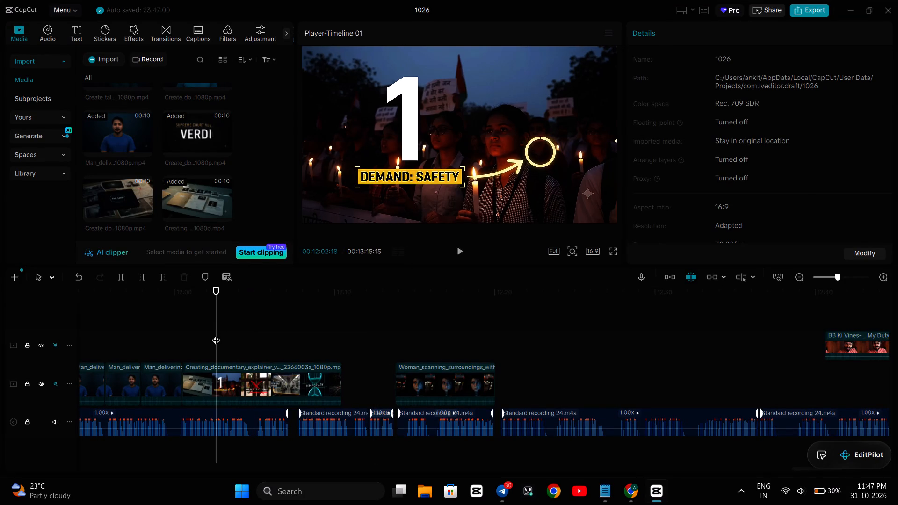
click(210, 334)
click(210, 334)
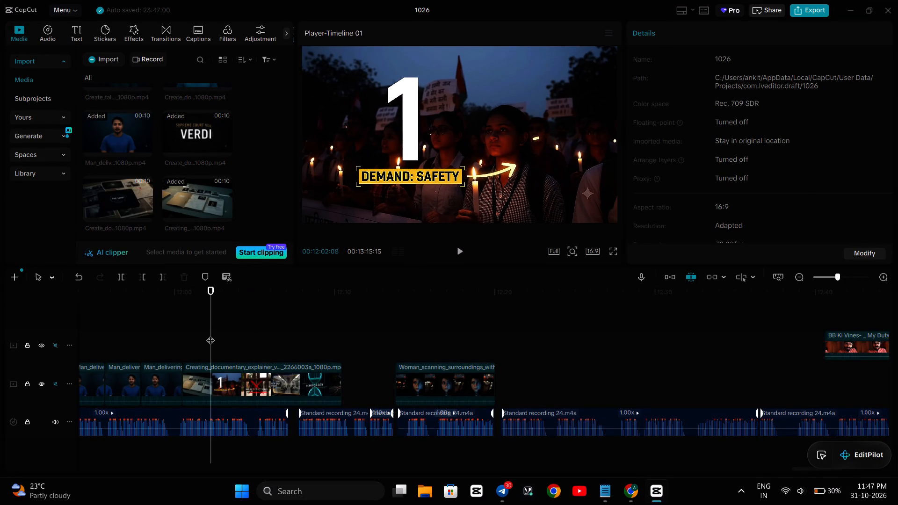
key(Left)
key(Left)
key(Left)
key(Left)
key(Left)
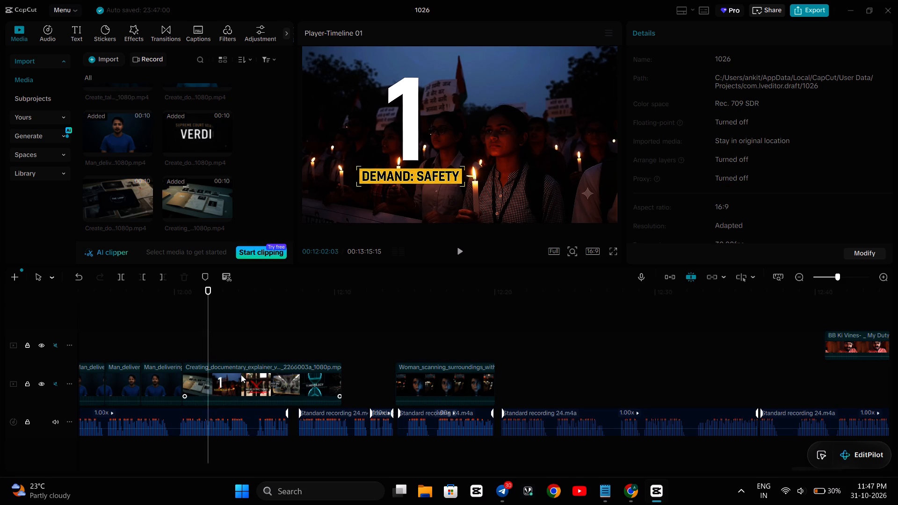
key(Left)
key(Left)
key(Left)
key(Left)
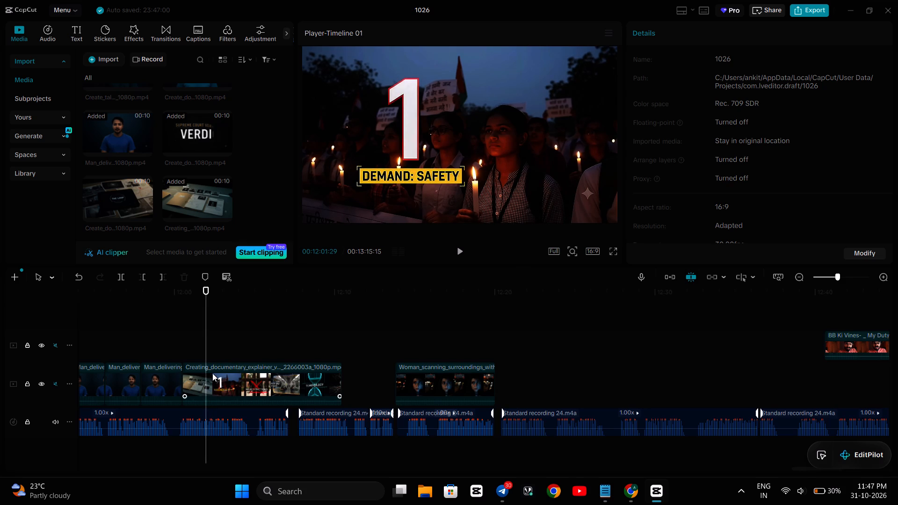
key(Left)
key(Left)
key(Left)
key(Left)
key(Left)
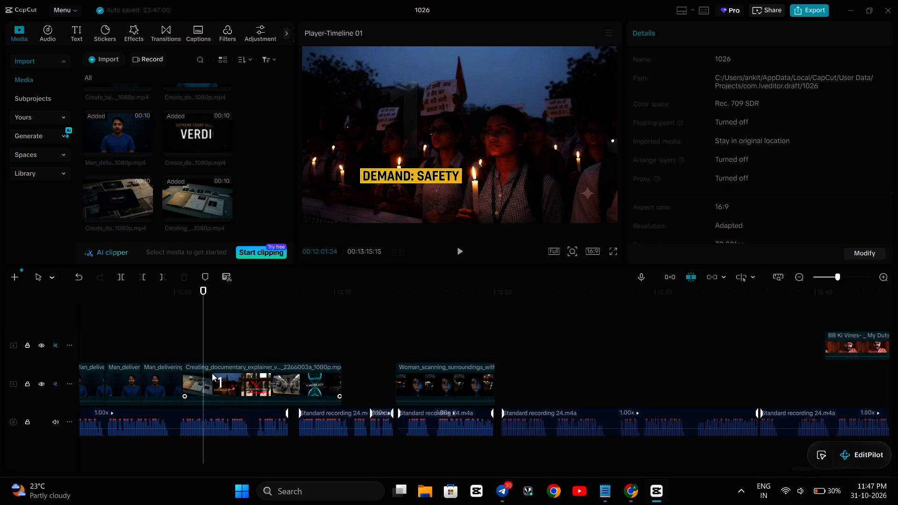
key(Left)
key(Left)
click(212, 373)
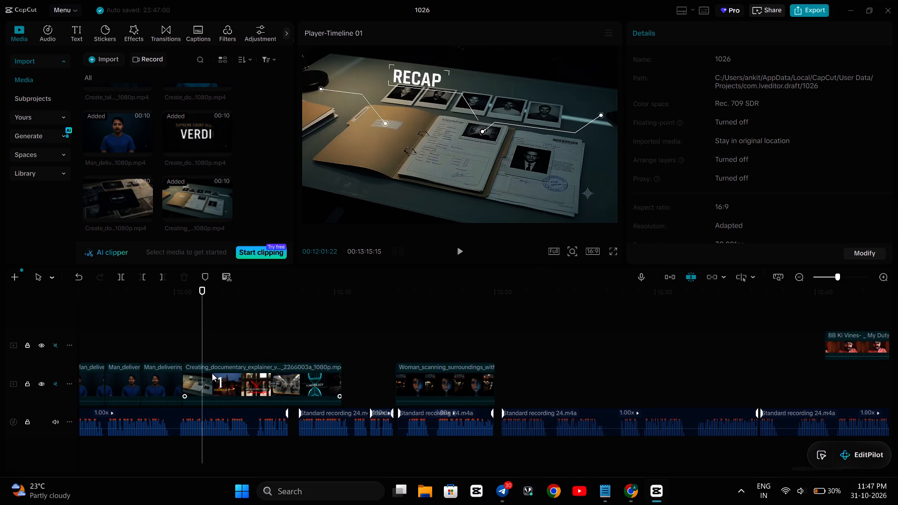
click(123, 280)
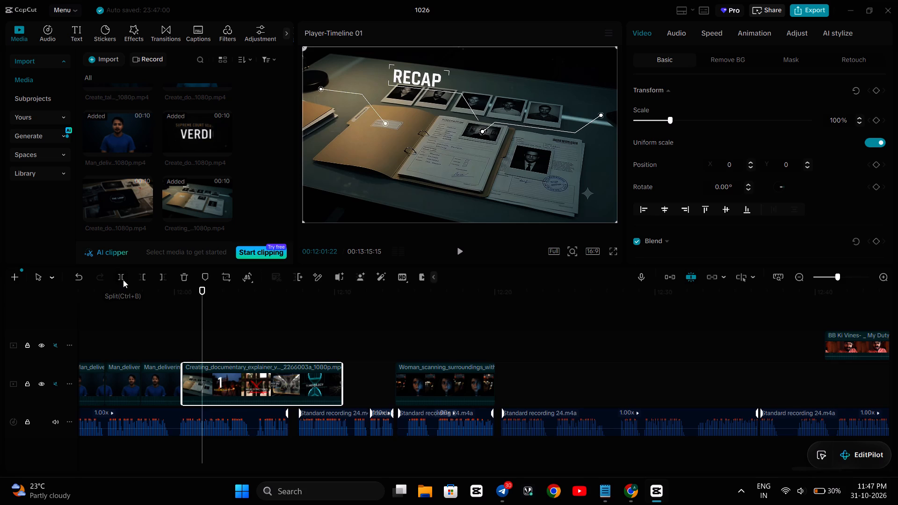
Move the second piece of the explainer clip further along the track and slow down the short RECAP piece.
drag(238, 375, 259, 381)
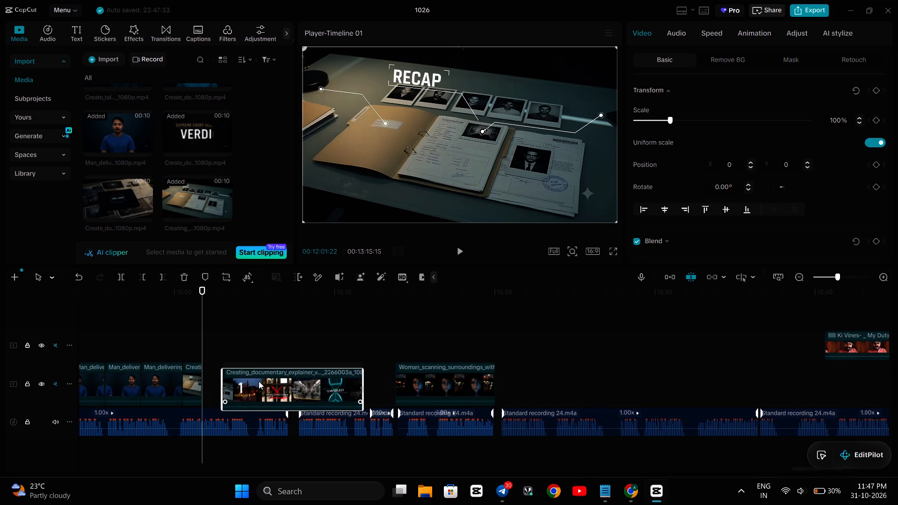
drag(259, 381, 265, 381)
click(193, 379)
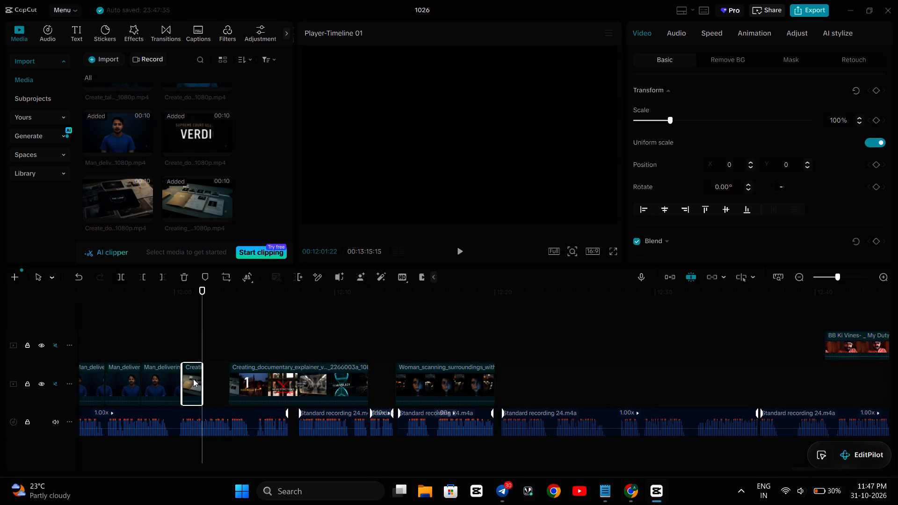
click(712, 32)
double_click(879, 108)
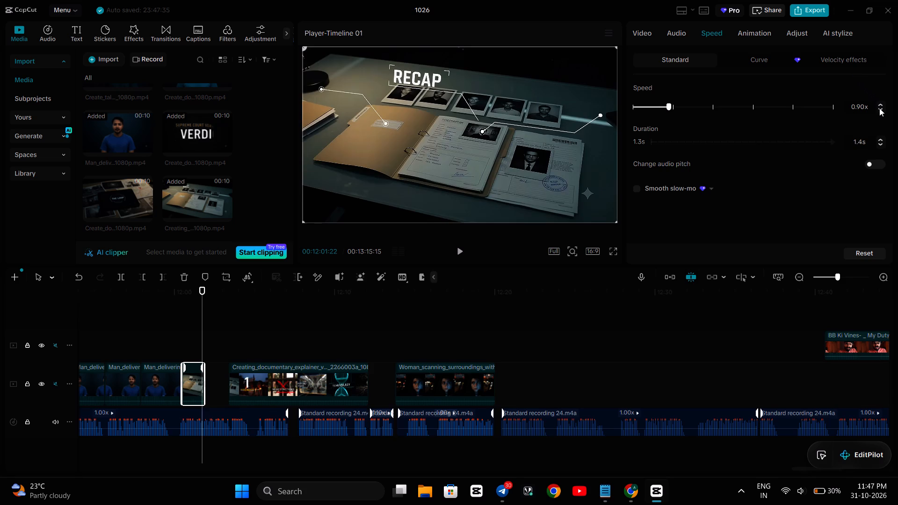
Set the second explainer piece's speed to 0.90x and move it back against the end of the RECAP piece.
click(316, 375)
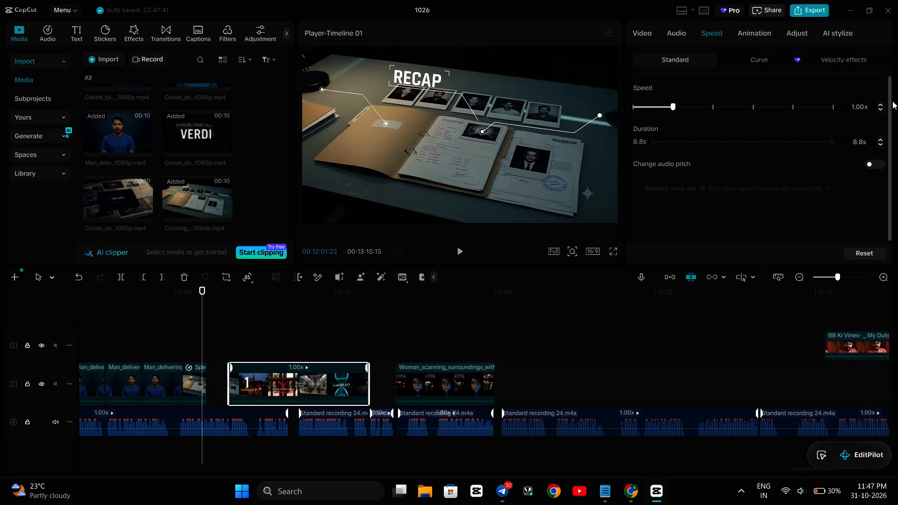
click(881, 111)
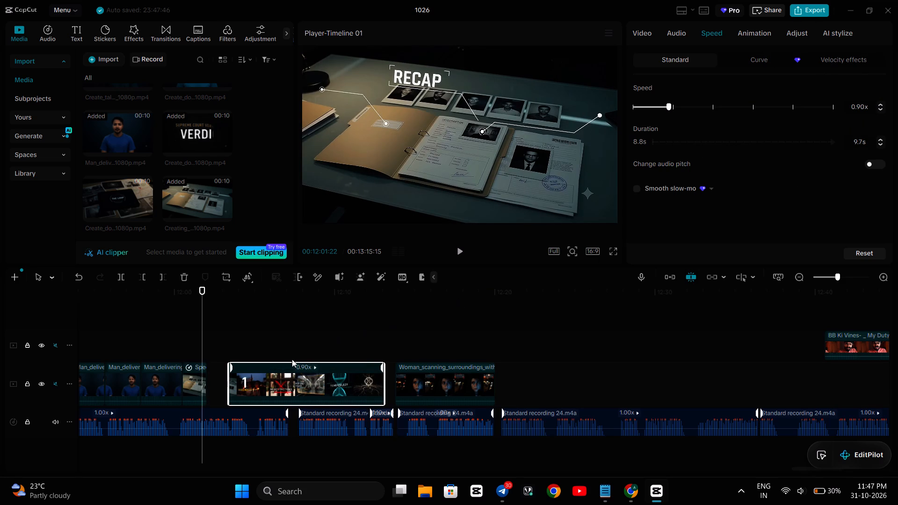
drag(283, 381, 261, 381)
Play back the slowed explainer pieces against the voice-over from about 11:58 to 12:08.
click(145, 335)
key(space)
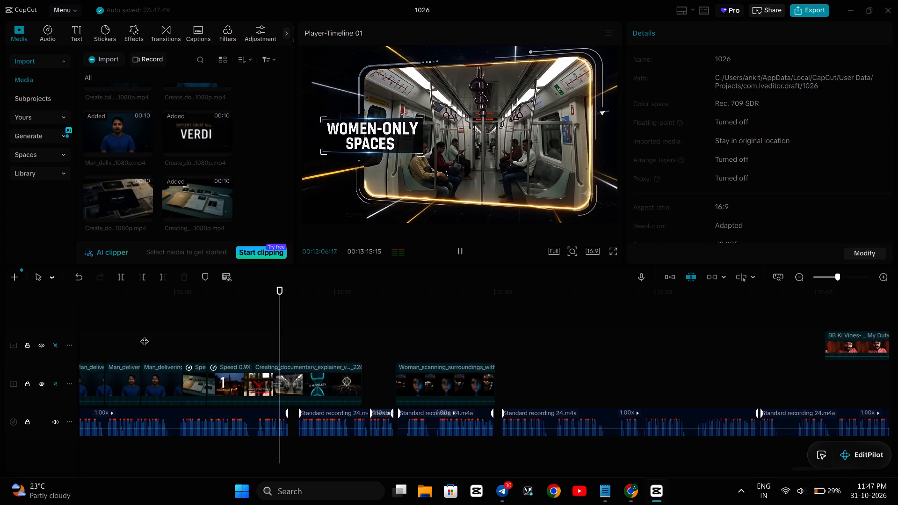
key(space)
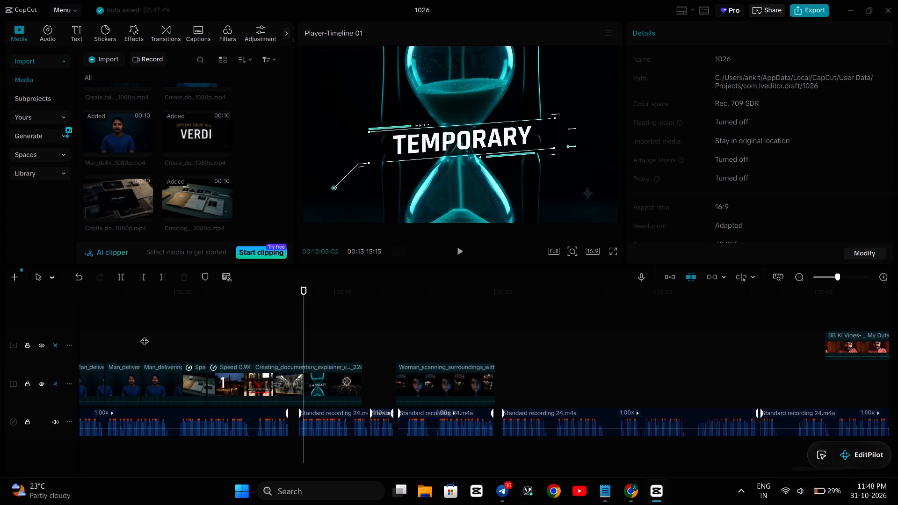
Set the speed of the second explainer piece, starting with the DEMAND: SAFETY shot, to 0.70x.
click(237, 335)
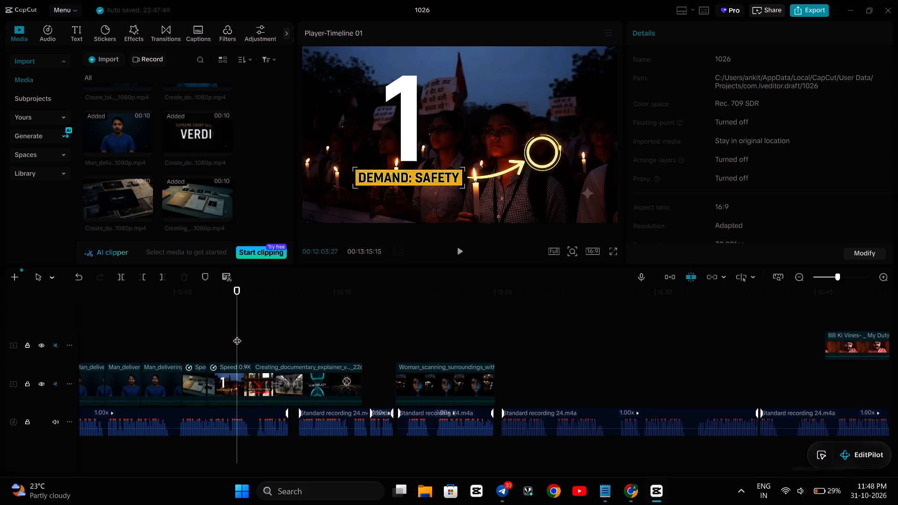
click(311, 379)
click(717, 31)
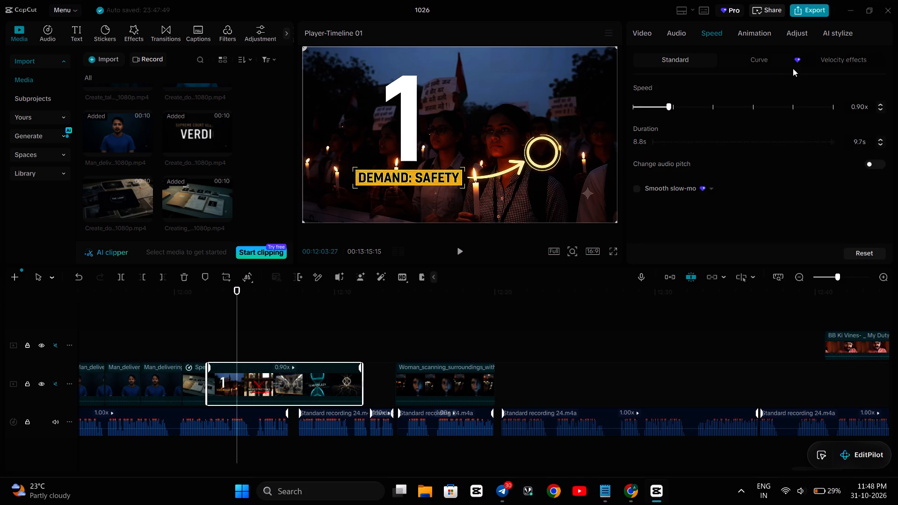
click(877, 108)
click(878, 108)
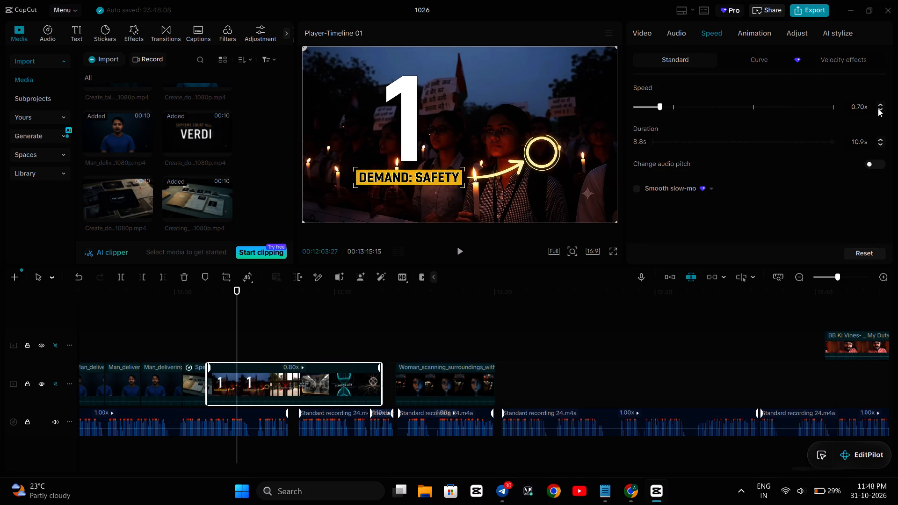
Shift the Woman_scanning_surroundings clip to follow the slowed explainer piece, and return that piece to the lower video track after the RECAP piece.
drag(435, 390, 435, 390)
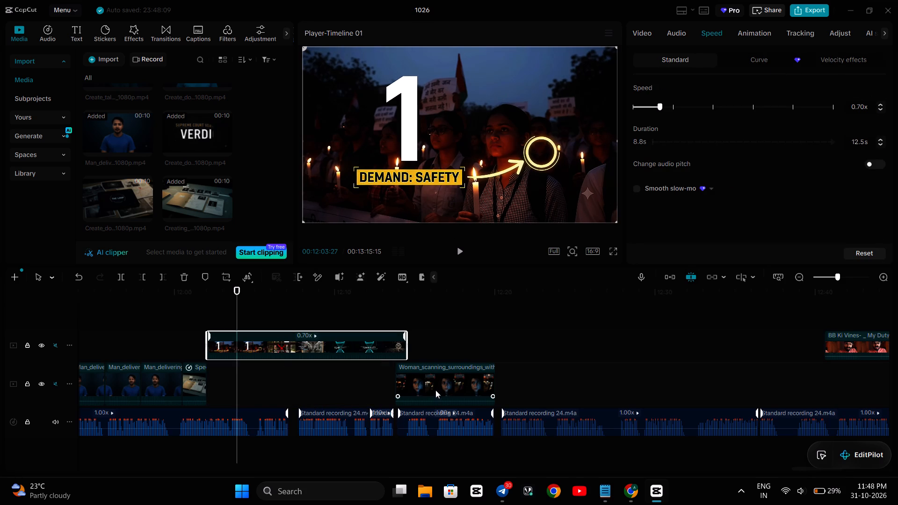
drag(435, 390, 449, 388)
drag(326, 334, 318, 366)
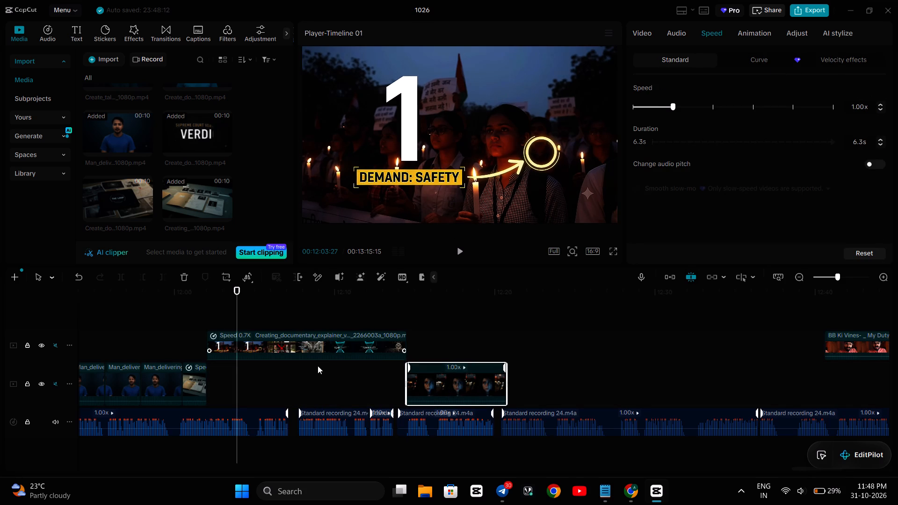
drag(318, 366, 324, 377)
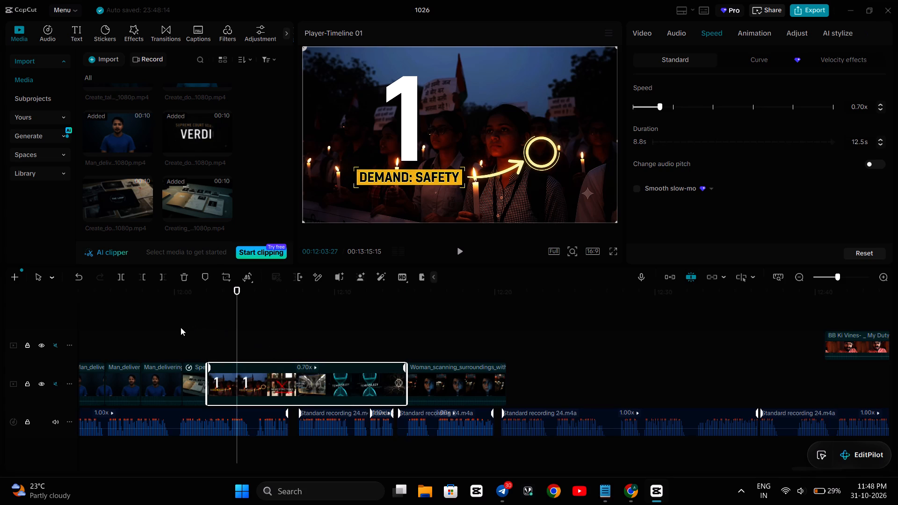
Play back the slowed explainer and Woman_scanning clips from about 12:00 to 12:20, replaying from 12:11:25.
click(181, 327)
key(space)
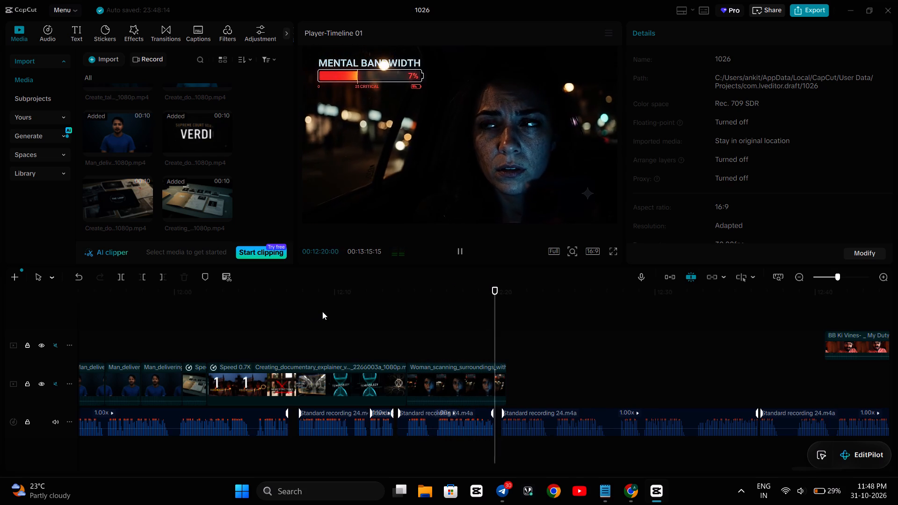
click(364, 328)
key(space)
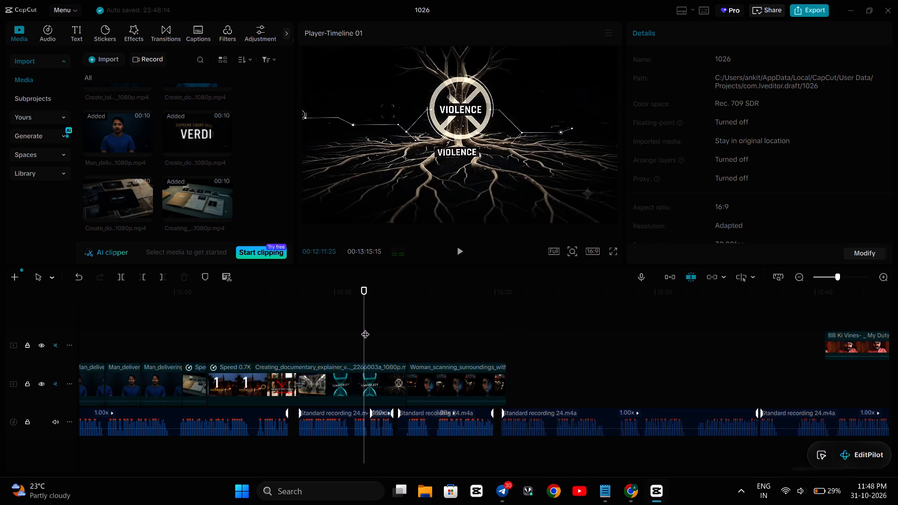
key(space)
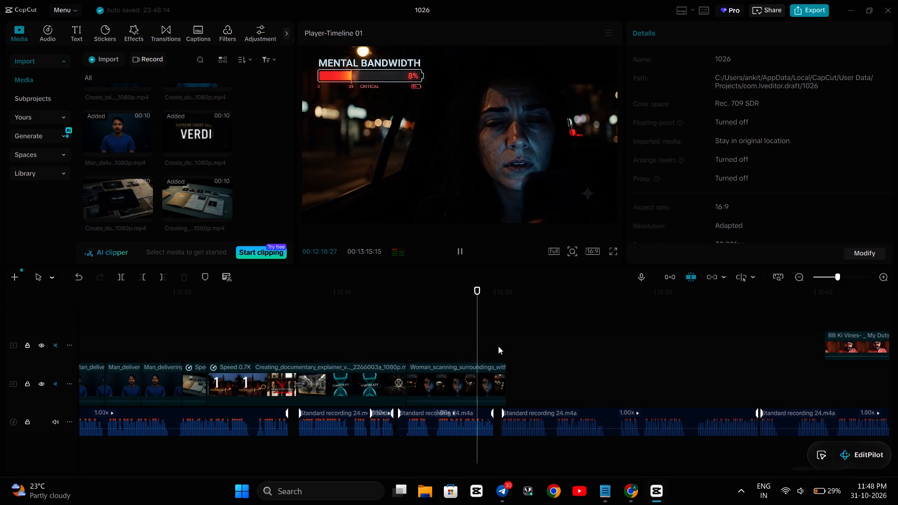
key(space)
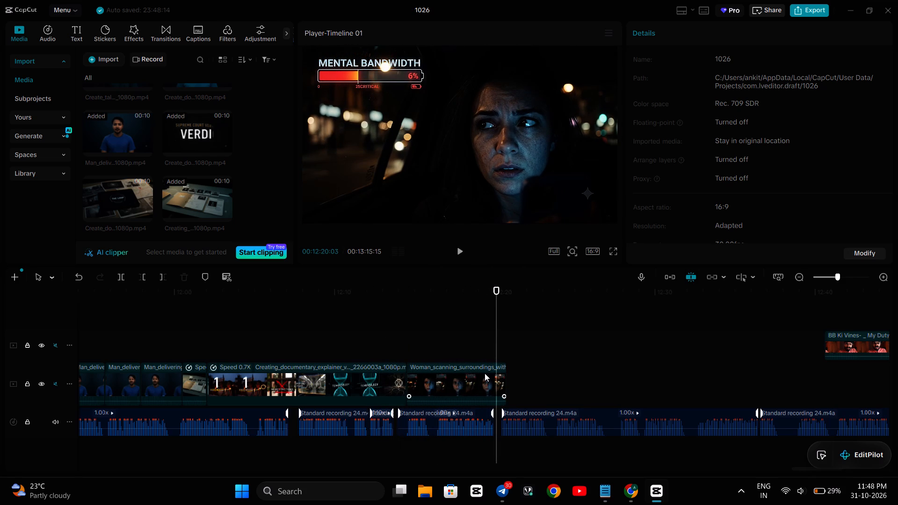
Trim the end of the Woman_scanning_surroundings clip to 12:20:09, at the pause before the next voice-over segment.
click(485, 373)
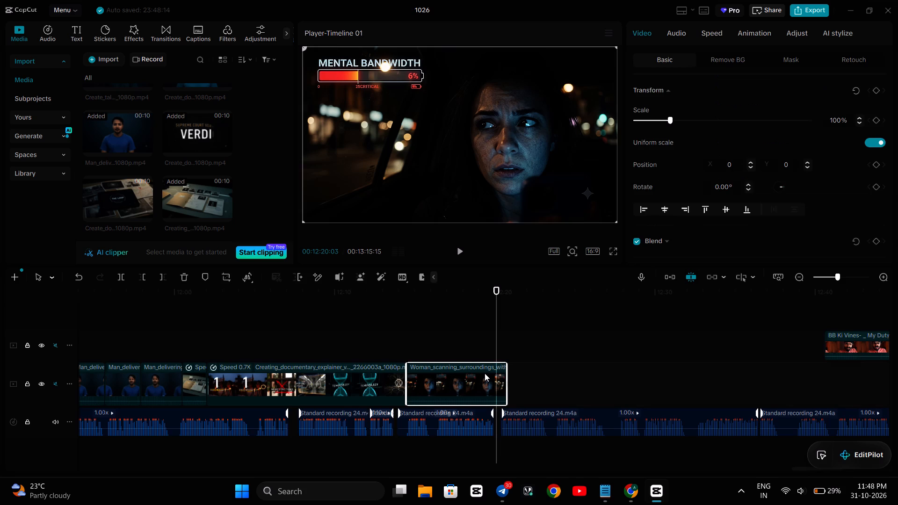
key(Right)
key(Right)
key(Right)
key(Right)
key(Right)
key(Right)
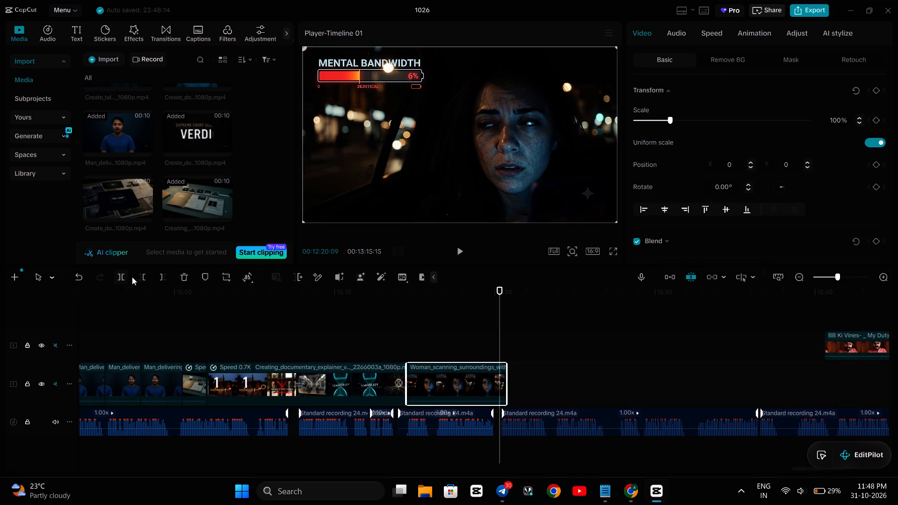
click(161, 280)
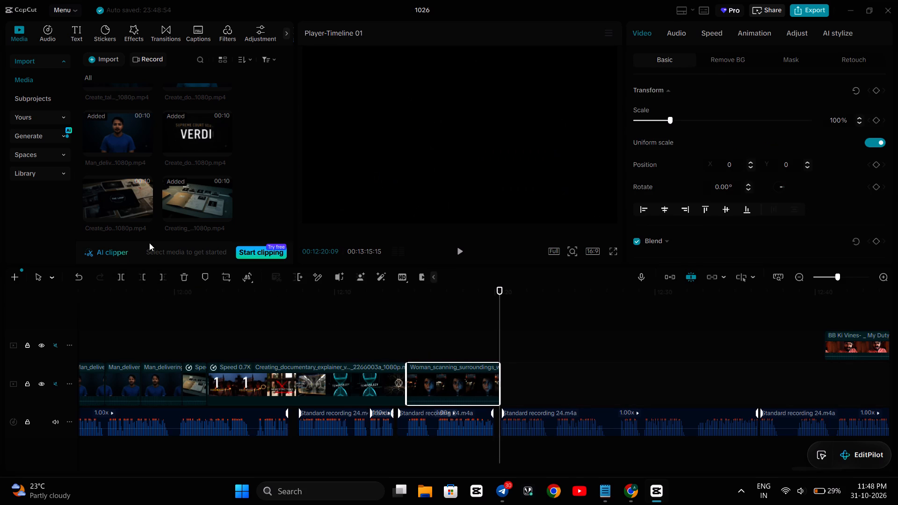
Insert the Create_documentary_video_script_3ed254e7_1080p clip at 12:20:09, directly after the Woman_scanning clip.
click(145, 215)
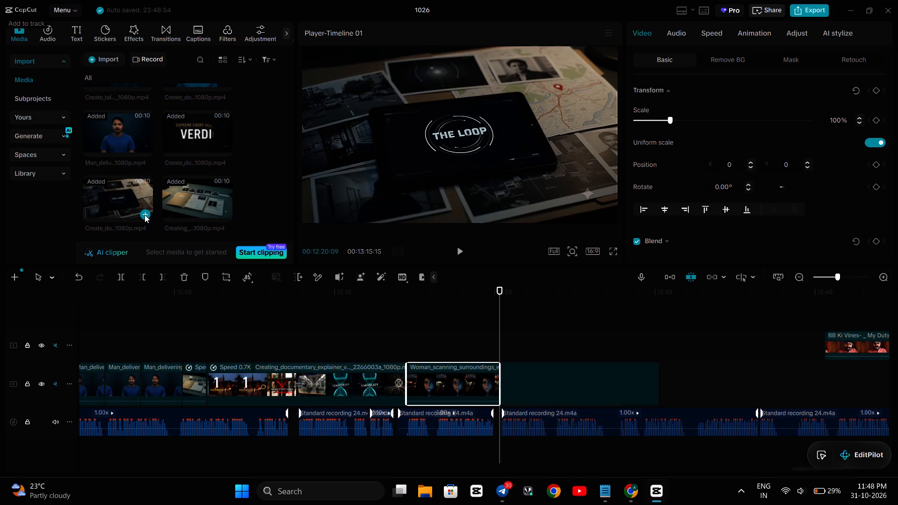
Undo the Create_documentary_video_script insertion and the Woman_scanning end trim, keeping the 0.7x explainer piece on the lower video track.
key(space)
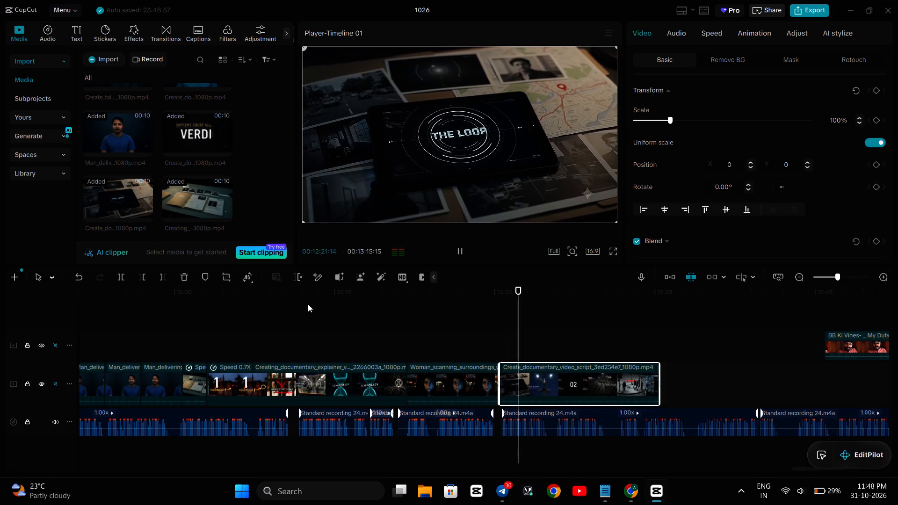
click(438, 339)
key(space)
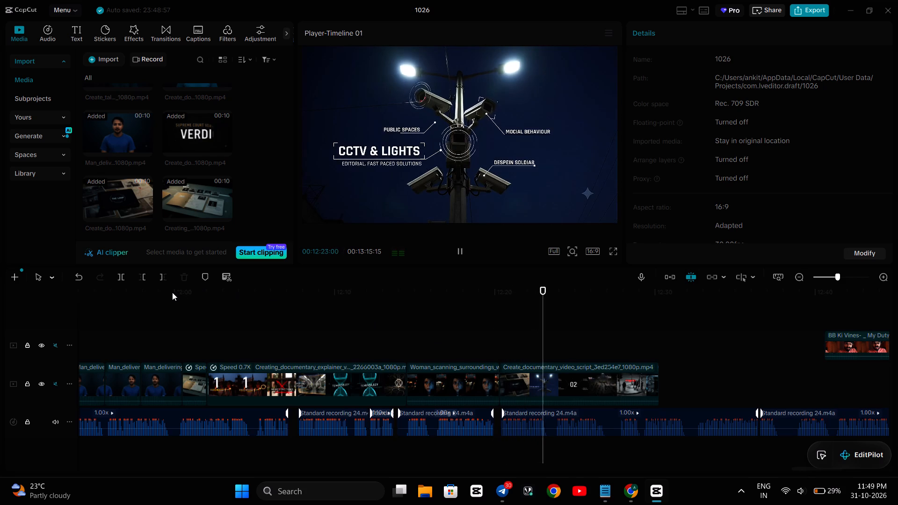
key(space)
key(space)
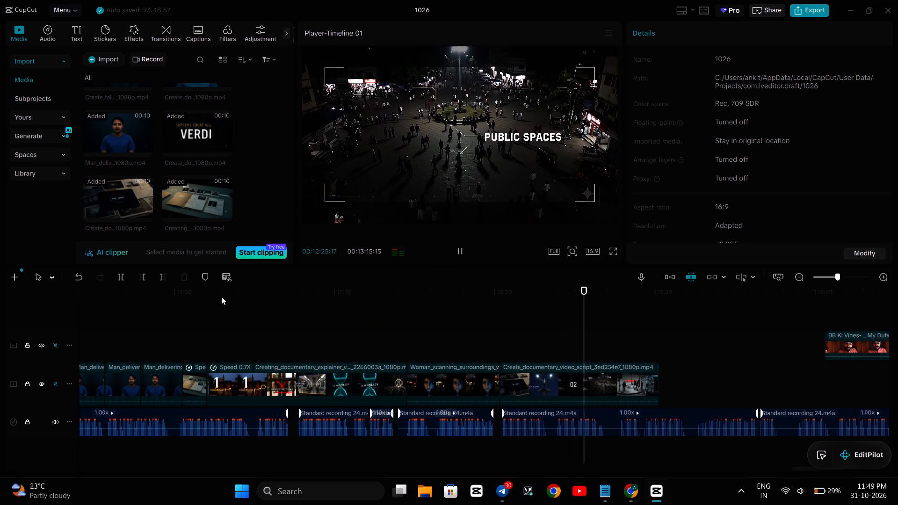
key(space)
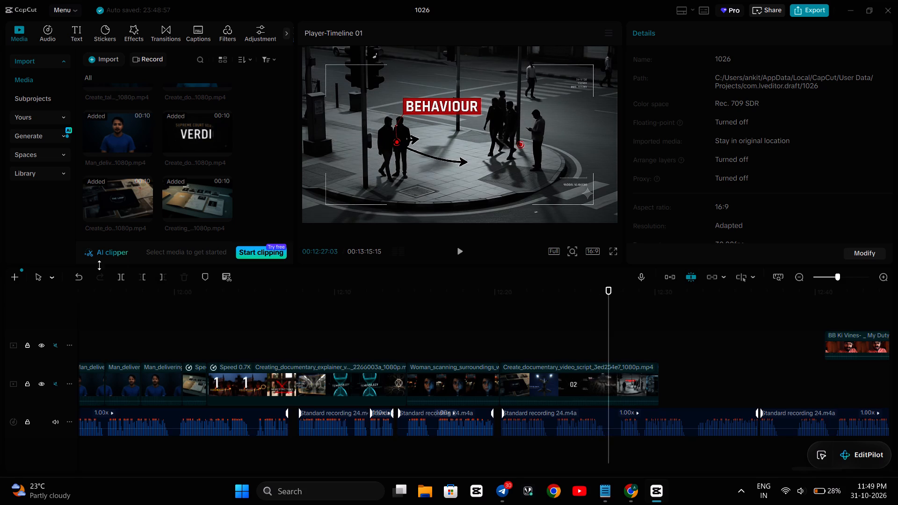
click(80, 274)
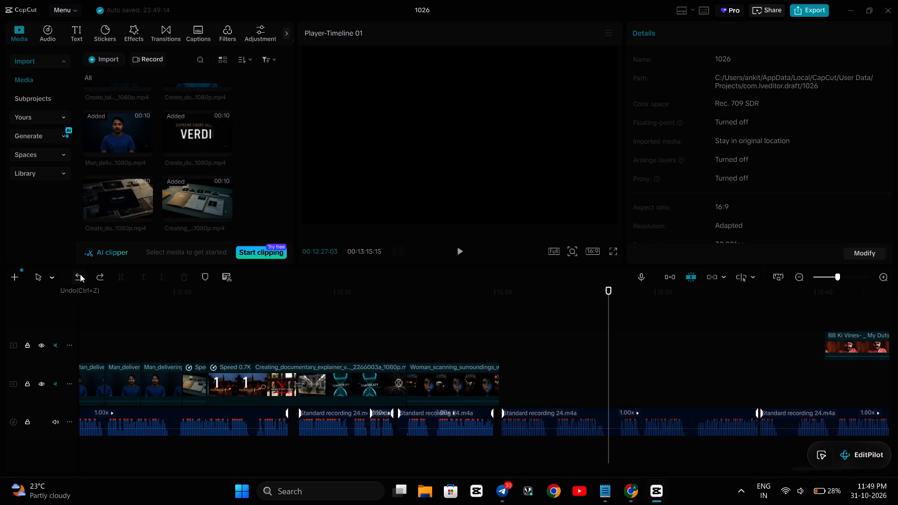
click(80, 274)
click(80, 274)
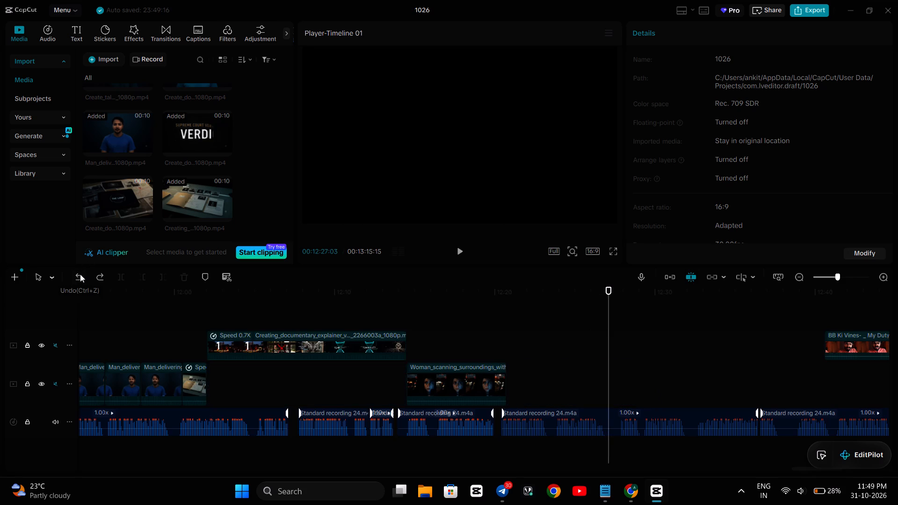
click(96, 275)
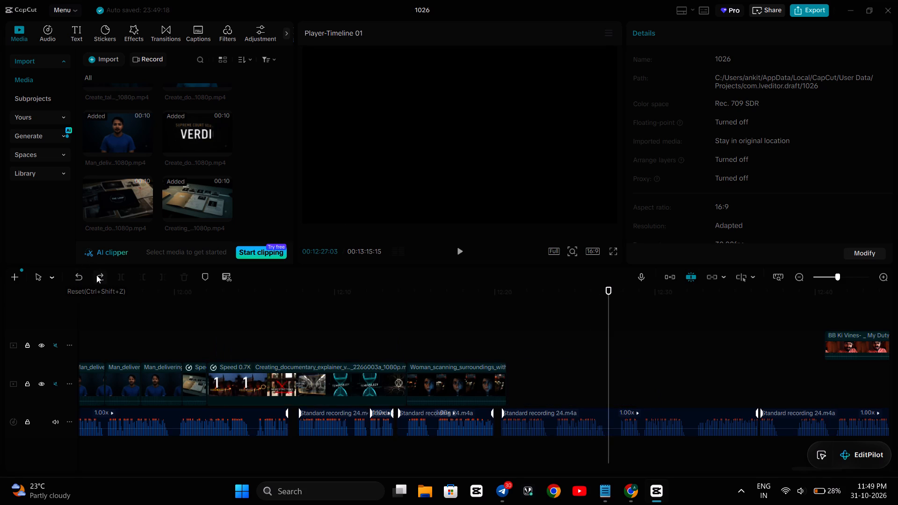
Extend the end of the Woman_scanning_surroundings clip to about 12:21:05, past the start of the next voice-over segment.
click(380, 339)
key(space)
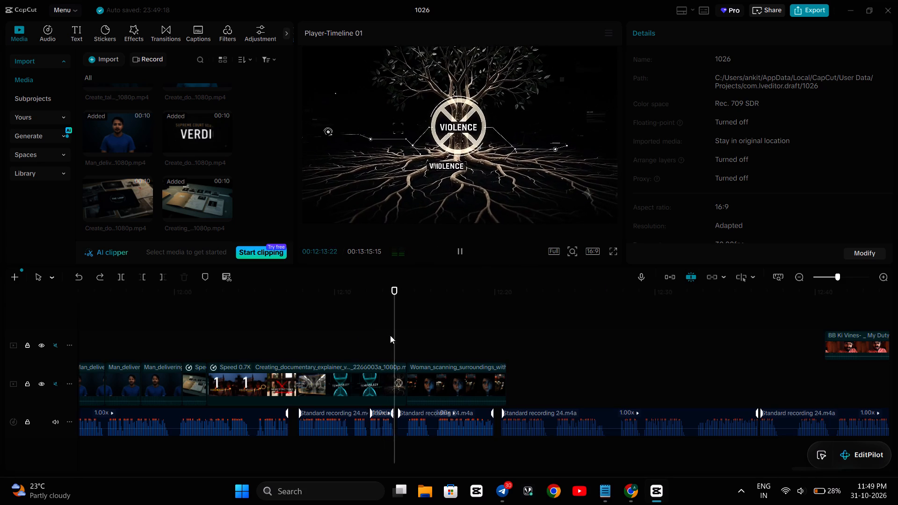
click(441, 389)
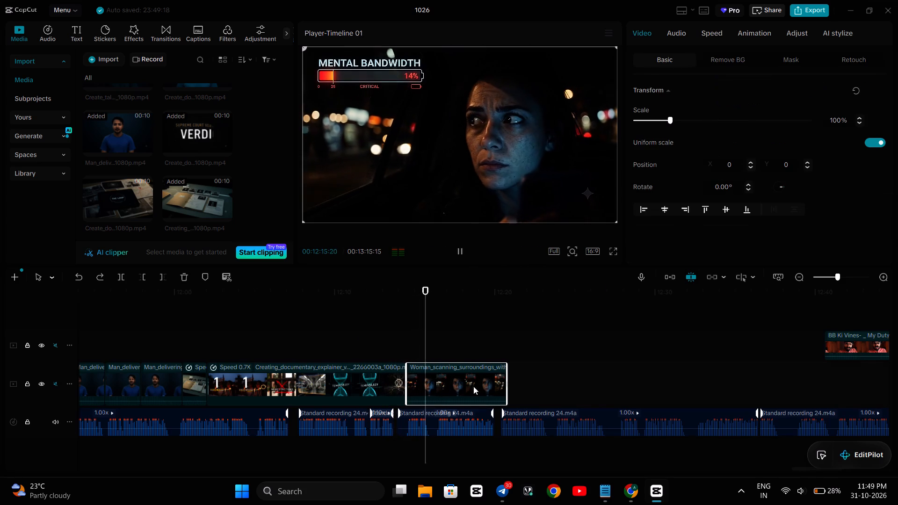
drag(506, 381, 512, 381)
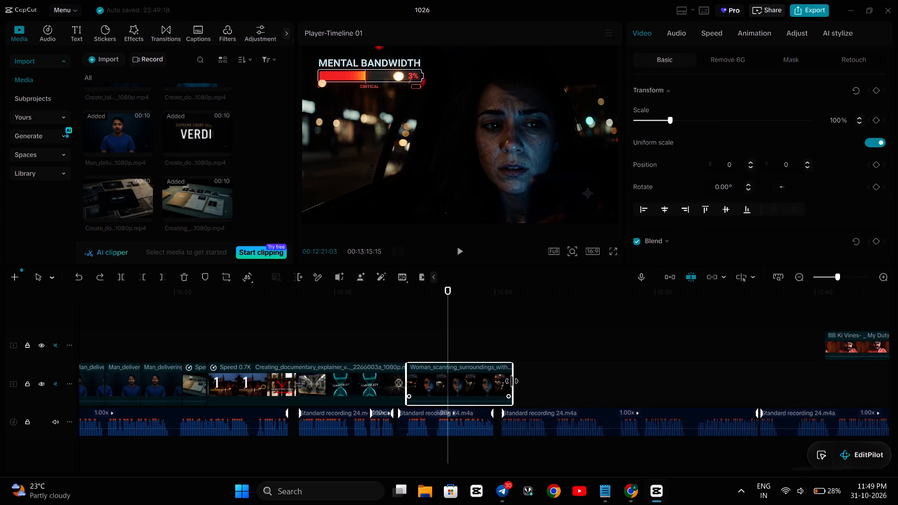
drag(512, 381, 513, 381)
Play back the extended end of the Woman_scanning clip against the voice-over up to about 12:22, replaying from about 12:19.
key(space)
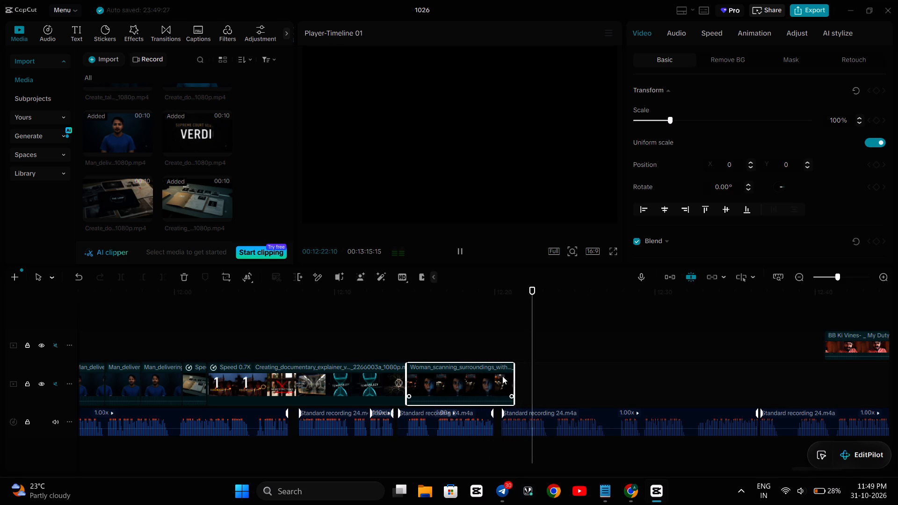
key(space)
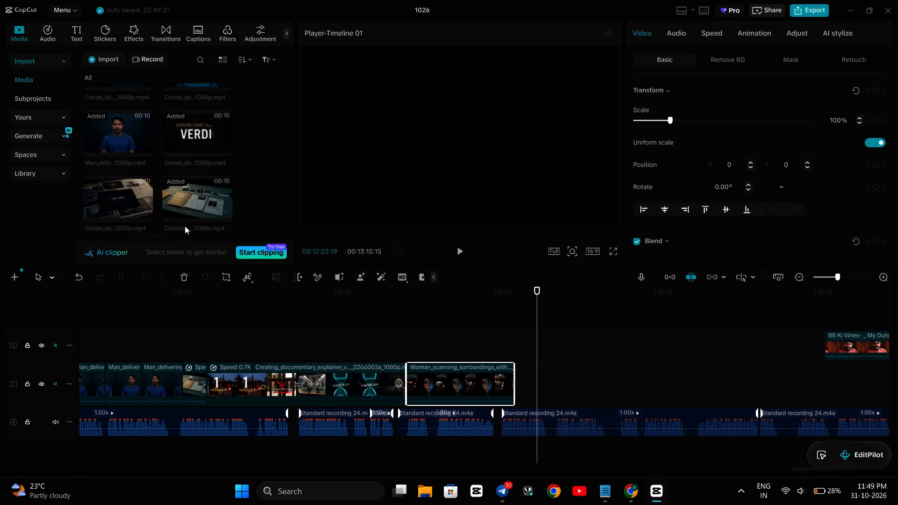
key(Left)
key(Left)
key(Left)
key(Left)
key(Left)
key(Left)
key(Left)
key(Left)
key(Left)
key(Left)
key(Left)
key(Left)
key(Left)
key(Left)
key(Left)
click(480, 335)
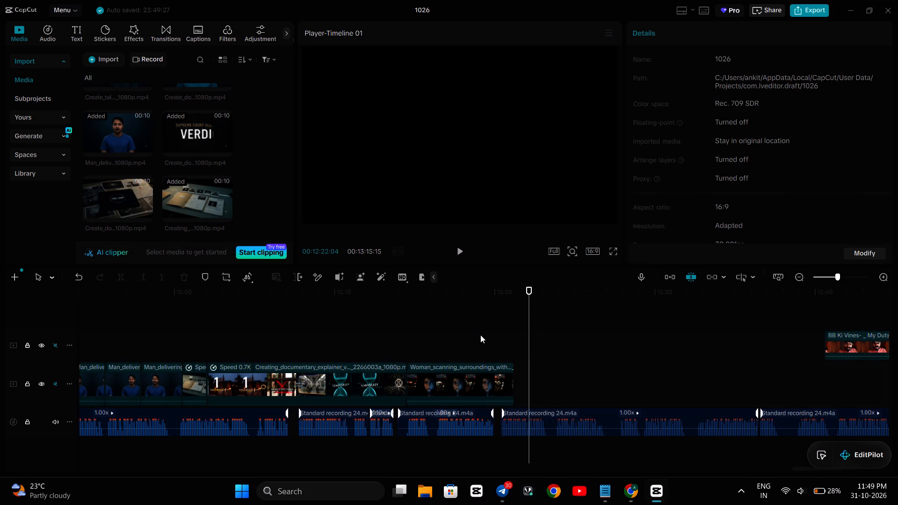
key(space)
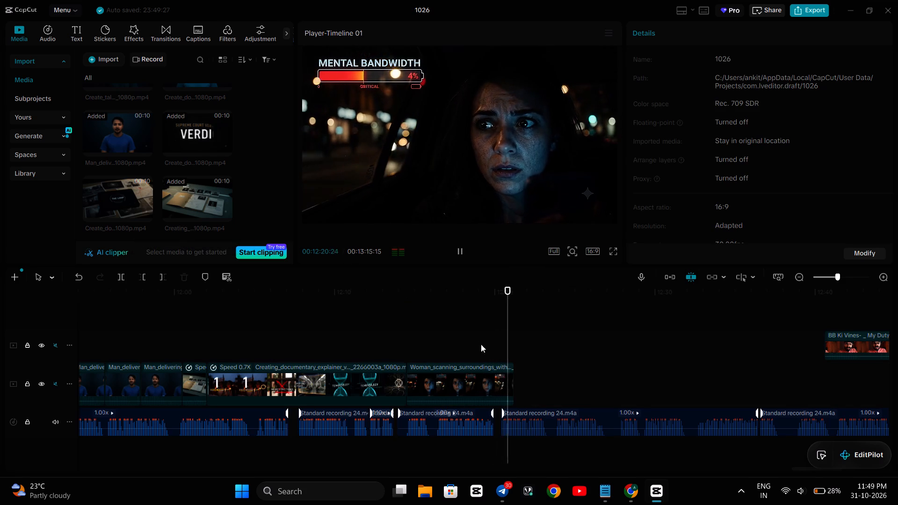
click(481, 363)
key(space)
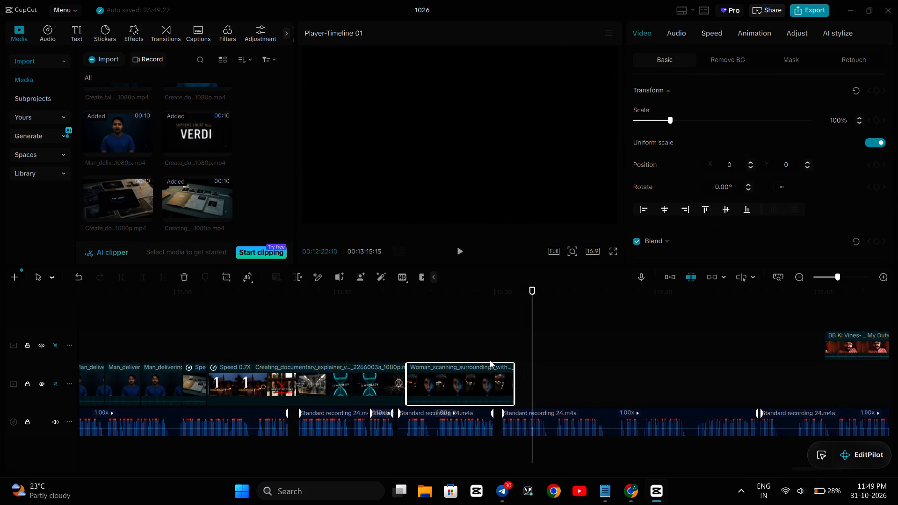
Insert the Create_documentary_video_script_3ed254e7_1080p clip near 12:21:12 and place it directly after the Woman_scanning clip.
key(Left)
key(Left)
key(Left)
key(Left)
key(Left)
key(Left)
key(Left)
key(Left)
key(Left)
key(Left)
key(Left)
key(Left)
key(Left)
key(Left)
key(Left)
key(Left)
key(Left)
key(Left)
key(Left)
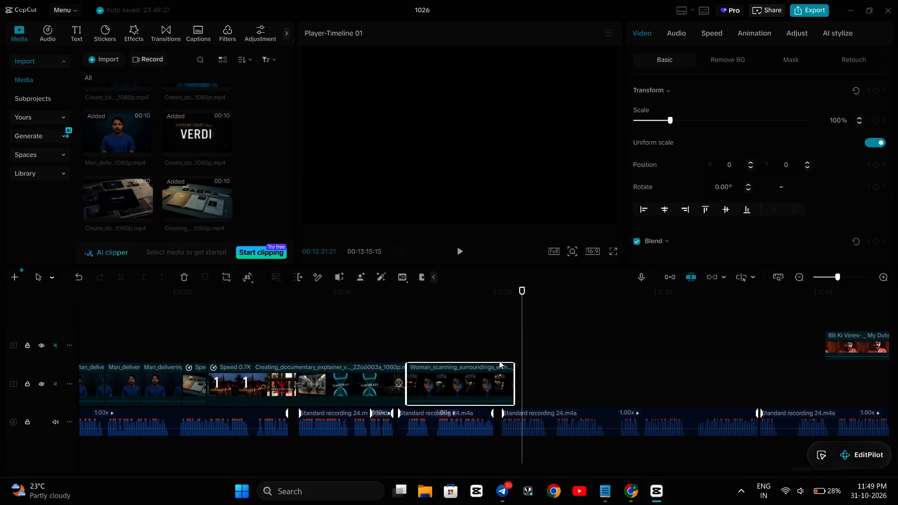
key(Left)
key(Left)
key(Left)
key(Left)
key(Left)
key(Left)
key(Left)
key(Left)
key(Left)
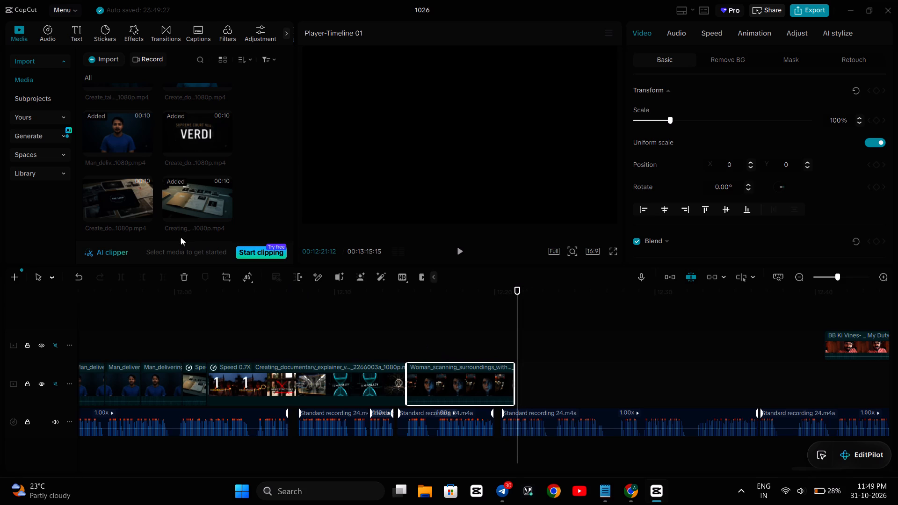
click(145, 215)
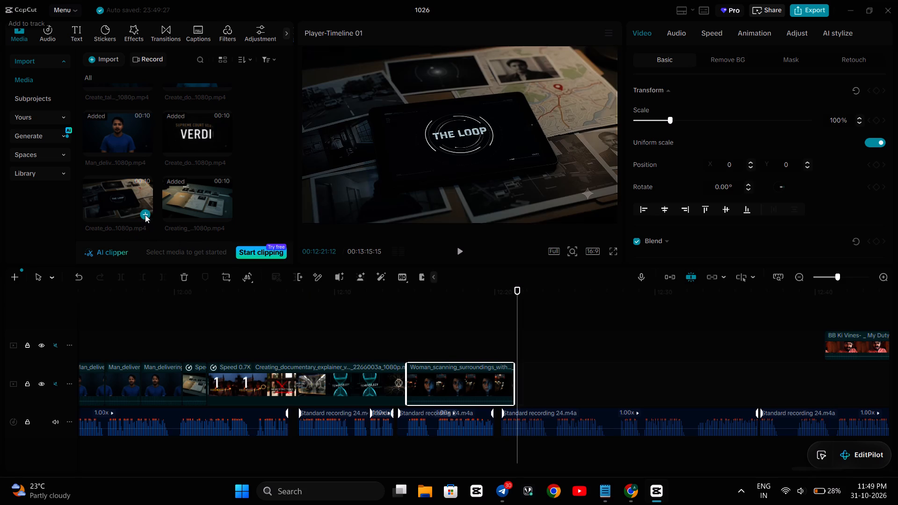
drag(557, 384, 553, 385)
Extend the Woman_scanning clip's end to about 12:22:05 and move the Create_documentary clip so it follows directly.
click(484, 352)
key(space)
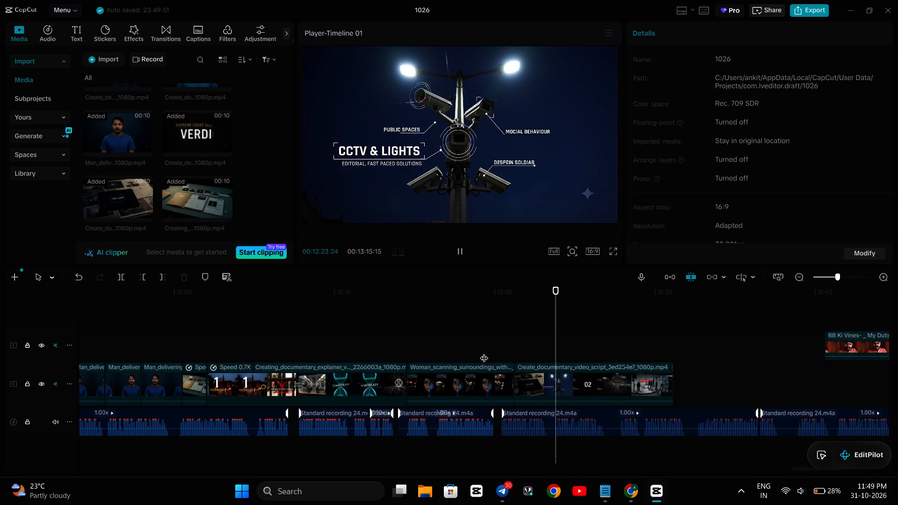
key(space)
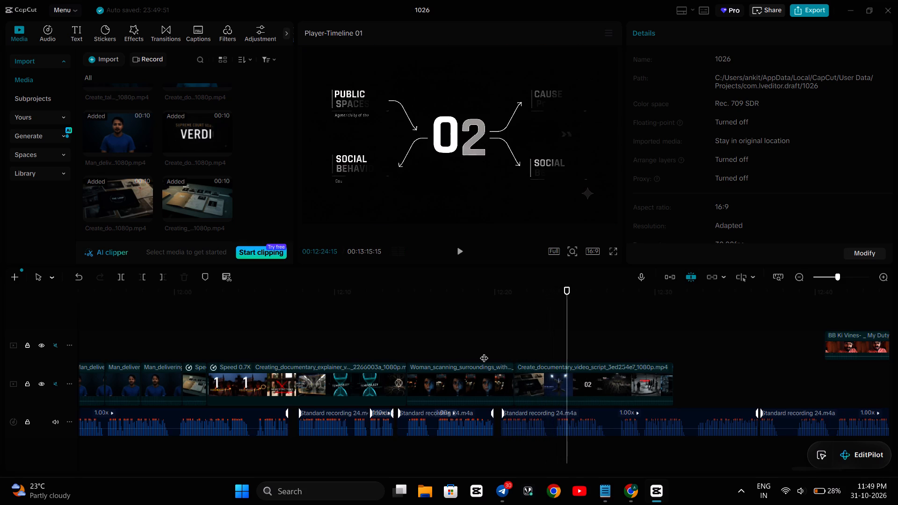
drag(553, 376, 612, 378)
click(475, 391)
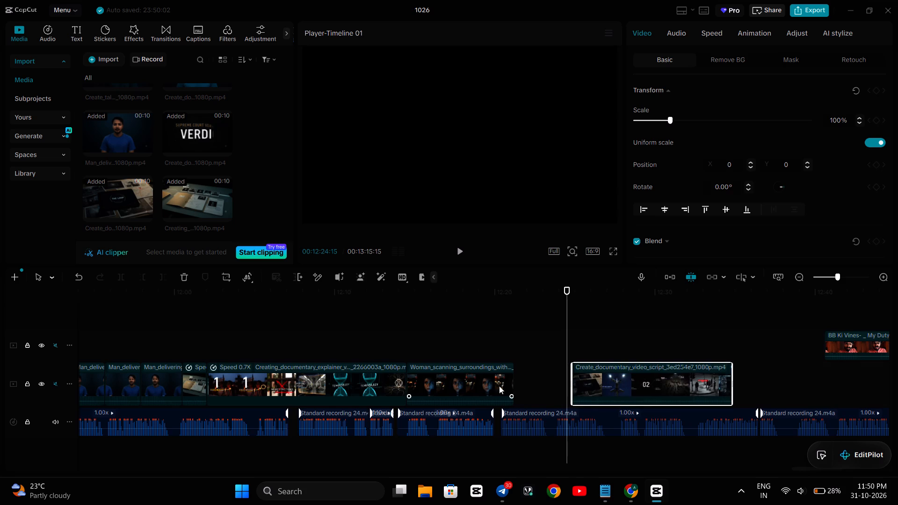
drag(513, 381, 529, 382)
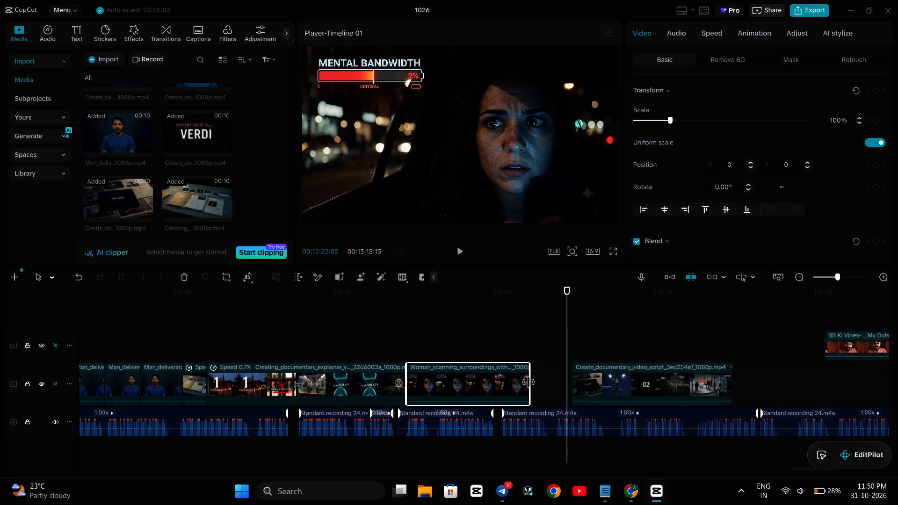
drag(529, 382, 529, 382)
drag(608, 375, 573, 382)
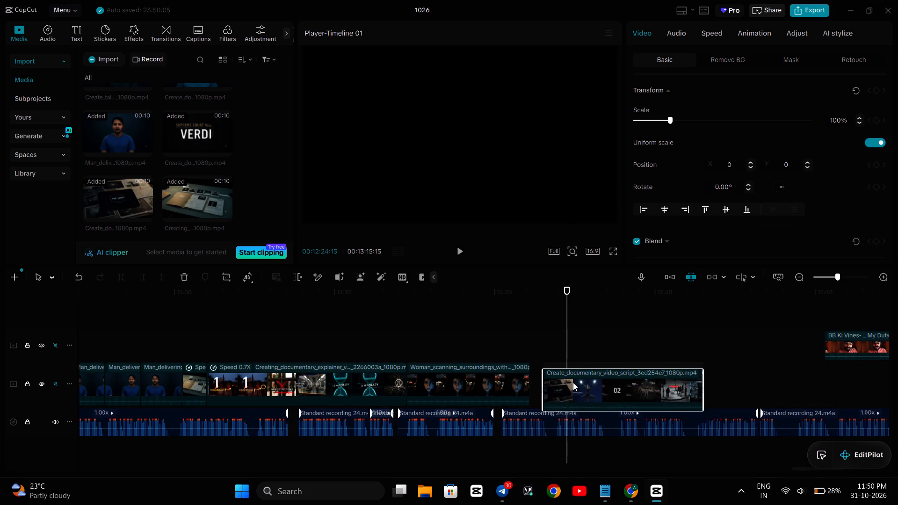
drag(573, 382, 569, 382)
Play back the transition, set the Woman_scanning clip's end to about 12:21:13, and close the gap with the Create_documentary clip.
click(379, 342)
key(space)
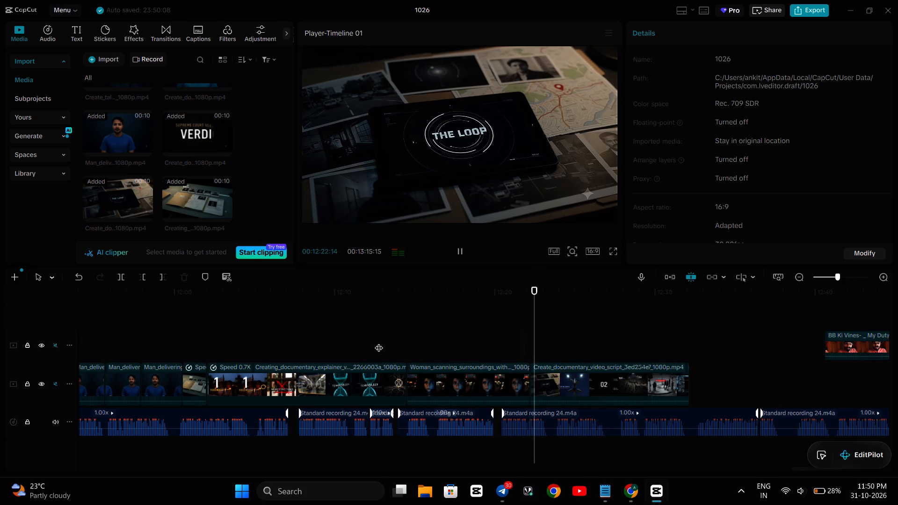
key(space)
key(space)
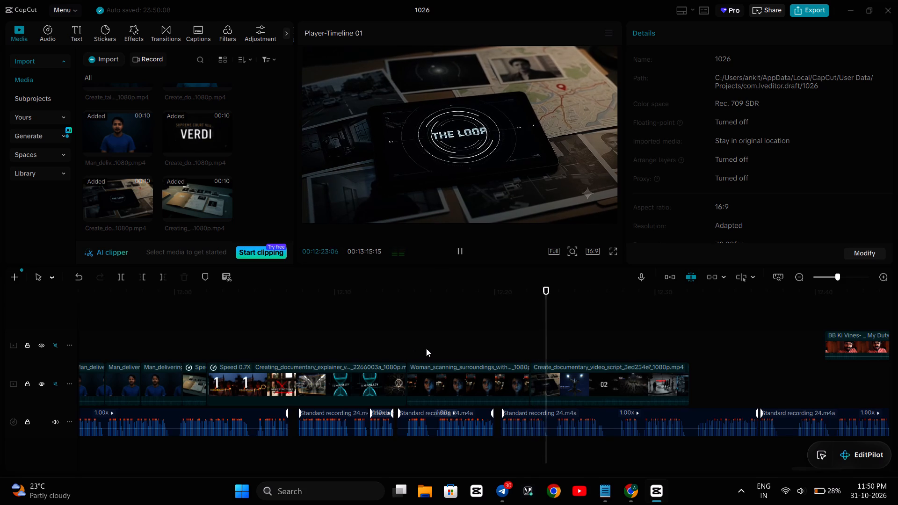
click(453, 335)
key(space)
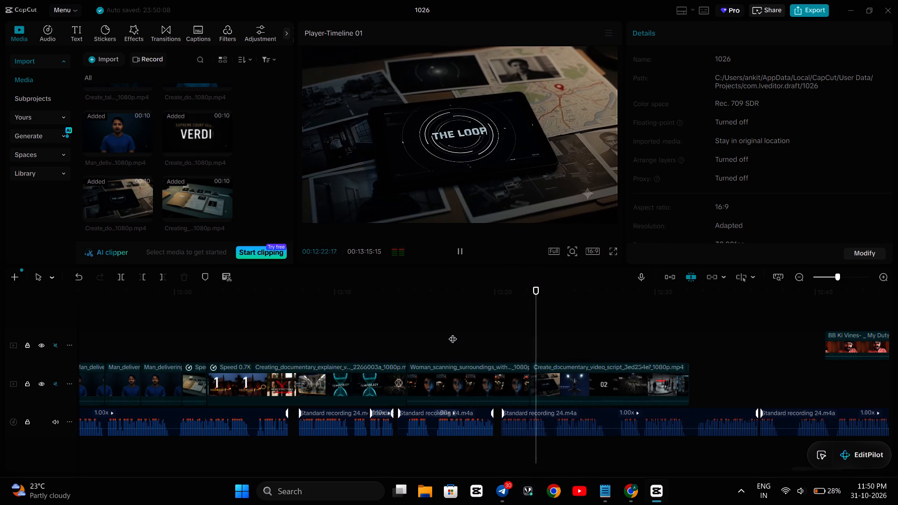
key(space)
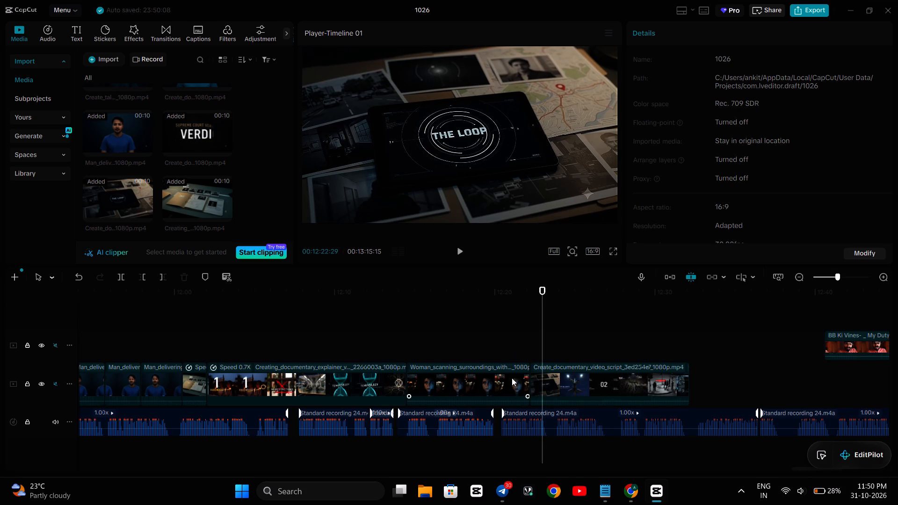
click(511, 379)
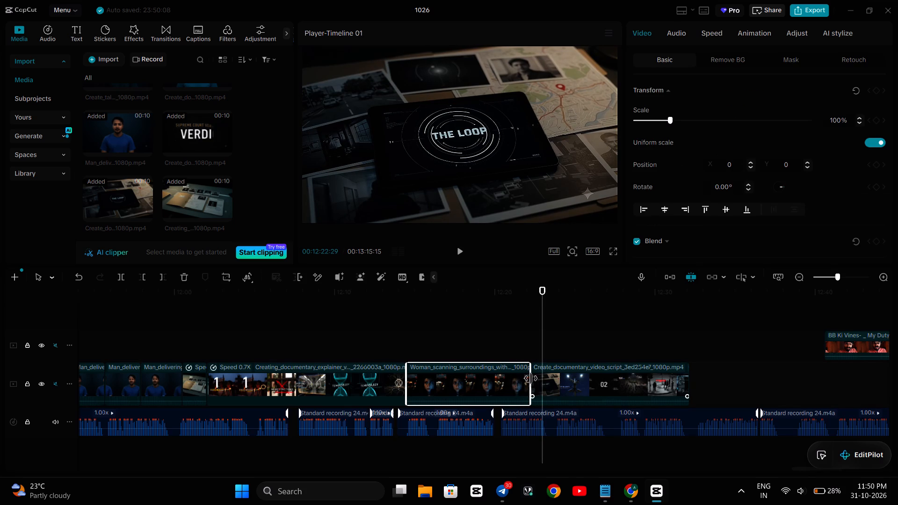
drag(531, 378, 516, 384)
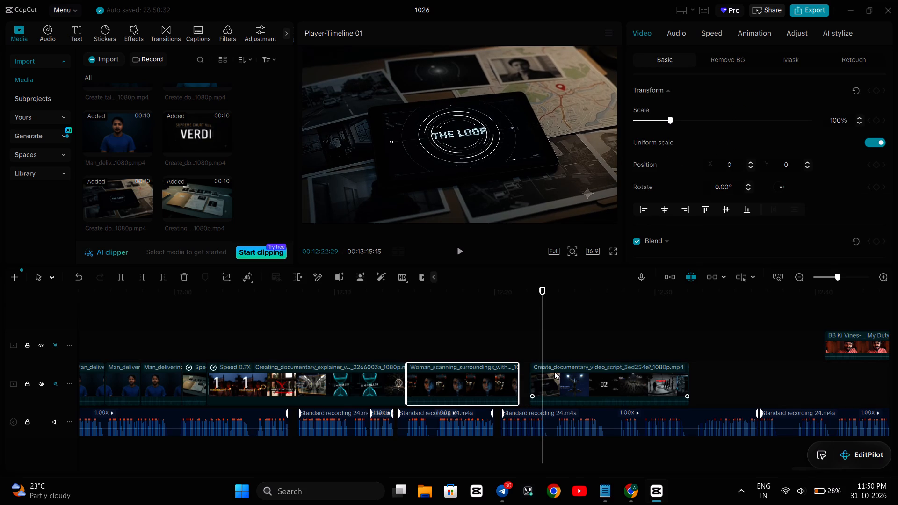
click(555, 371)
drag(555, 371, 545, 375)
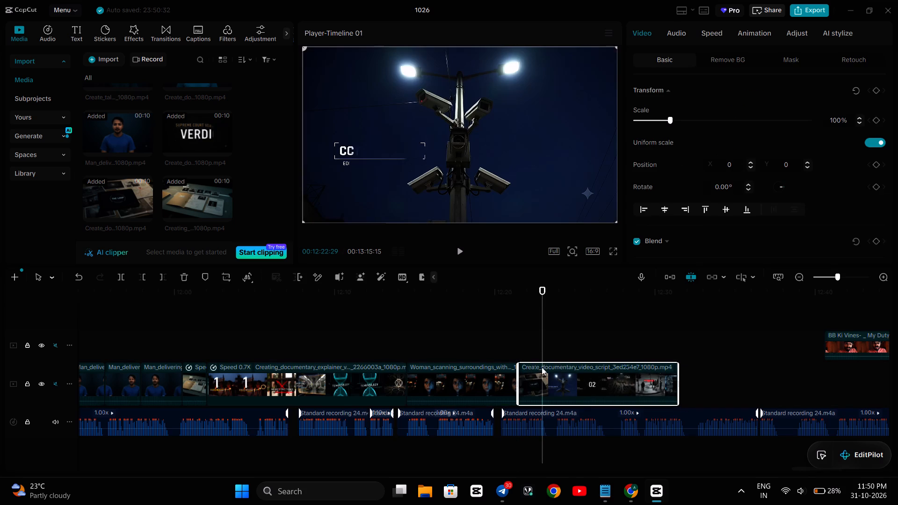
Split the Create_documentary_video_script clip at 12:22:27, where THE LOOP shot ends and before the CCTV & LIGHTS scene.
click(530, 352)
key(space)
key(space)
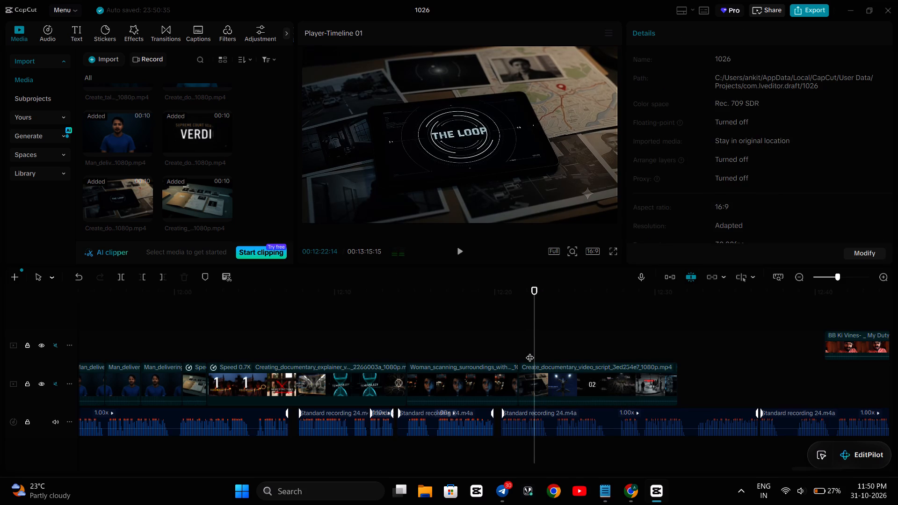
key(space)
key(space)
key(space)
key(space)
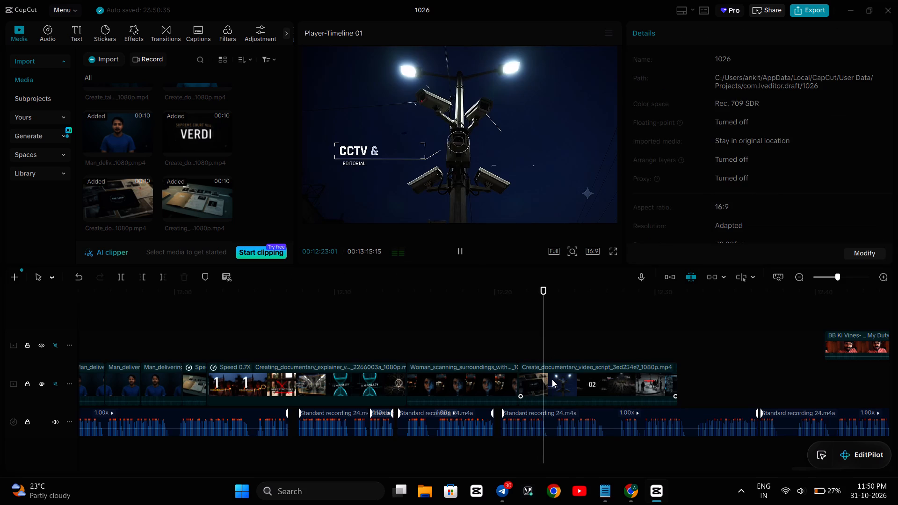
key(Left)
key(Left)
key(Left)
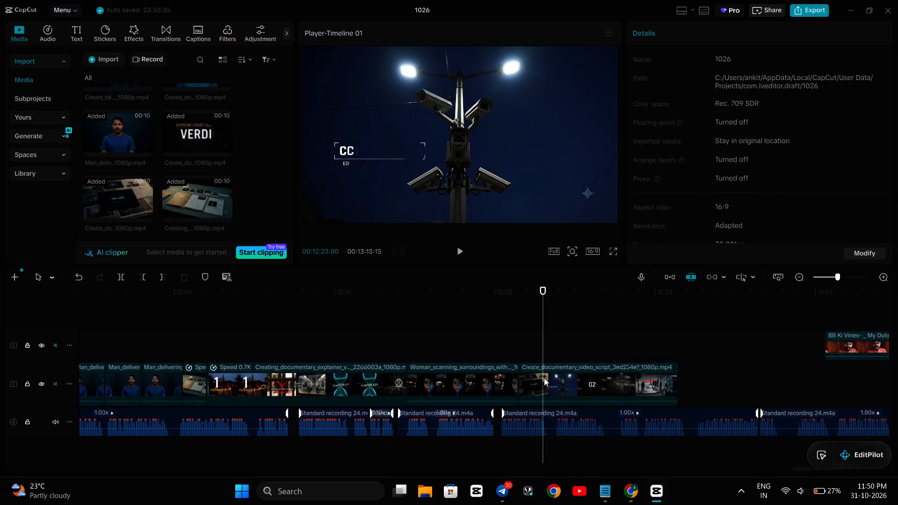
key(Left)
key(Left)
click(544, 378)
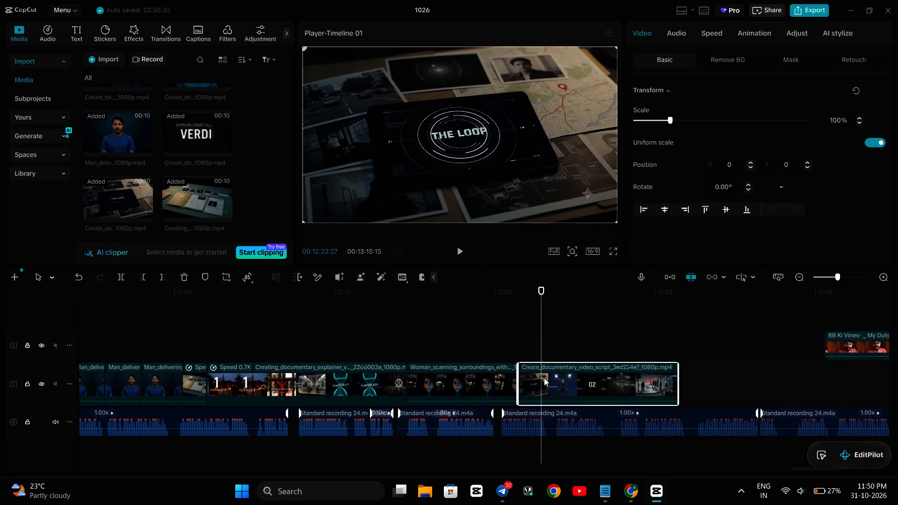
click(119, 273)
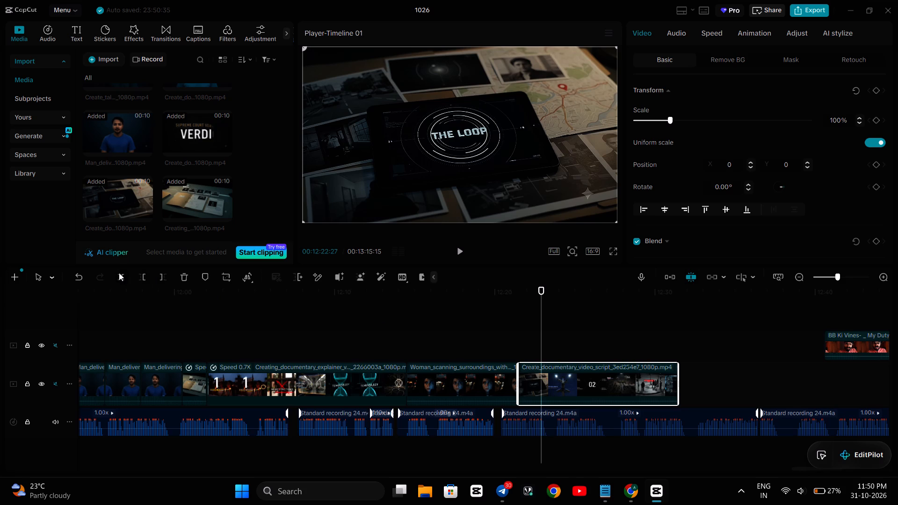
Move the section after the split to about 12:23:17 and slow THE LOOP segment before it to 0.70x speed.
drag(559, 376, 565, 377)
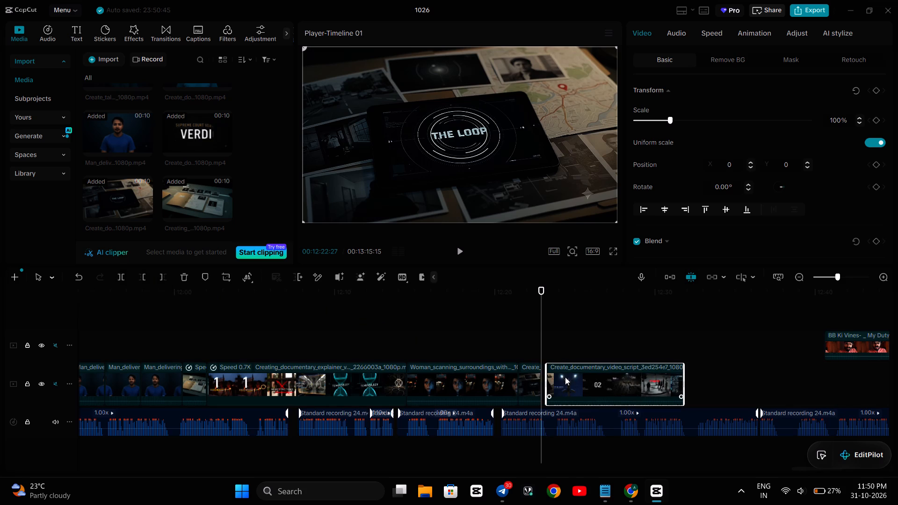
drag(566, 377, 580, 377)
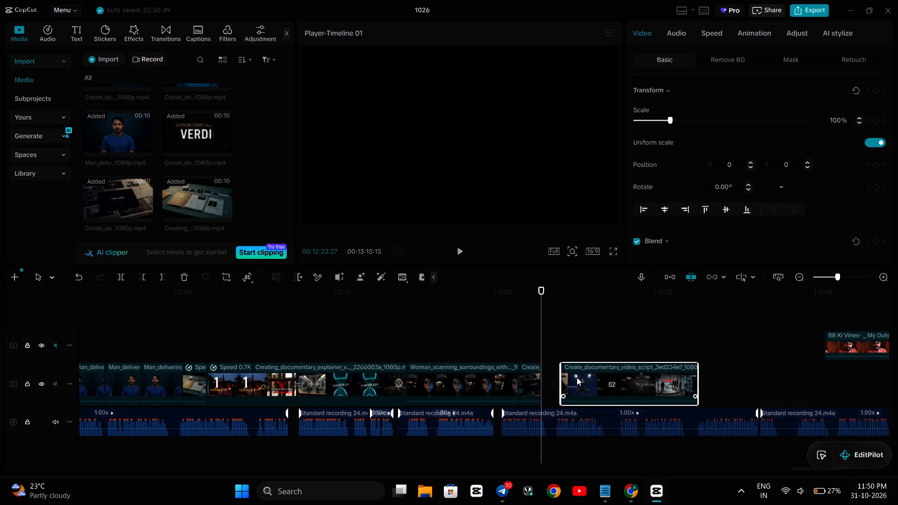
drag(577, 377, 568, 380)
click(524, 381)
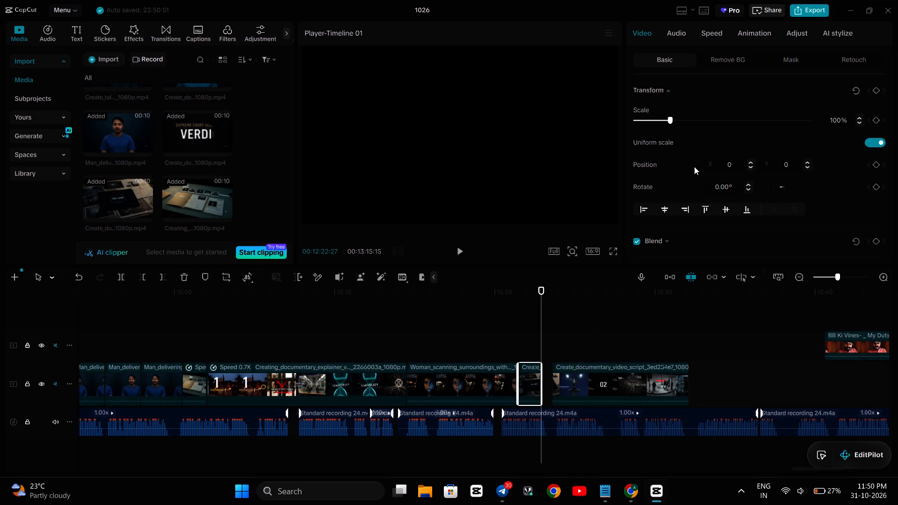
click(708, 28)
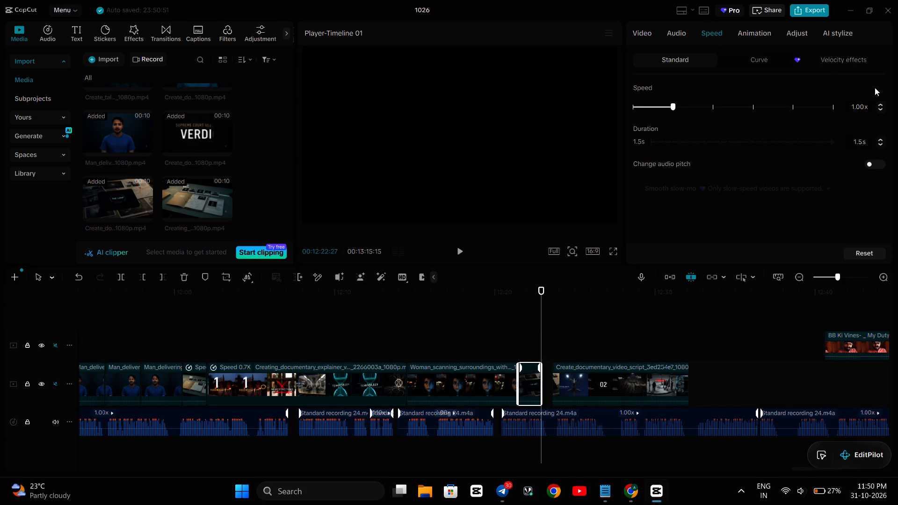
click(881, 108)
click(881, 108)
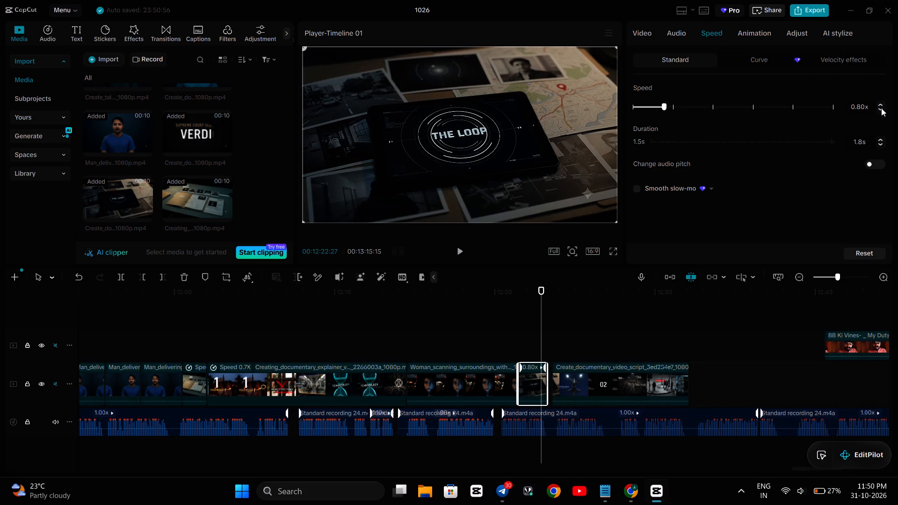
click(881, 108)
Play back the slowed segment and examine how the CCTV & LIGHTS, 02 diagram and PUBLIC SPACES scenes align with the voice-over.
click(468, 338)
key(space)
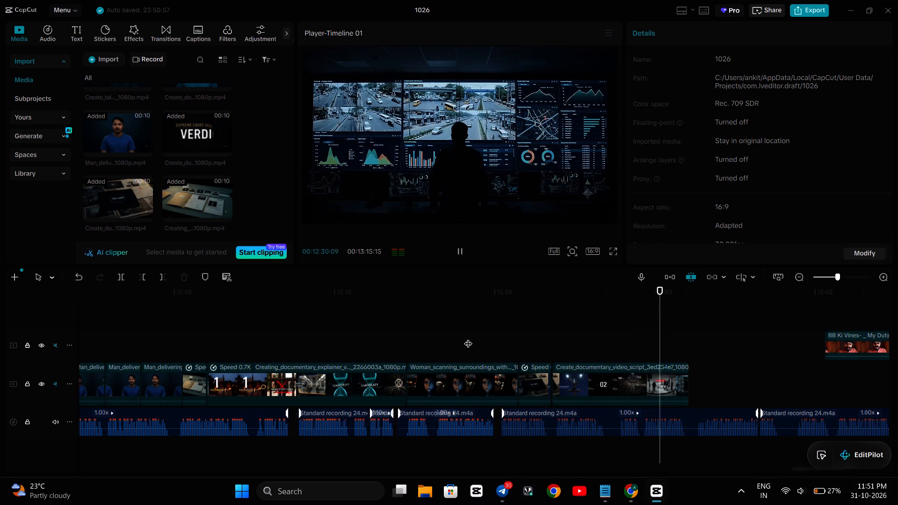
key(space)
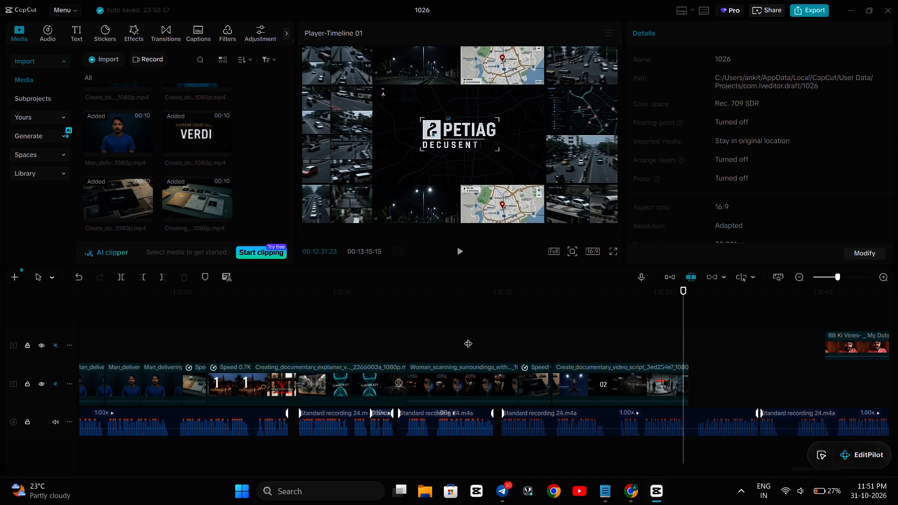
key(Left)
key(Left)
key(Left)
key(Left)
key(Left)
key(Left)
key(Left)
key(Left)
key(Left)
key(Left)
key(Left)
key(Left)
key(Left)
key(Left)
key(Left)
key(Left)
key(Left)
key(Left)
key(Left)
key(Left)
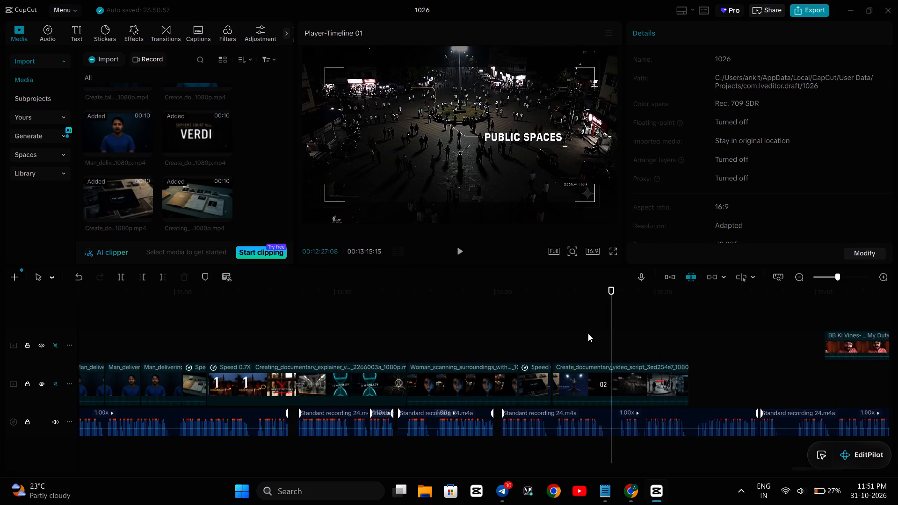
key(Left)
key(Left)
key(Left)
key(Left)
key(Left)
key(Left)
key(Left)
key(Left)
key(Left)
key(Left)
key(Left)
key(Left)
key(Left)
key(Left)
key(Left)
key(Left)
key(Left)
key(Left)
key(Left)
key(Left)
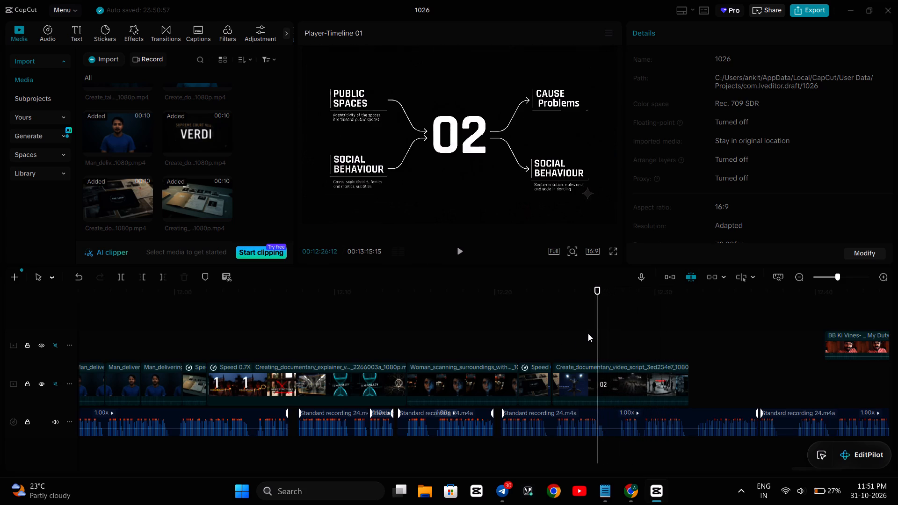
key(Left)
key(Left)
key(Left)
key(Left)
key(Left)
key(Left)
key(Left)
key(Left)
key(Left)
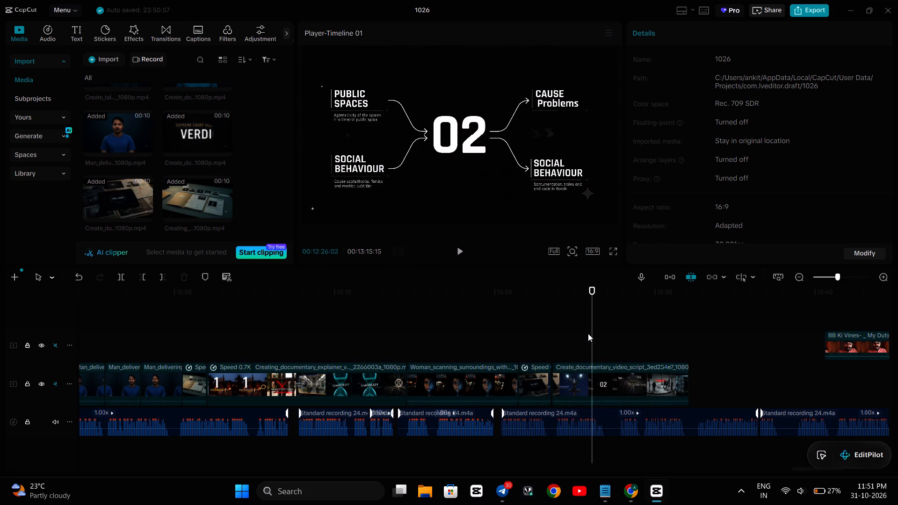
key(Left)
key(Left)
key(Left)
key(Left)
key(Left)
key(Left)
key(Left)
key(Left)
key(Left)
key(Left)
key(Left)
key(Left)
key(Left)
key(Left)
key(Left)
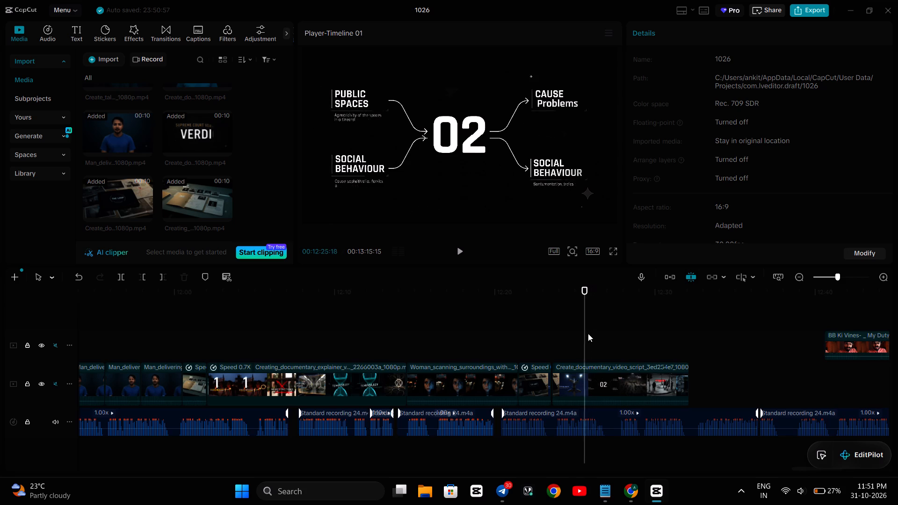
key(Left)
key(Left)
key(Left)
key(Left)
key(Left)
key(Left)
key(Left)
key(Left)
key(Left)
key(Left)
key(Left)
key(Left)
key(Left)
key(Left)
key(Left)
key(Left)
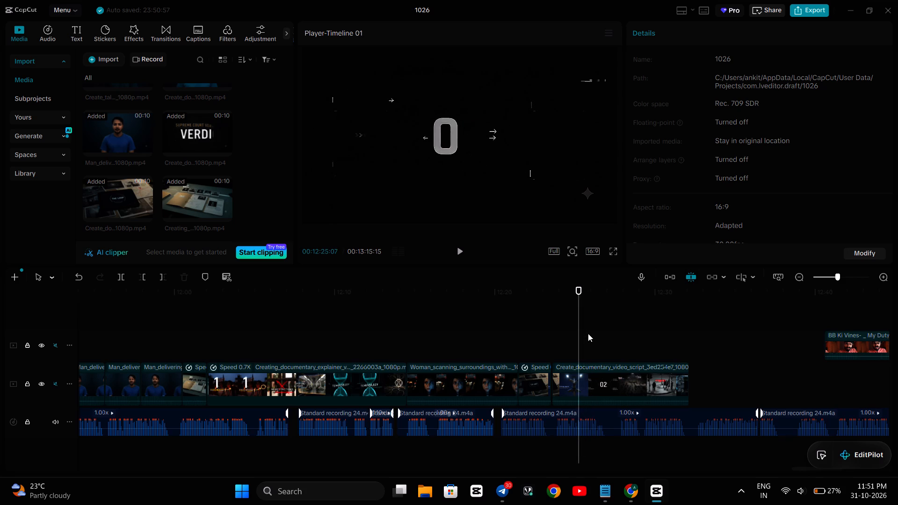
key(space)
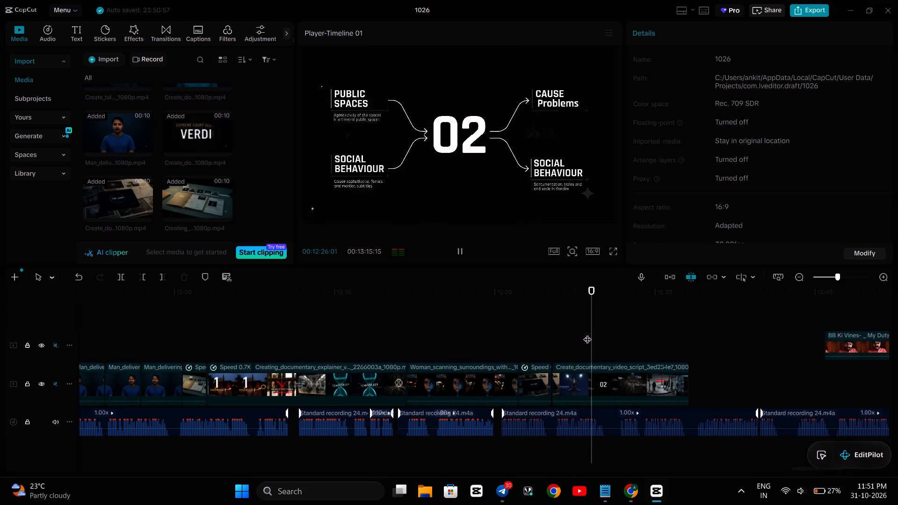
key(space)
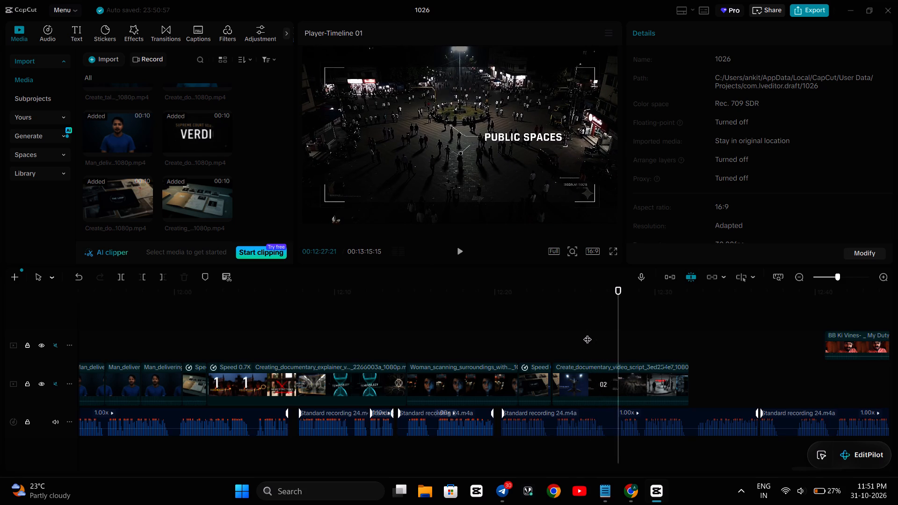
key(space)
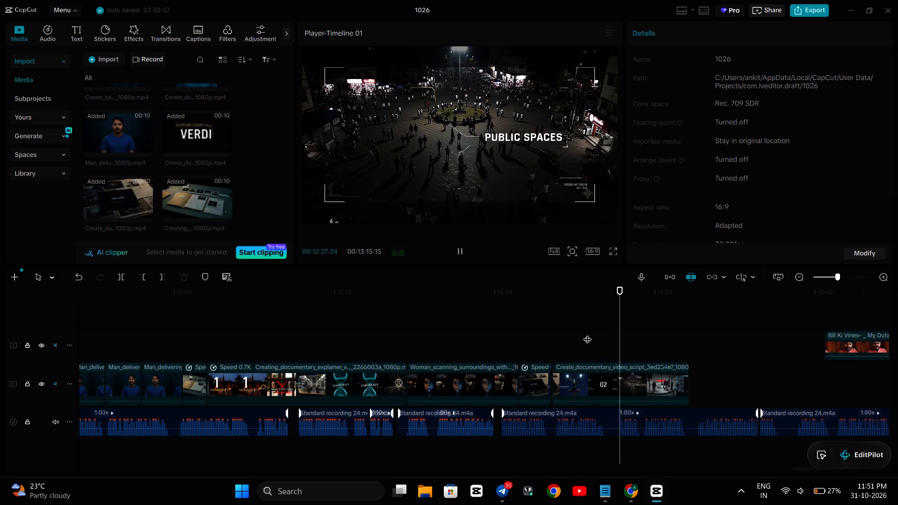
key(Left)
click(599, 335)
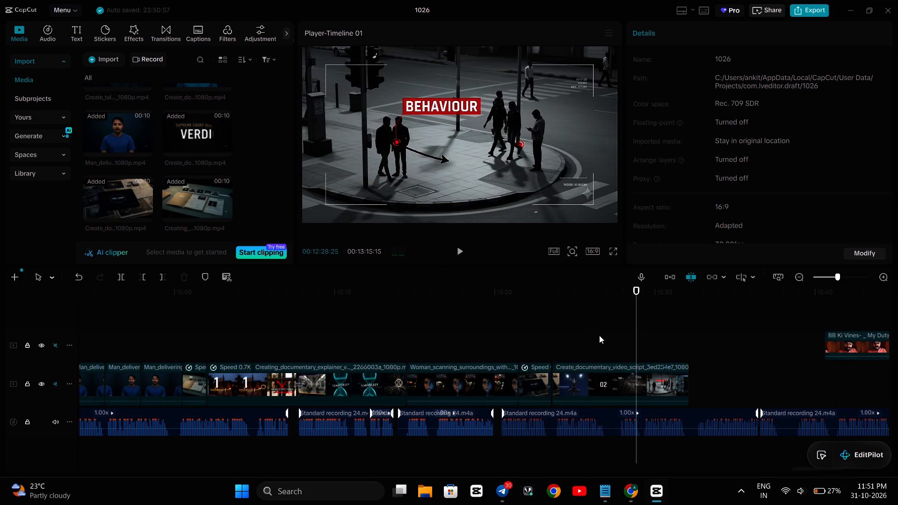
Split the Create_documentary_video_script clip at 12:25:03, on the last CCTV & LIGHTS frames before the 02 diagram begins.
click(593, 333)
click(593, 333)
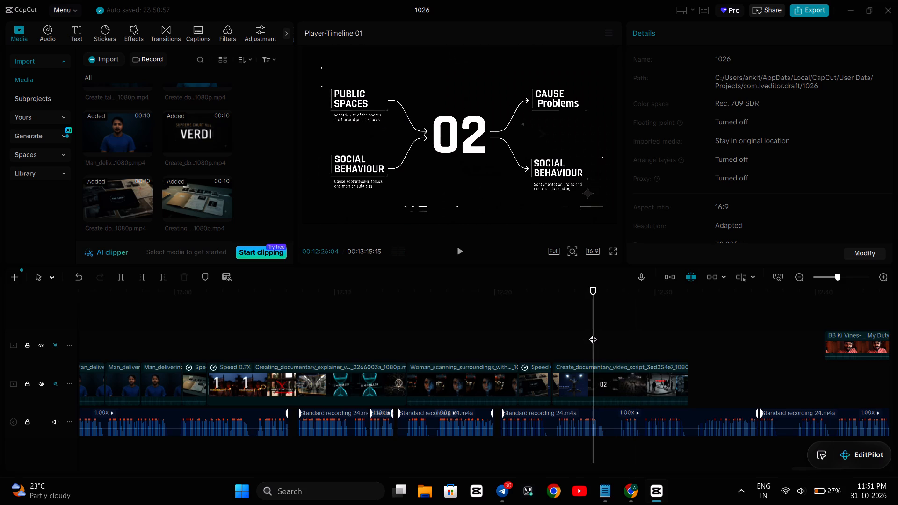
click(587, 332)
key(Left)
key(Left)
key(Left)
key(Left)
key(Left)
key(Left)
key(Left)
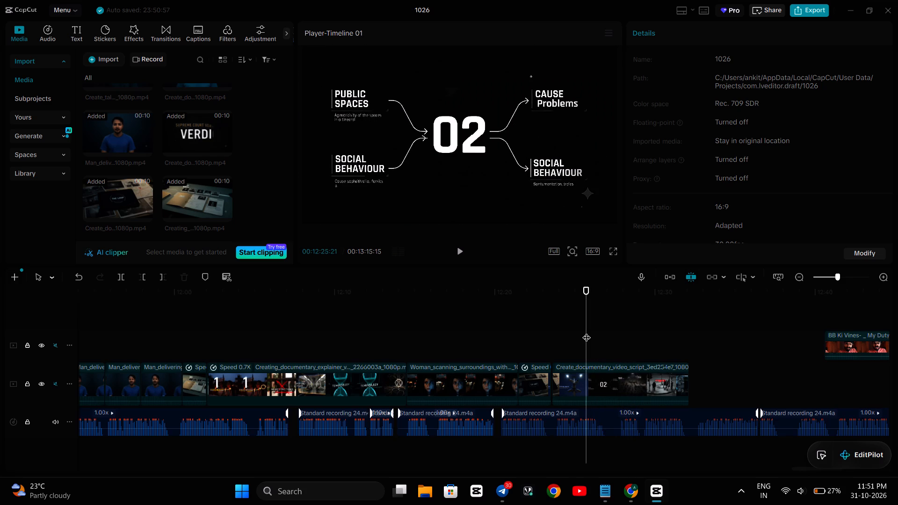
key(Left)
key(Left)
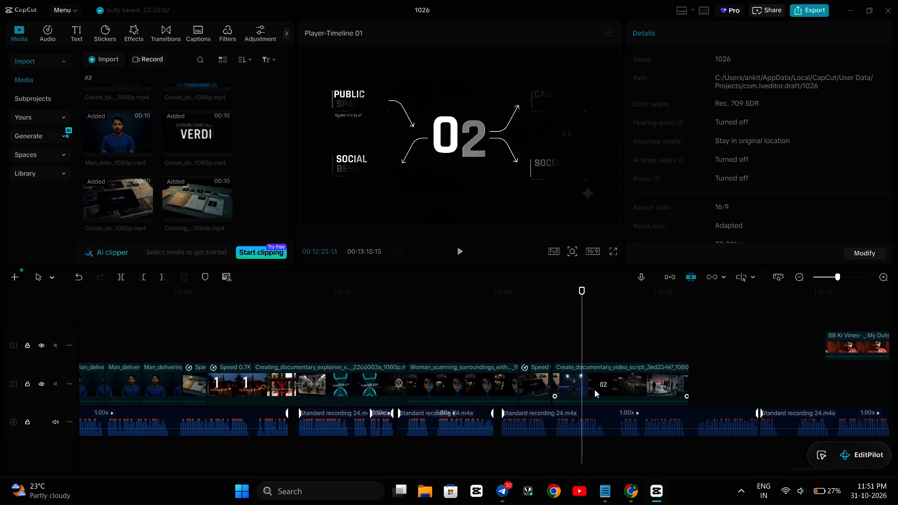
key(Left)
key(Left)
key(Left)
key(Left)
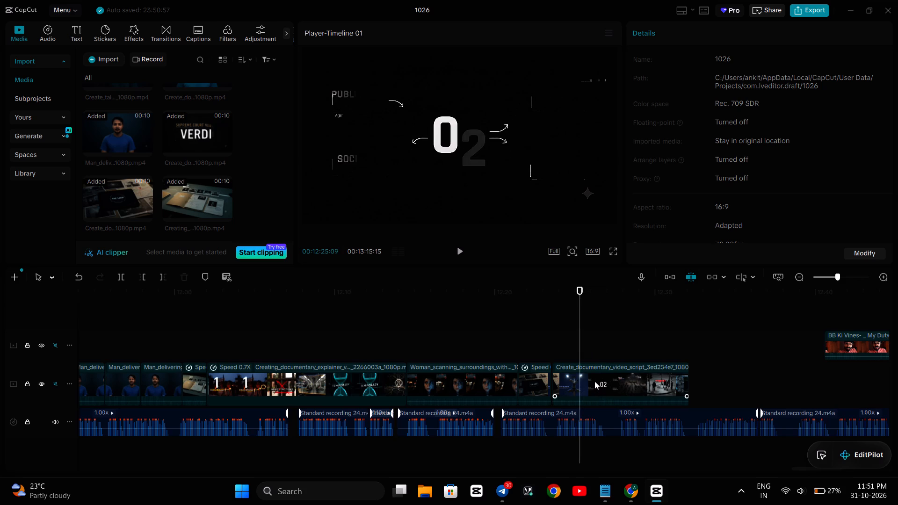
key(Left)
key(Left)
key(Left)
key(Left)
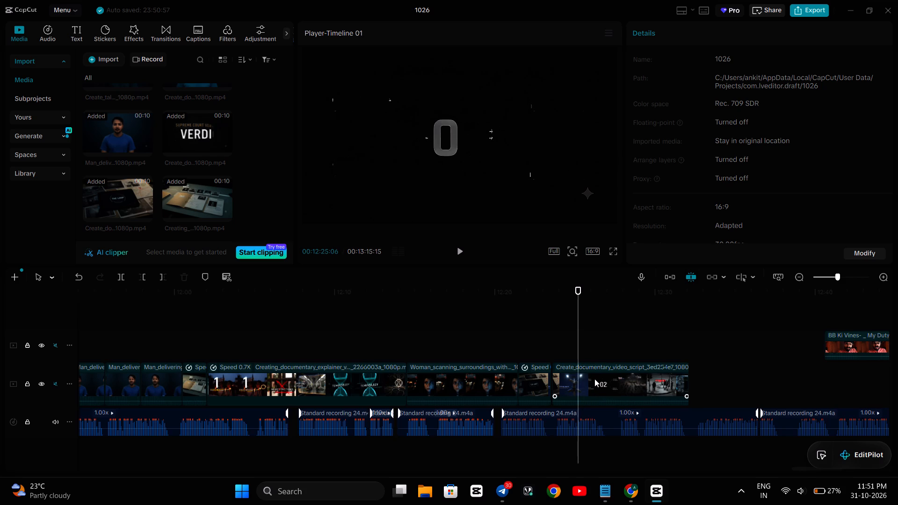
key(Left)
key(Left)
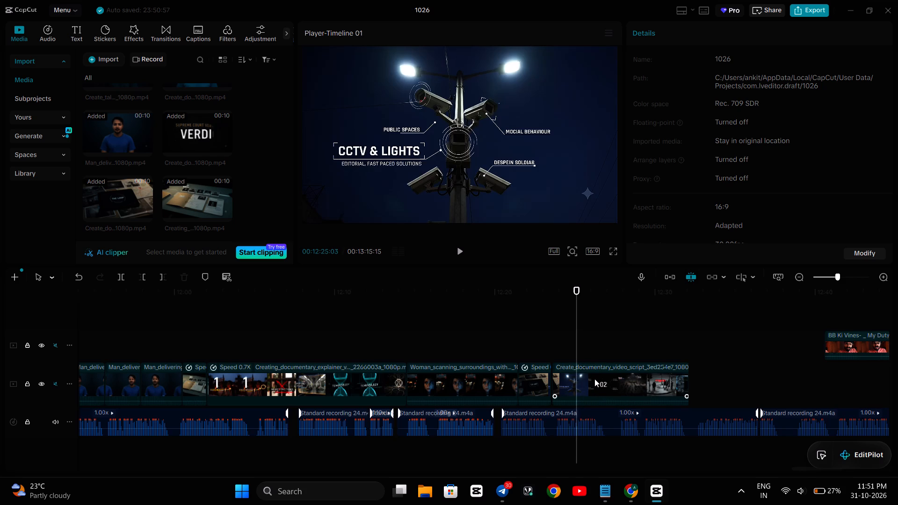
key(space)
key(space)
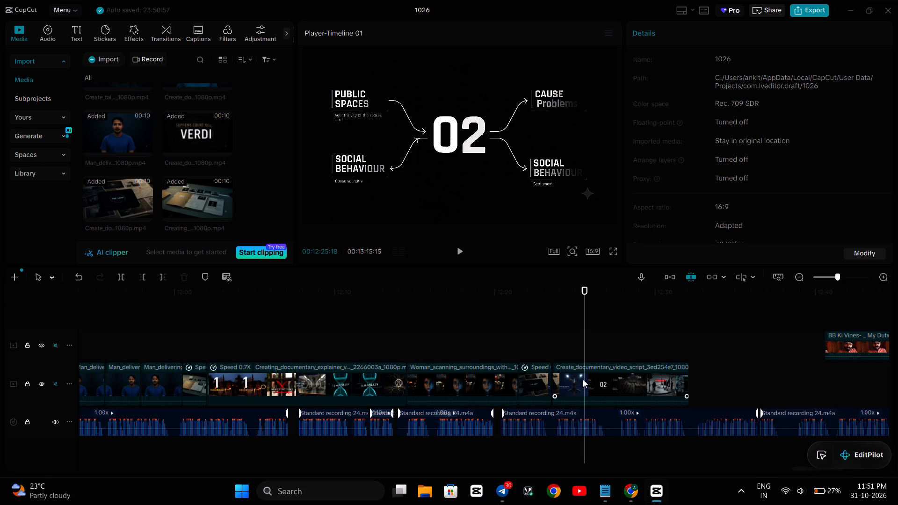
key(Left)
key(Left)
key(Left)
key(Left)
key(Left)
key(Left)
key(Left)
key(Left)
key(Left)
key(Left)
key(Left)
key(Left)
key(Left)
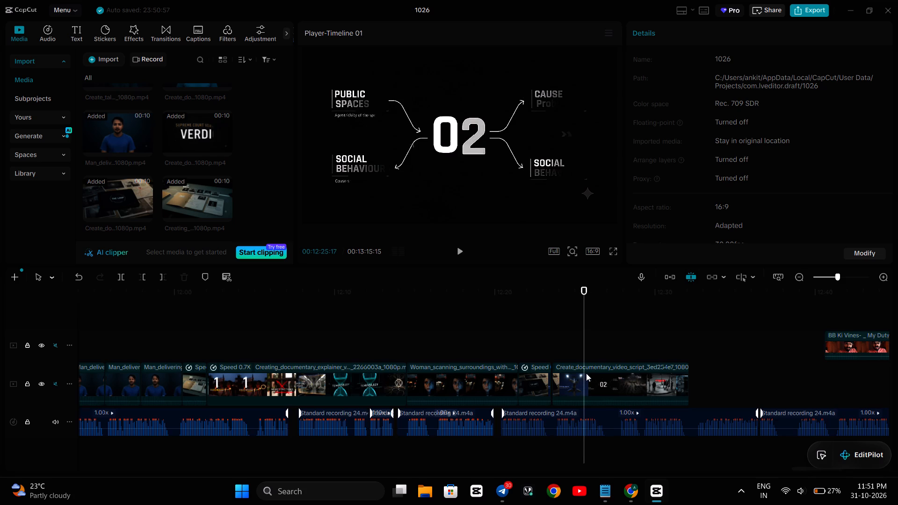
key(Left)
key(Left)
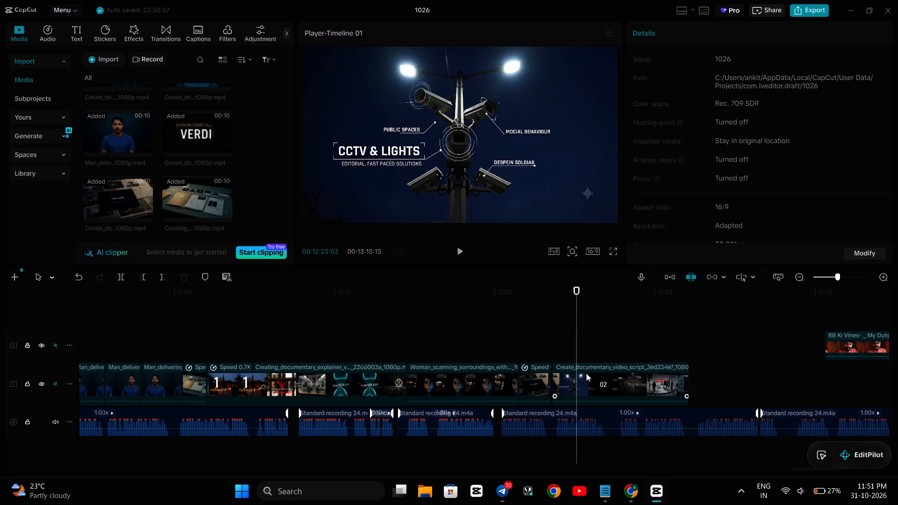
click(586, 373)
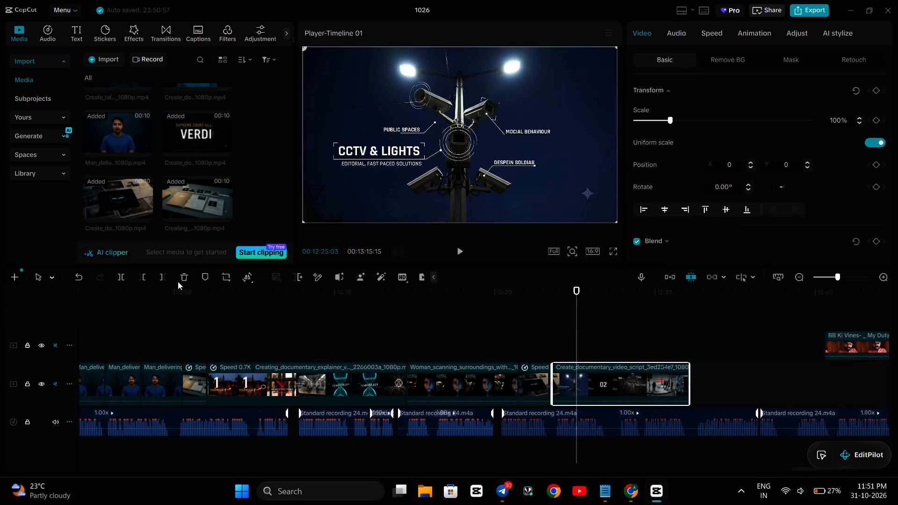
click(119, 276)
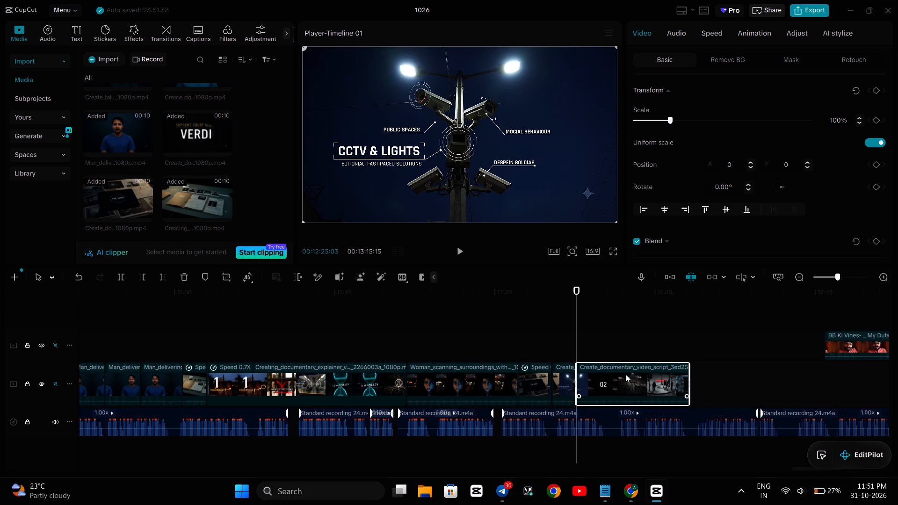
Move the 02 diagram section to about 12:26:25, slow the CCTV & LIGHTS segment to 0.70x speed, and play it back.
drag(625, 374, 653, 375)
click(558, 377)
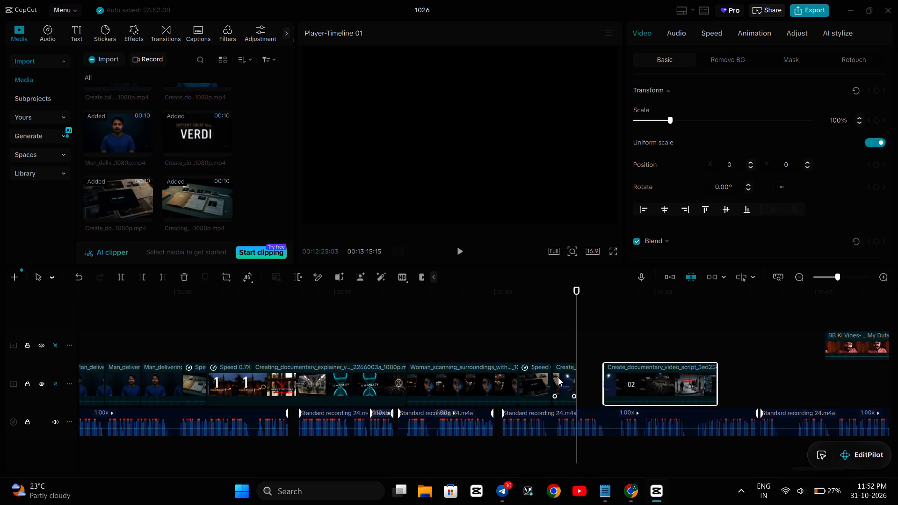
click(708, 36)
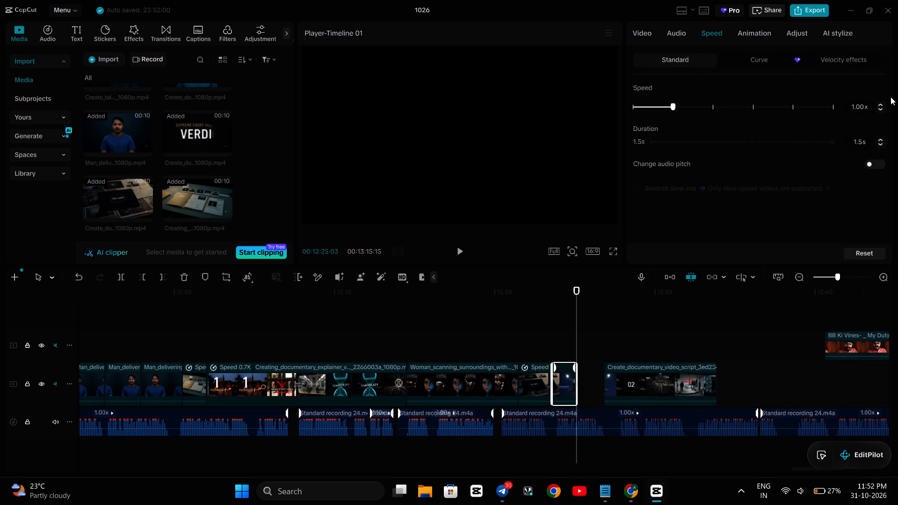
click(880, 108)
click(880, 108)
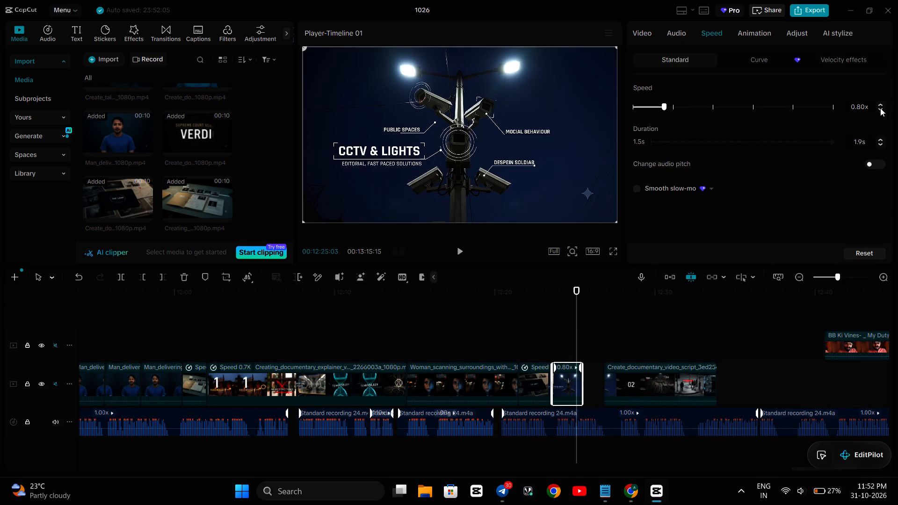
click(880, 108)
click(472, 337)
key(space)
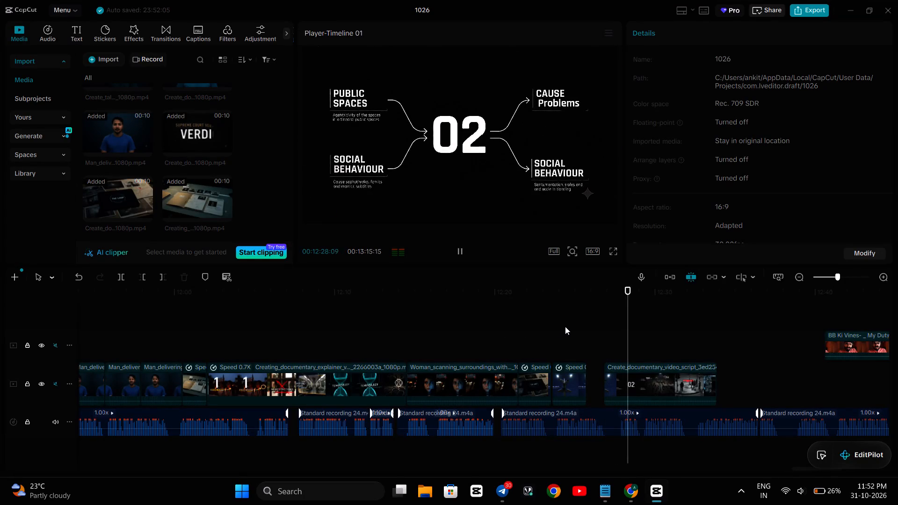
key(space)
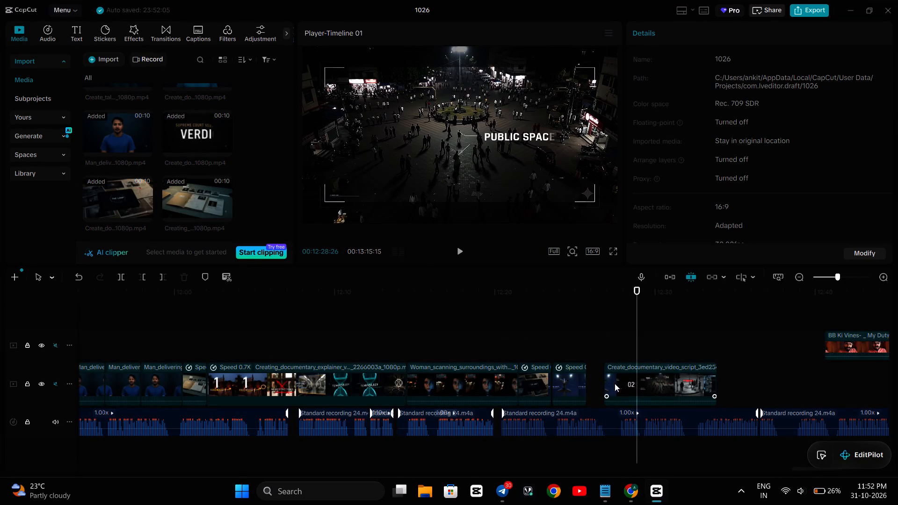
Set the CCTV & LIGHTS segment's speed to 0.60x and play back the result up to the 02 diagram.
click(572, 380)
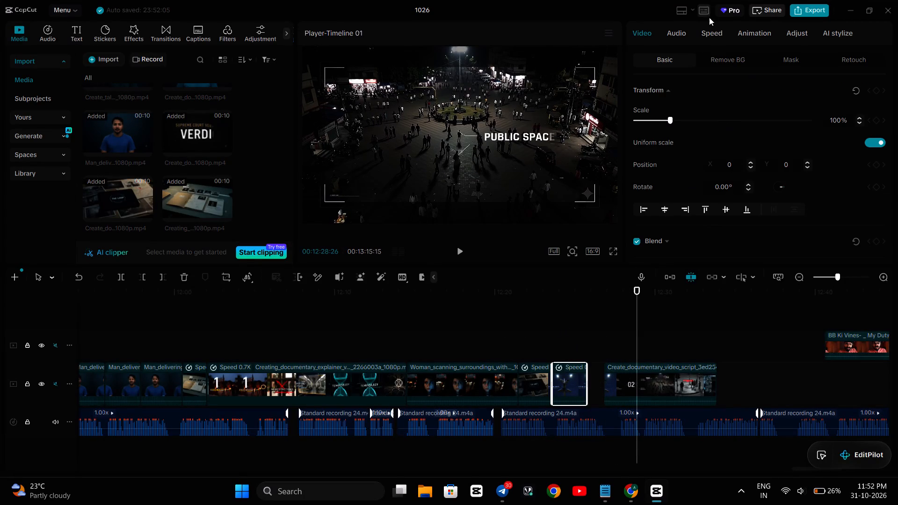
click(712, 37)
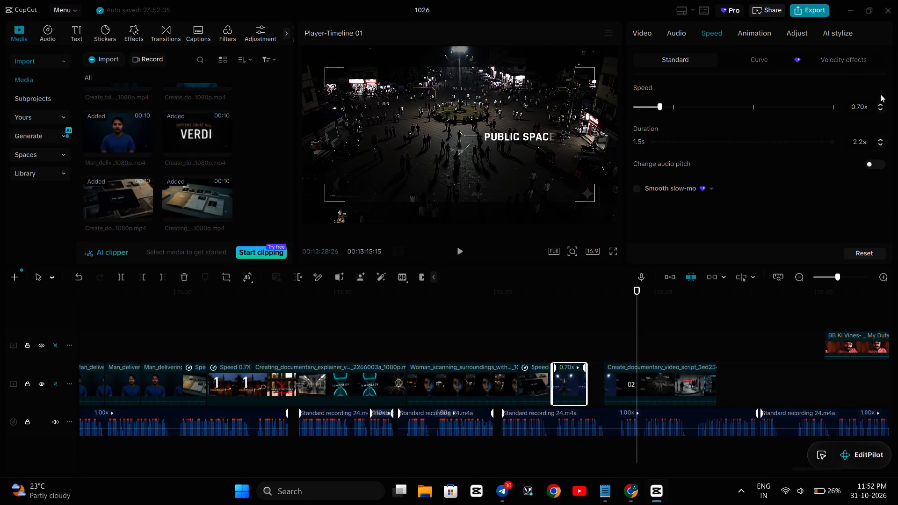
click(881, 108)
click(449, 323)
key(space)
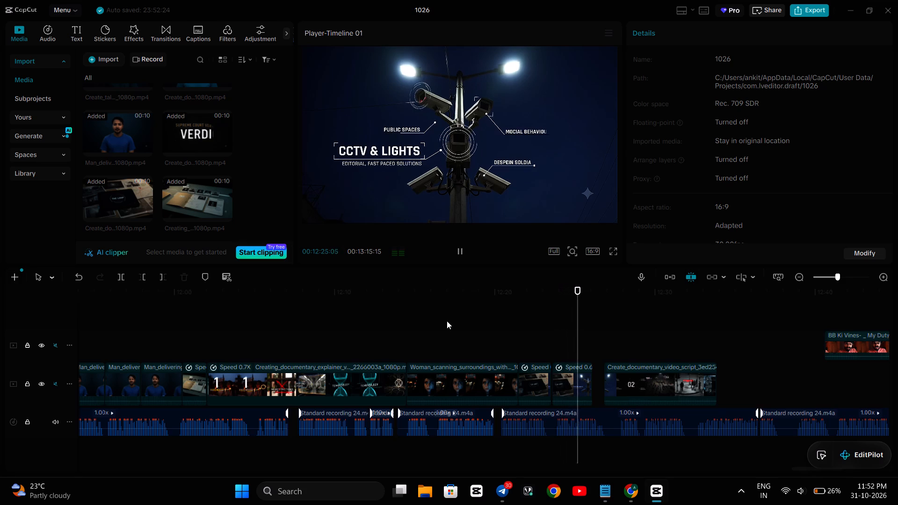
Move the 02 diagram clip back against the end of the CCTV & LIGHTS segment and play back the joined section.
click(624, 372)
drag(614, 375, 596, 382)
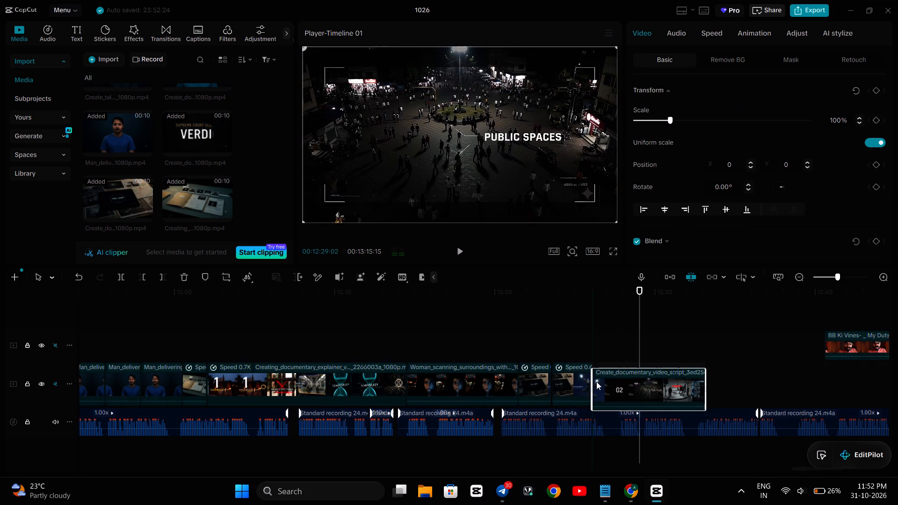
drag(596, 382, 603, 374)
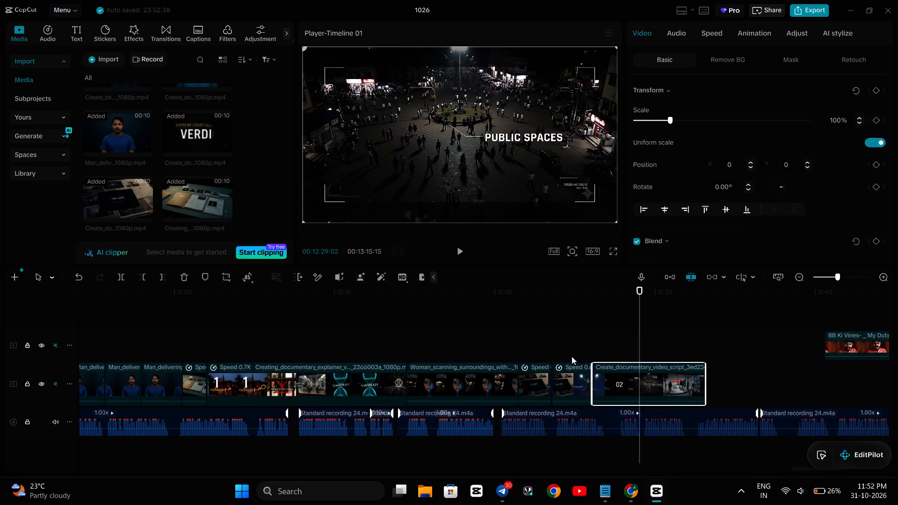
click(571, 356)
key(space)
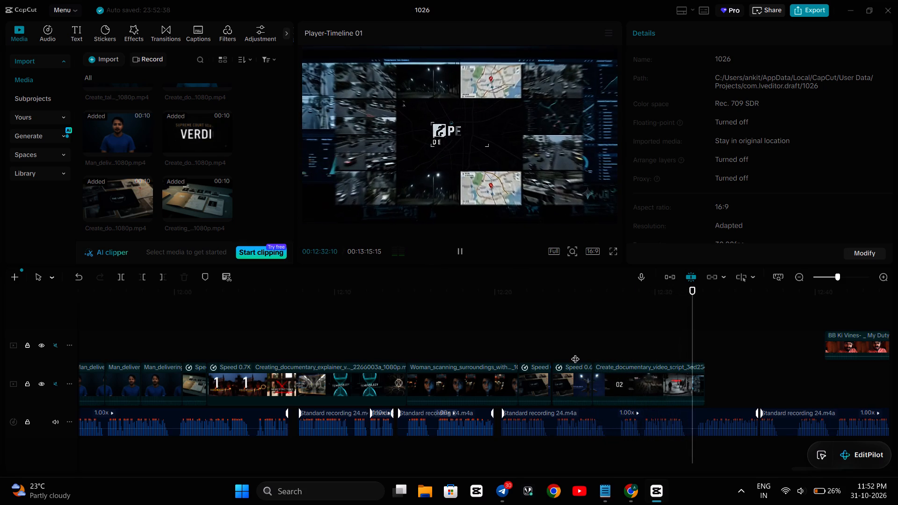
key(space)
key(space)
key(space)
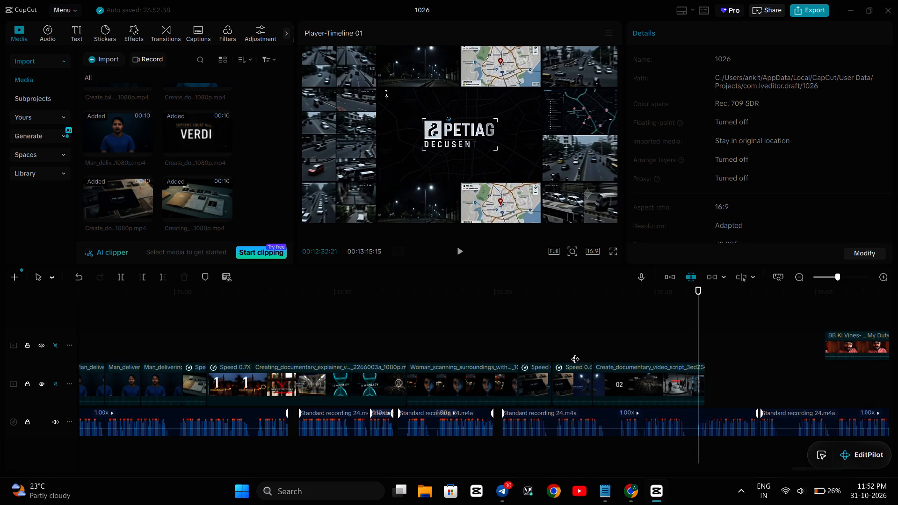
Trim off the Create_documentary_video_script clip's remainder after 12:31:27, on the control-room scene just before the map-and-traffic collage transition.
click(680, 326)
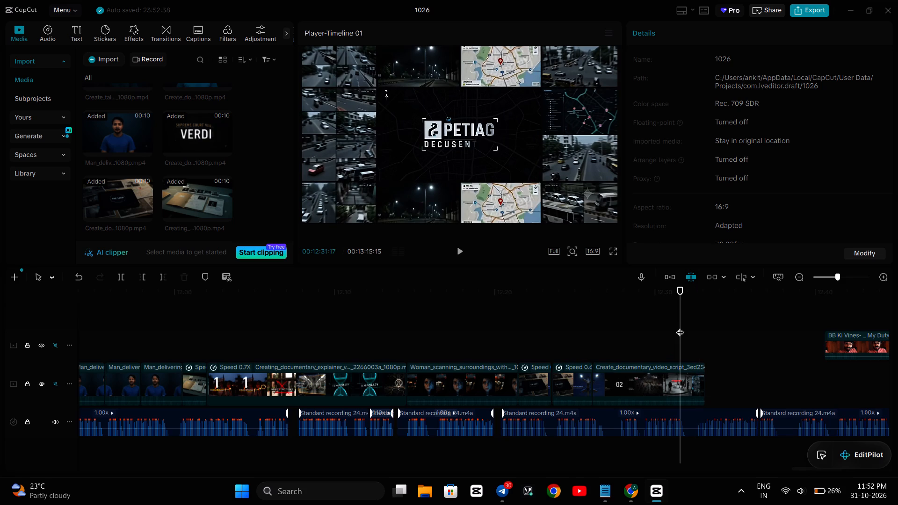
key(Right)
key(Right)
key(Right)
key(Right)
key(Right)
key(Right)
key(Right)
key(Right)
key(Right)
key(Right)
key(Right)
key(Right)
key(Right)
key(Right)
key(Right)
key(Right)
key(Right)
key(Right)
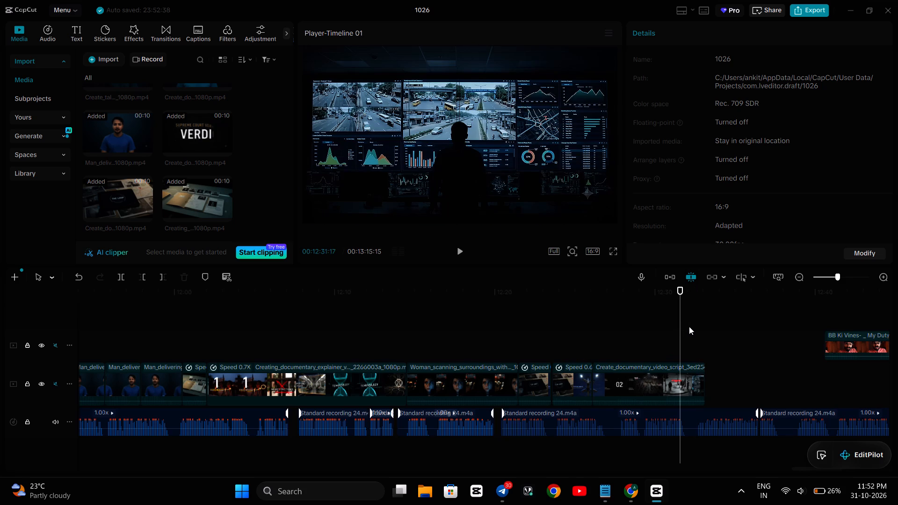
key(Left)
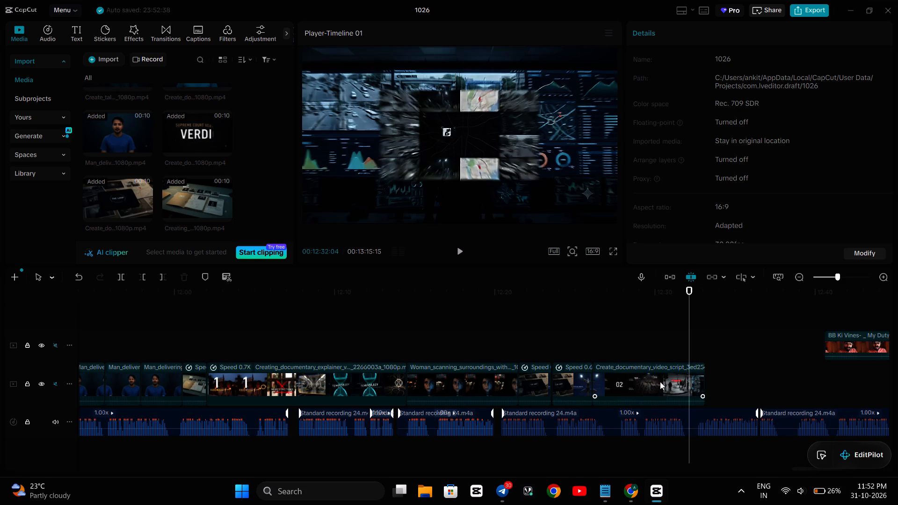
key(Left)
key(Left)
key(Left)
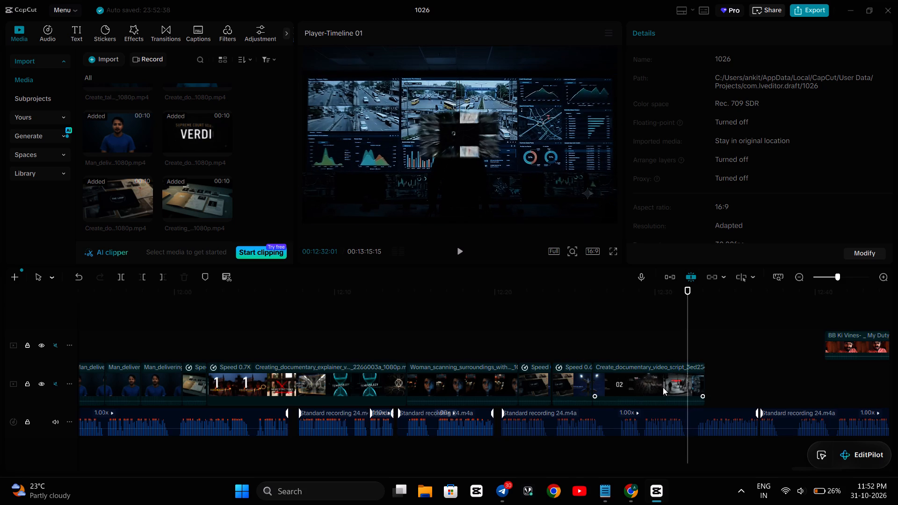
key(Left)
key(Left)
key(Left)
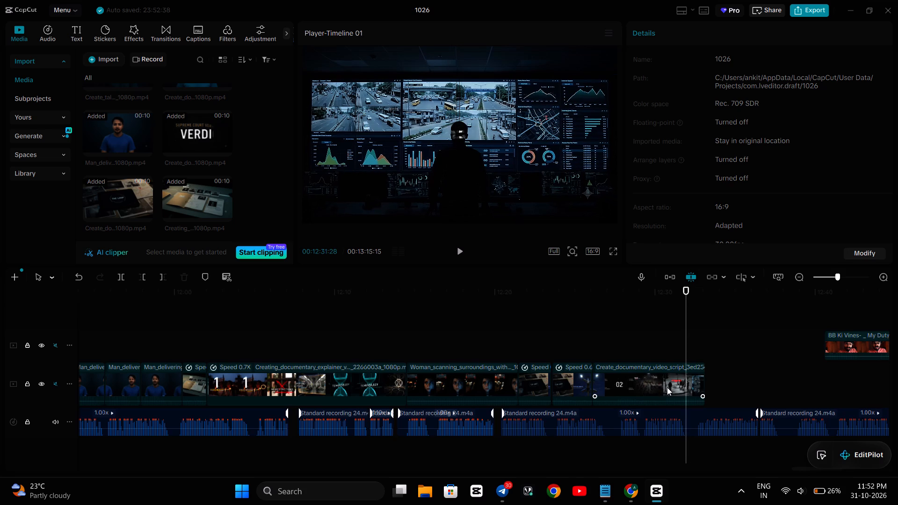
key(Left)
click(668, 387)
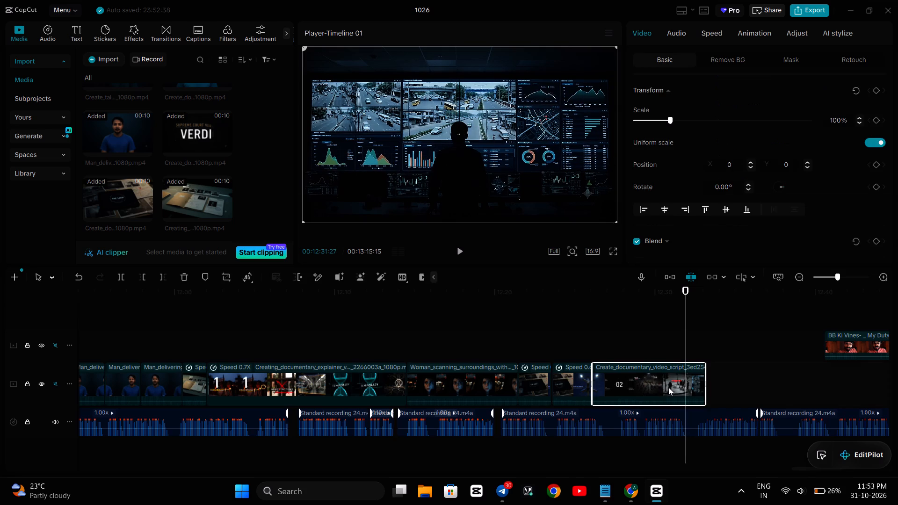
click(162, 276)
Play back the trimmed section and split the Standard recording 24 voice-over at 12:26:22, during the 02 diagram.
click(518, 342)
key(space)
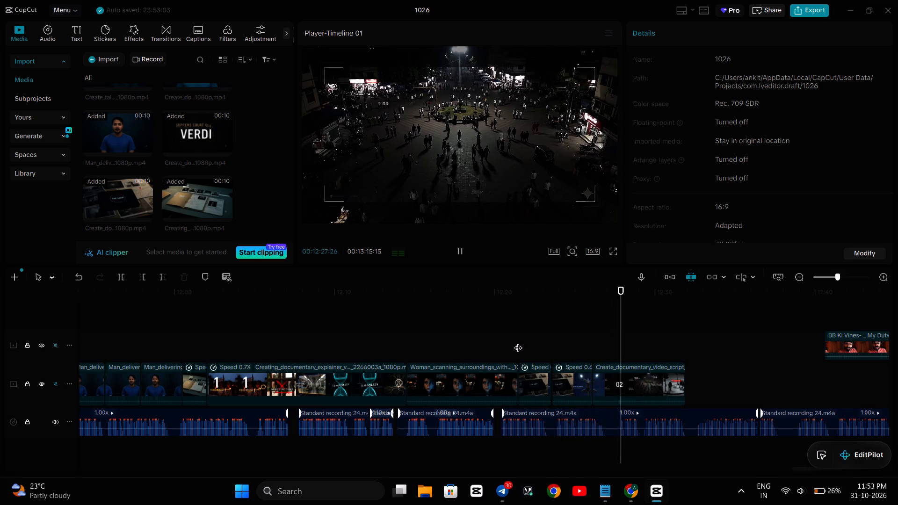
key(space)
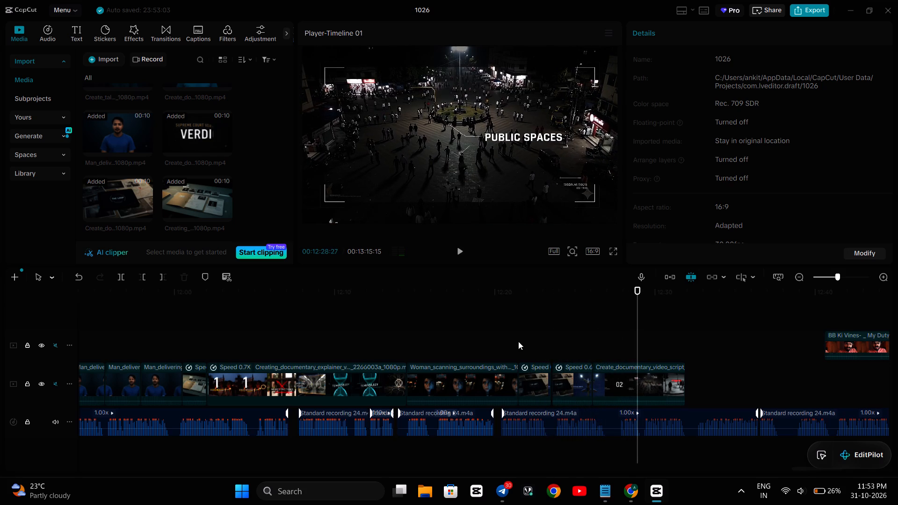
click(595, 329)
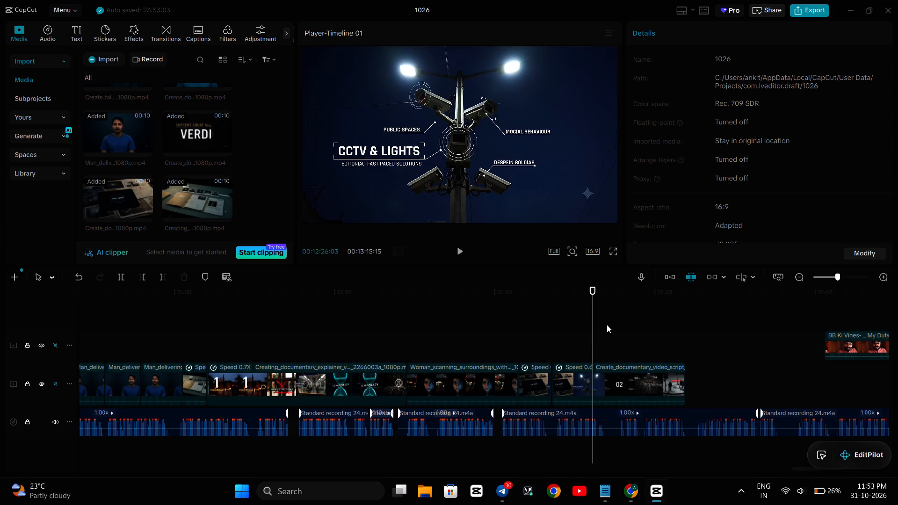
key(Right)
key(Right)
key(Right)
key(Right)
key(Right)
key(Right)
key(Right)
key(Right)
key(Right)
key(Right)
key(Right)
key(Right)
key(Right)
key(Right)
key(Right)
key(Right)
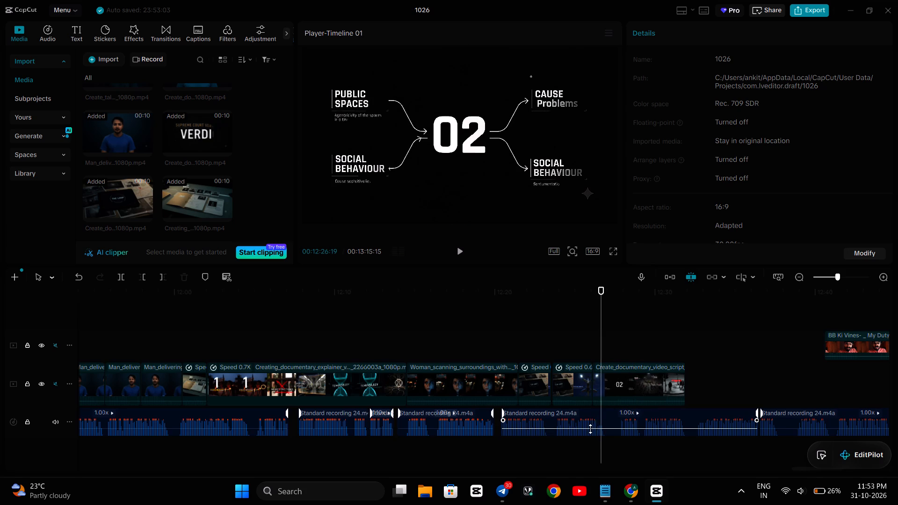
key(Right)
key(Right)
key(Right)
click(582, 416)
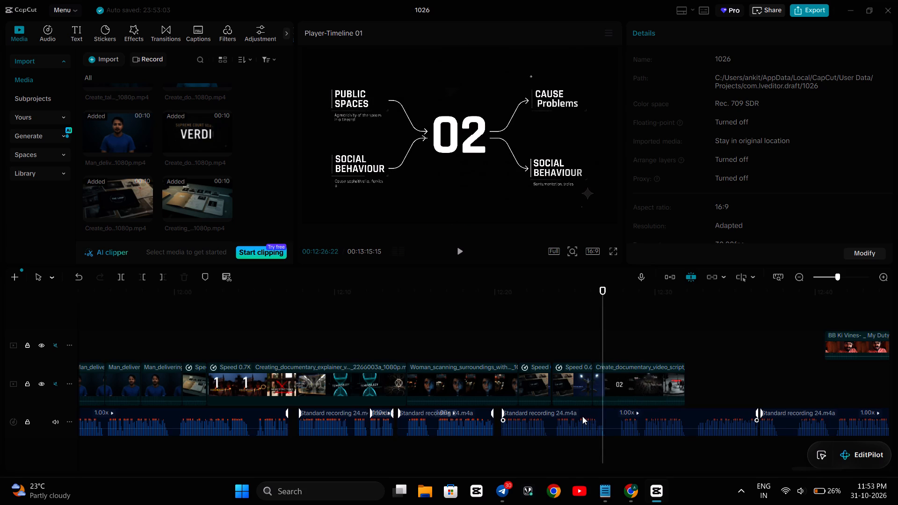
click(120, 277)
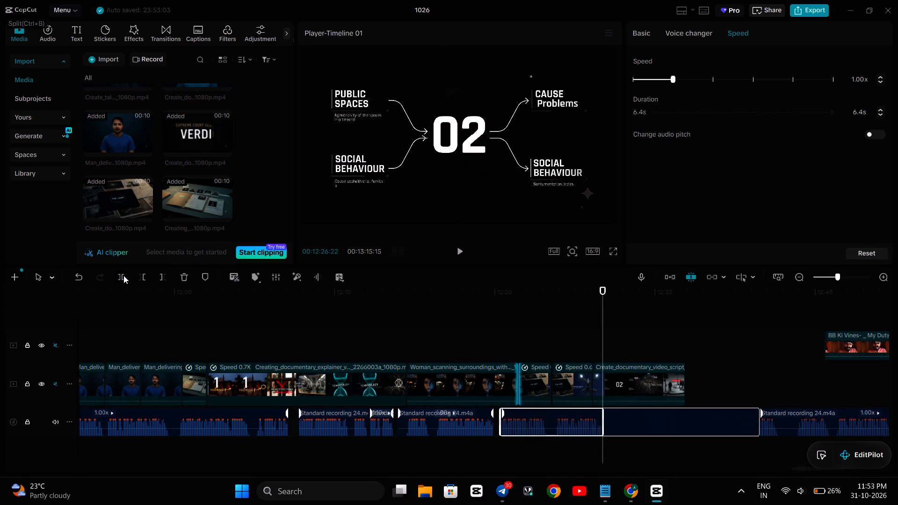
Trim the second voice-over part's start up to 12:27:15 and move it back against the part ending at 12:26:22.
key(Right)
key(Right)
key(Right)
key(Right)
key(Right)
key(Right)
key(Right)
key(Right)
key(Right)
key(Right)
key(Right)
key(Right)
key(Right)
key(Right)
key(Right)
key(Right)
key(Right)
key(Right)
key(Right)
key(Right)
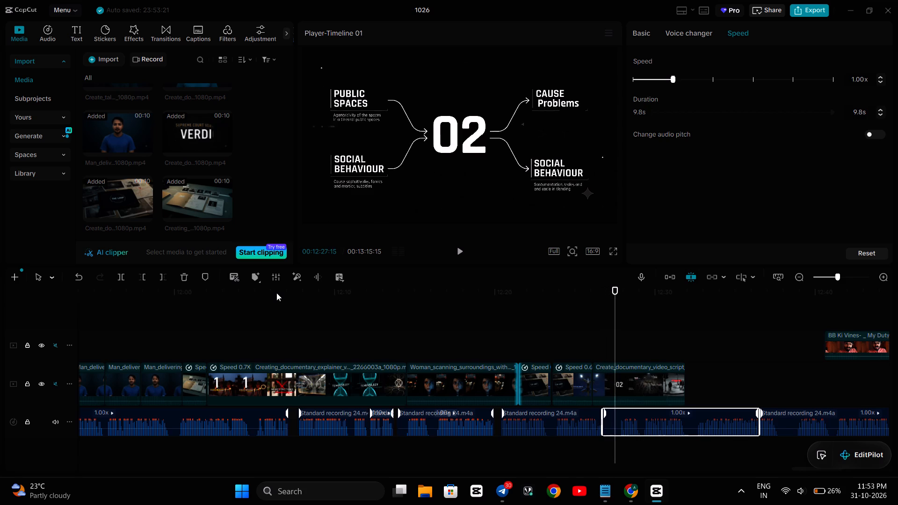
click(138, 280)
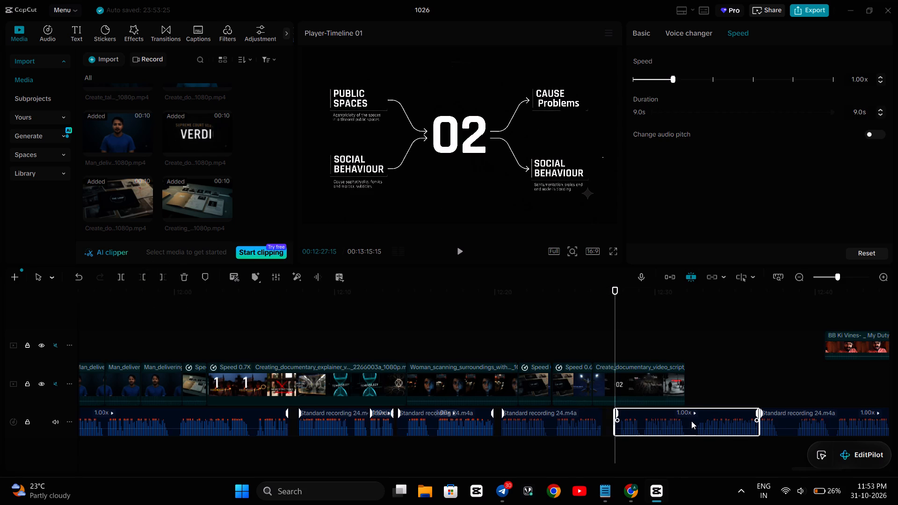
drag(689, 418, 679, 421)
Play back the shortened voice-over and move the following Standard recording 24 clip back to close the gap before it.
click(526, 352)
key(space)
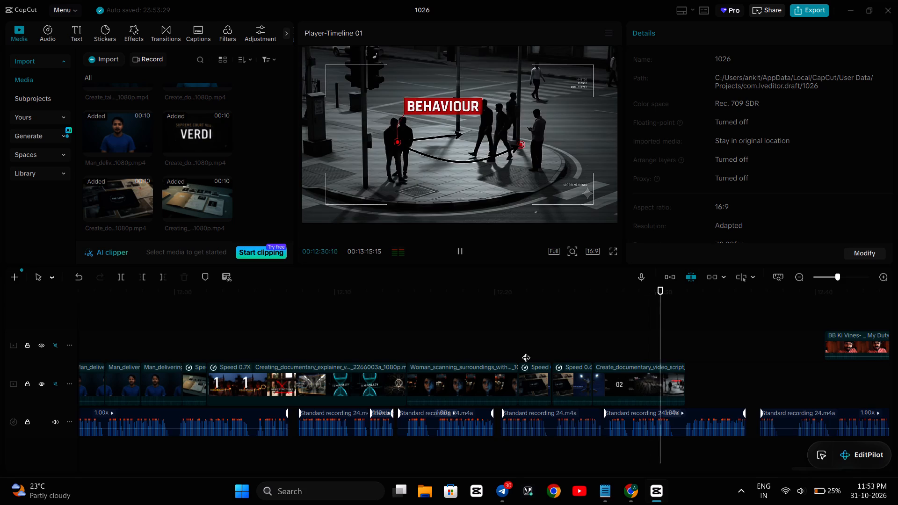
key(space)
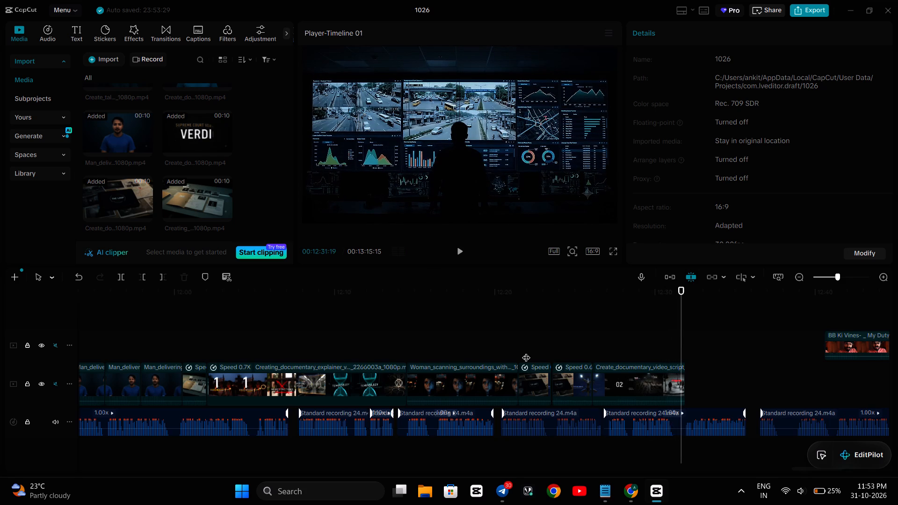
key(space)
key(space)
key(space)
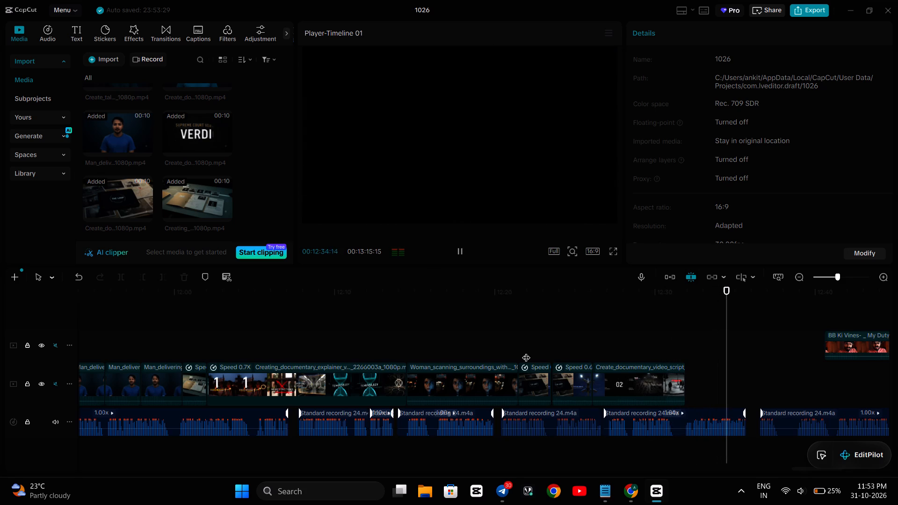
key(space)
drag(778, 418, 767, 421)
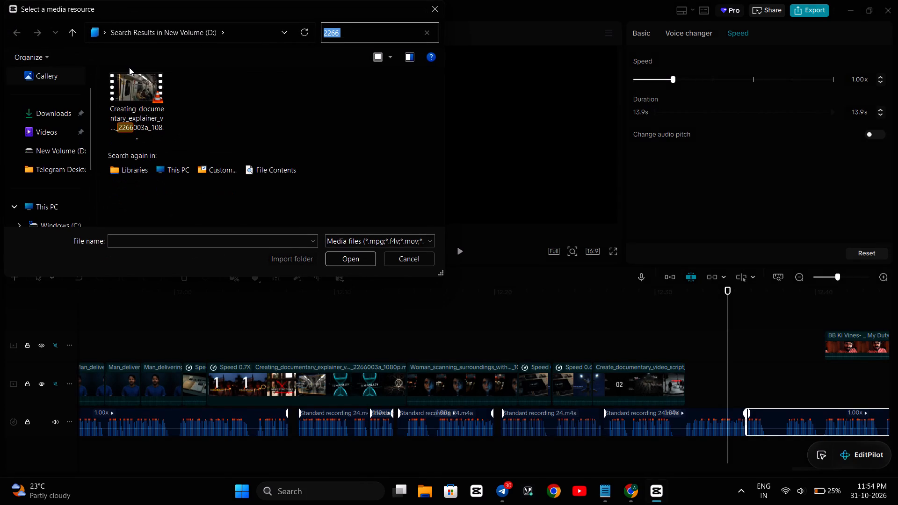
text(e08)
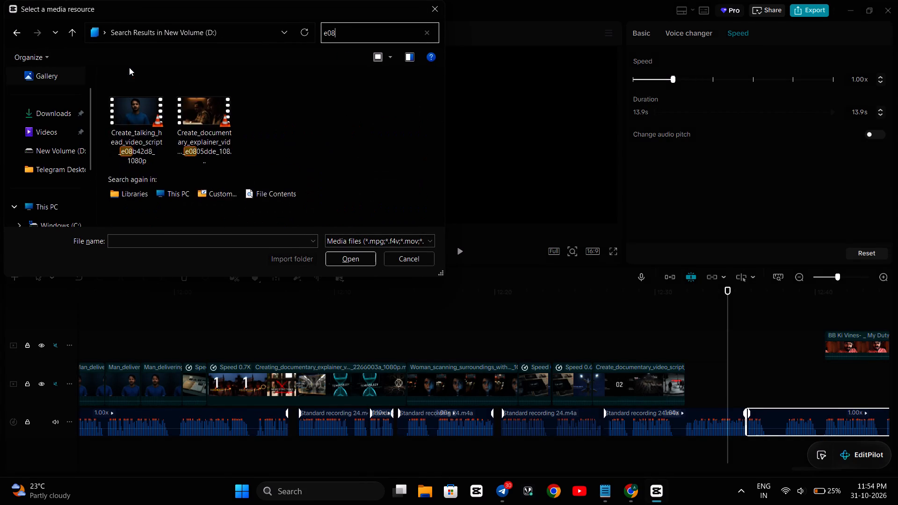
key(4)
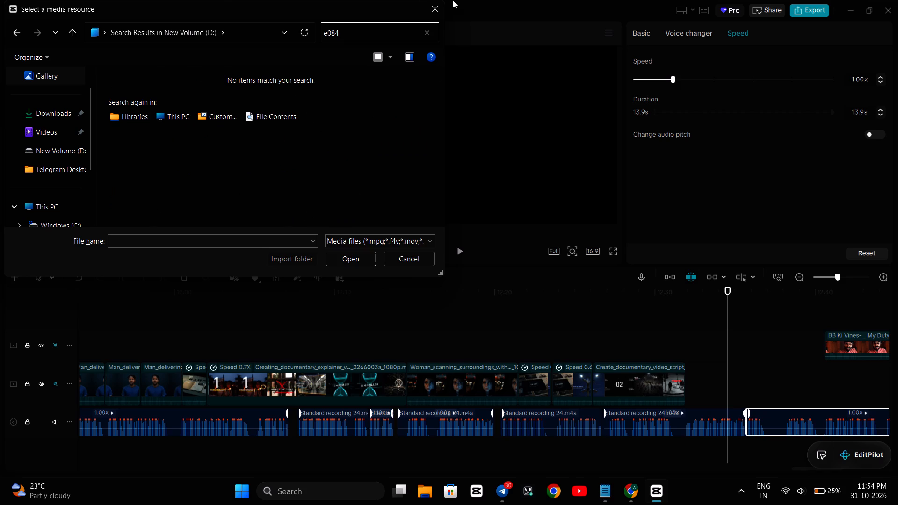
key(BackSpace)
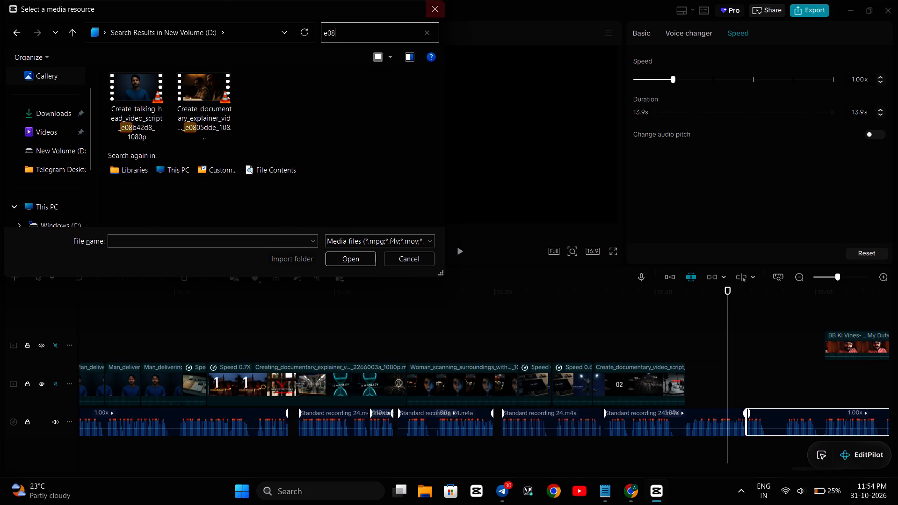
click(133, 91)
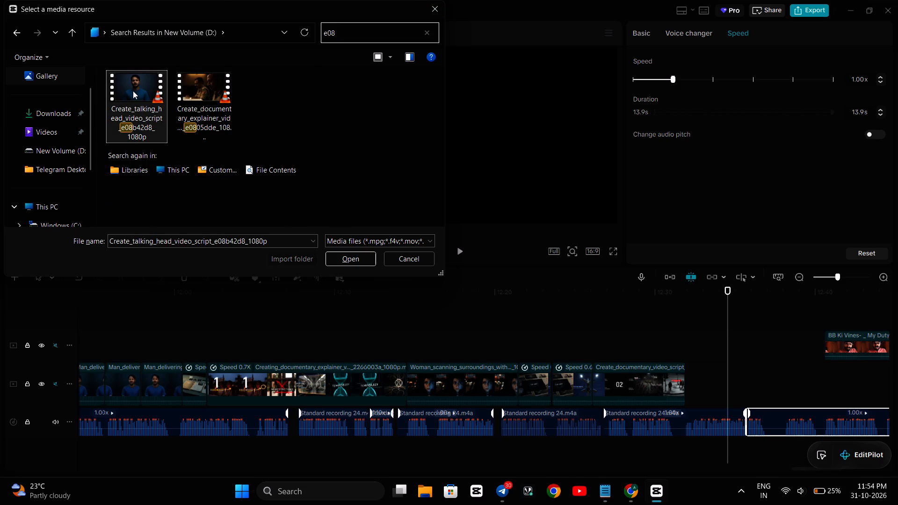
click(343, 258)
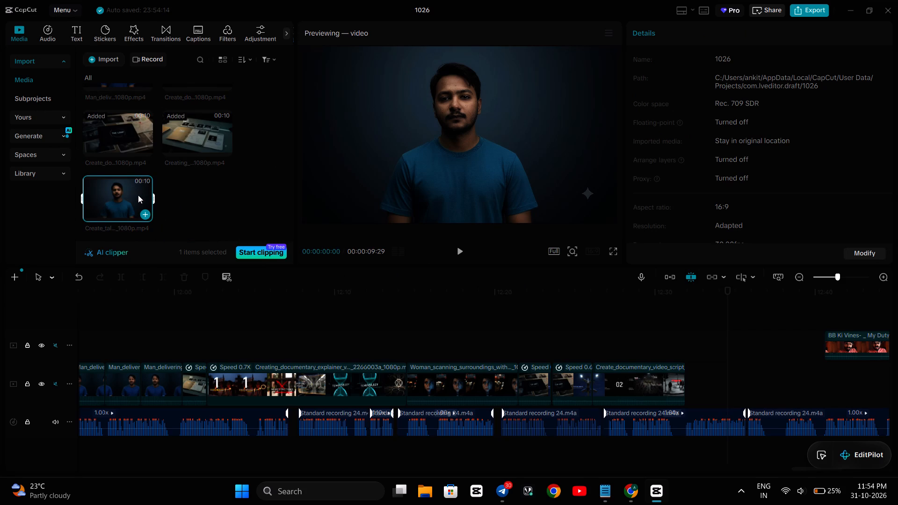
Add the imported talking-head clip to the timeline directly after the control-room scene at 12:31:27 and play from 12:30:18.
click(145, 215)
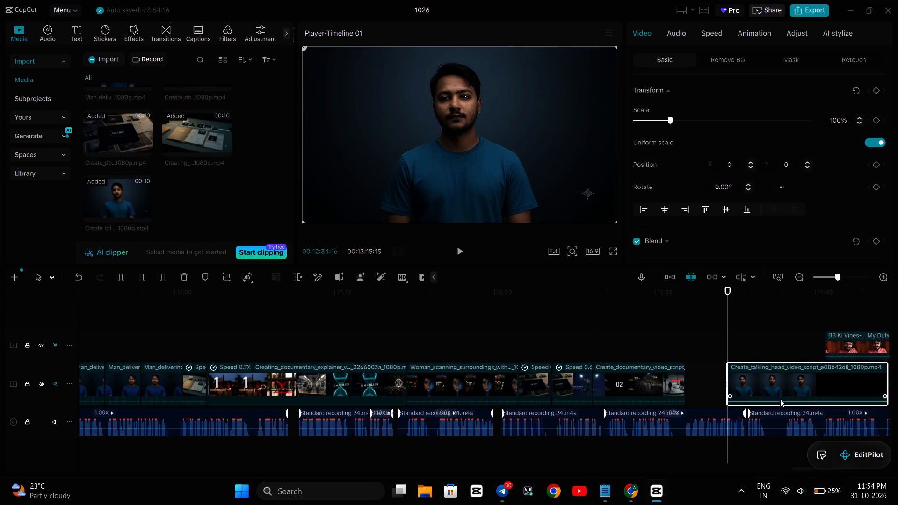
drag(775, 378, 740, 381)
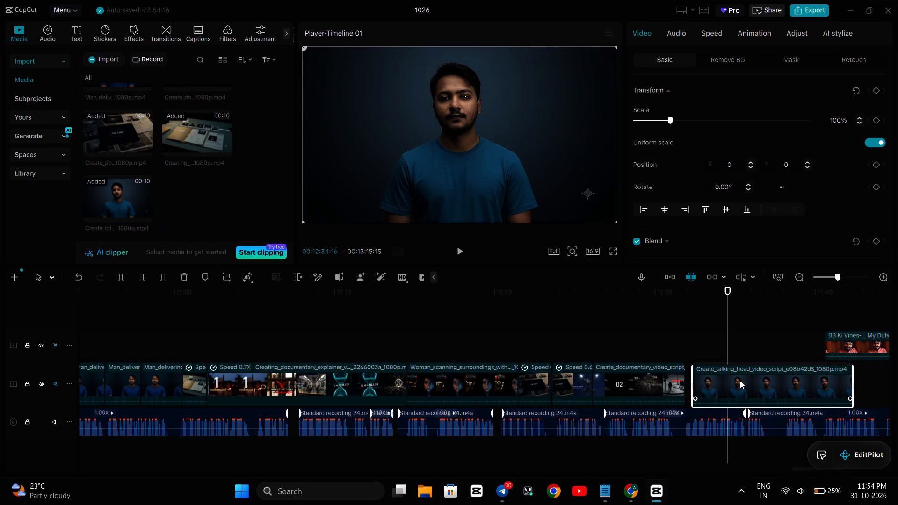
drag(740, 381, 734, 382)
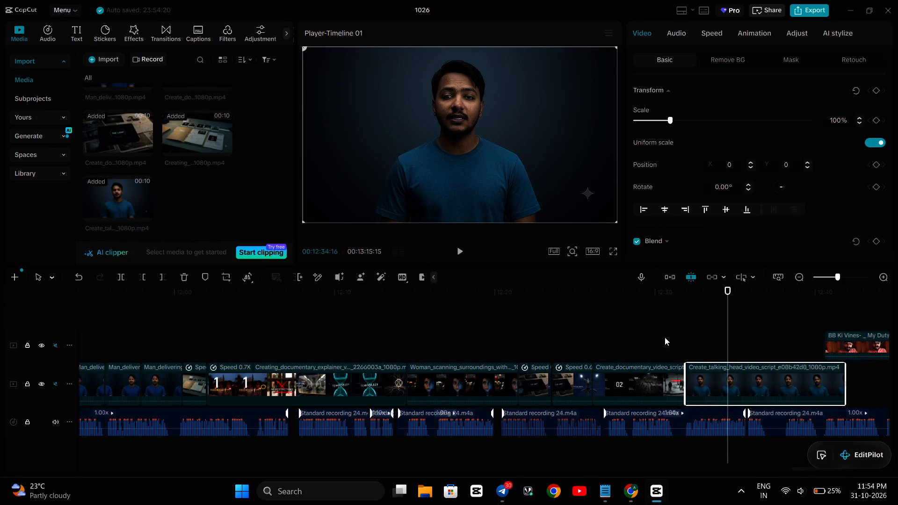
key(space)
click(665, 337)
key(space)
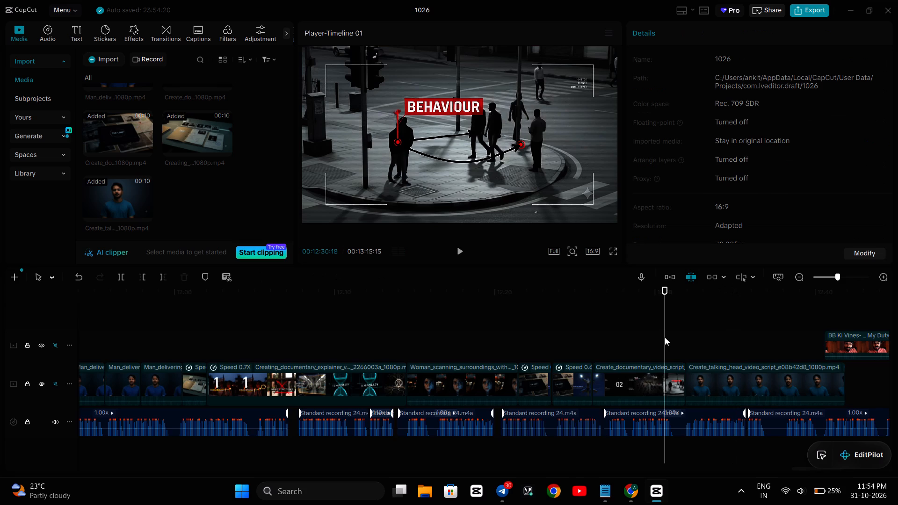
Play the new talking-head clip against the voice-over from 12:30:18 to about 12:36:23 and unmute the main video track.
key(space)
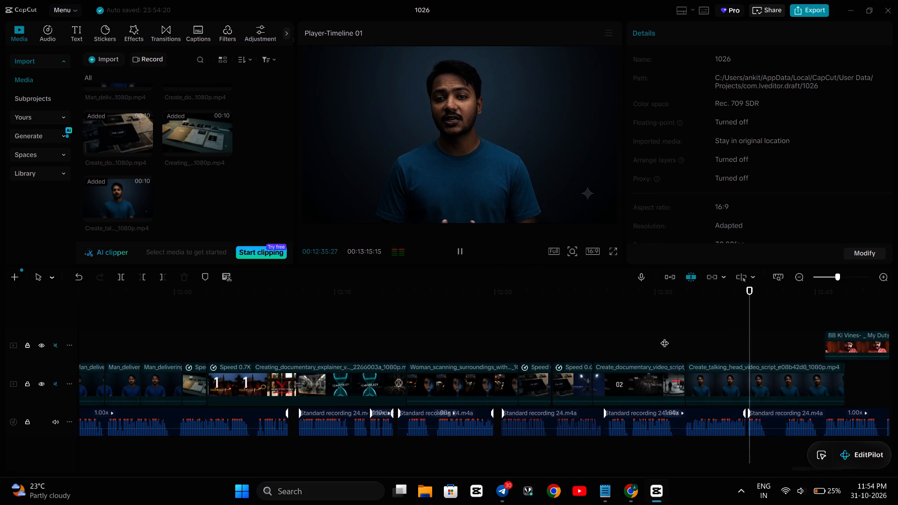
key(space)
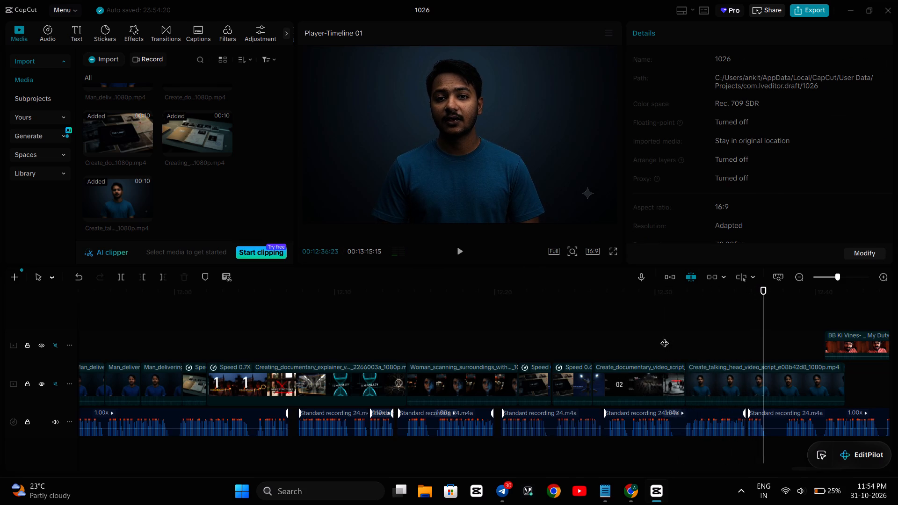
click(56, 385)
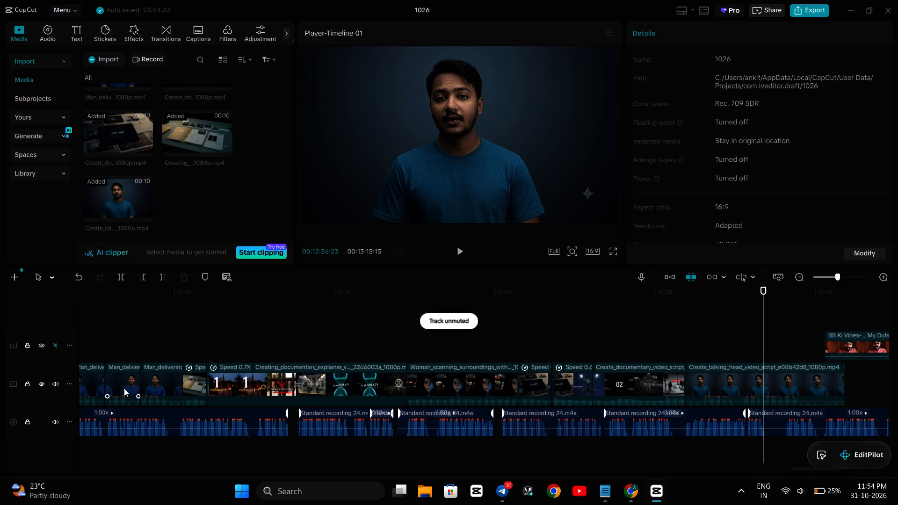
Delete the talking-head clip's beginning up to 12:32:21 and move the remainder back against the control-room scene.
click(703, 352)
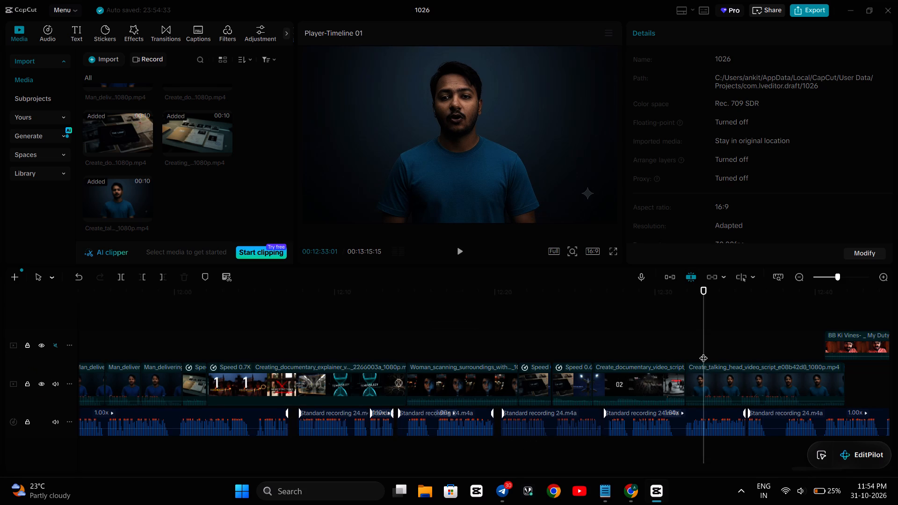
key(Left)
key(Left)
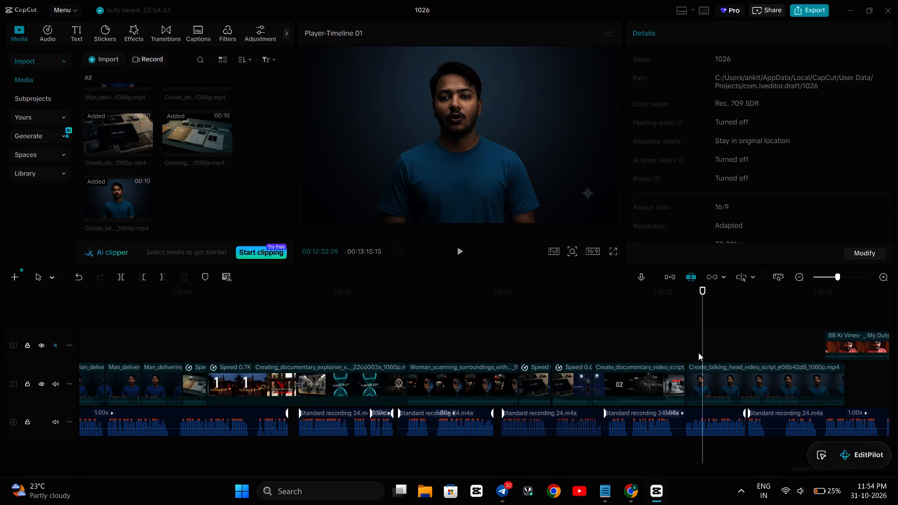
key(Left)
key(Left)
key(Left)
key(Left)
key(Left)
key(Left)
key(Left)
key(Left)
key(Left)
key(Left)
key(Left)
key(Left)
key(Left)
key(Left)
key(Left)
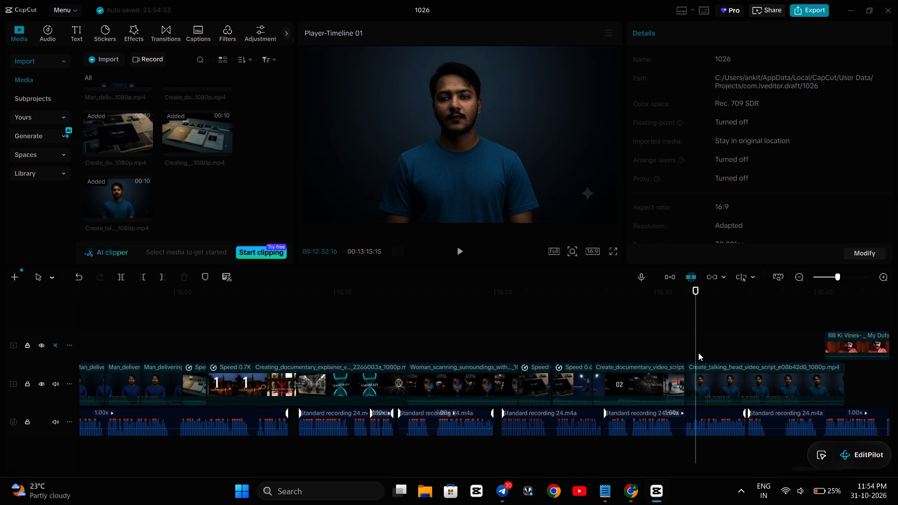
key(Right)
key(Right)
key(Right)
key(Right)
key(Right)
key(Right)
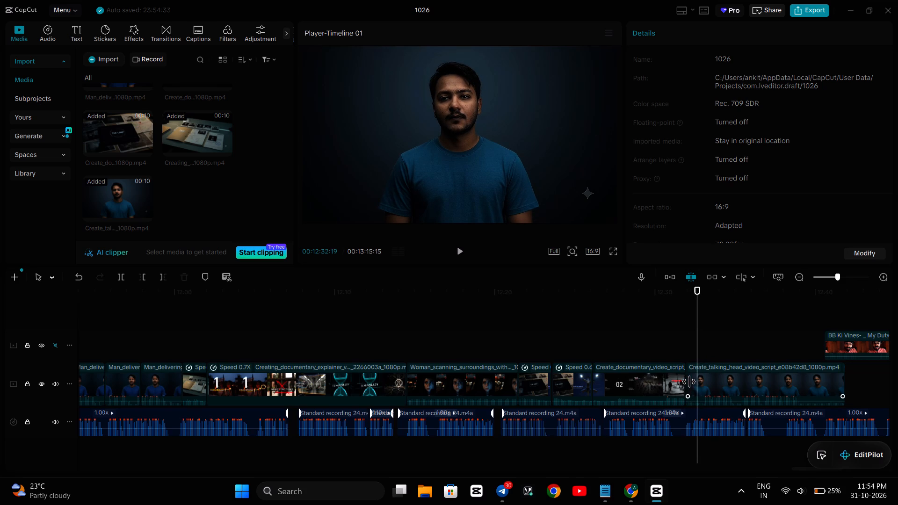
key(Right)
key(Right)
key(Right)
key(Right)
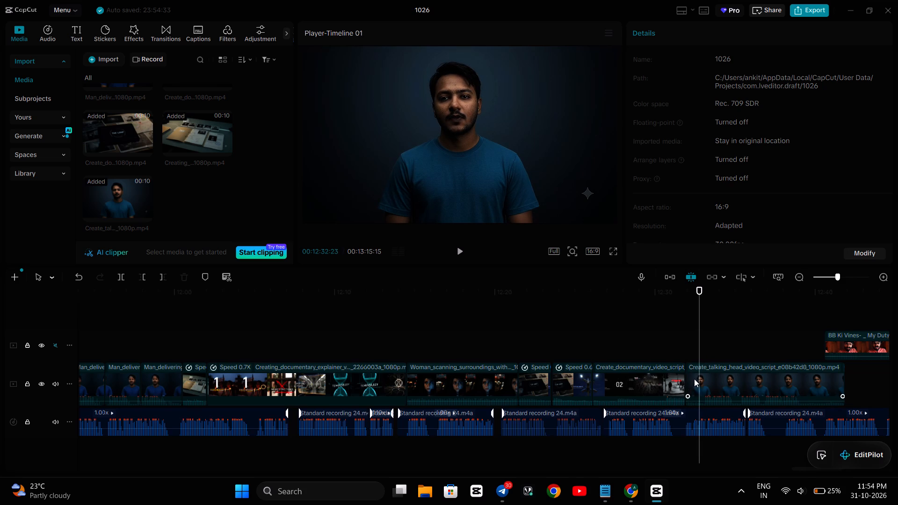
key(Left)
key(Left)
key(Left)
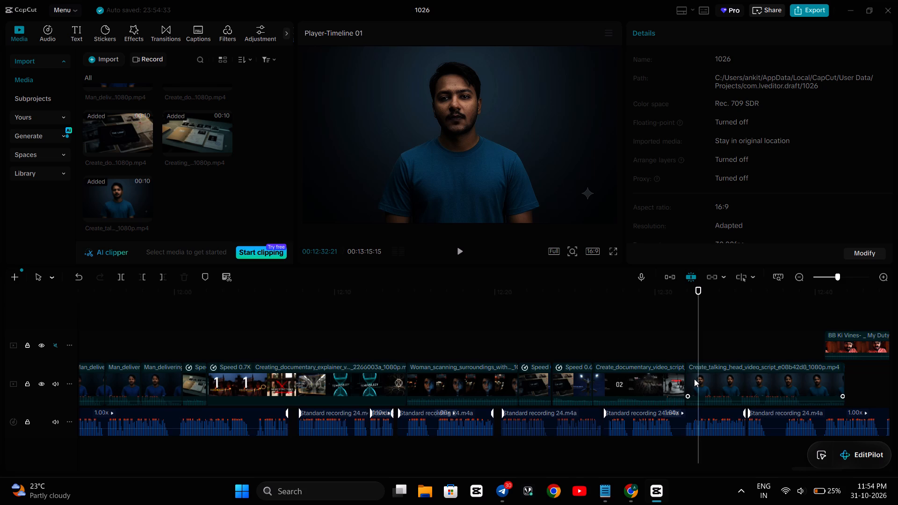
click(694, 379)
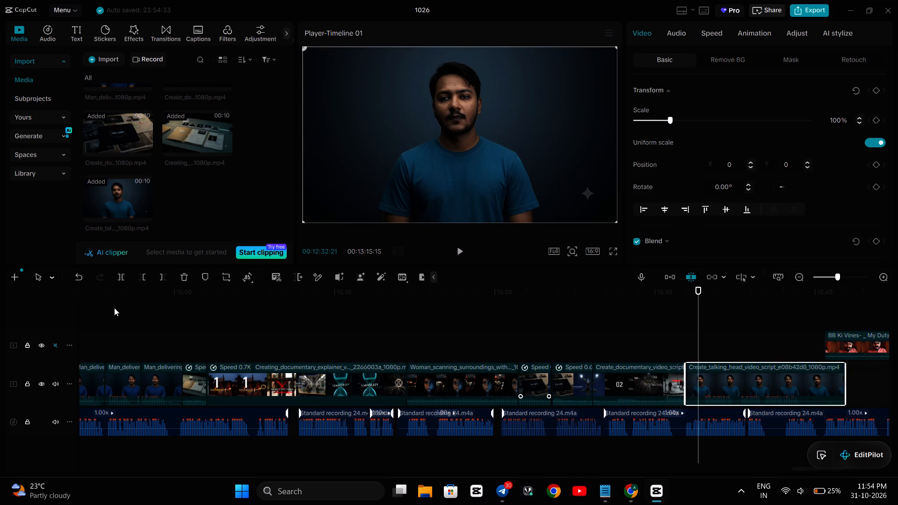
click(140, 275)
drag(718, 379, 713, 381)
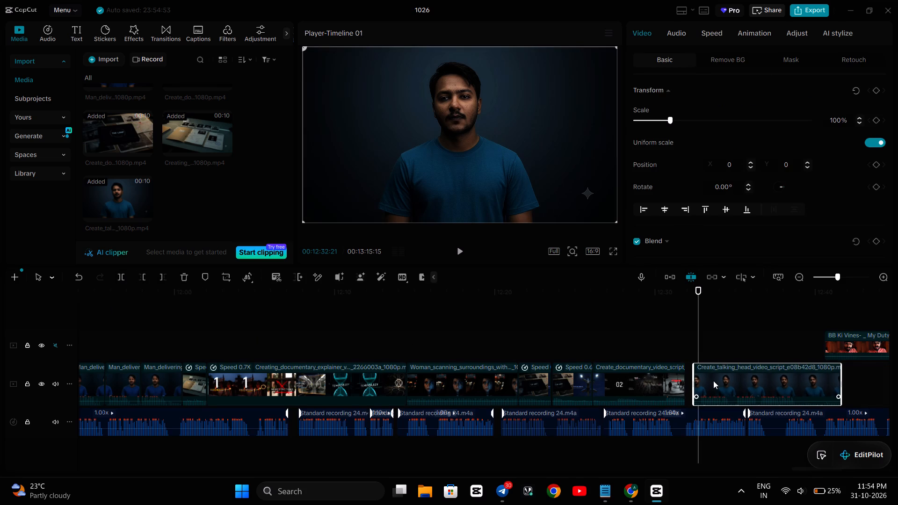
drag(713, 381, 706, 382)
Play the trimmed talking-head clip in short bursts from 12:30:25 to 12:34:03, comparing its own speech with the voice-over.
click(668, 352)
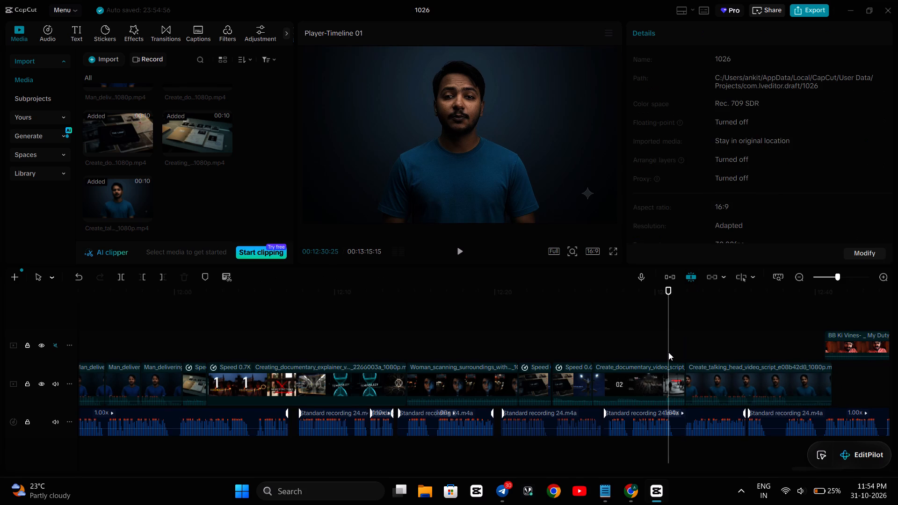
key(space)
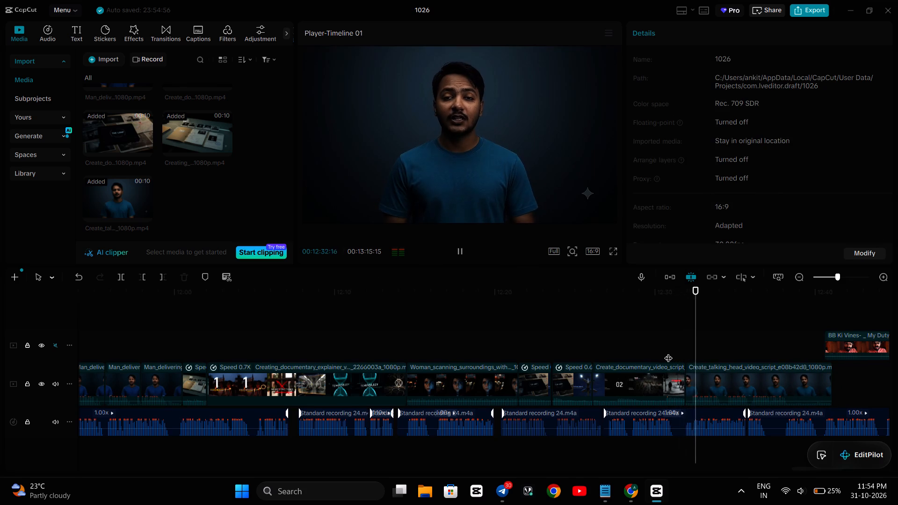
key(space)
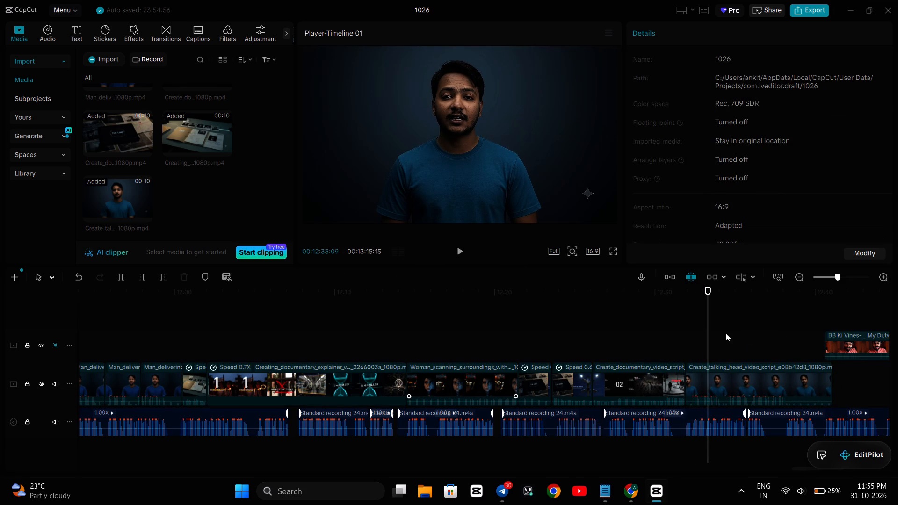
click(663, 340)
key(space)
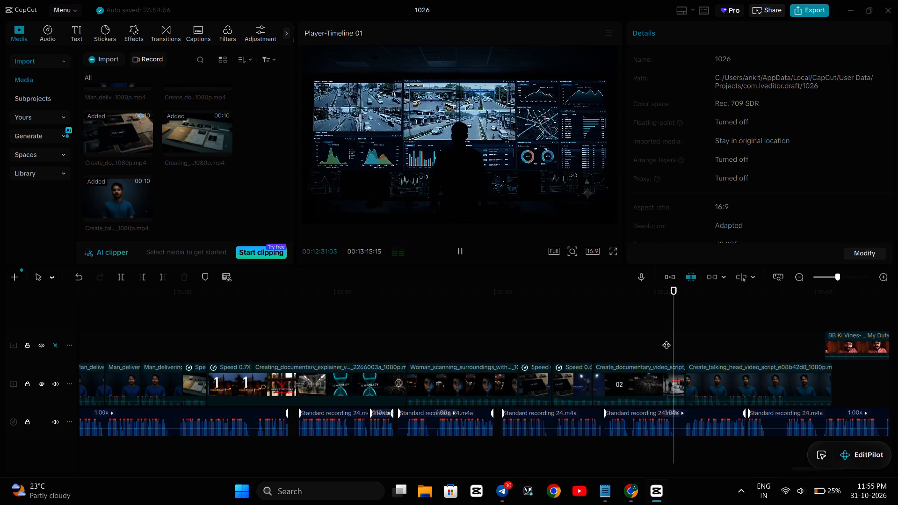
key(space)
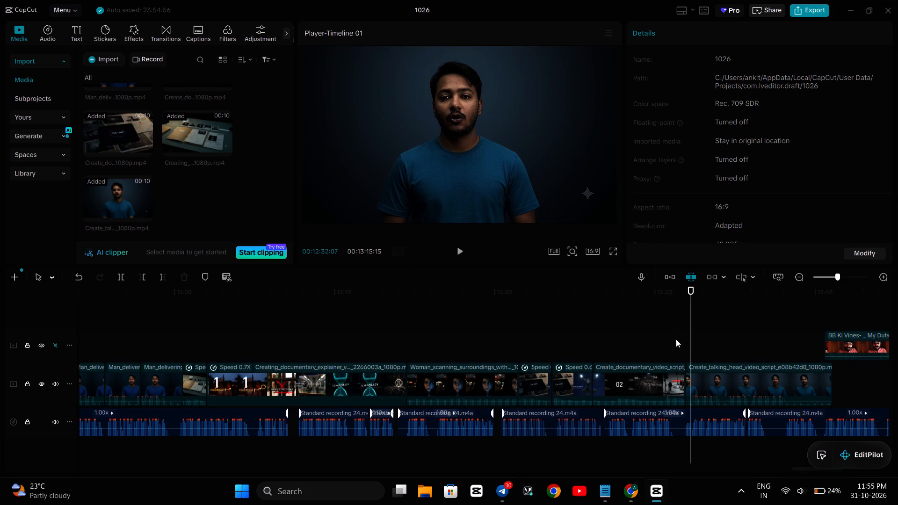
key(space)
key(space)
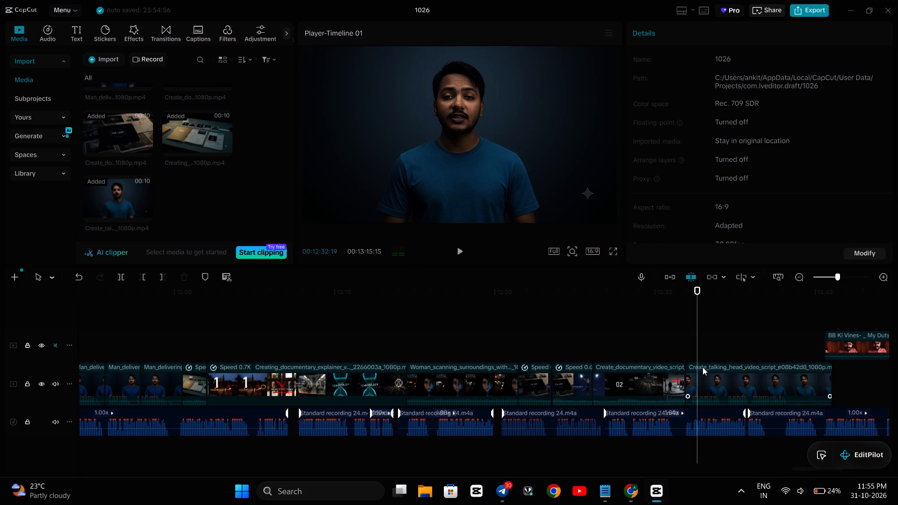
key(space)
key(space)
key(space)
key(space)
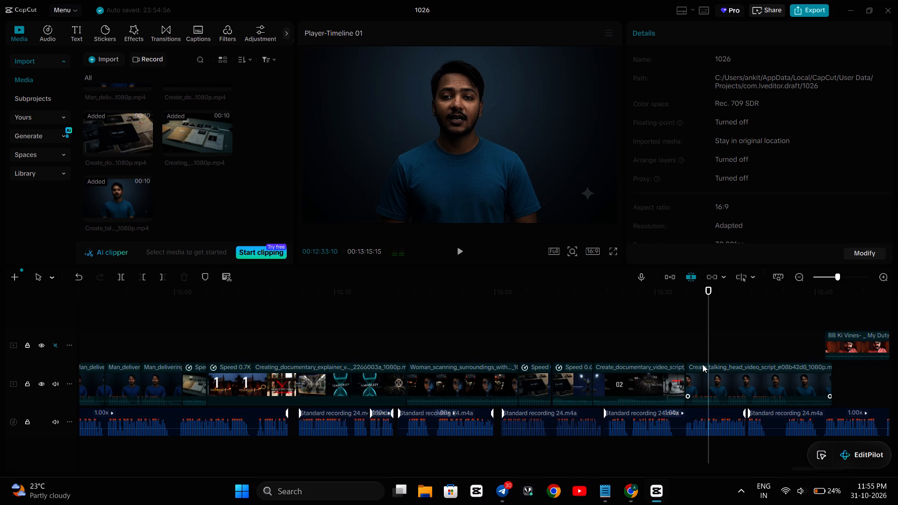
key(space)
key(space)
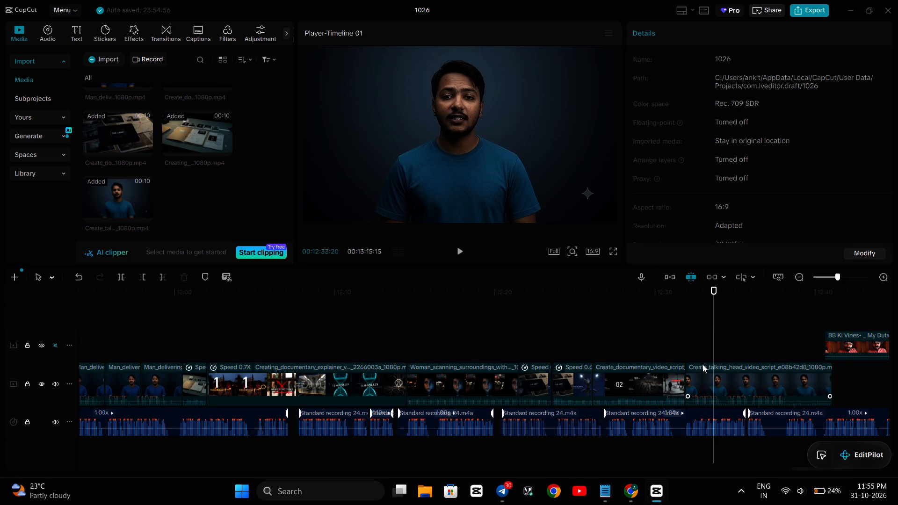
key(space)
key(space)
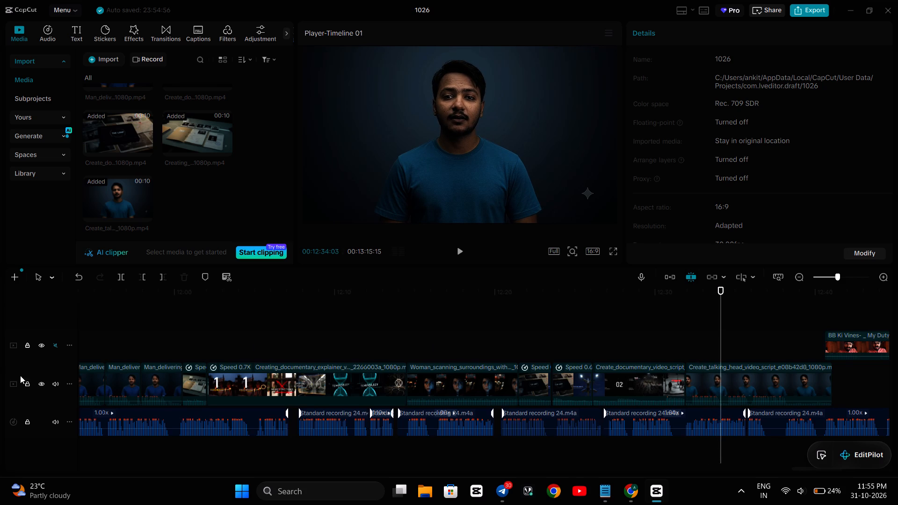
Mute the main video track, play the voice-over alone around the talking-head clip's start twice, and unmute the track again.
click(52, 383)
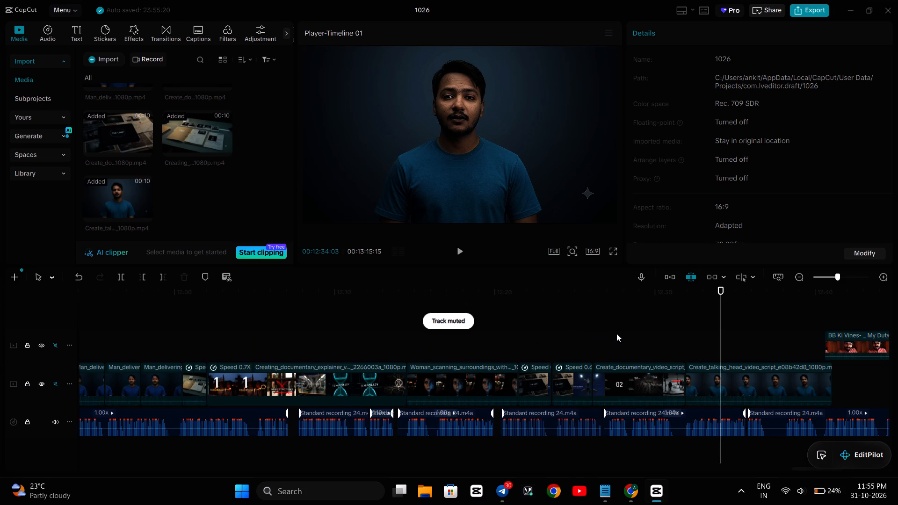
click(623, 333)
key(space)
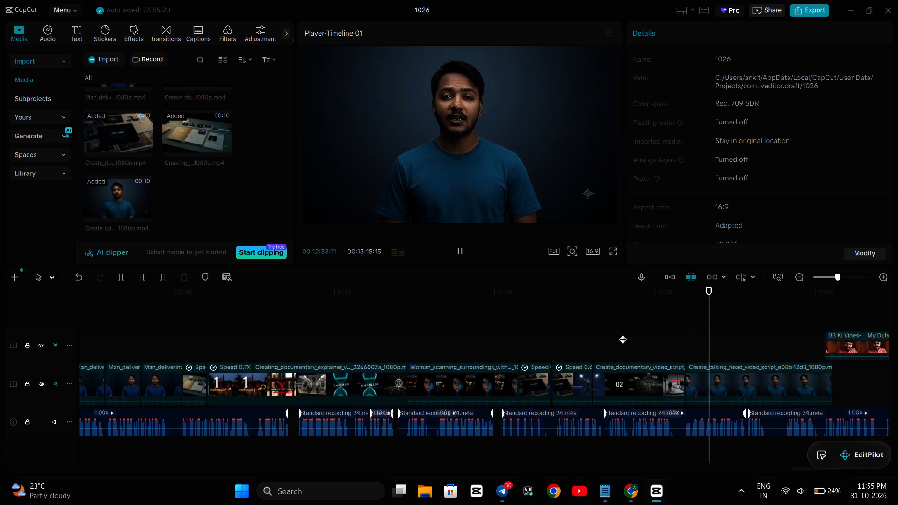
key(space)
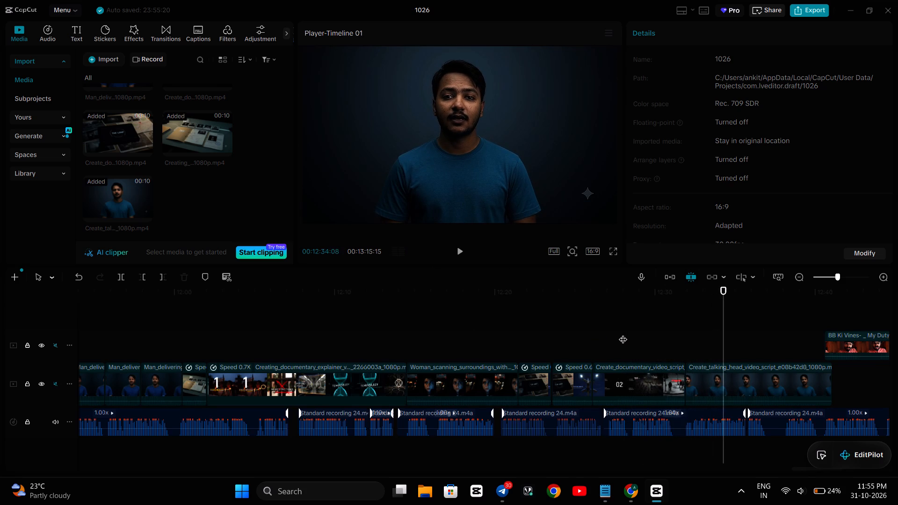
click(668, 332)
key(space)
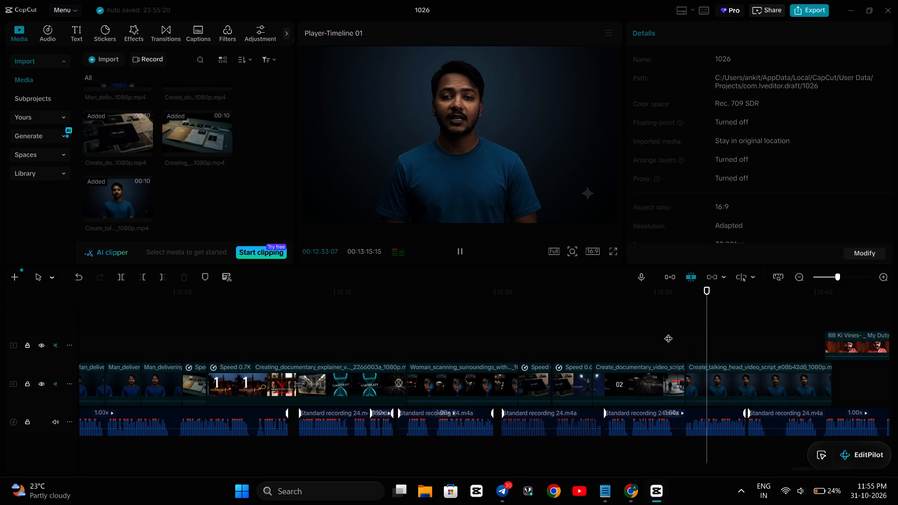
key(space)
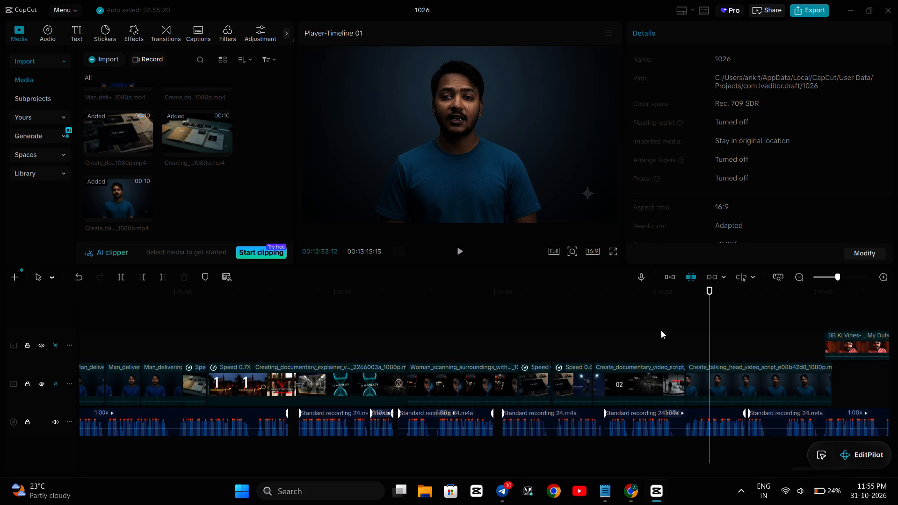
click(51, 382)
click(54, 383)
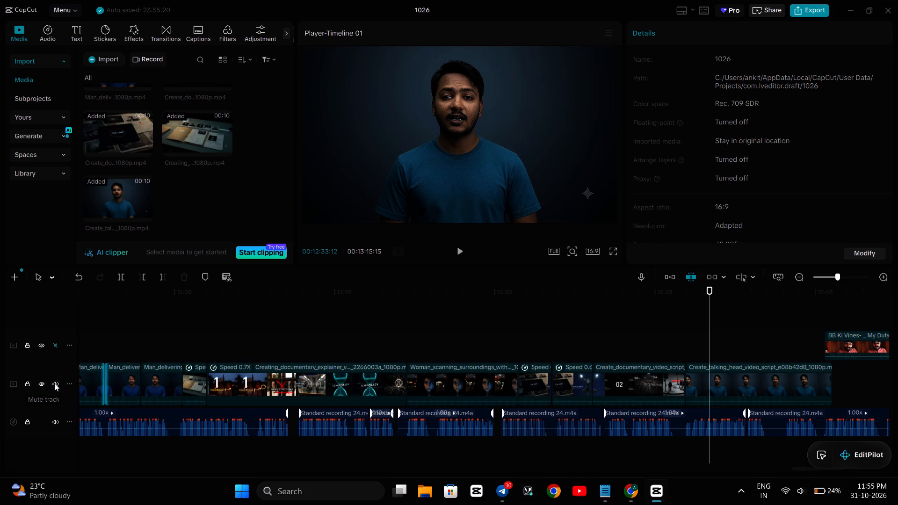
Examine the talking-head clip frame by frame from 12:32:09 to 12:33:29 and play on to 12:35:04 to judge lip movement.
key(space)
key(space)
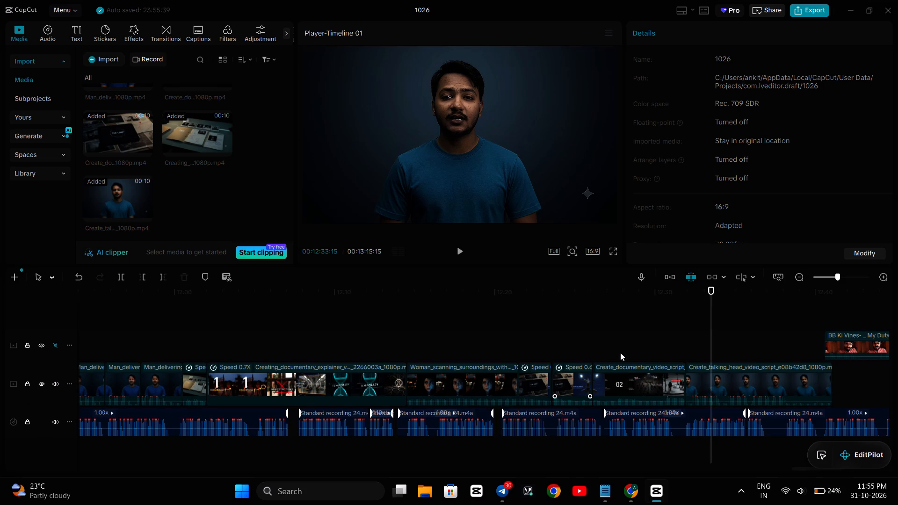
click(692, 327)
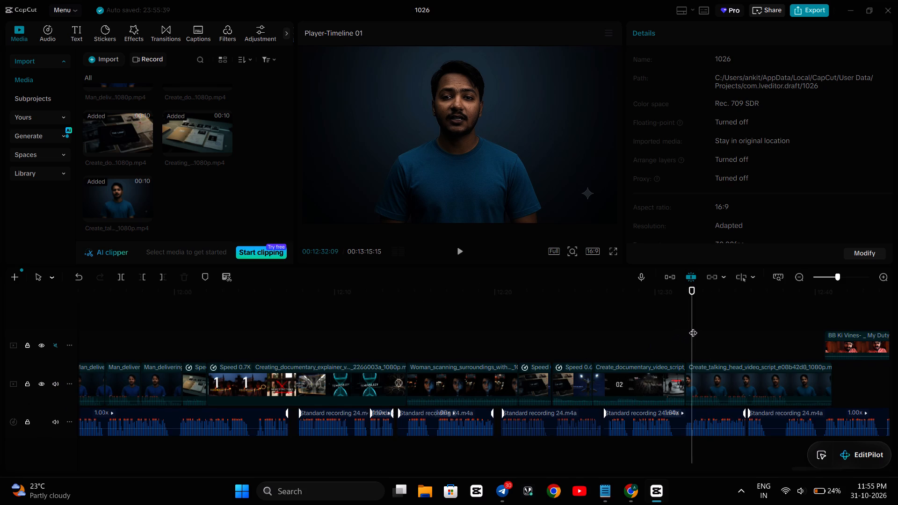
click(696, 374)
key(Right)
key(Right)
key(Right)
key(Right)
key(Right)
key(Right)
key(Right)
key(Right)
key(Right)
key(Right)
key(Right)
key(Right)
key(Right)
key(Right)
key(Right)
key(Right)
key(Right)
key(Right)
key(Right)
key(Right)
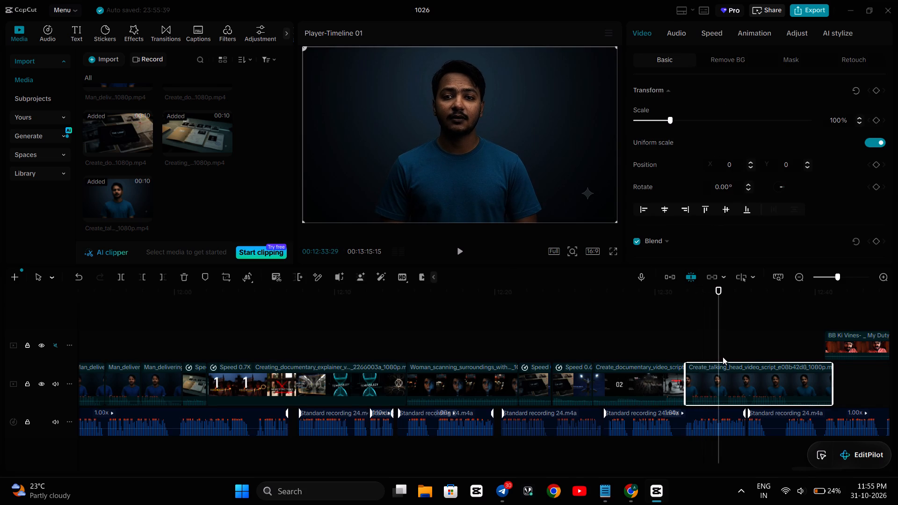
key(space)
key(space)
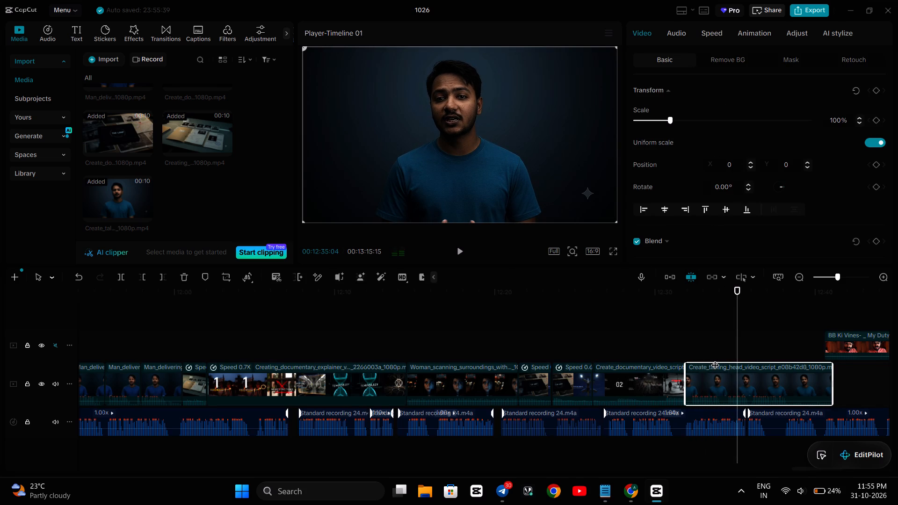
Split the talking-head clip on the main track at 12:34:01.
click(713, 349)
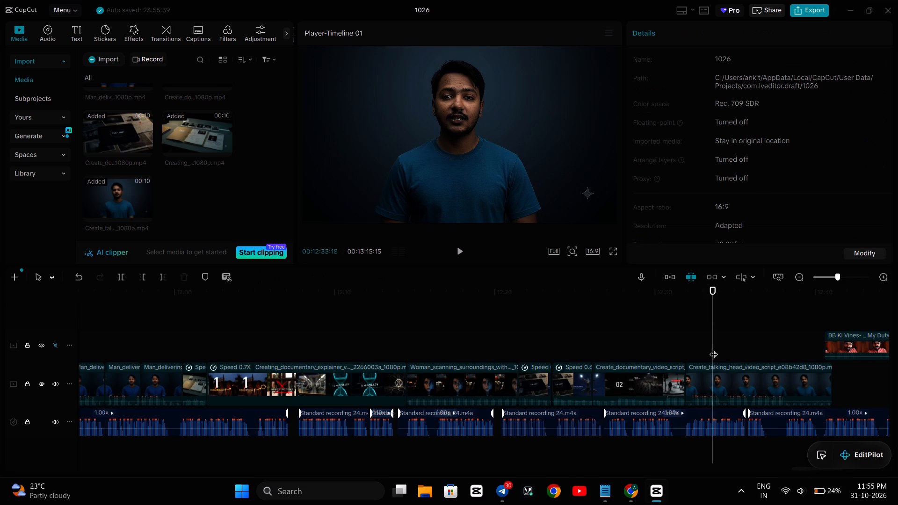
key(Right)
key(Right)
key(Right)
key(Right)
key(Right)
key(Right)
key(Right)
key(Right)
key(Right)
key(Right)
key(Right)
key(Right)
key(Right)
click(710, 368)
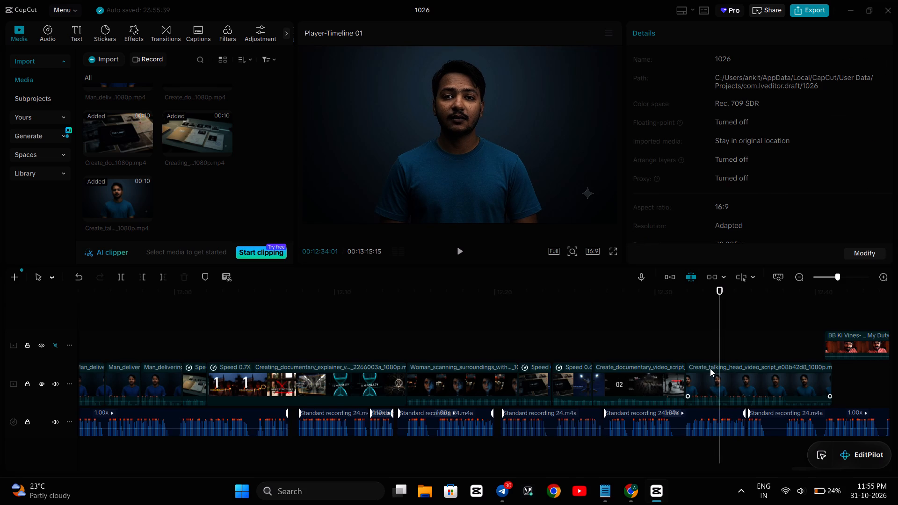
click(118, 276)
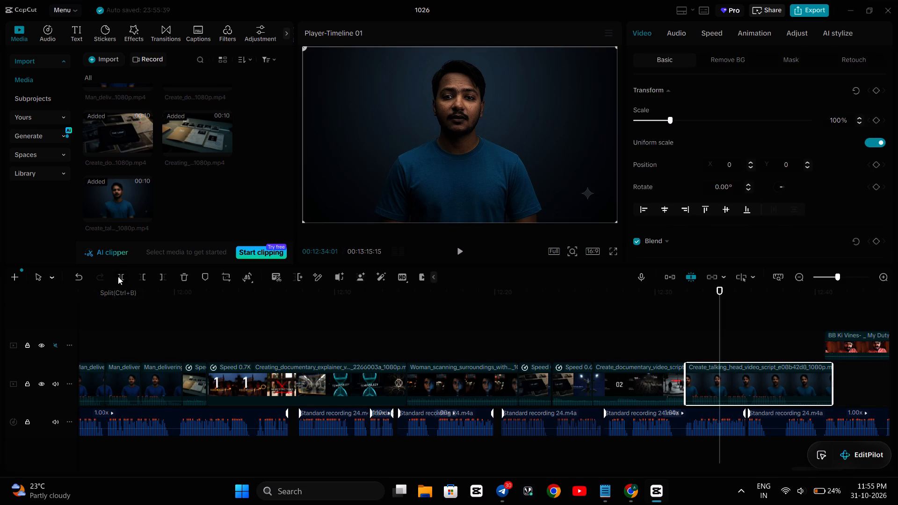
Trim the start of the second talking-head piece to 12:34:15 and move it back against the first piece.
key(Right)
key(Right)
key(Right)
key(Right)
key(Right)
key(Right)
key(Right)
key(Right)
key(Right)
key(Right)
key(Right)
key(Right)
key(Right)
key(Right)
key(Right)
key(Right)
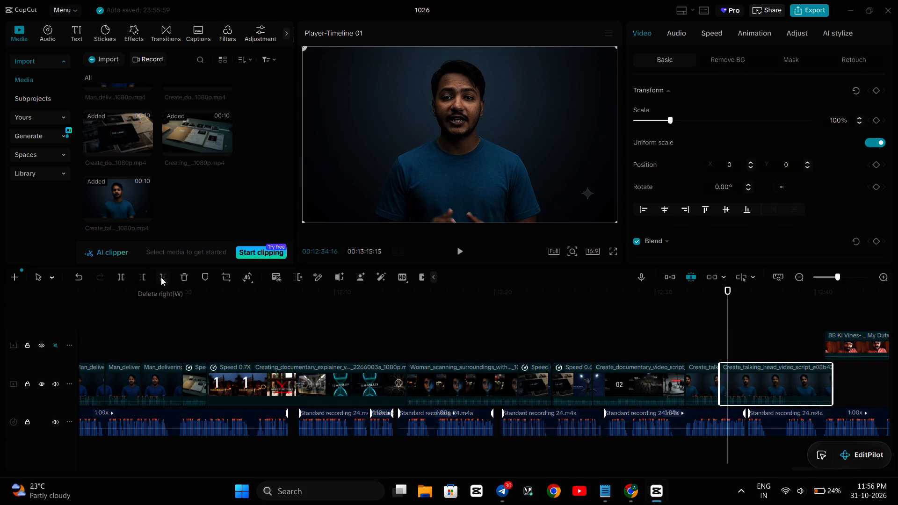
key(Left)
key(Left)
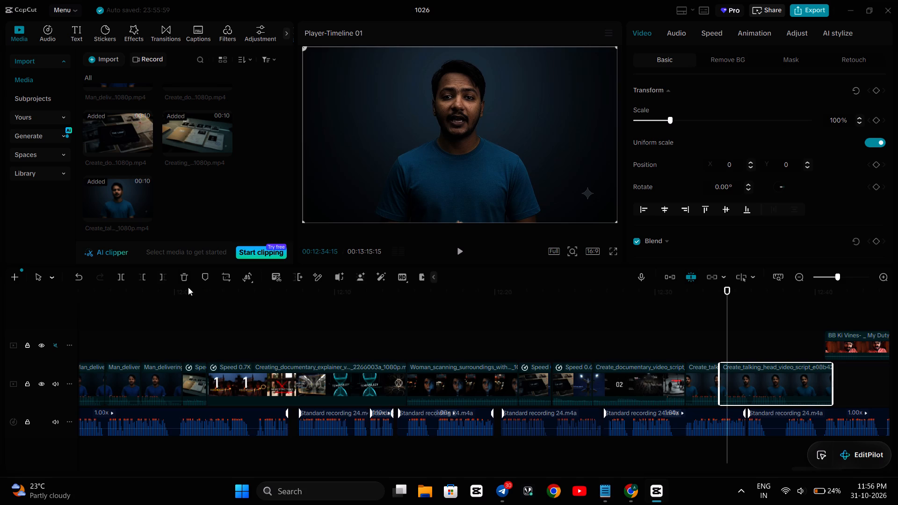
click(140, 278)
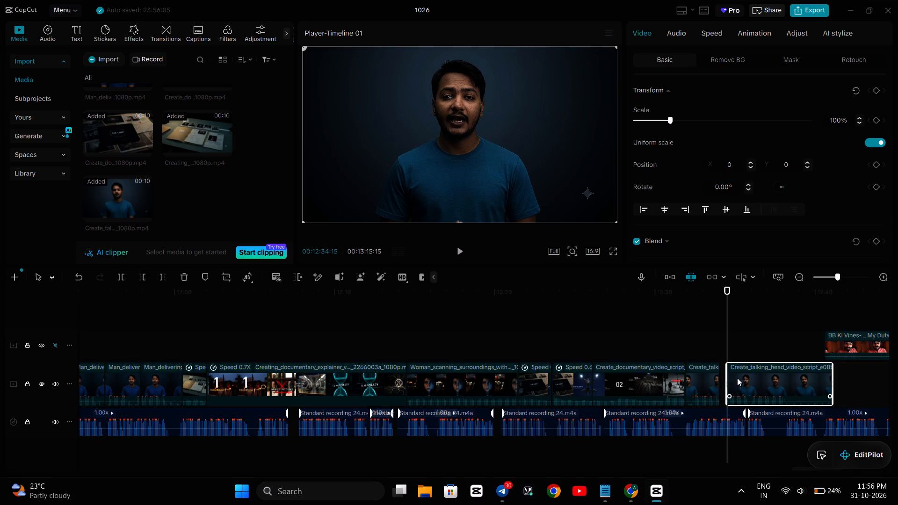
drag(737, 378, 728, 380)
Play the trimmed talking-head section to 12:37:24, and split its second piece at 12:35:09.
click(688, 350)
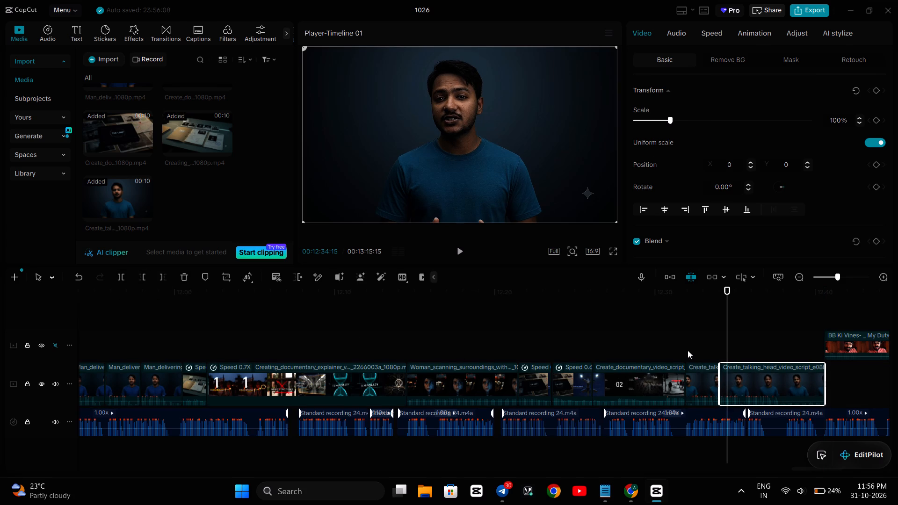
key(space)
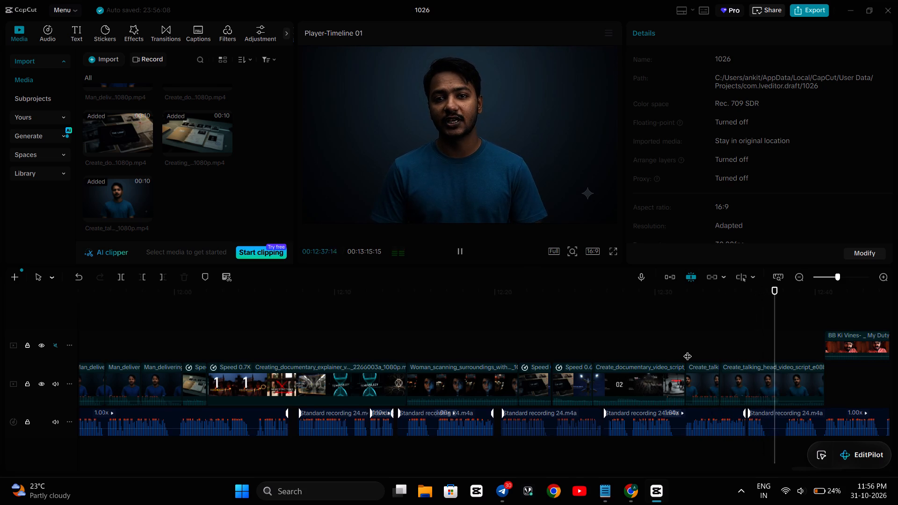
key(space)
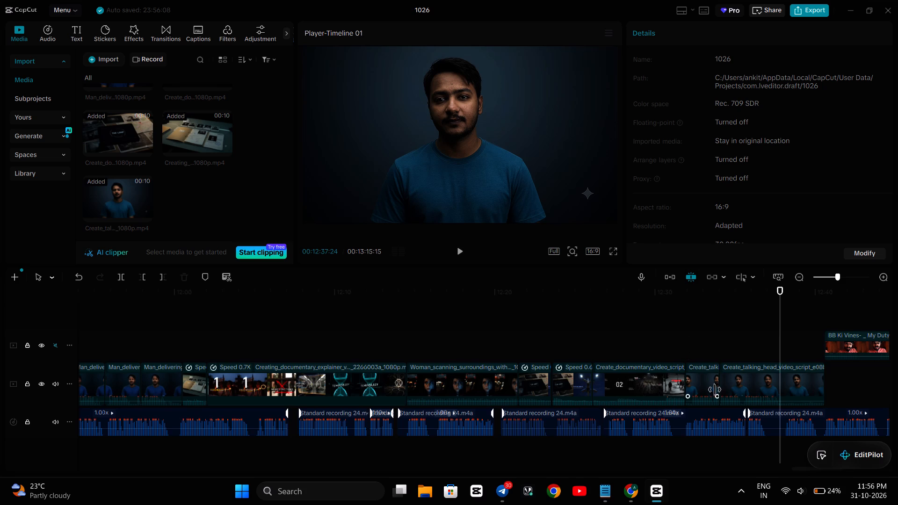
click(736, 345)
key(Right)
key(Right)
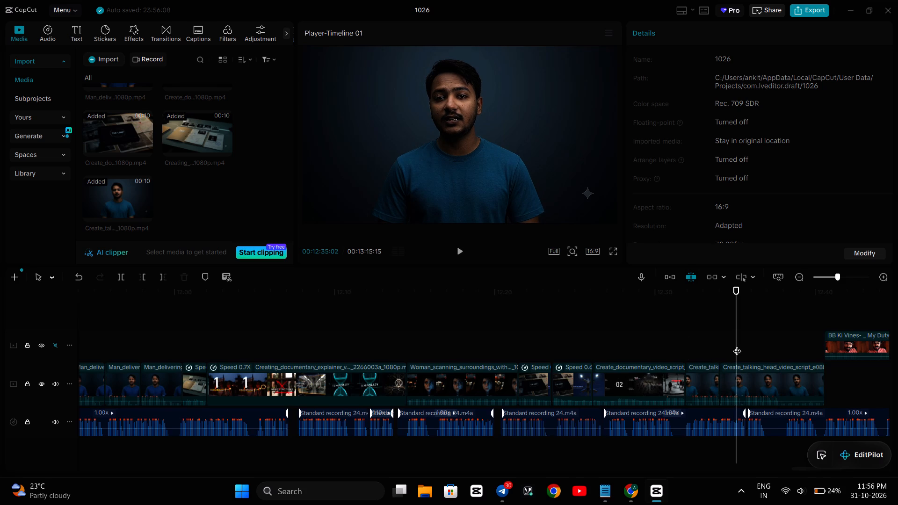
key(Right)
key(Right)
key(Right)
key(Right)
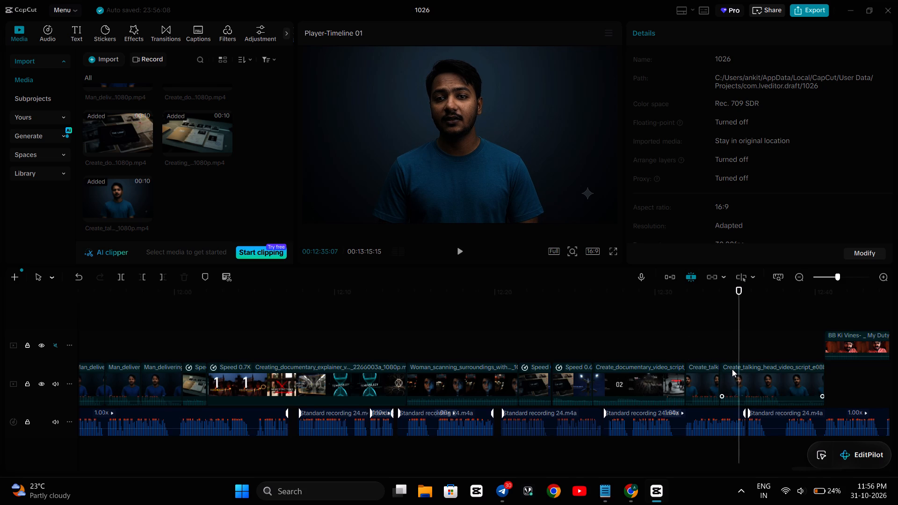
click(731, 369)
key(Right)
key(Right)
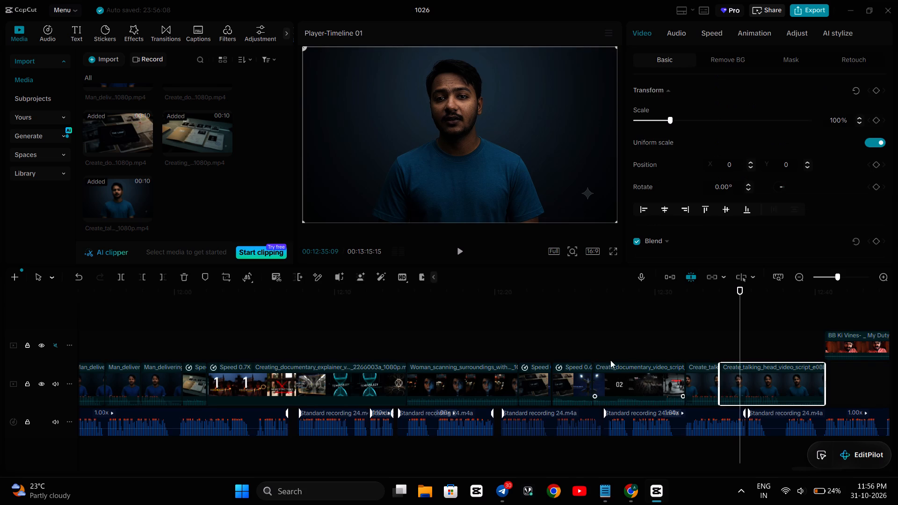
click(120, 275)
Trim the start of the third talking-head piece to 12:35:16 and close the gap before it on the main track.
key(Right)
key(Right)
key(Right)
key(Right)
key(Right)
key(Right)
key(Right)
key(Right)
key(Right)
key(Right)
key(Right)
key(Right)
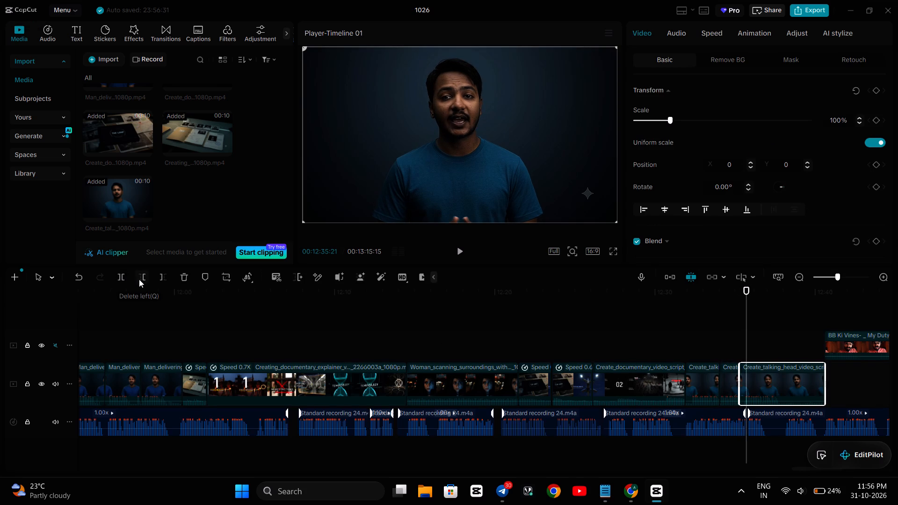
key(Left)
key(Left)
key(Left)
key(Left)
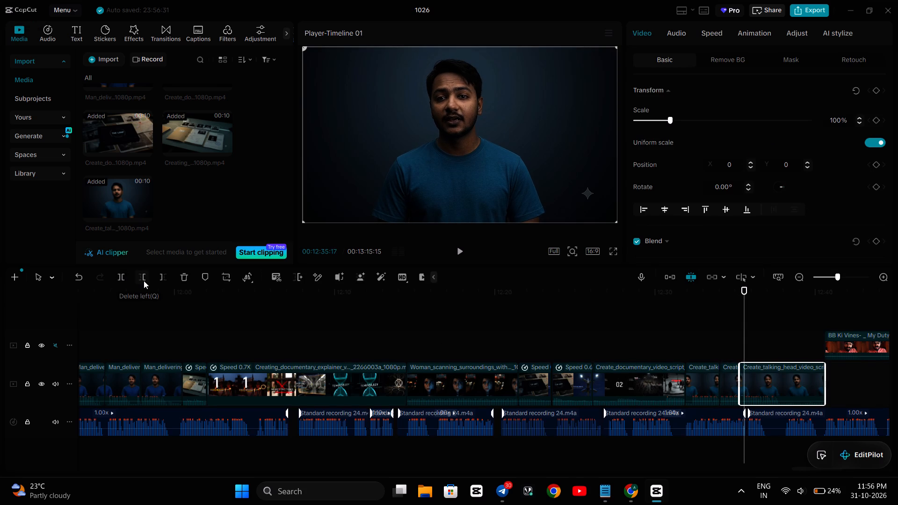
key(Left)
click(138, 281)
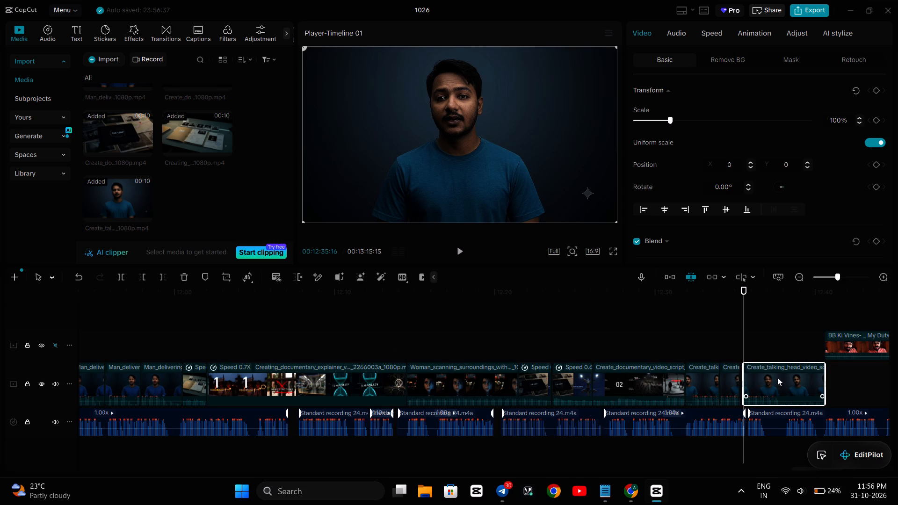
drag(771, 379, 765, 382)
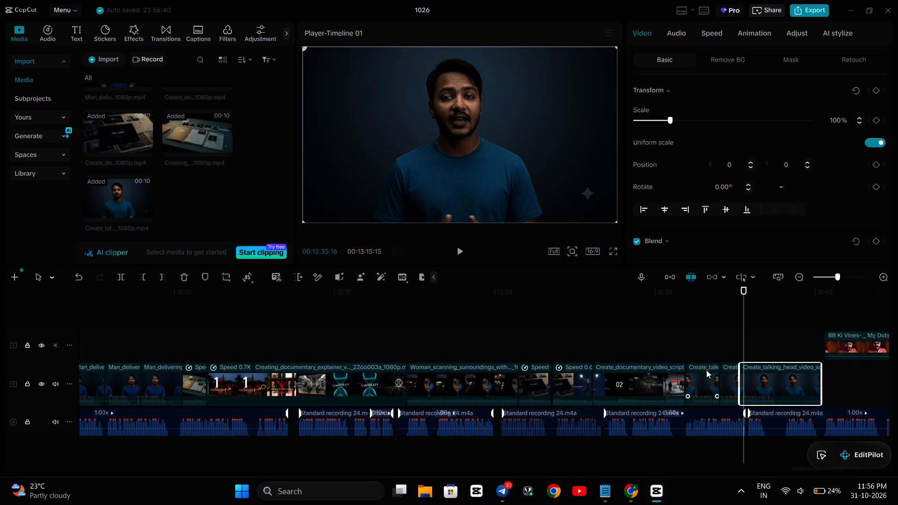
Group the three talking-head pieces at the end of the main track.
drag(702, 375, 710, 382)
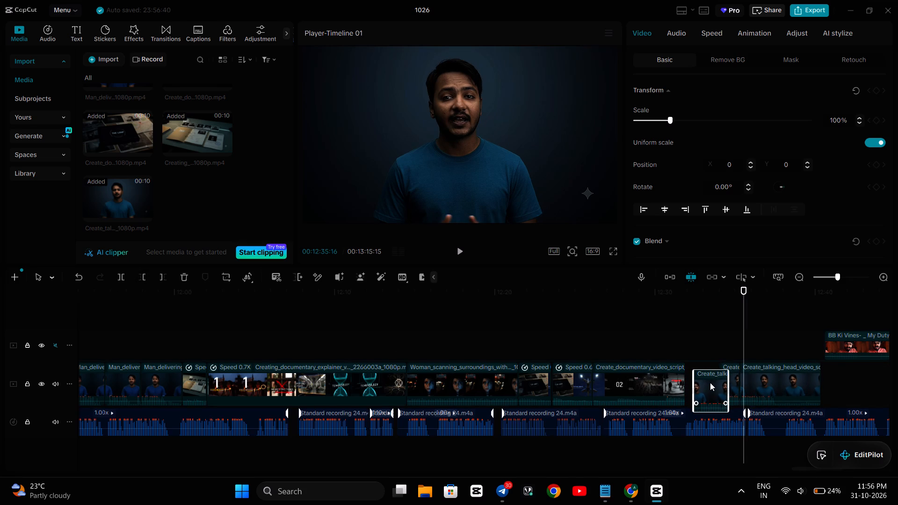
drag(710, 382, 702, 382)
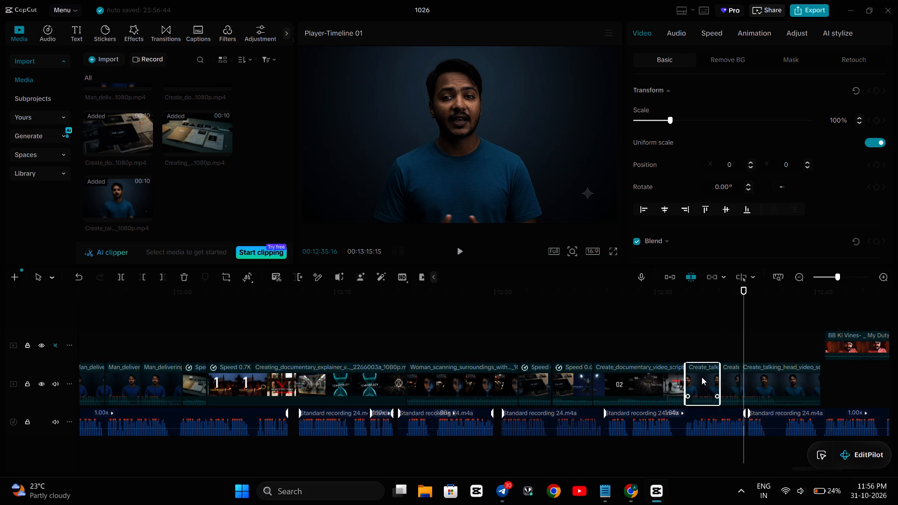
drag(691, 348, 804, 366)
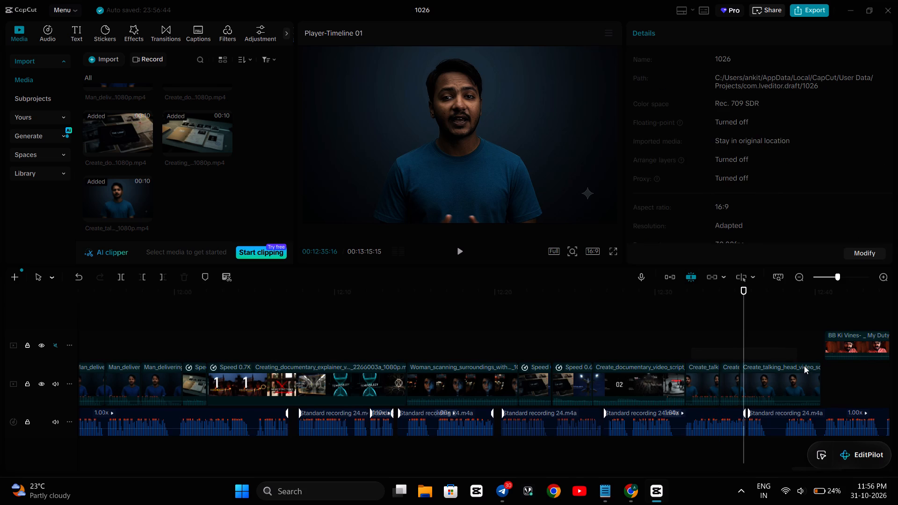
drag(804, 366, 813, 377)
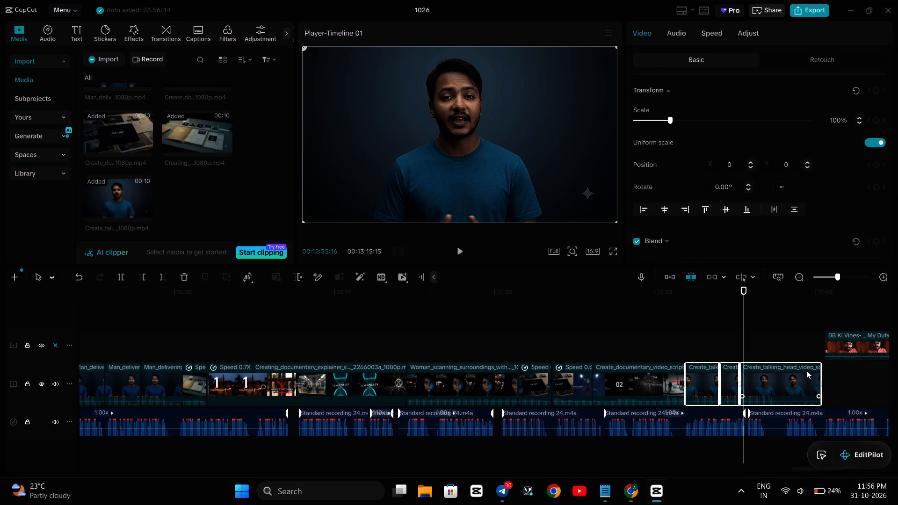
key(ctrl+g)
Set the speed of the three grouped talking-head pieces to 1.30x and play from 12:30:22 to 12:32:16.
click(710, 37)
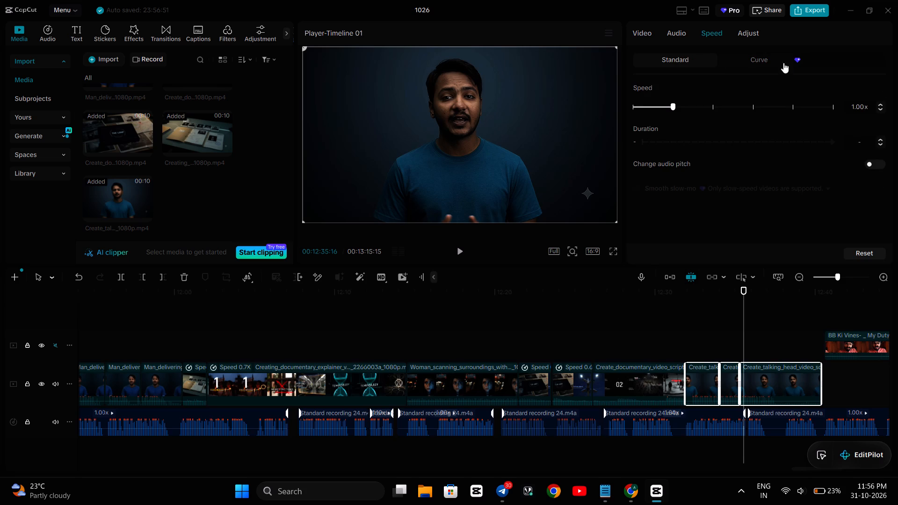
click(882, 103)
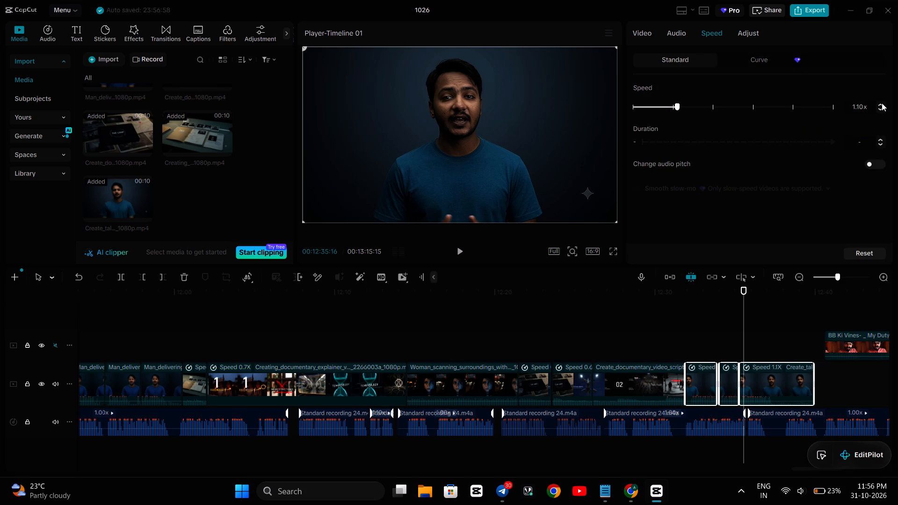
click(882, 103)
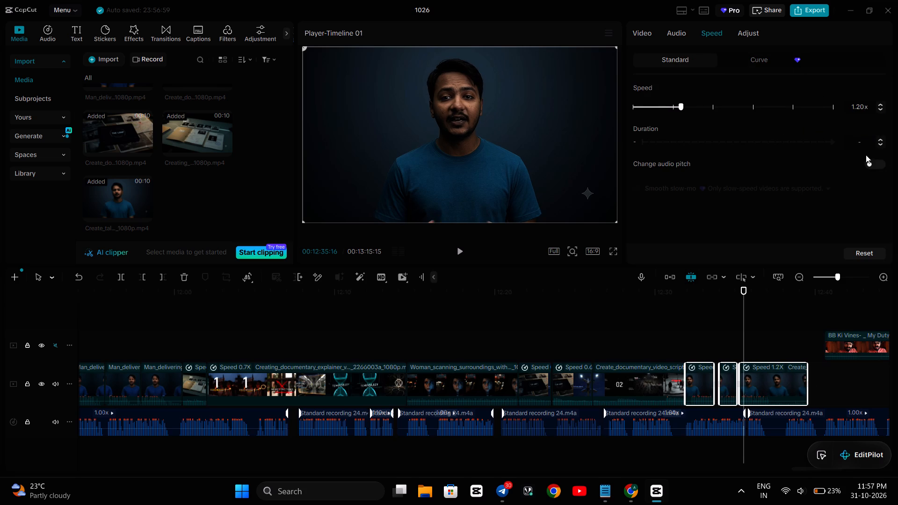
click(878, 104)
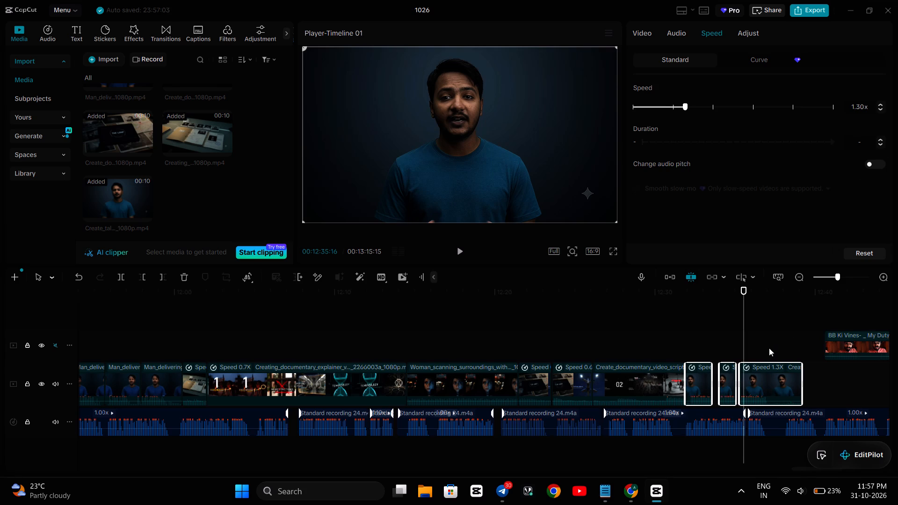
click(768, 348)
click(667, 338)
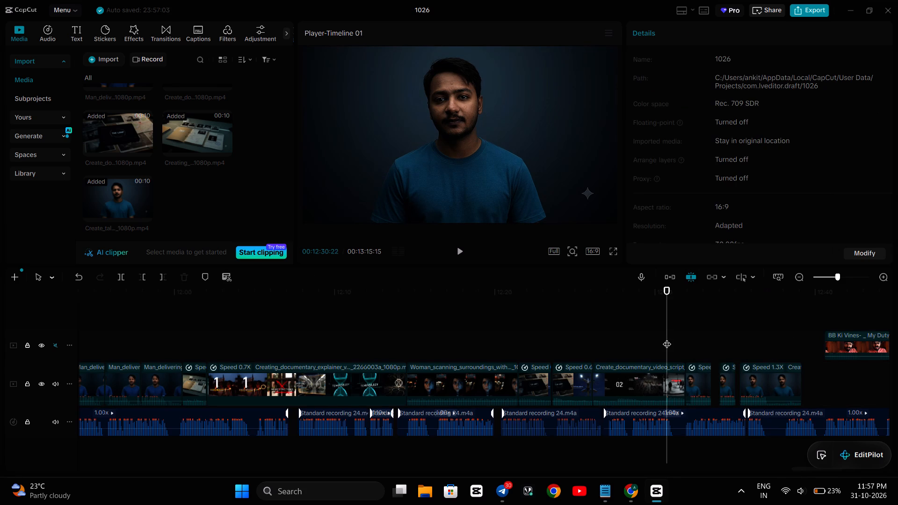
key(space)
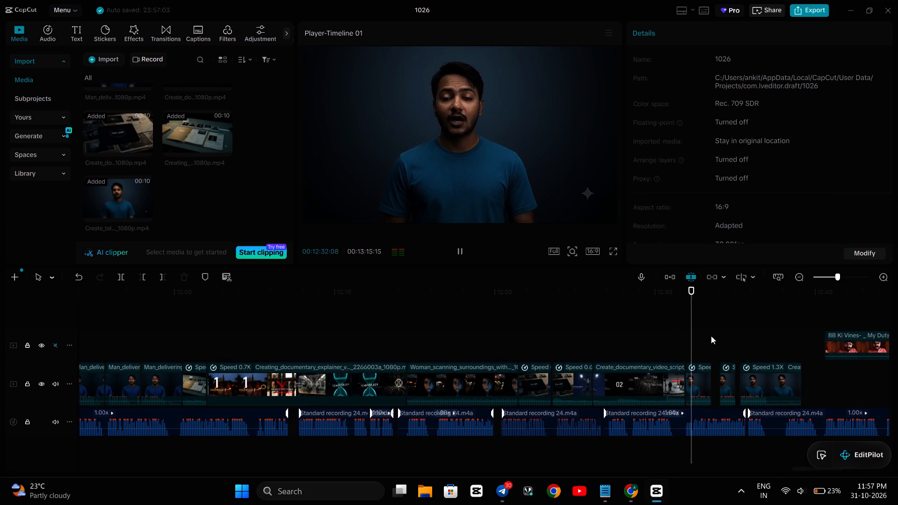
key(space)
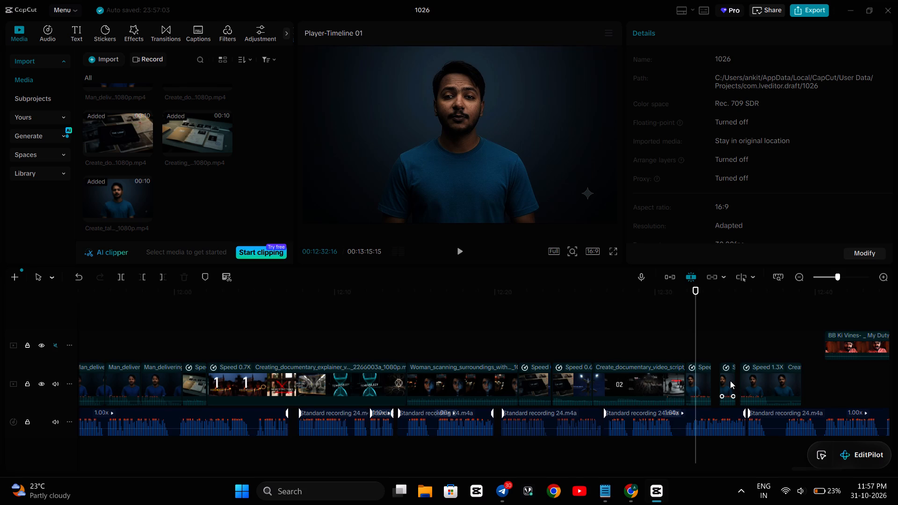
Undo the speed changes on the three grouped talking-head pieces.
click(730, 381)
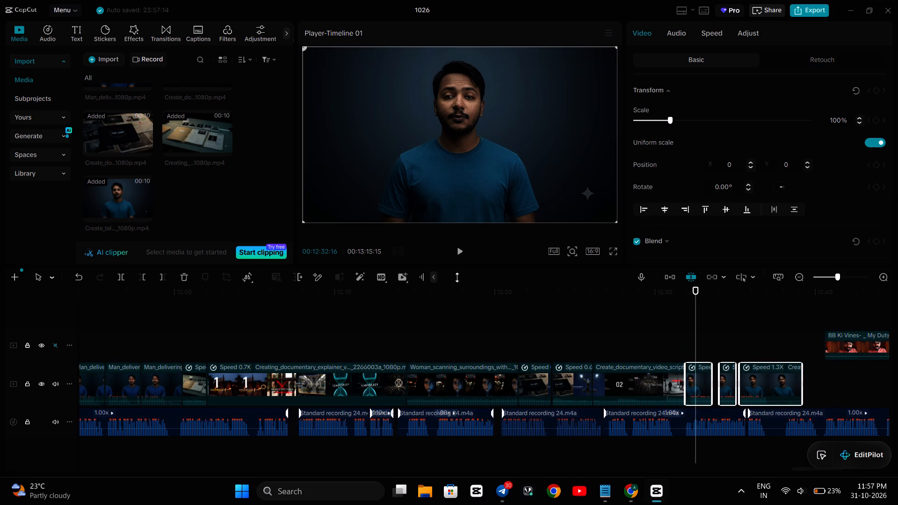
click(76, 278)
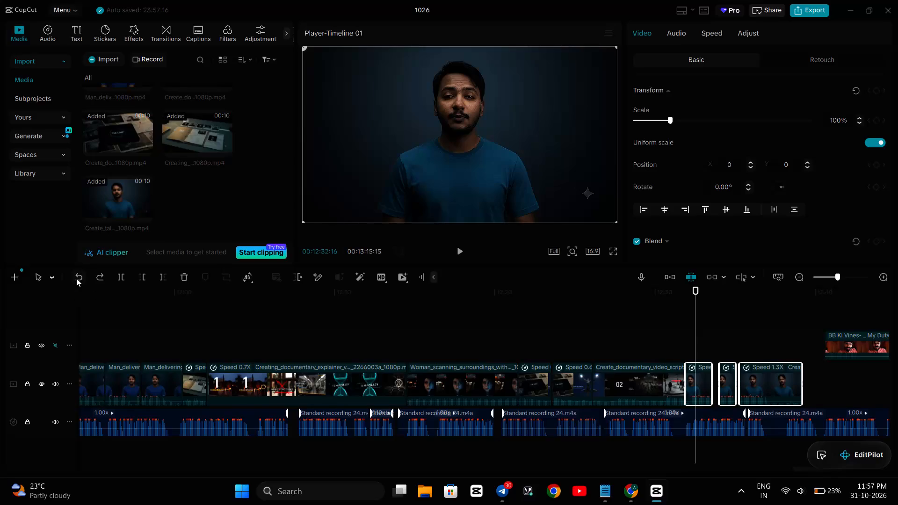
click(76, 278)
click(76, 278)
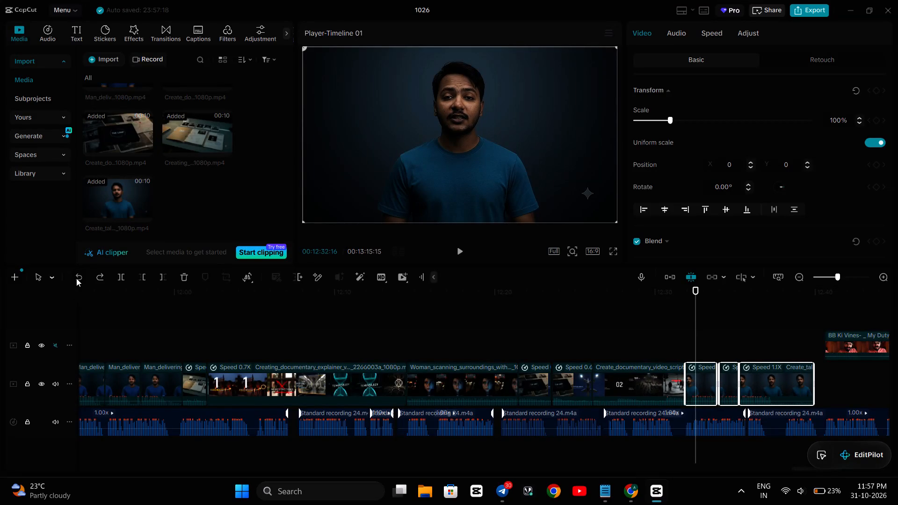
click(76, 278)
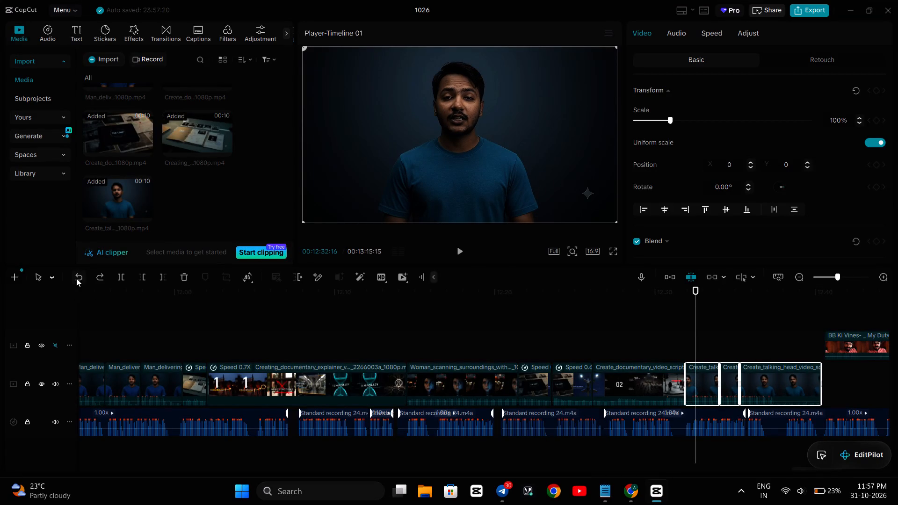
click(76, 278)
Ungroup the three talking-head pieces at the end of the main track so each can be selected separately.
click(776, 379)
click(76, 277)
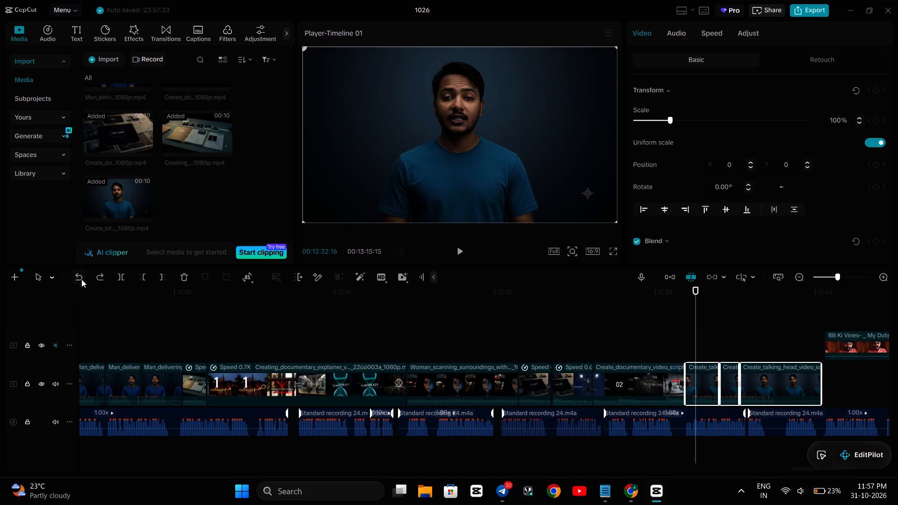
key(ctrl+shift+g)
click(796, 377)
key(ctrl+shift+g)
click(761, 382)
click(726, 380)
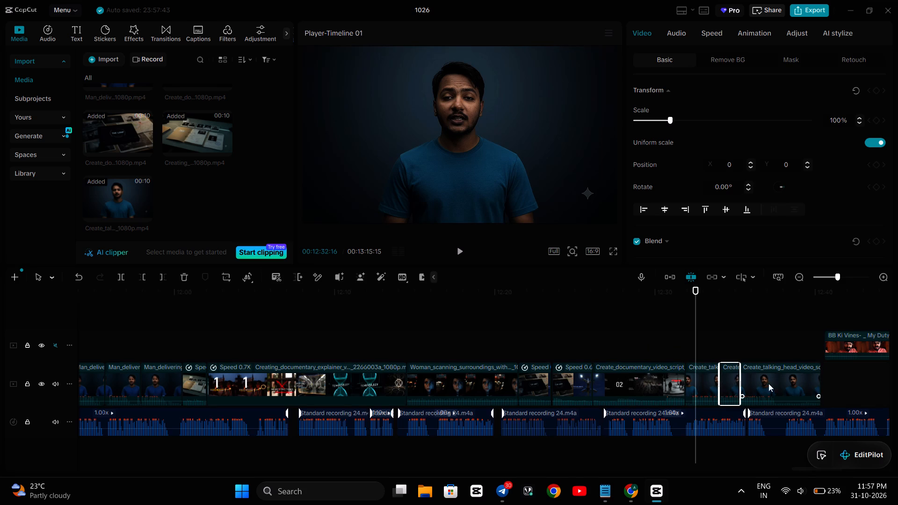
click(781, 384)
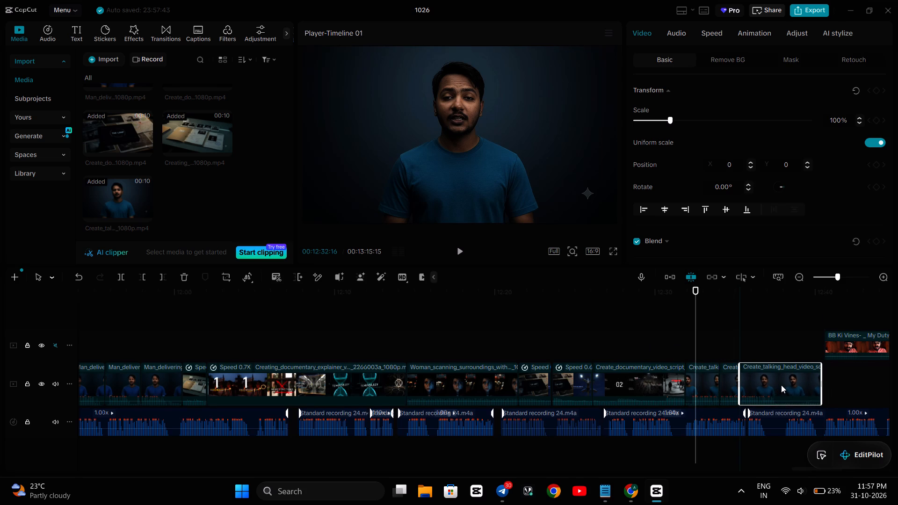
Play the talking-head section from 12:31:12 to 12:33:08 and set the first piece's speed to 1.20x.
click(677, 344)
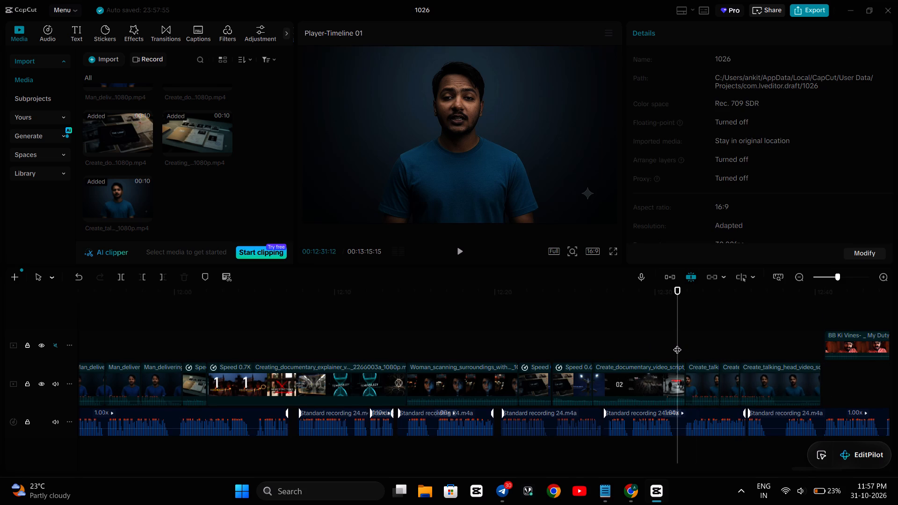
key(space)
key(space)
key(space)
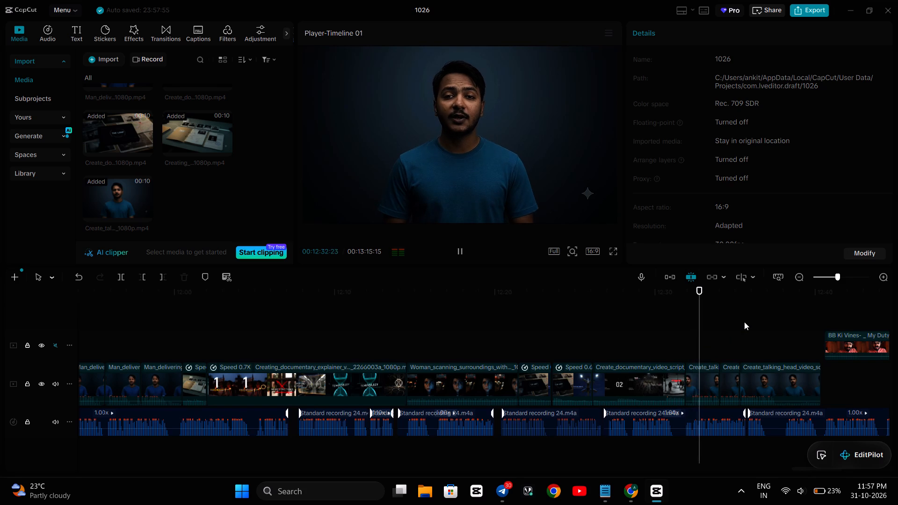
key(space)
click(695, 368)
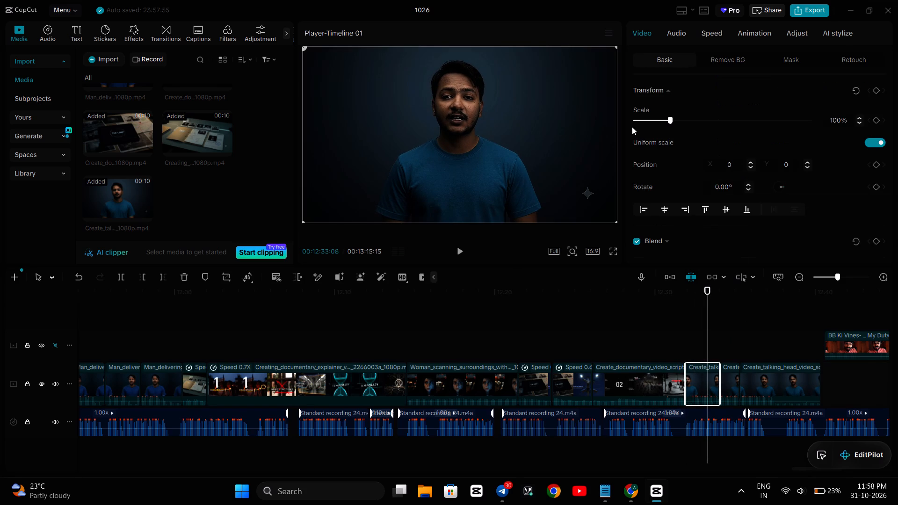
click(710, 30)
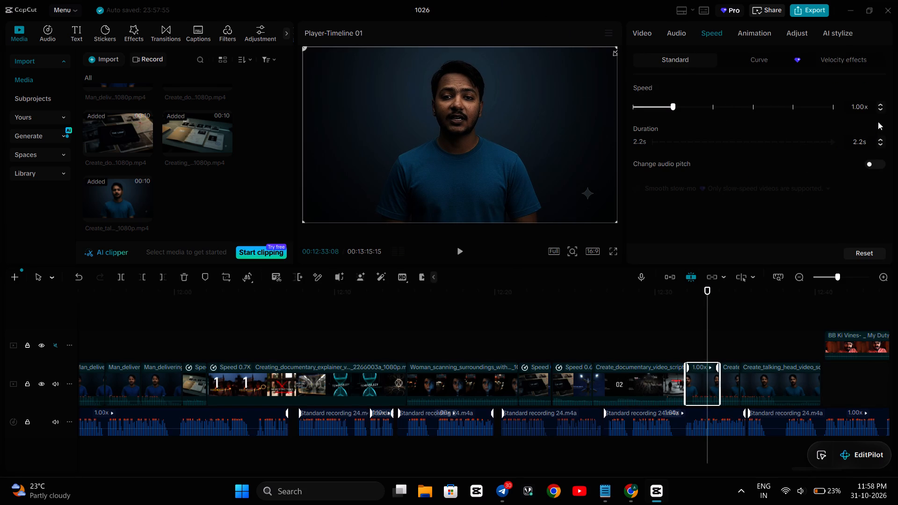
click(882, 103)
click(883, 102)
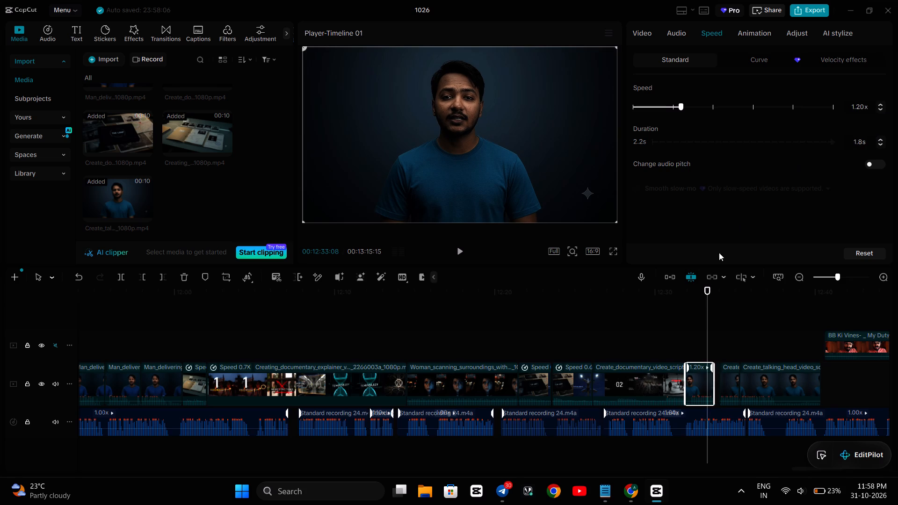
Close the gaps before the second and third talking-head pieces and set each one's speed to 1.20x.
drag(725, 377, 720, 381)
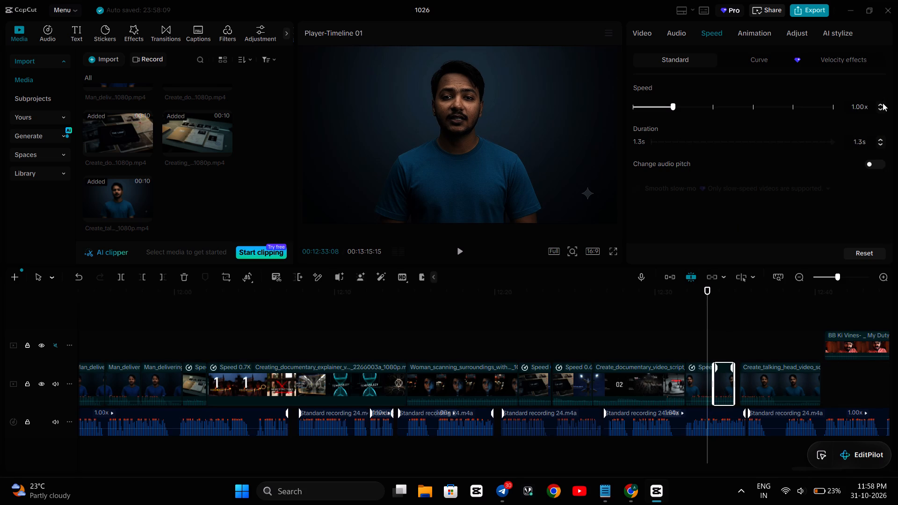
click(882, 103)
click(882, 103)
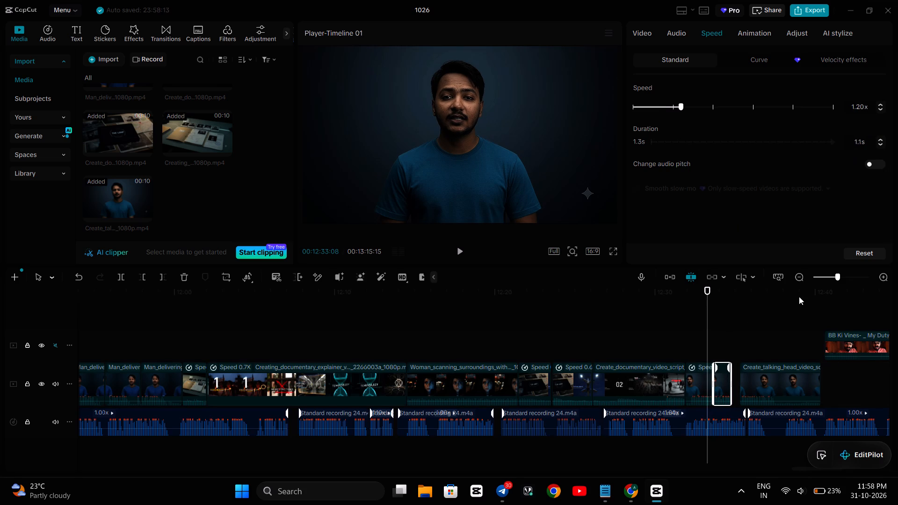
drag(782, 377, 772, 379)
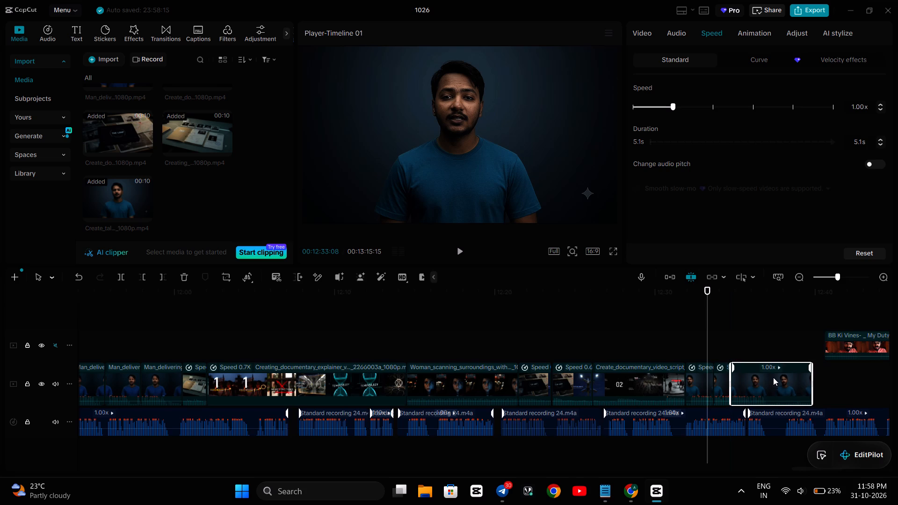
click(879, 103)
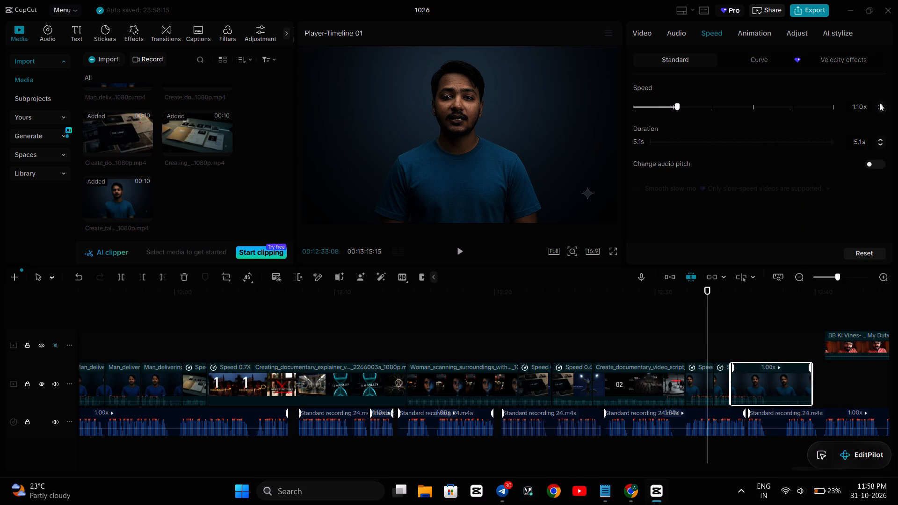
click(879, 103)
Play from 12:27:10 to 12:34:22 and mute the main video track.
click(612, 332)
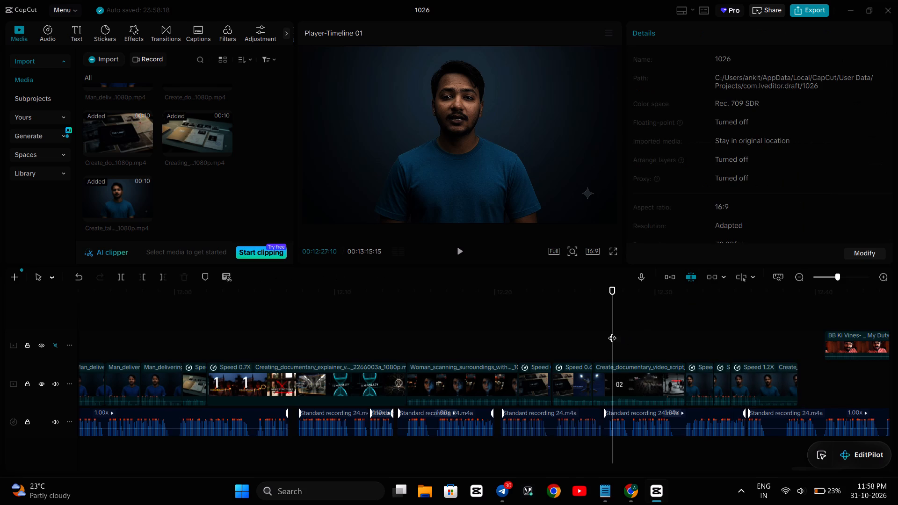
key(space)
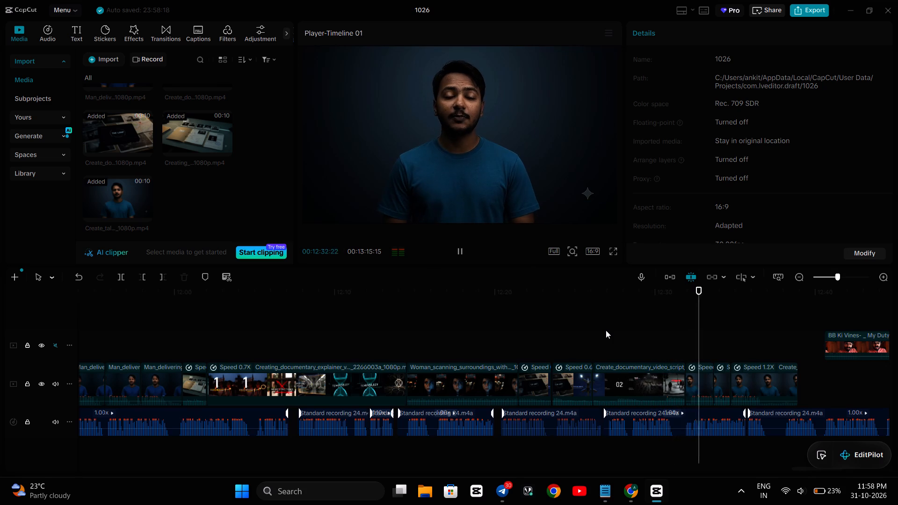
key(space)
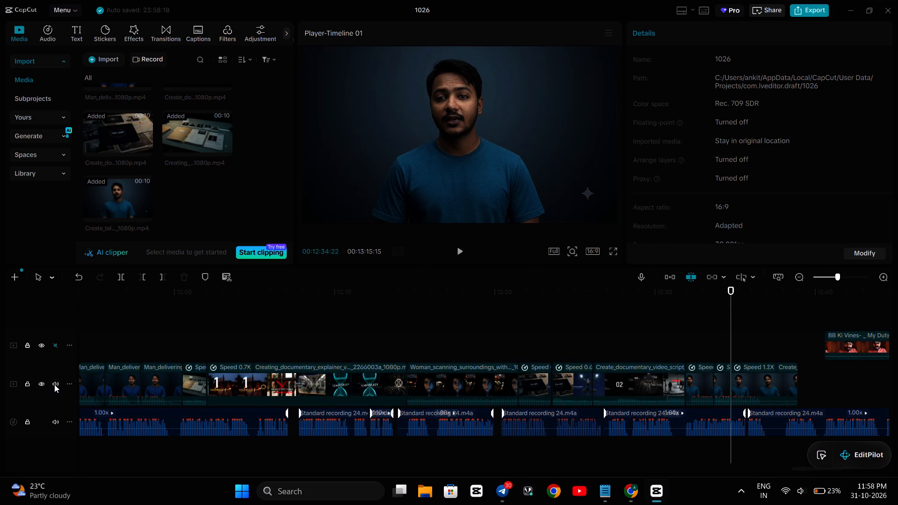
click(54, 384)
Play the section to 12:37:13 and trim the end of the third talking-head piece at that point.
click(604, 319)
key(space)
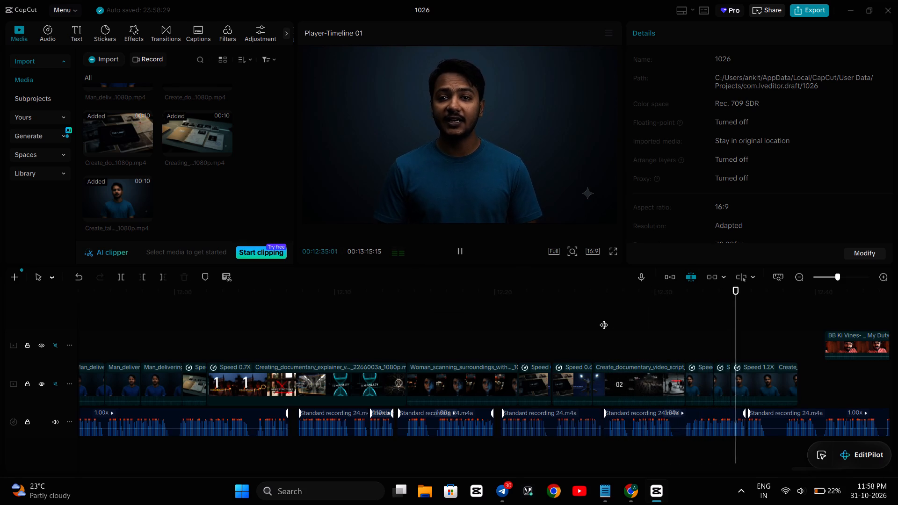
click(459, 244)
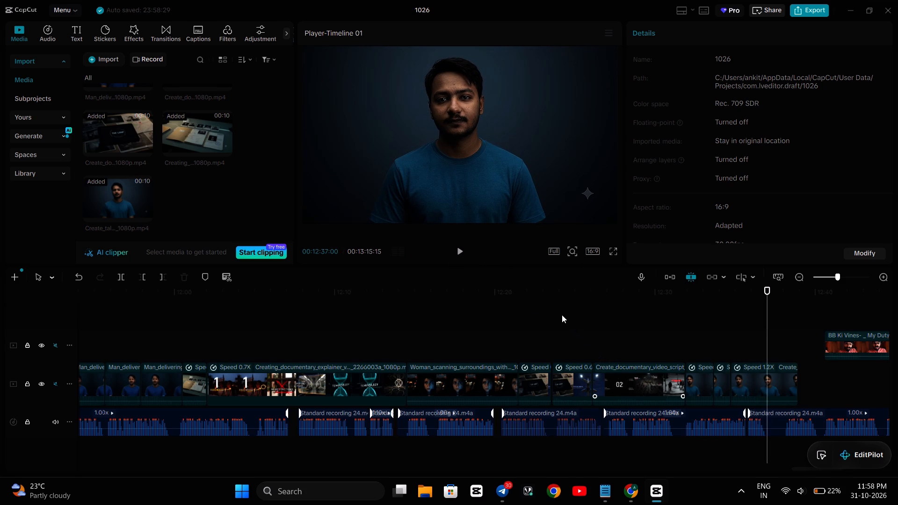
key(space)
key(space)
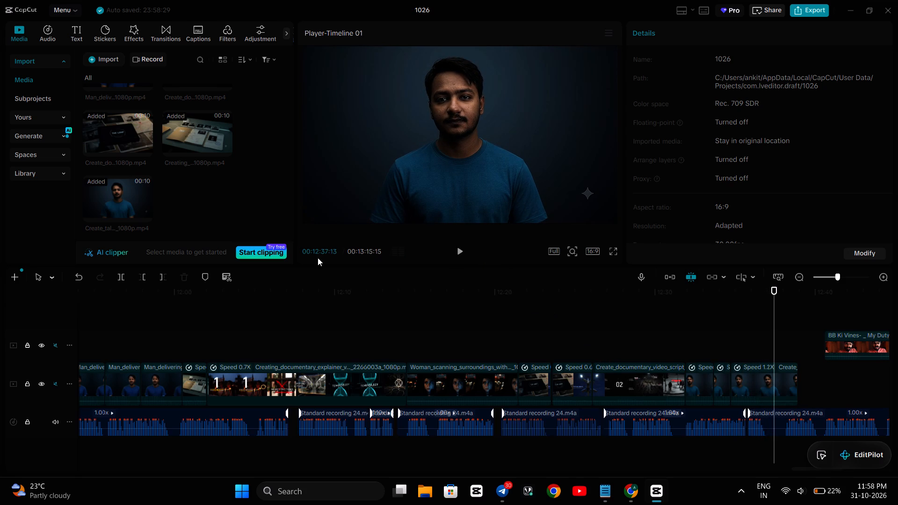
click(759, 370)
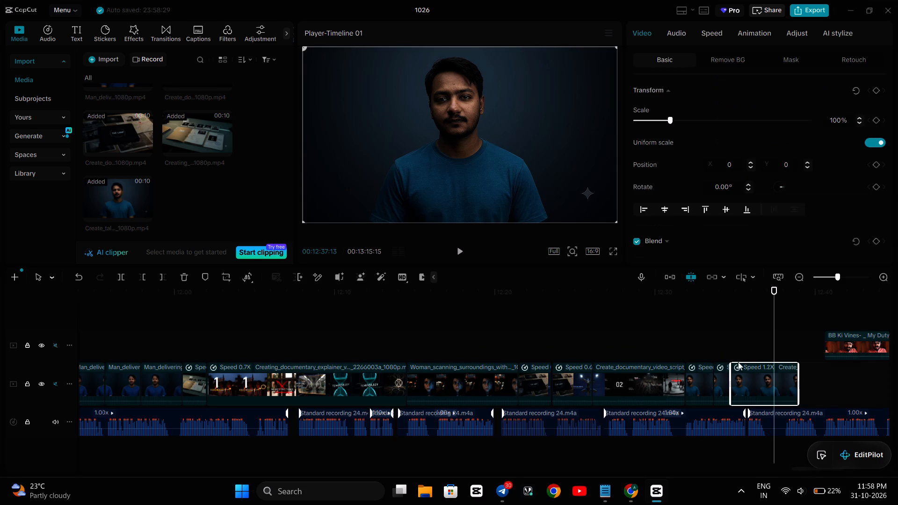
click(166, 280)
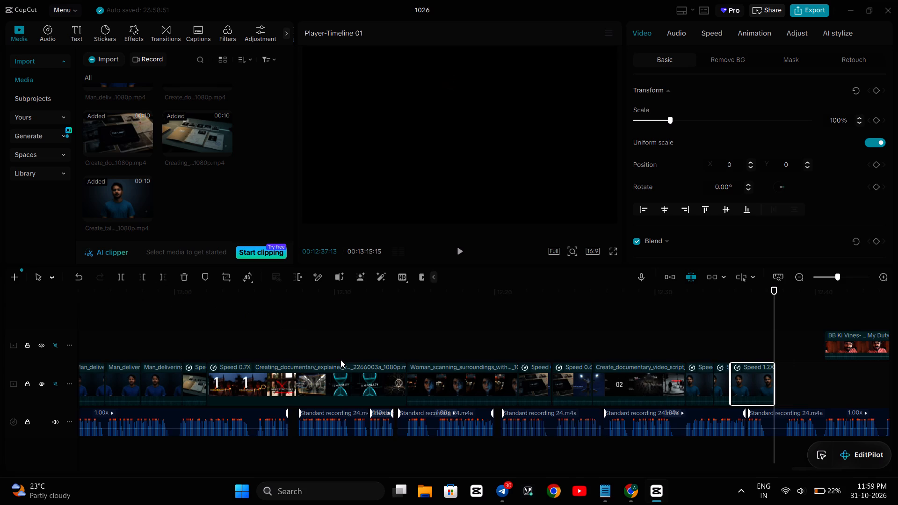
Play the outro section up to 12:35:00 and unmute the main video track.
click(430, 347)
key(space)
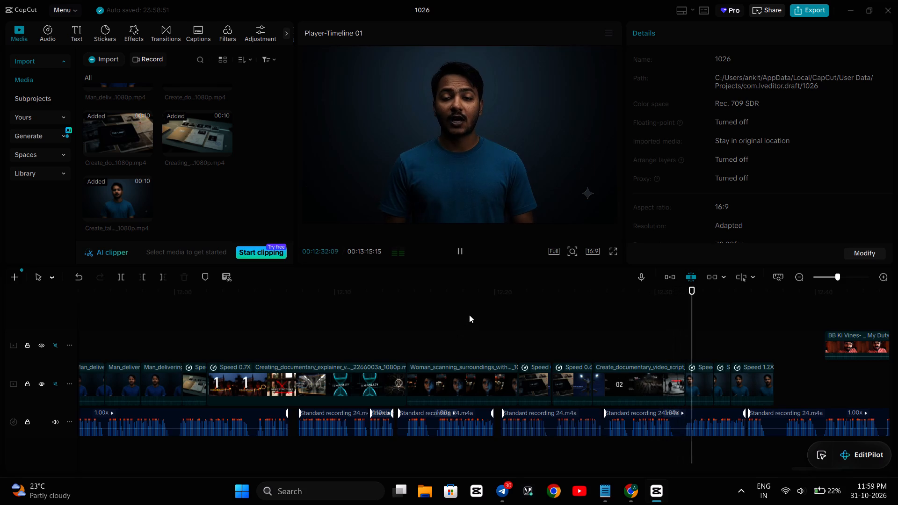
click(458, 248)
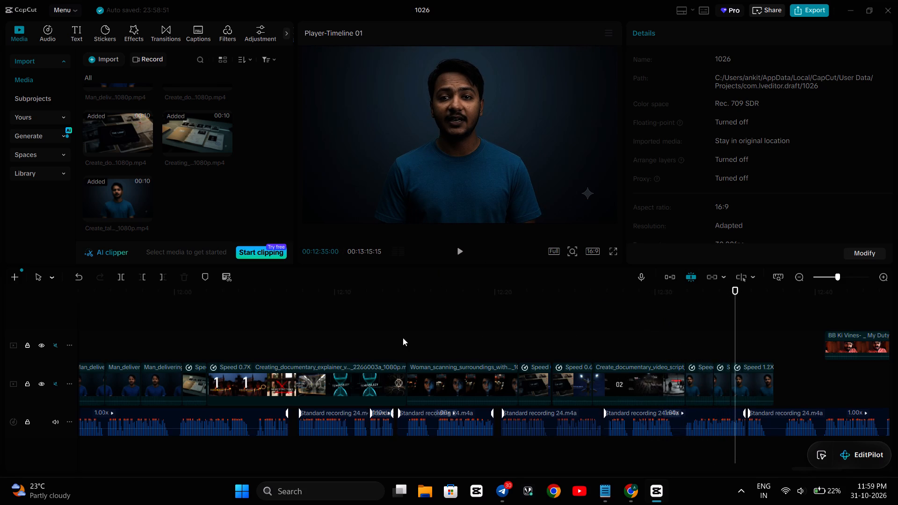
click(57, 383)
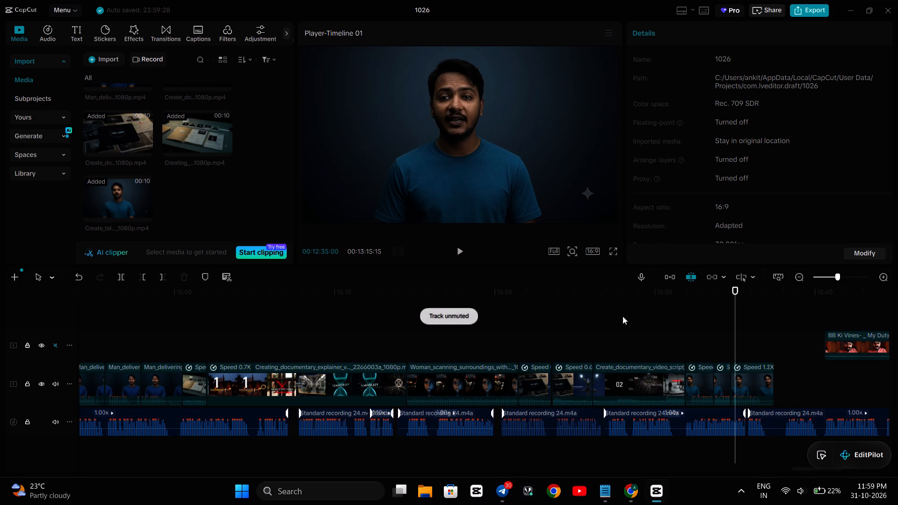
Play the three talking-head pieces in short stretches to 12:36:17, checking their speech against the voice-over, and return to 12:27:13.
click(692, 321)
key(space)
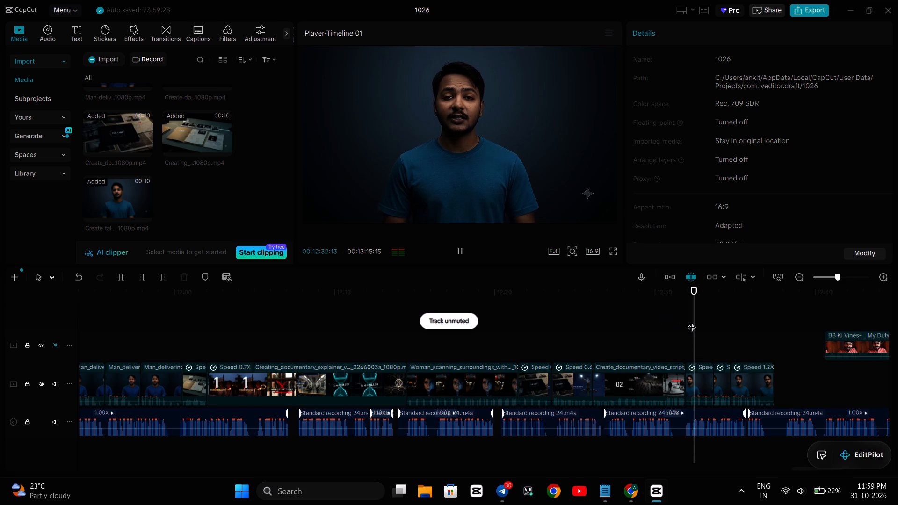
key(space)
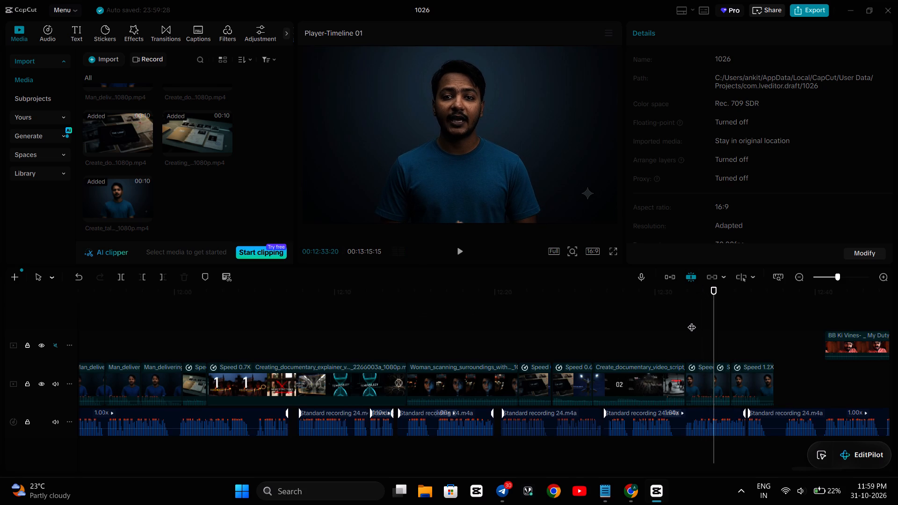
key(space)
key(space)
key(space)
key(space)
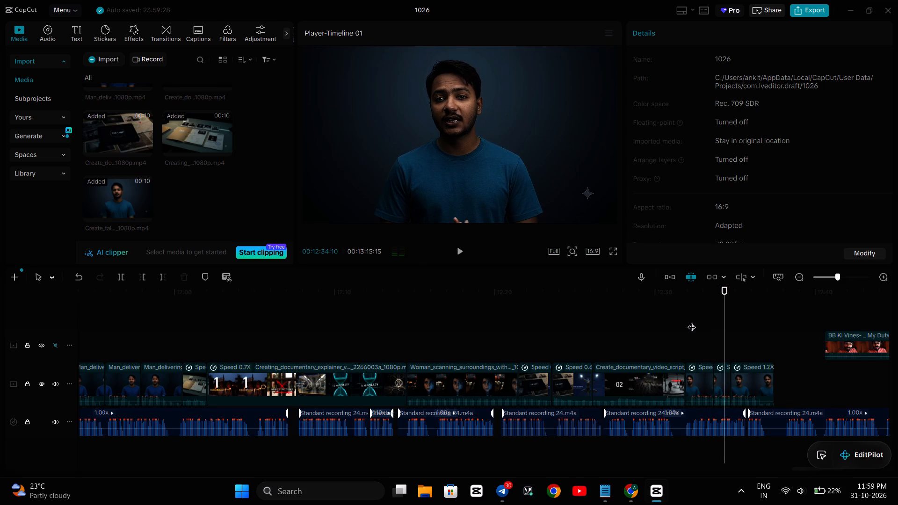
key(space)
key(space)
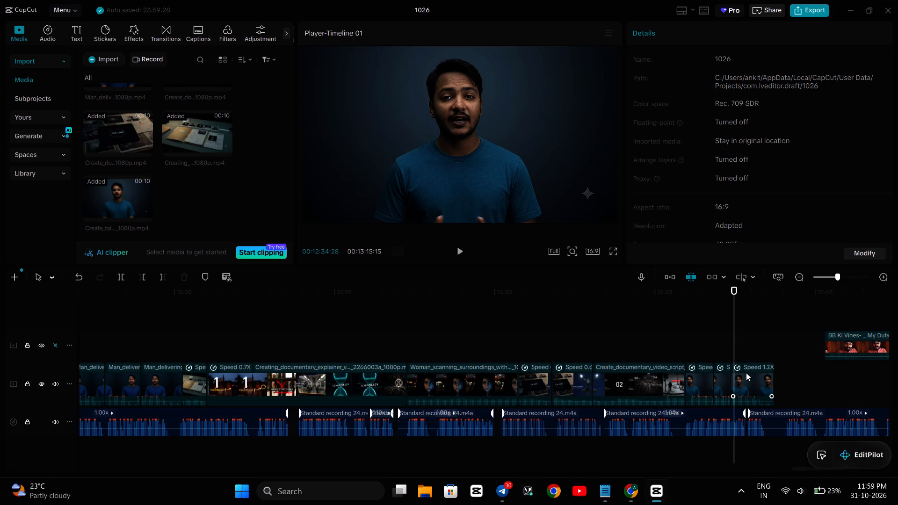
key(space)
key(space)
key(space)
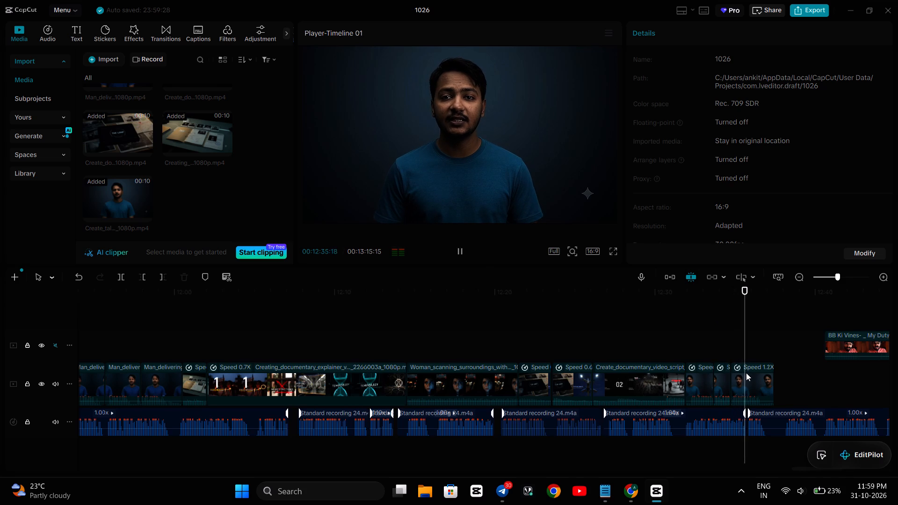
key(space)
key(space)
key(space)
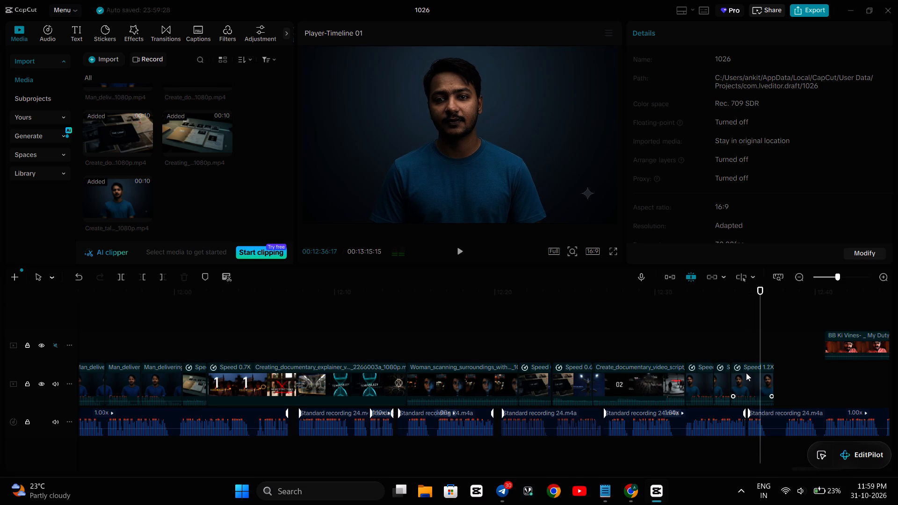
click(614, 332)
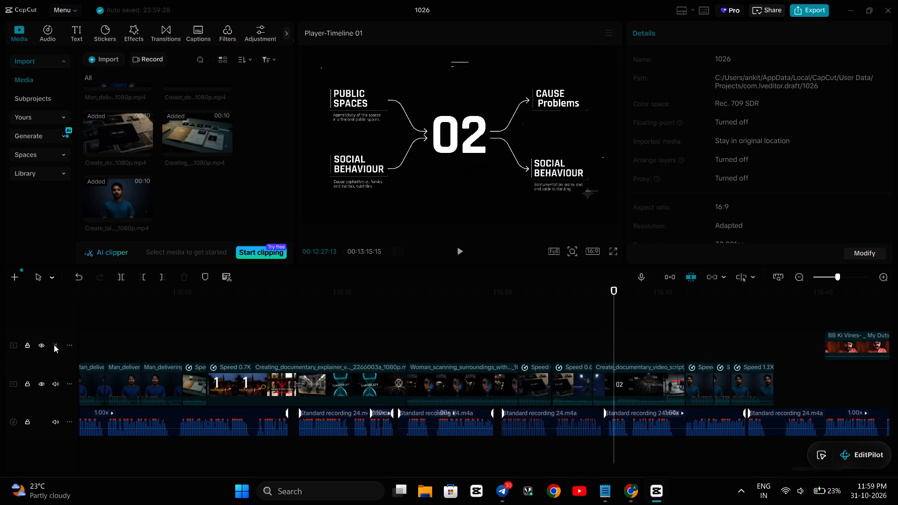
Mute the main video track, play the section through 12:36:23, and replay the second talking-head piece from 12:34:00 to 12:35:01.
click(56, 387)
key(space)
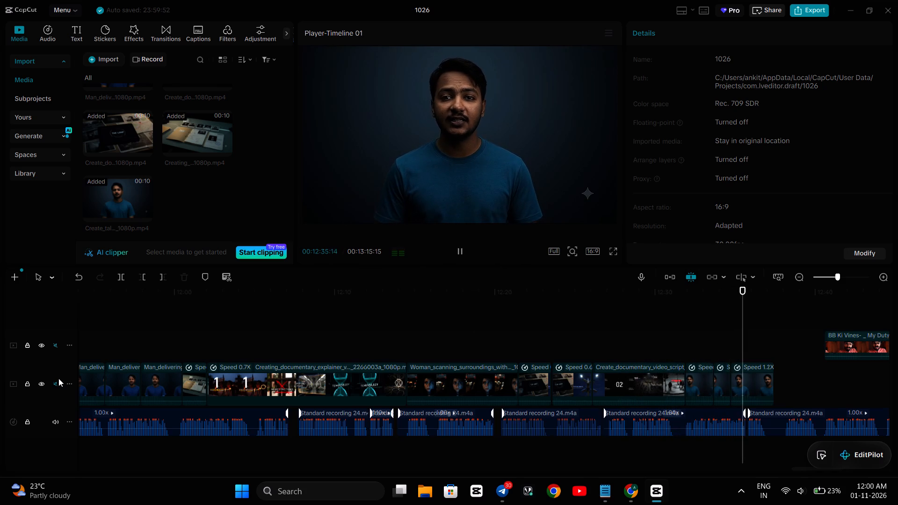
key(space)
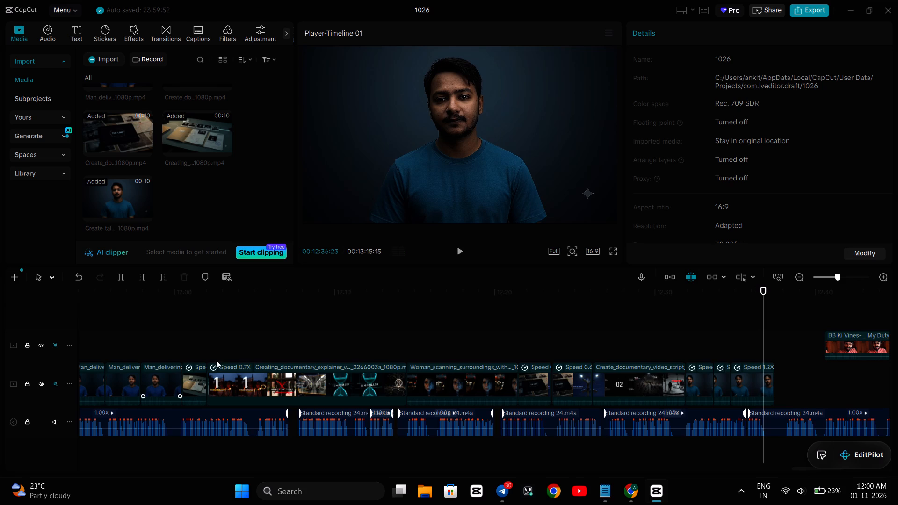
click(719, 324)
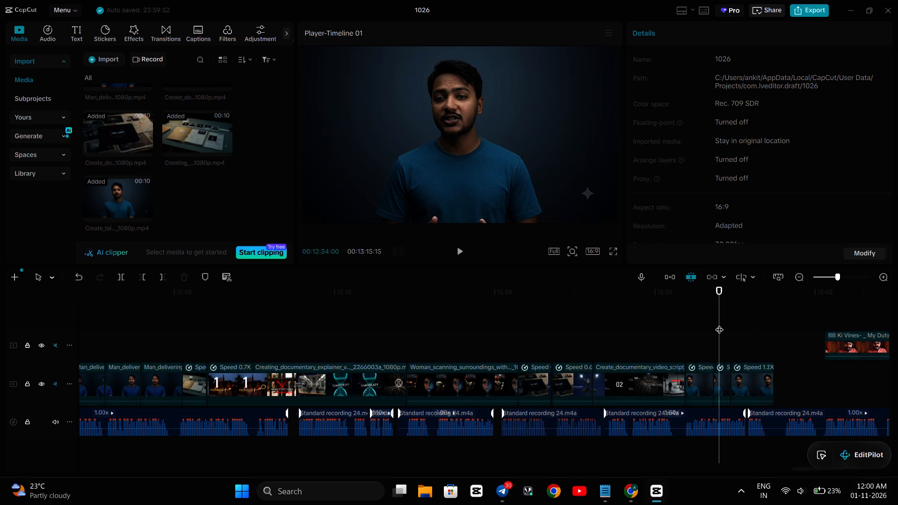
key(space)
key(space)
key(space)
key(space)
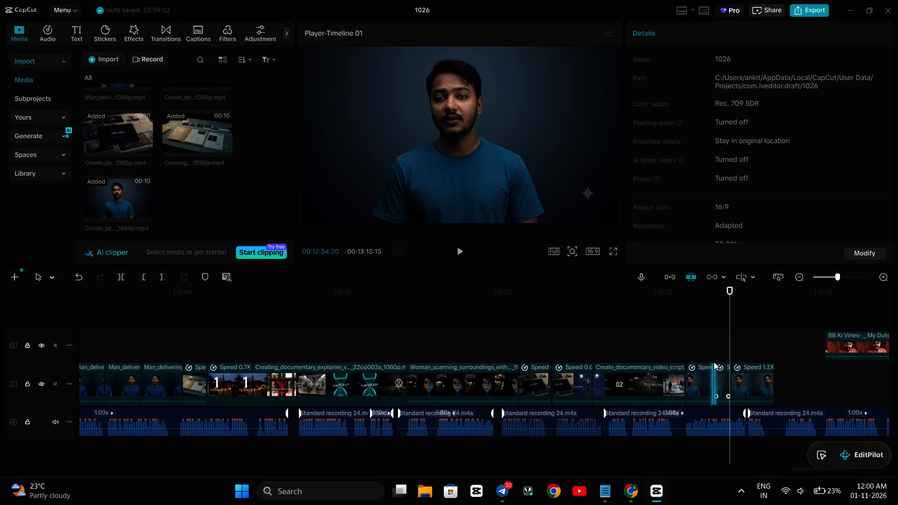
key(space)
key(space)
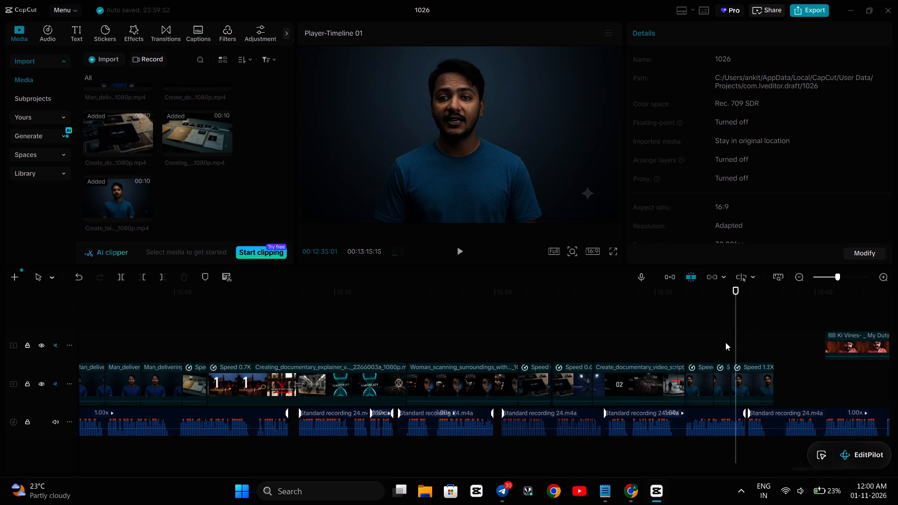
Set the second talking-head piece's speed to 1.30x and check it by playing the section to 12:34:12.
click(721, 373)
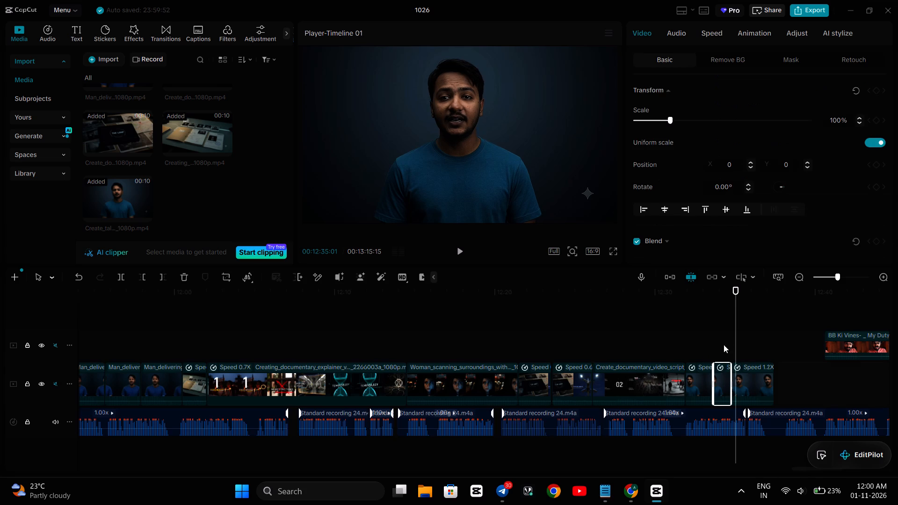
click(716, 34)
click(881, 103)
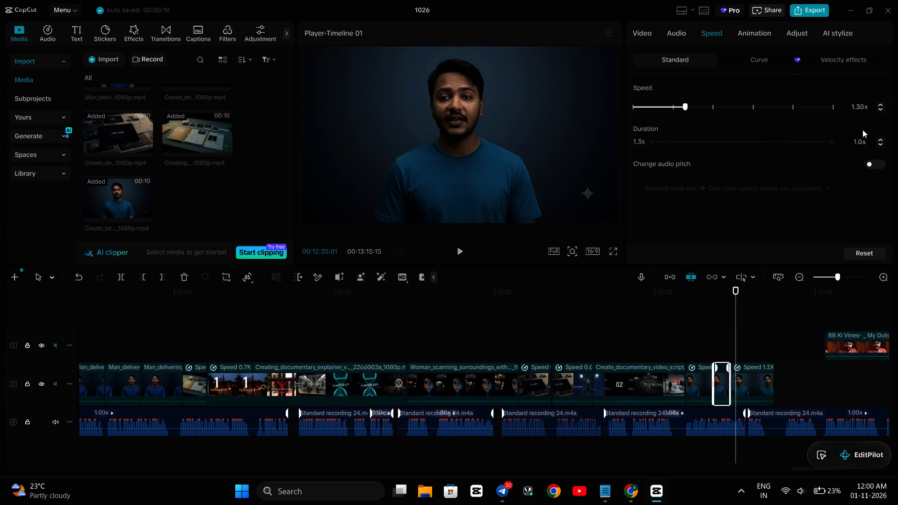
click(685, 328)
key(space)
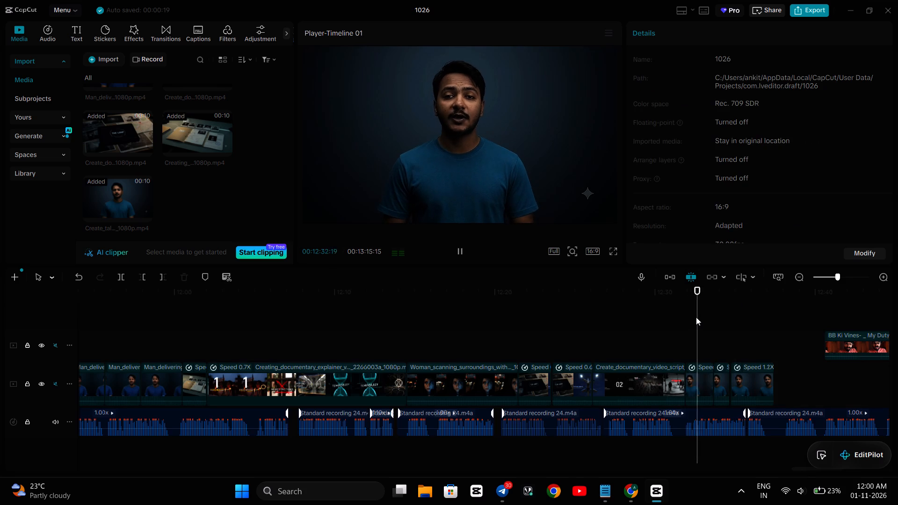
key(space)
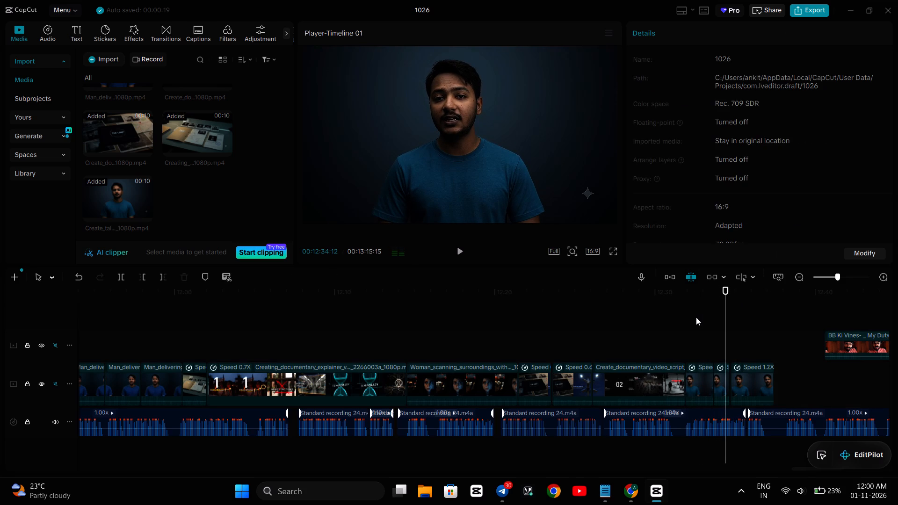
Replay the first talking-head piece in short stretches, unmute the main video track, and trim the piece's end at 12:33:14.
click(694, 325)
key(space)
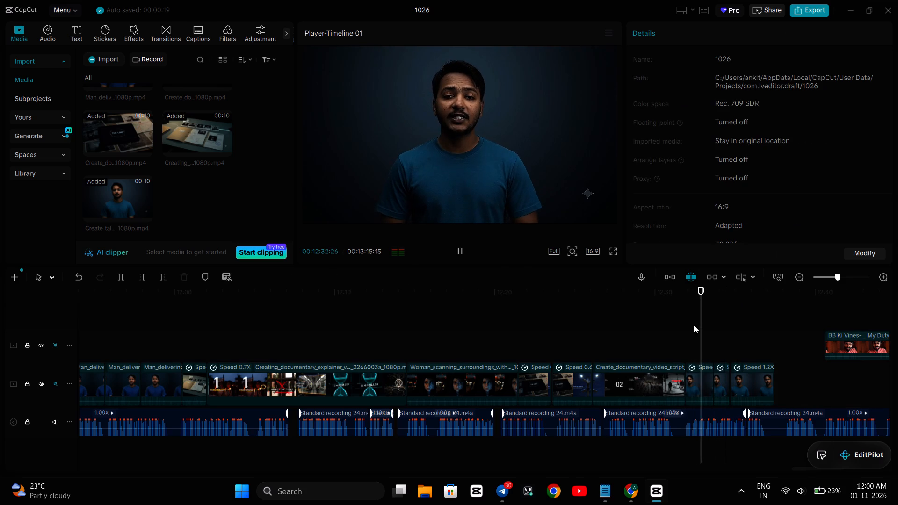
key(space)
key(space)
key(space)
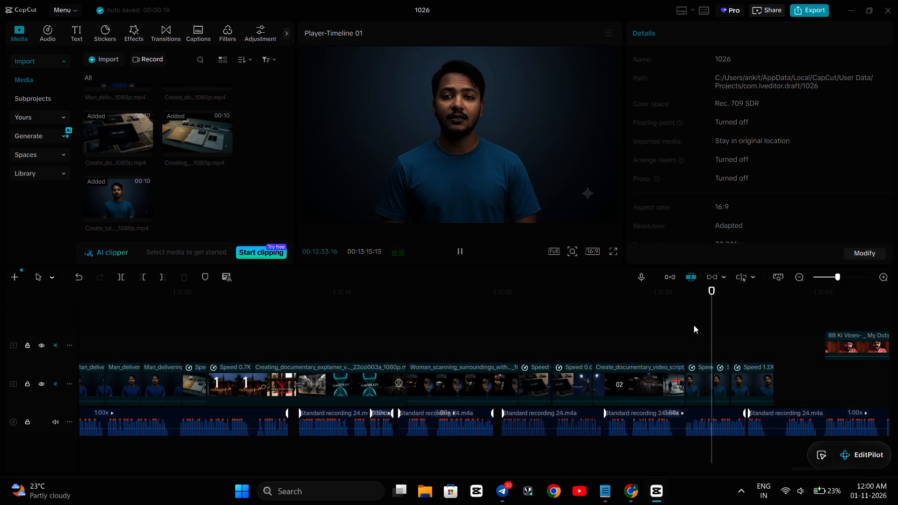
click(700, 377)
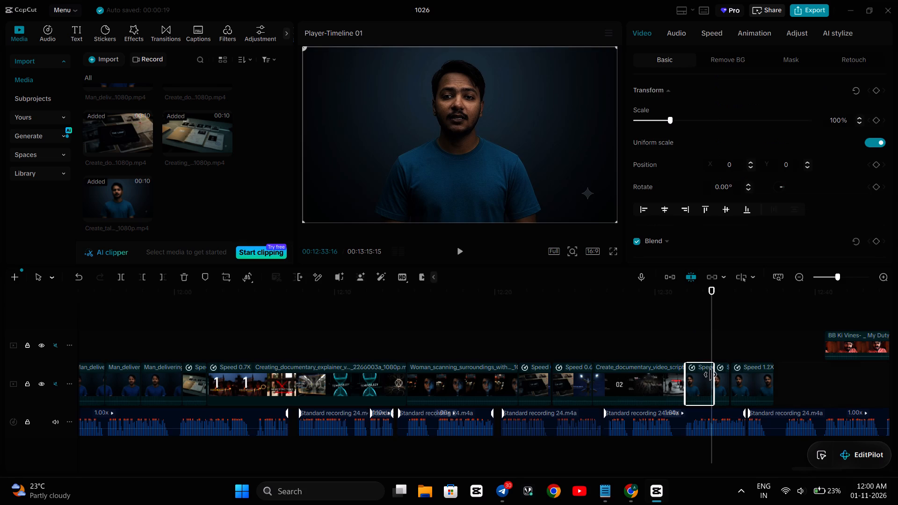
key(Left)
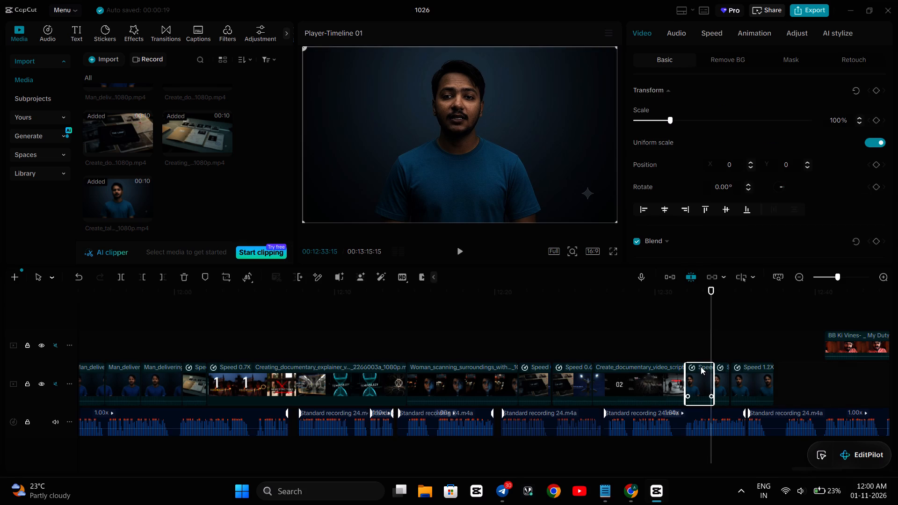
key(Left)
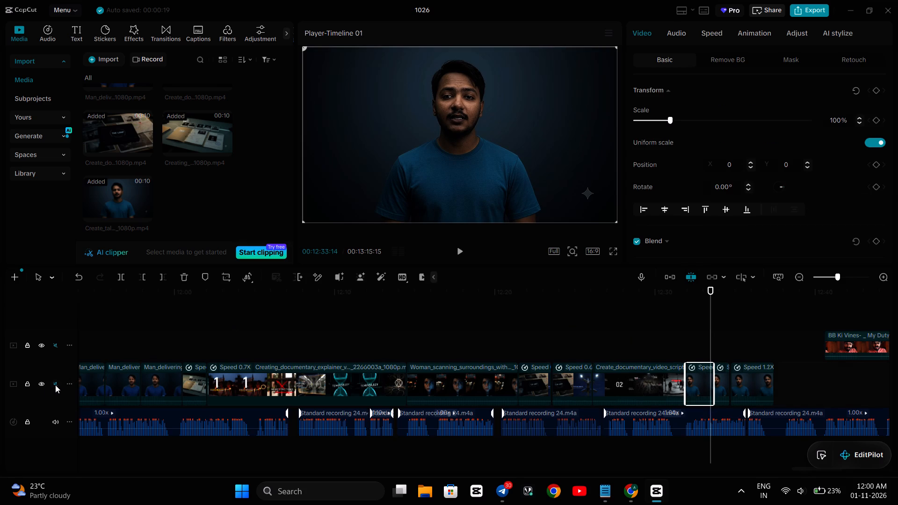
click(55, 385)
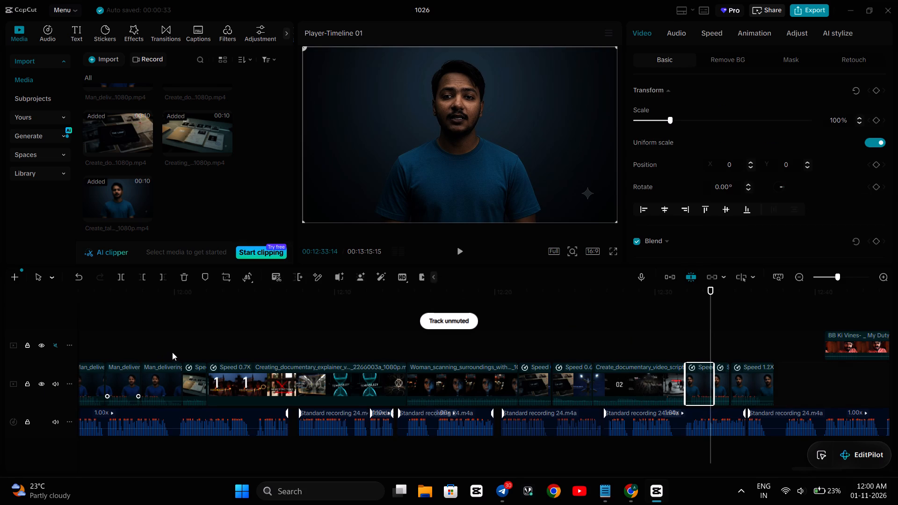
click(159, 276)
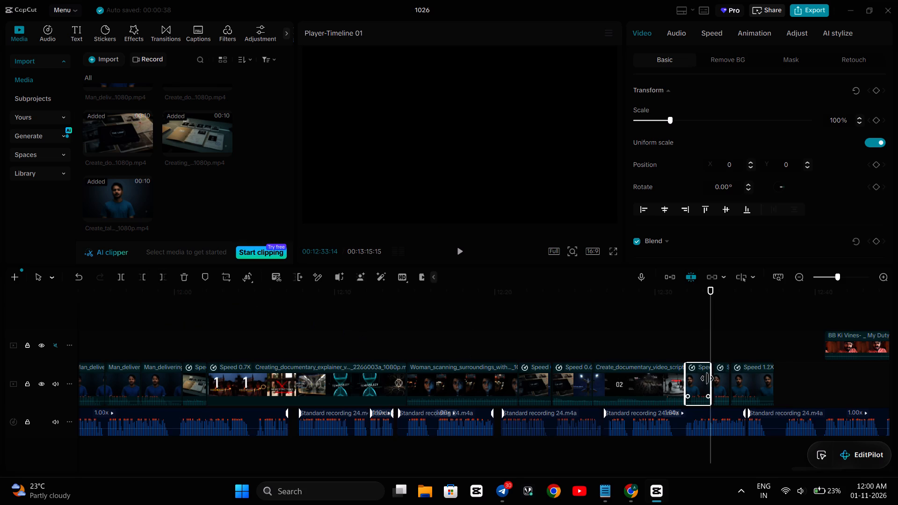
Close the gaps by moving the second and third talking-head pieces back against the pieces before them.
drag(720, 381, 717, 382)
drag(717, 382, 716, 382)
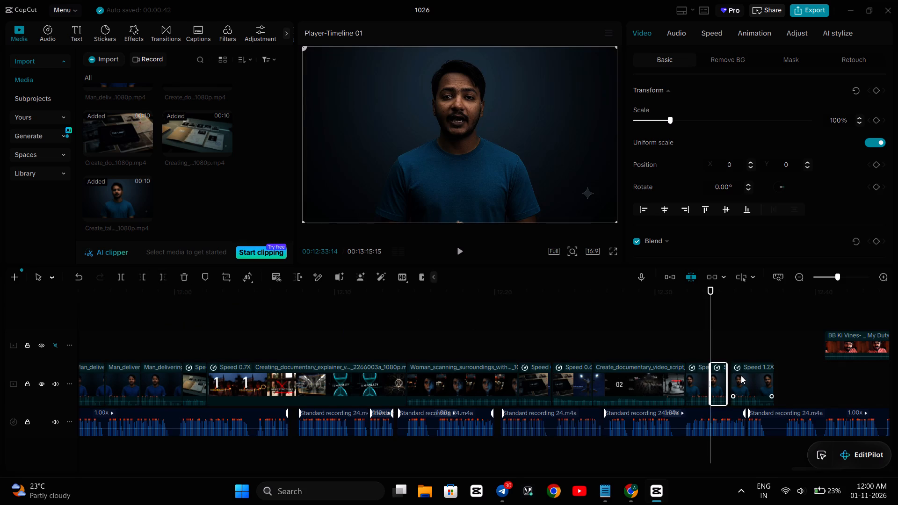
drag(741, 375, 734, 379)
Play the joined talking-head pieces to 12:34:21, checking how they fit the voice-over.
click(677, 353)
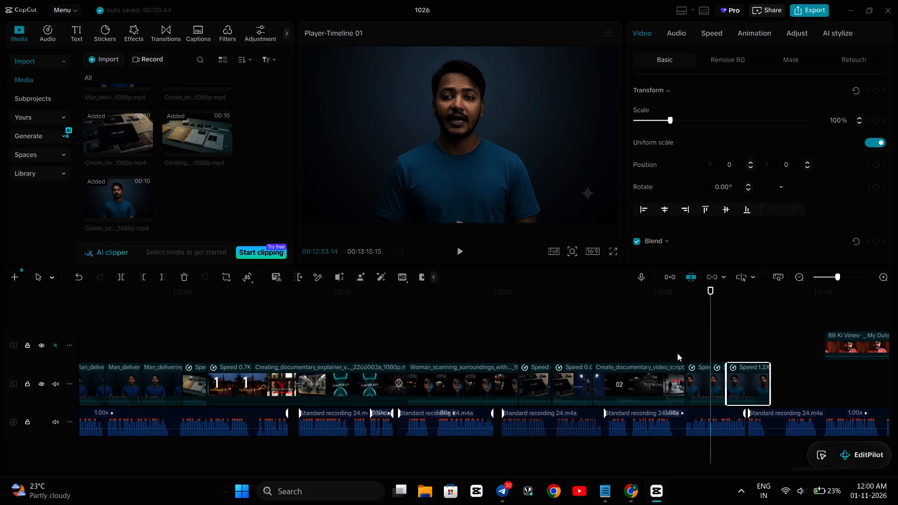
key(space)
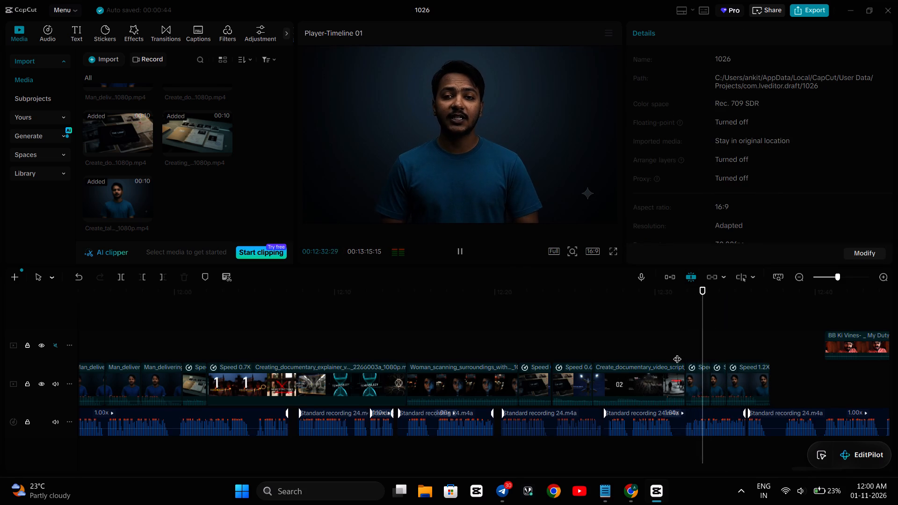
key(space)
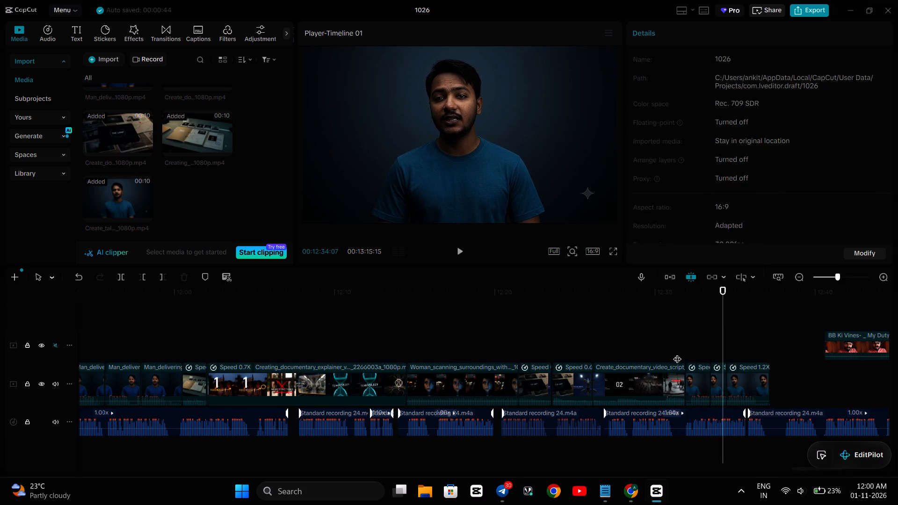
key(space)
key(space)
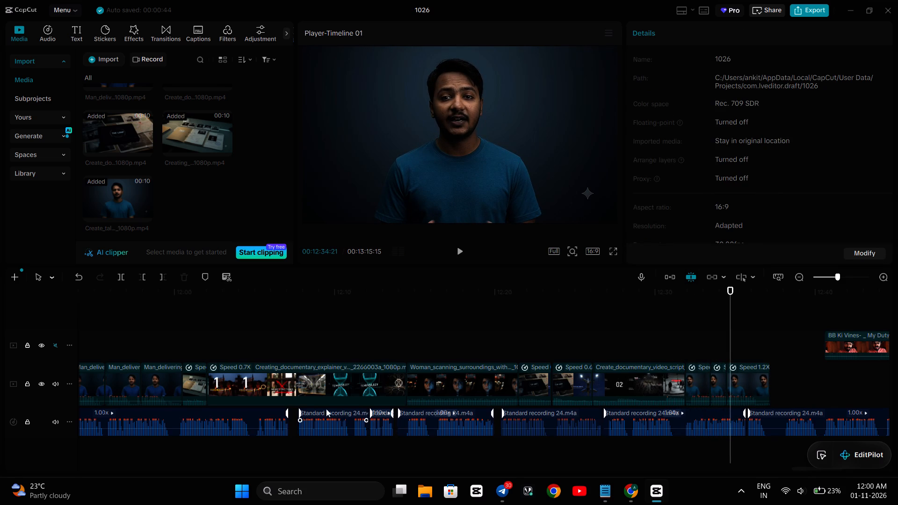
Mute the main video track and play the outro section from before the 02 graphic to 12:36:20.
click(51, 384)
click(590, 344)
key(space)
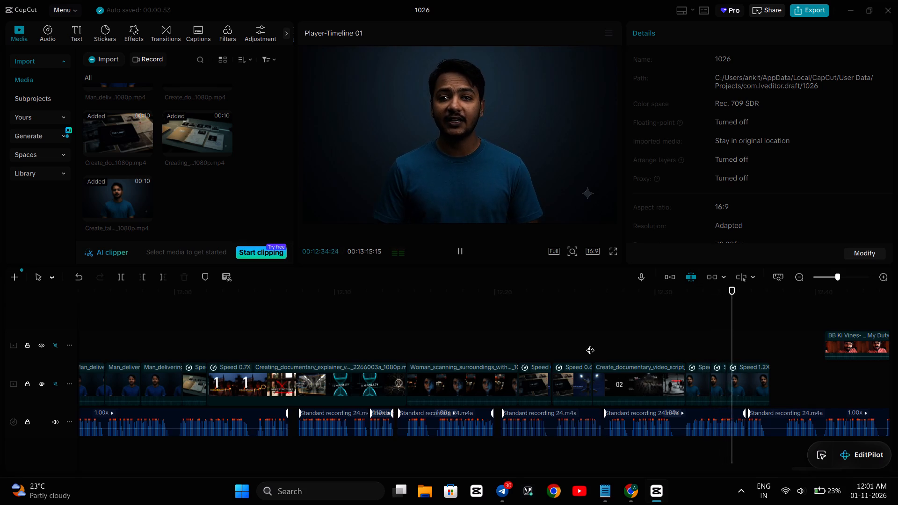
key(space)
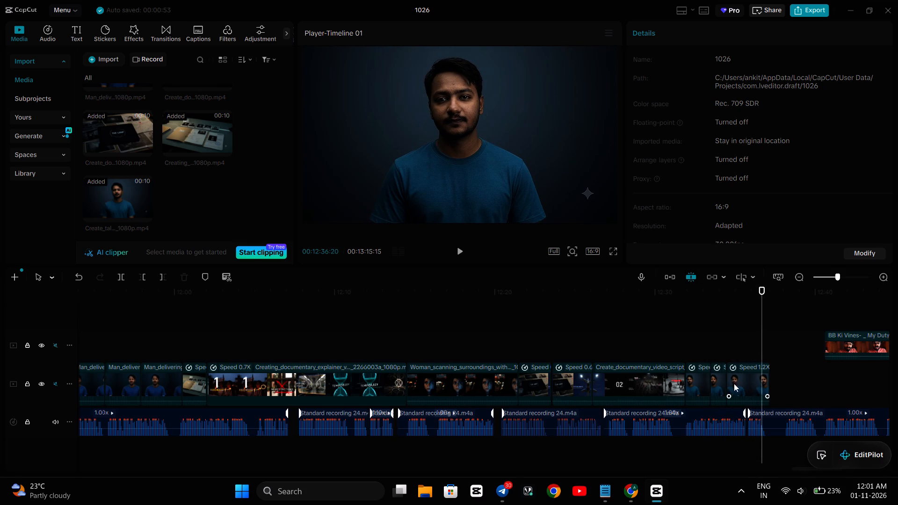
Replay the second talking-head piece from 12:34:00 to 12:34:27 and set its speed to 1.40x.
click(719, 352)
key(space)
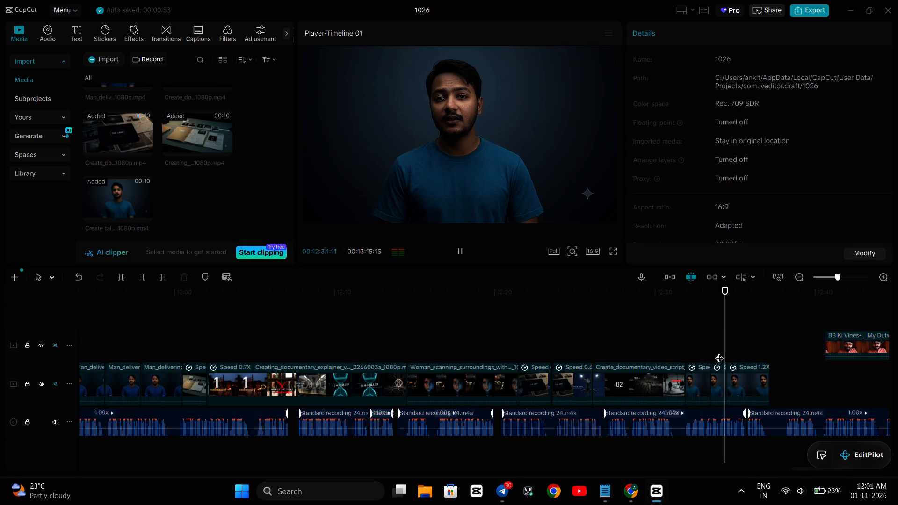
key(space)
key(space)
key(space)
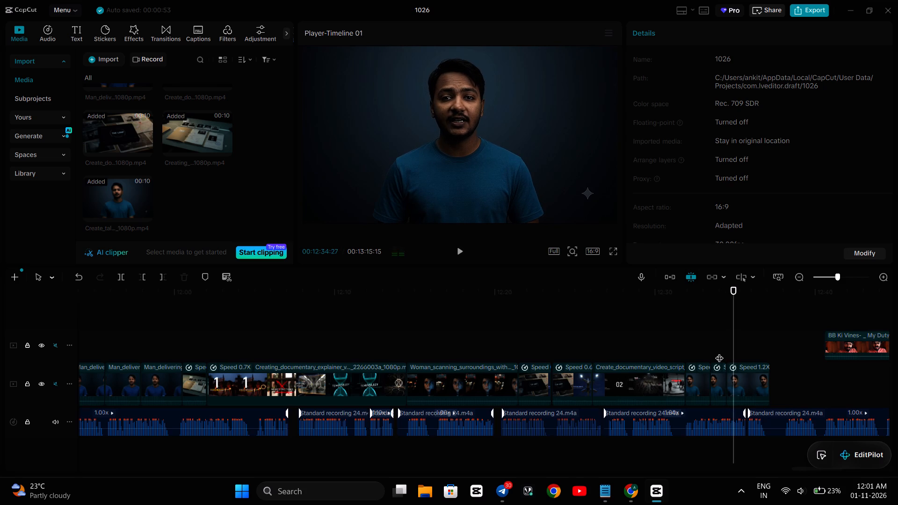
click(719, 377)
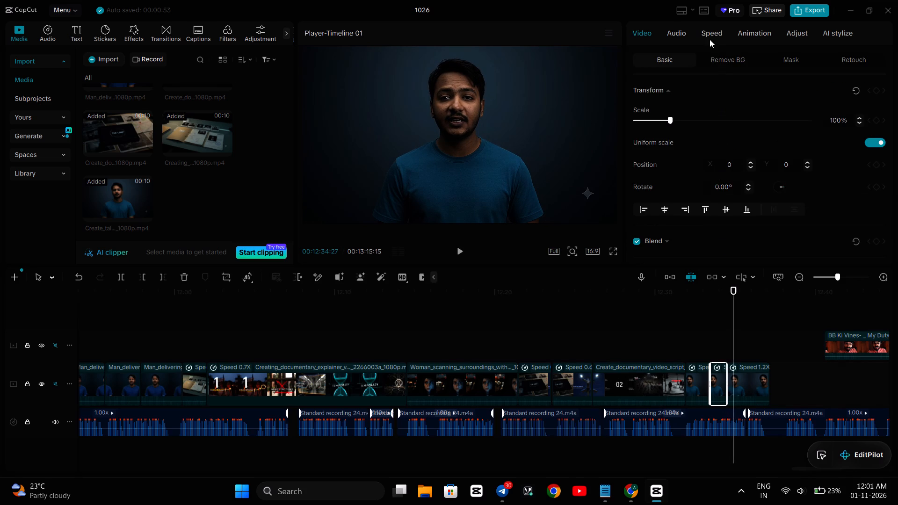
click(709, 33)
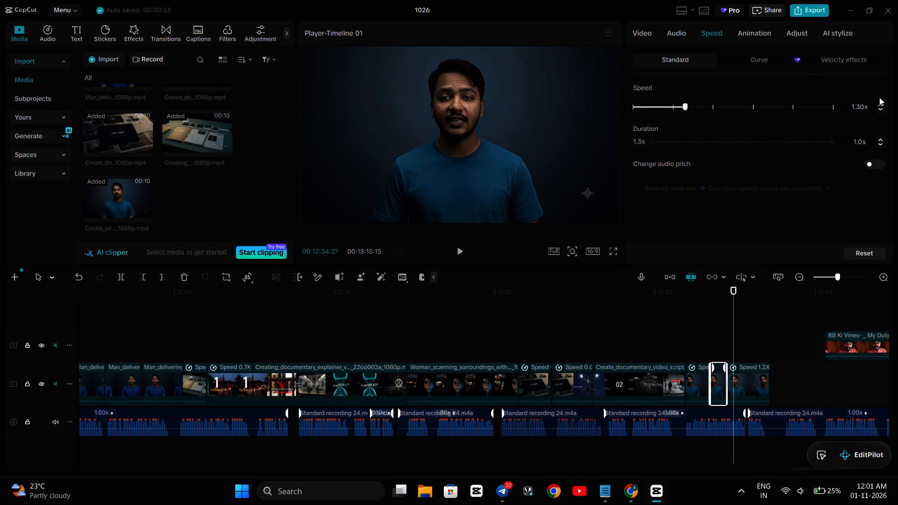
click(883, 102)
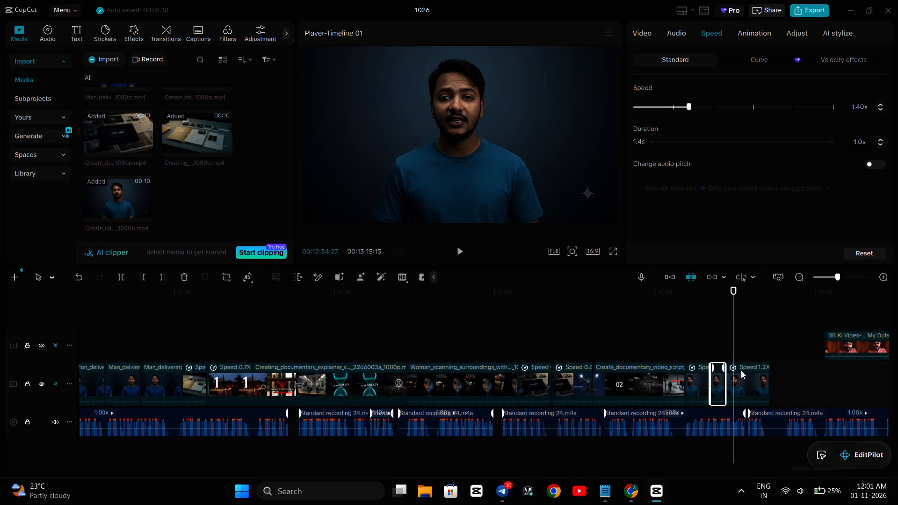
Move the third talking-head piece back against the end of the second piece.
click(746, 373)
click(746, 373)
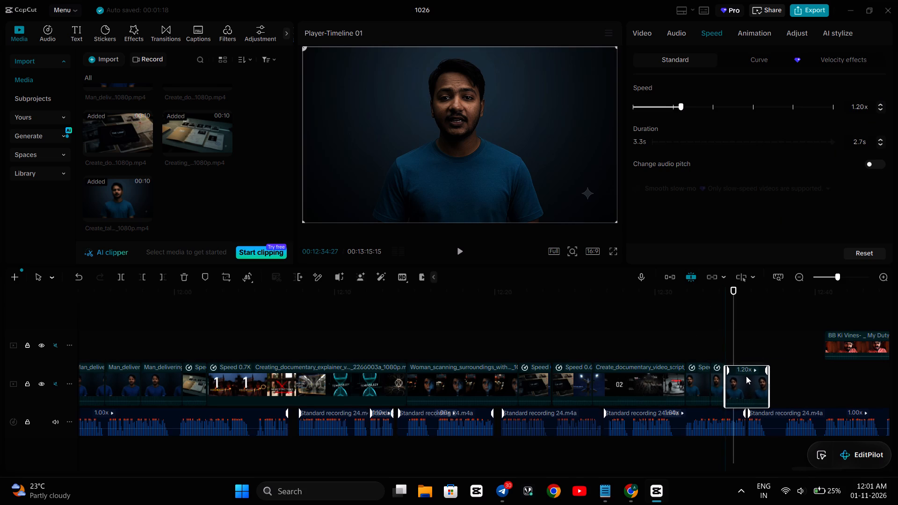
Play the joined talking-head pieces twice, up to 12:36:11 and 12:35:25, checking their lip movement against the voice-over.
click(700, 347)
key(space)
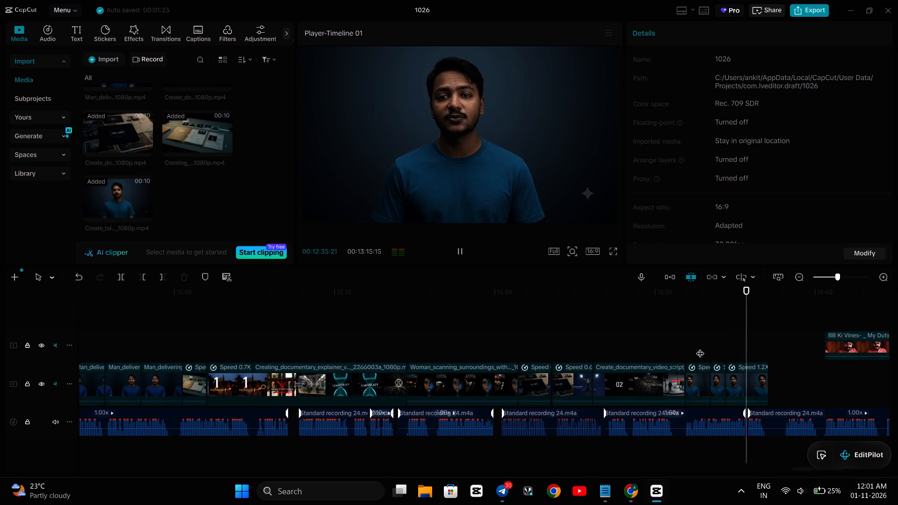
key(space)
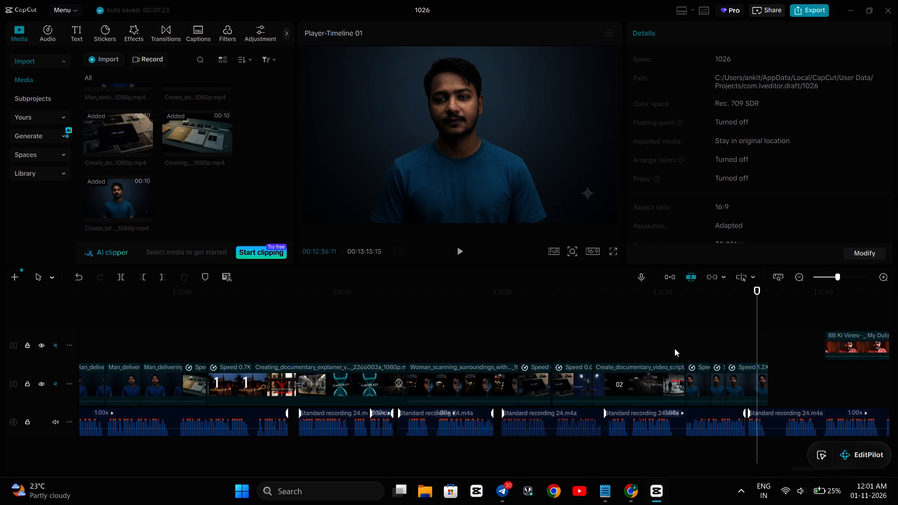
click(674, 348)
key(space)
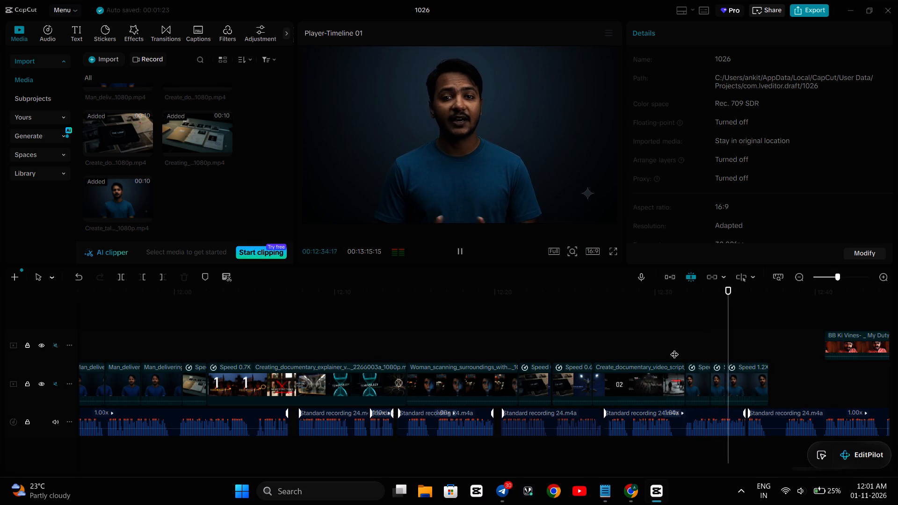
key(space)
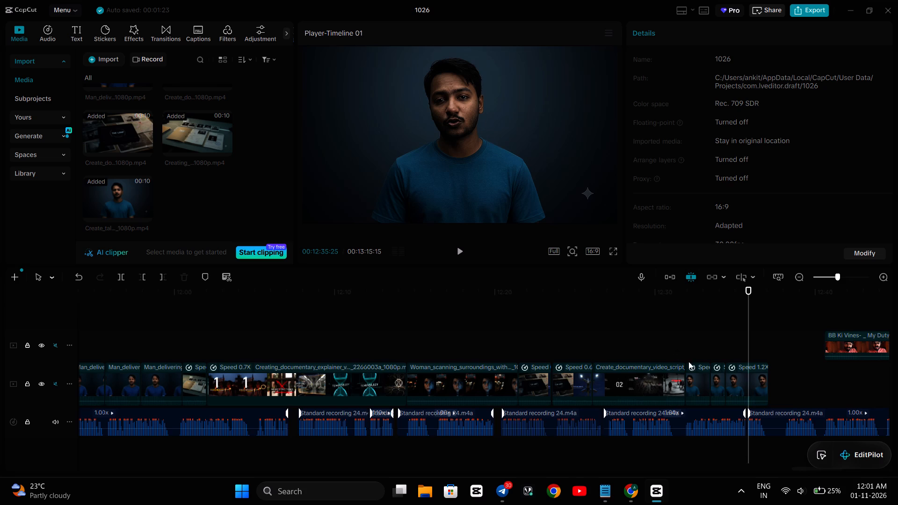
Unmute the main video track, play the talking-head pieces from about 12:33:14 to 12:36:08, and mute the track again.
click(713, 350)
click(56, 382)
key(space)
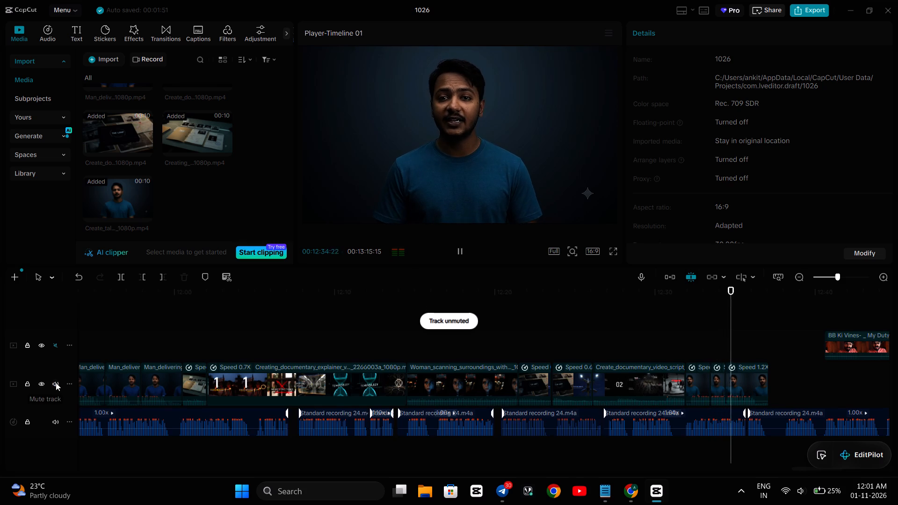
key(space)
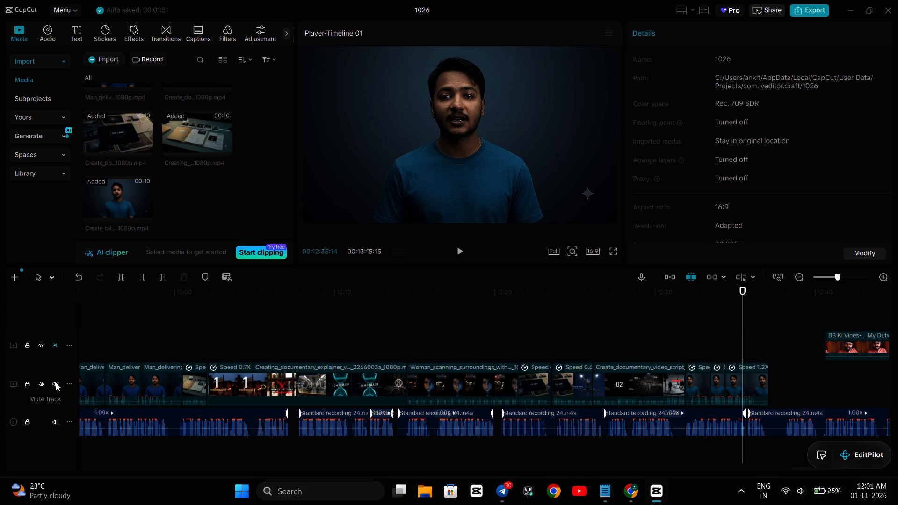
key(space)
key(space)
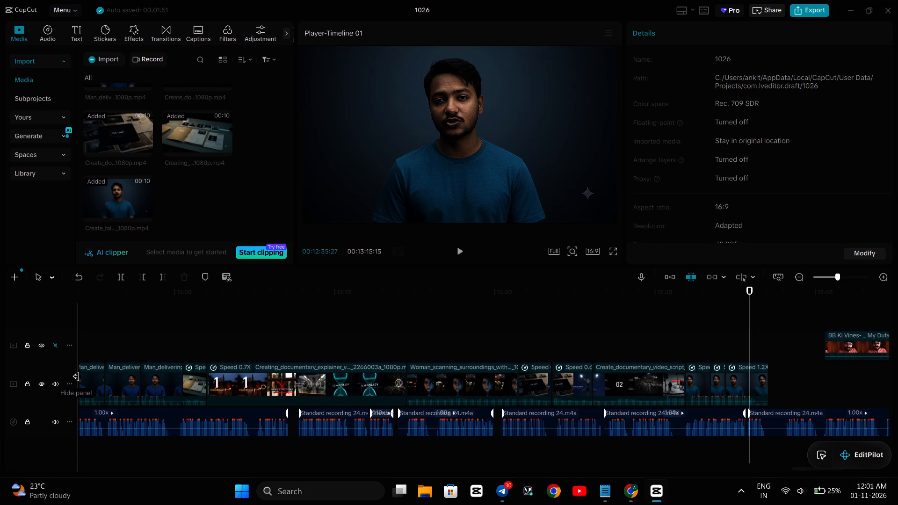
key(space)
key(space)
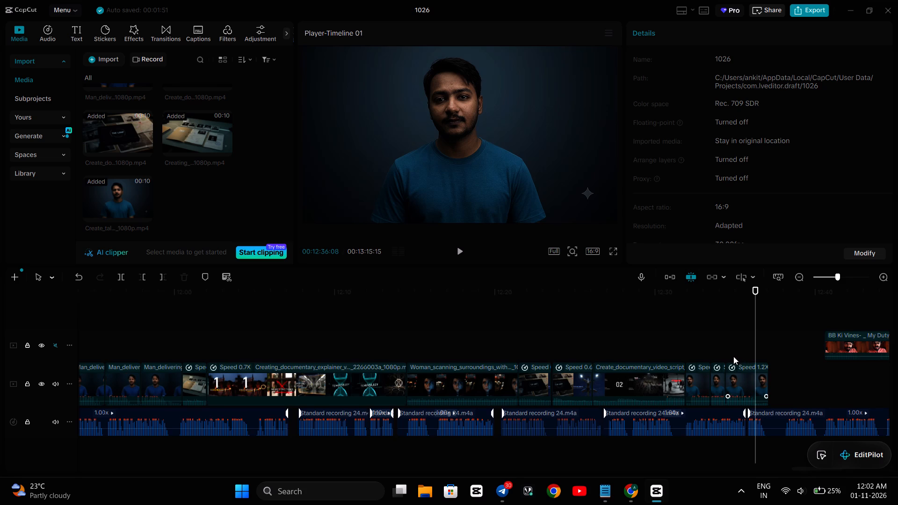
click(56, 382)
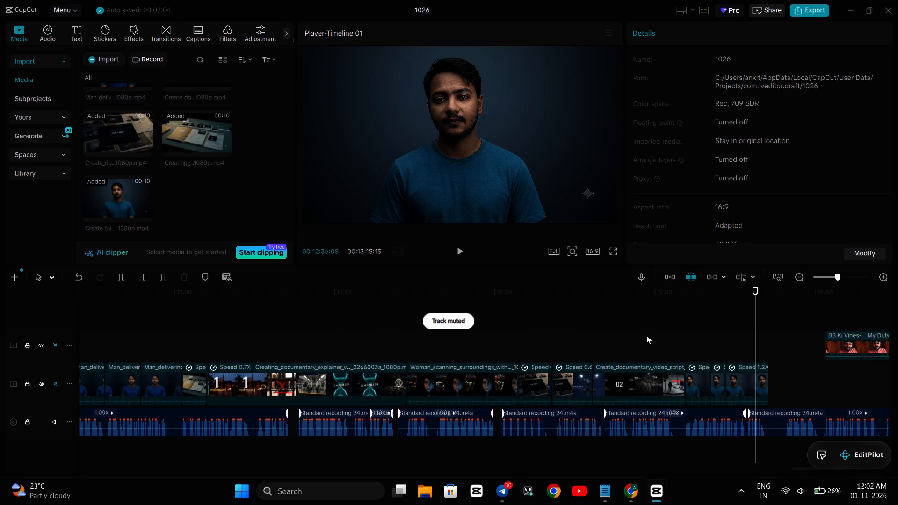
Replay the talking-head pieces with the video muted, checking around 12:35:20 in the third piece for a cut point.
click(646, 335)
key(space)
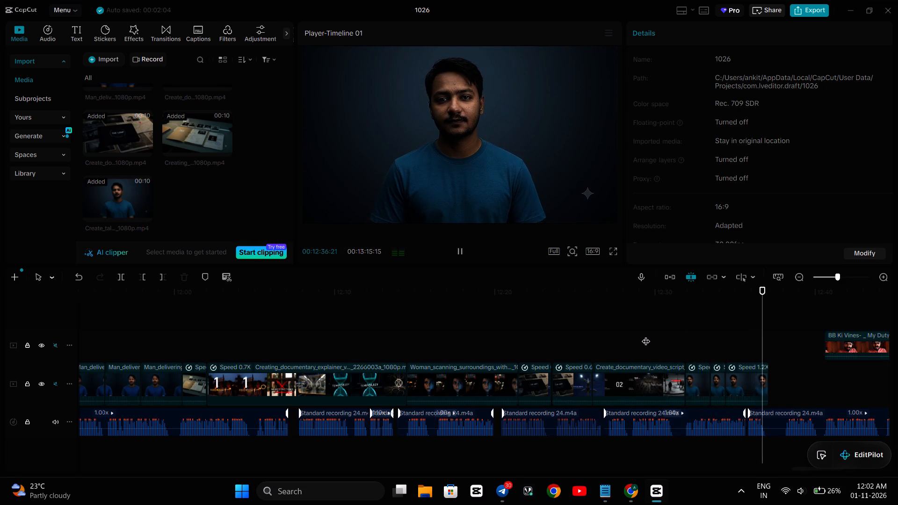
key(space)
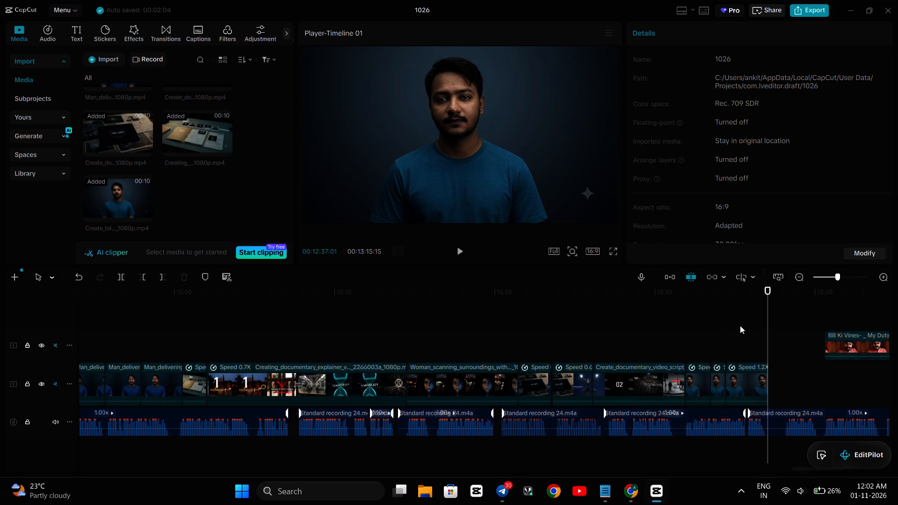
click(736, 333)
key(space)
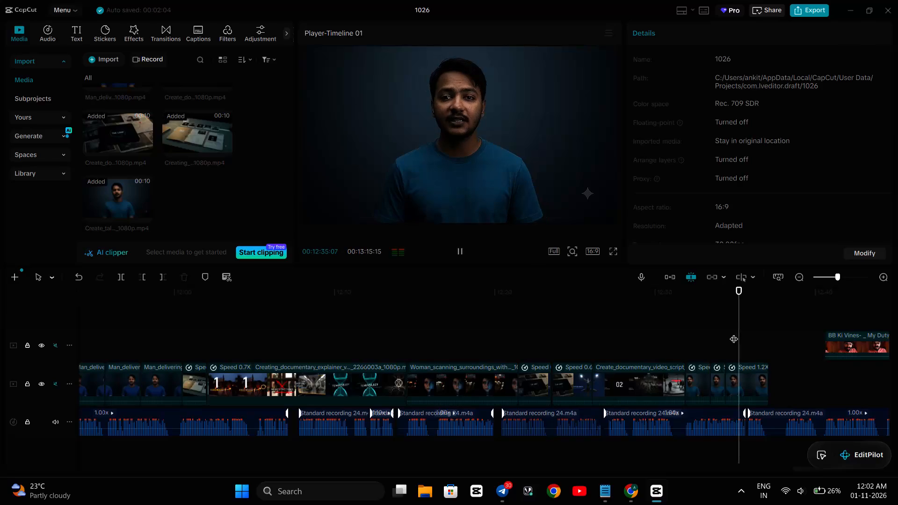
key(space)
key(space)
key(space)
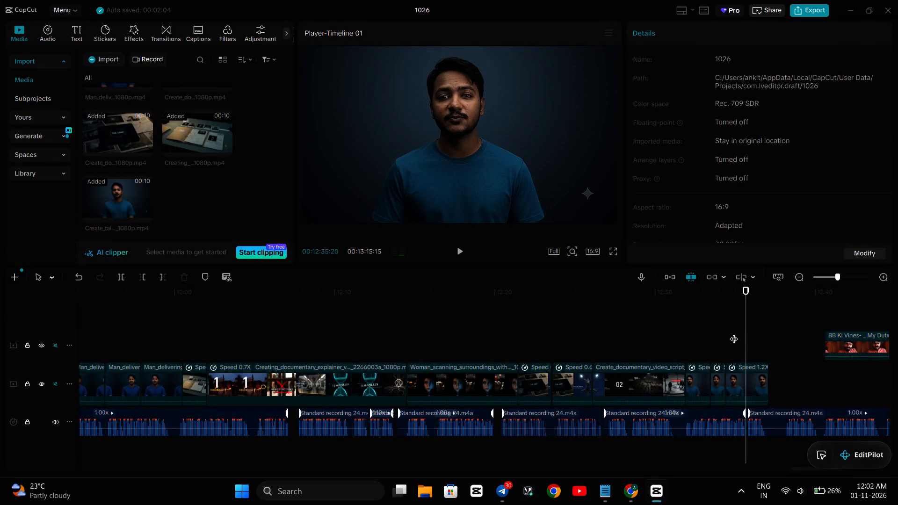
Split the third talking-head piece at 12:35:12.
key(Left)
key(Left)
key(Left)
key(Left)
key(Left)
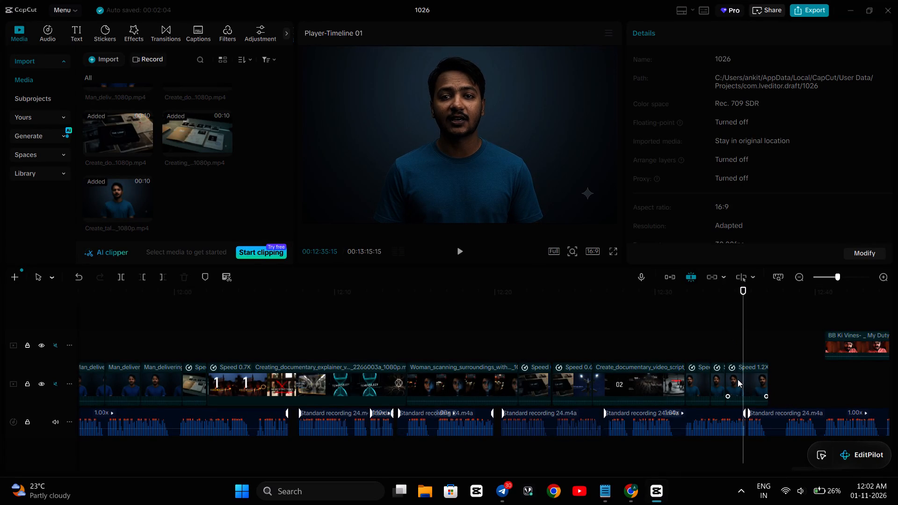
key(Left)
key(Left)
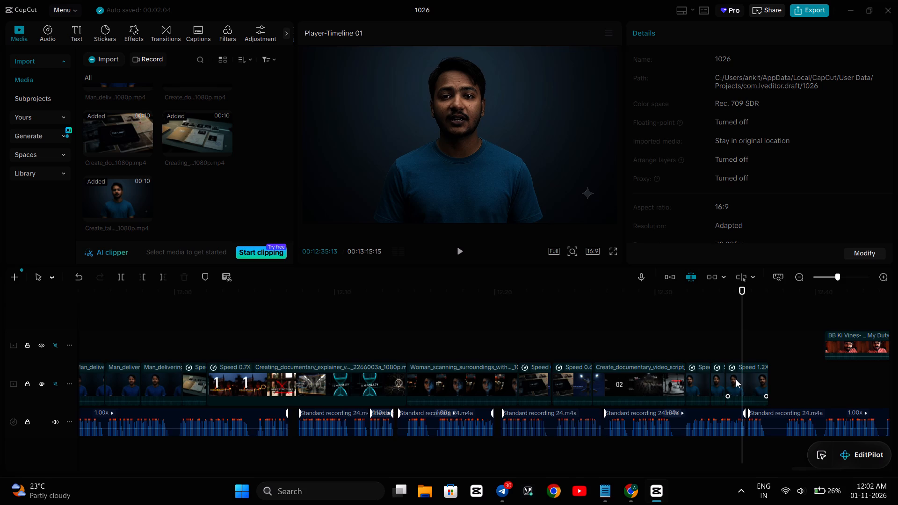
click(736, 379)
key(Left)
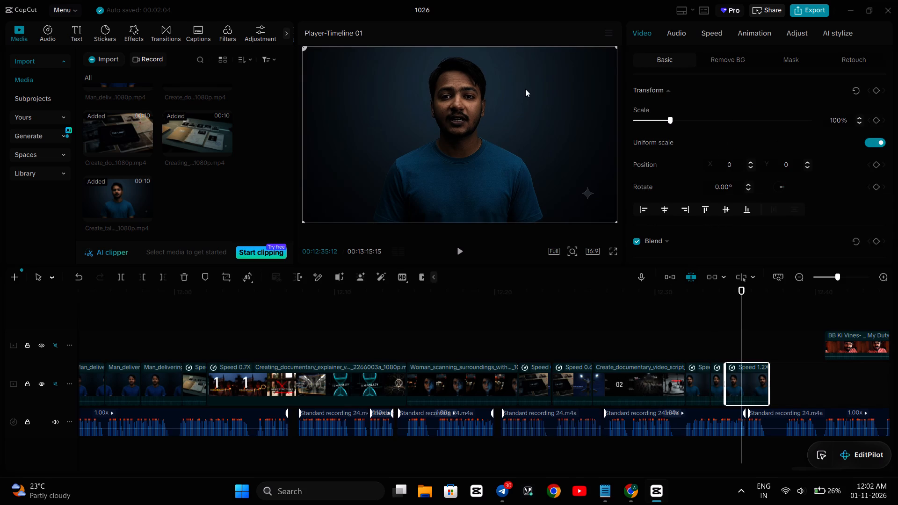
click(122, 280)
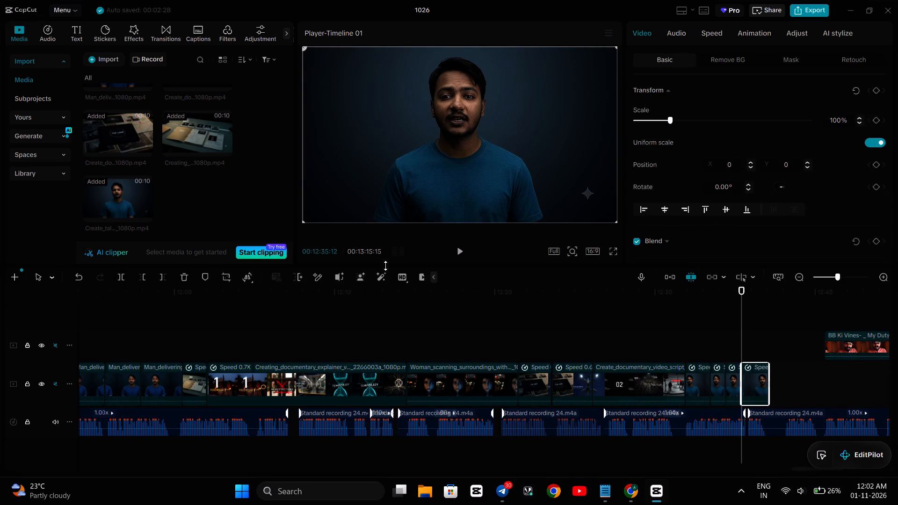
Set the speed of the last talking-head piece, after the 12:35:12 cut, to 1.00x.
click(707, 34)
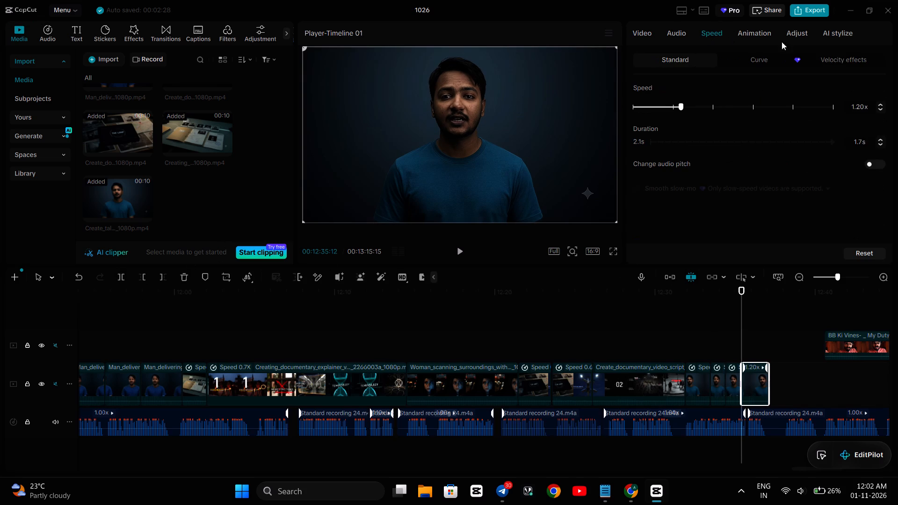
click(878, 106)
click(878, 106)
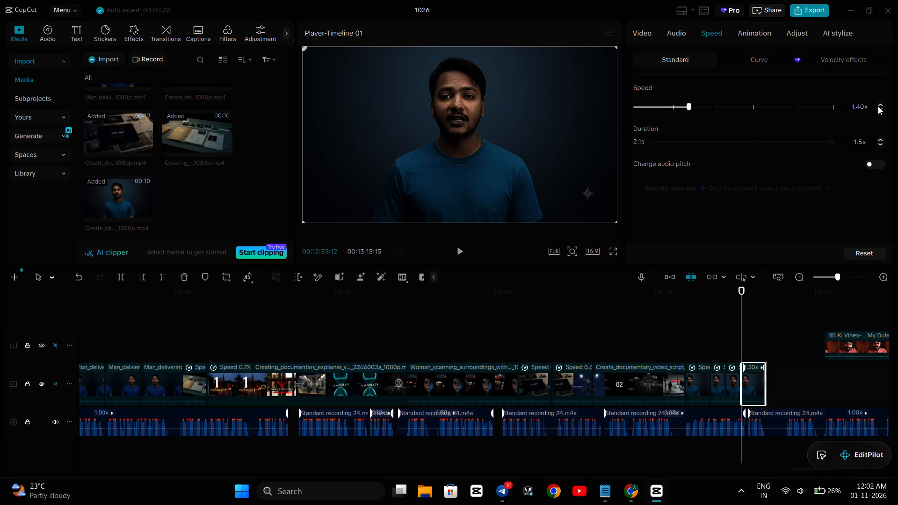
triple_click(880, 110)
click(880, 110)
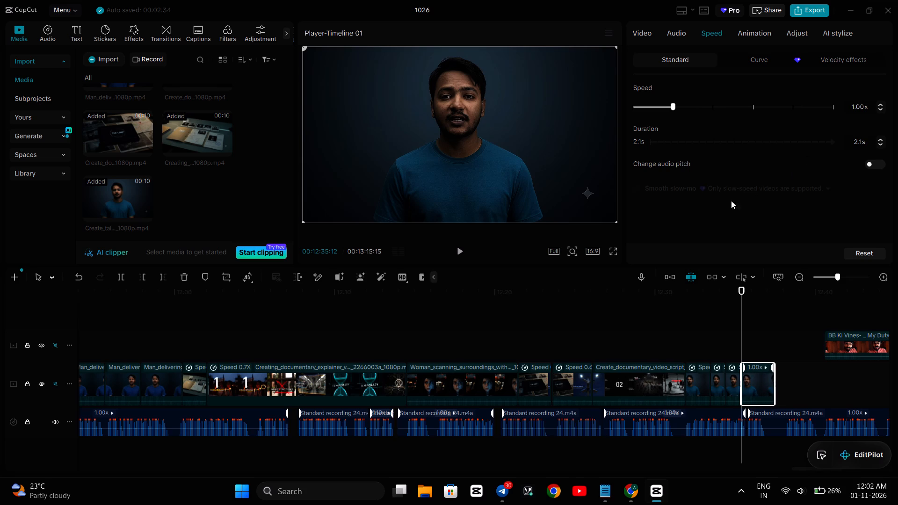
Play from the start of the 02 graphic clip to 12:37:07, and recheck the talking-head pieces up to 12:34:24.
click(596, 311)
key(space)
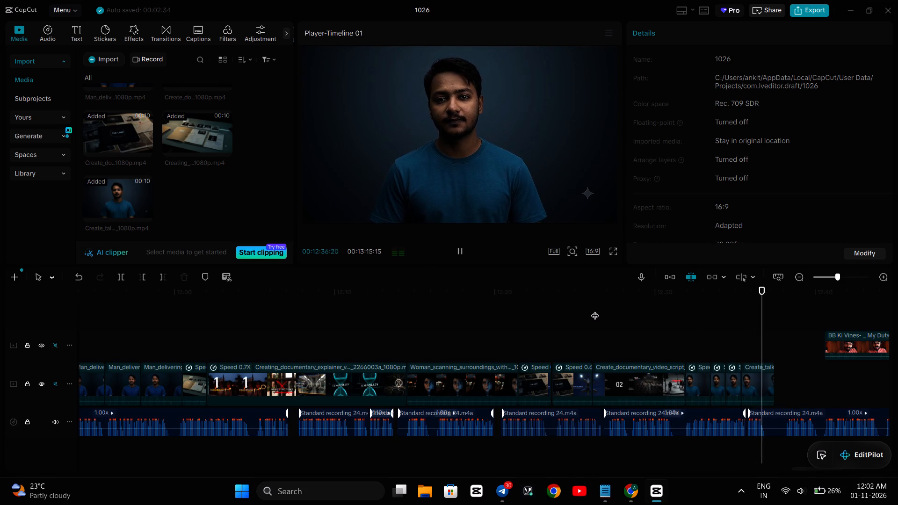
key(space)
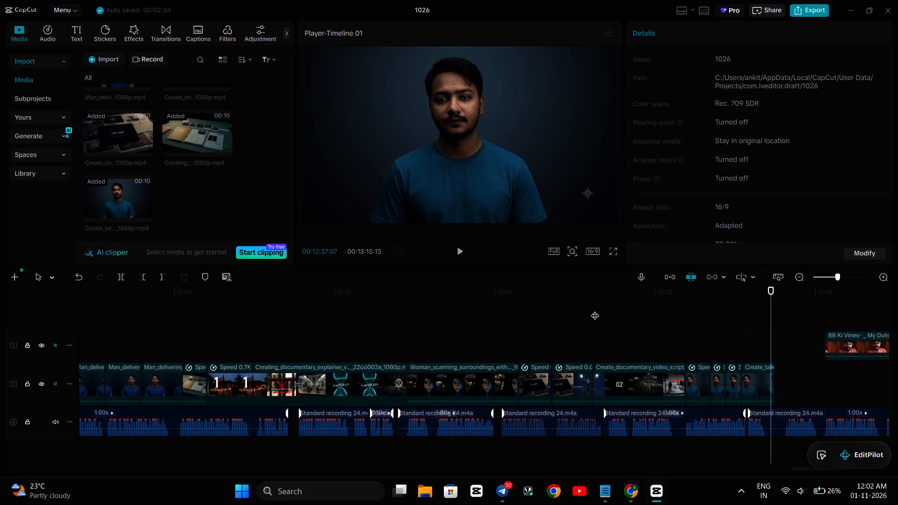
click(721, 322)
key(space)
key(space)
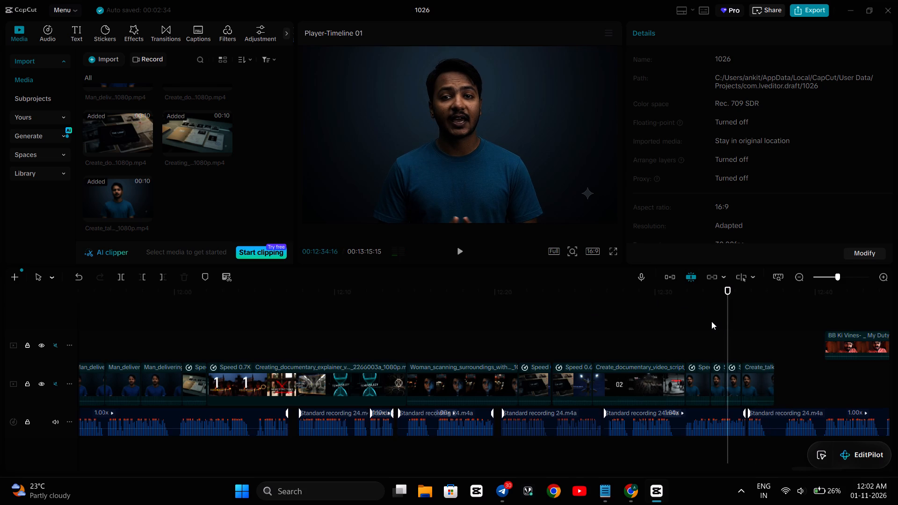
key(space)
key(space)
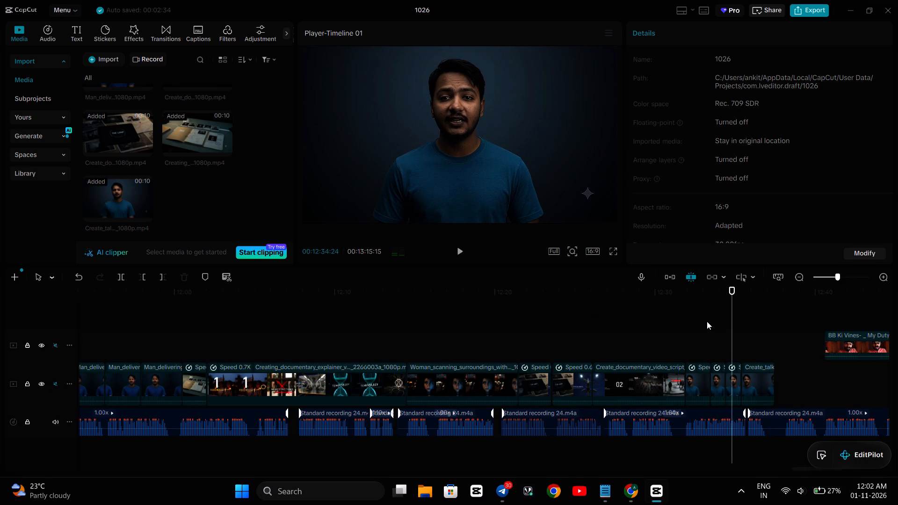
Replay the talking-head pieces in short bursts up to about 12:37:11, comparing each with the voice-over.
click(701, 322)
key(space)
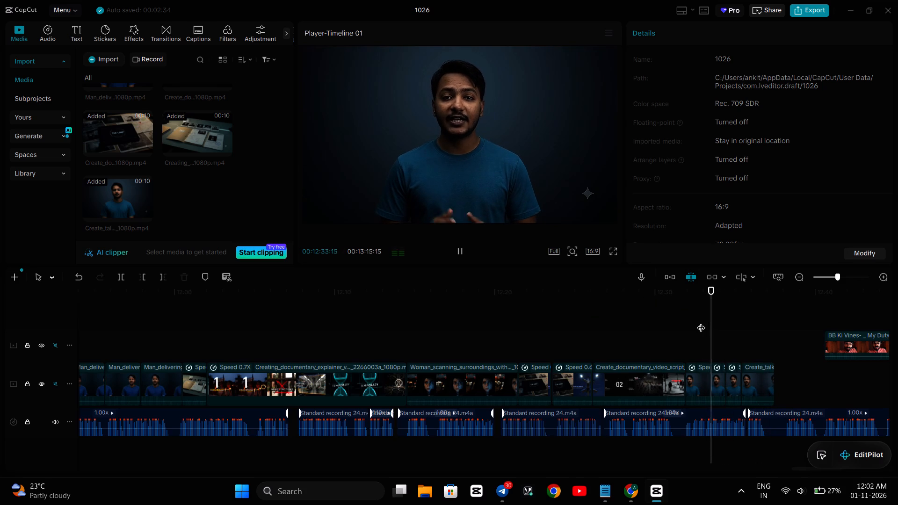
key(space)
key(space)
key(space)
key(space)
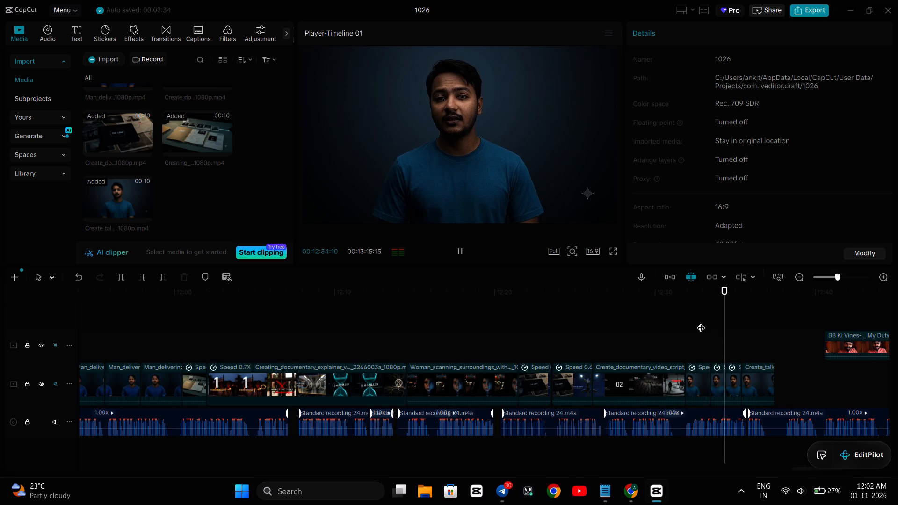
key(space)
key(space)
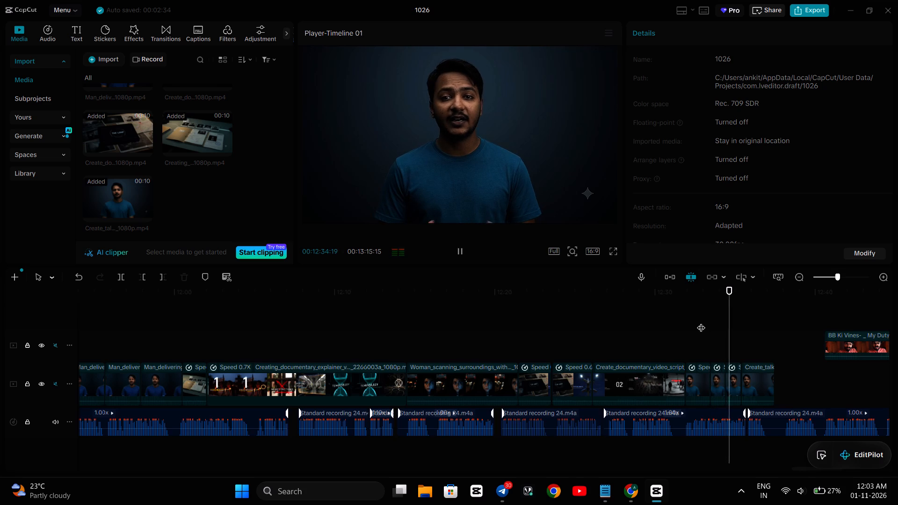
key(space)
key(space)
key(space)
key(space)
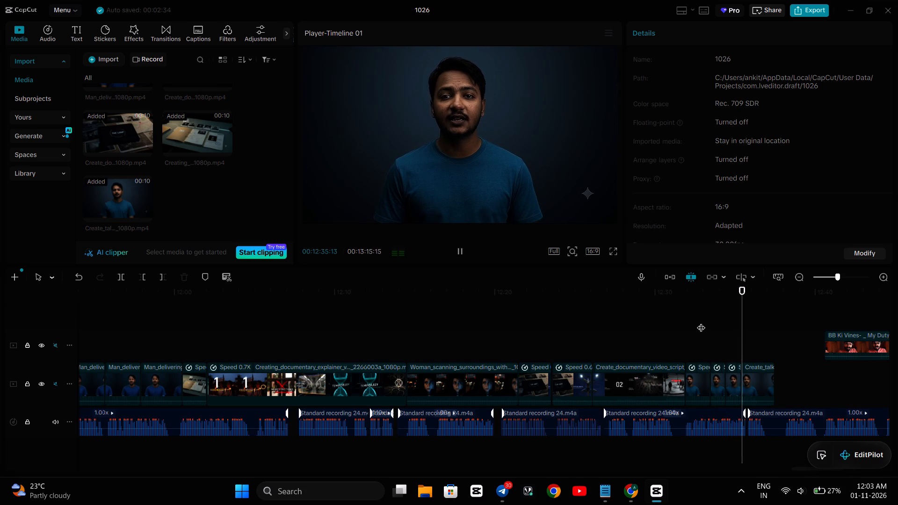
key(space)
key(space)
key(space)
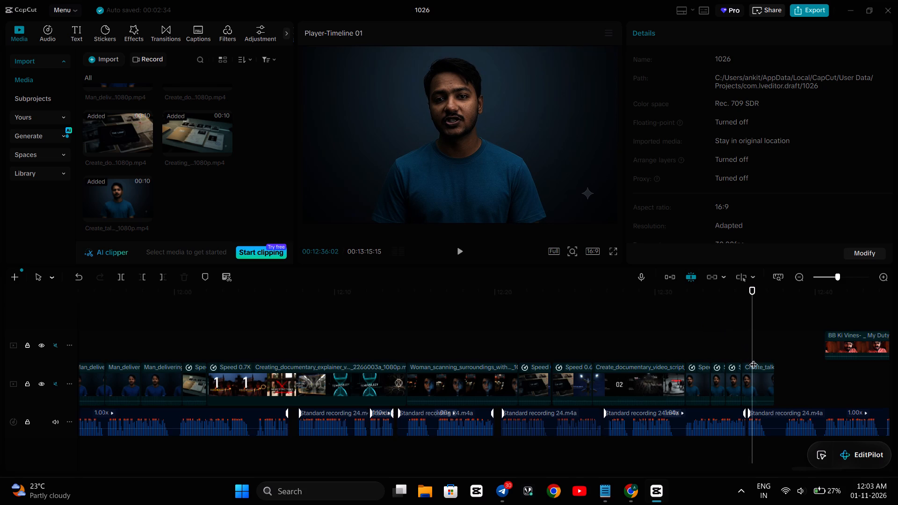
key(space)
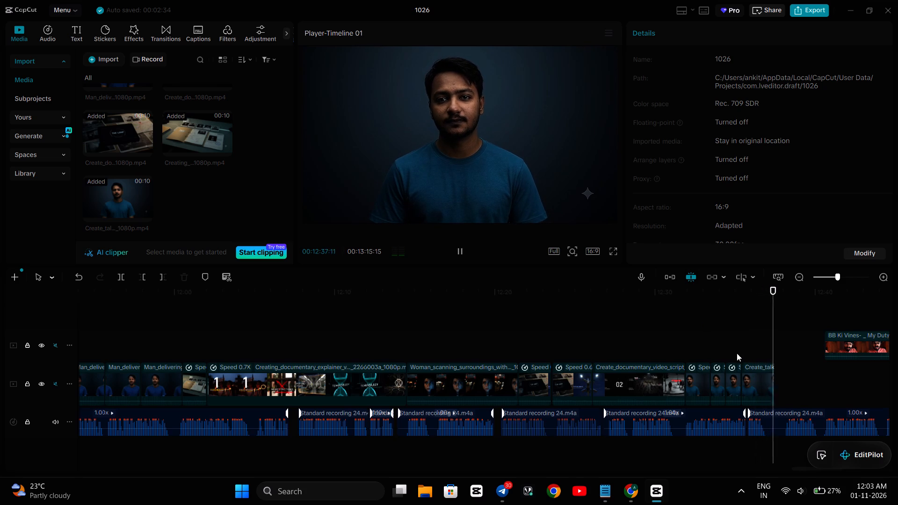
Play from the end of the 02 graphic clip at about 12:31:20 to 12:36:17, checking the talking-head timing.
click(681, 342)
key(space)
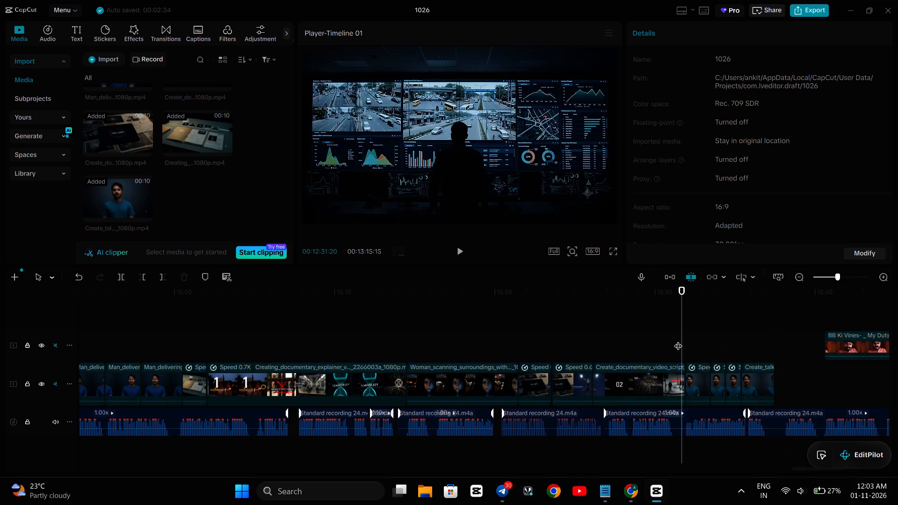
key(space)
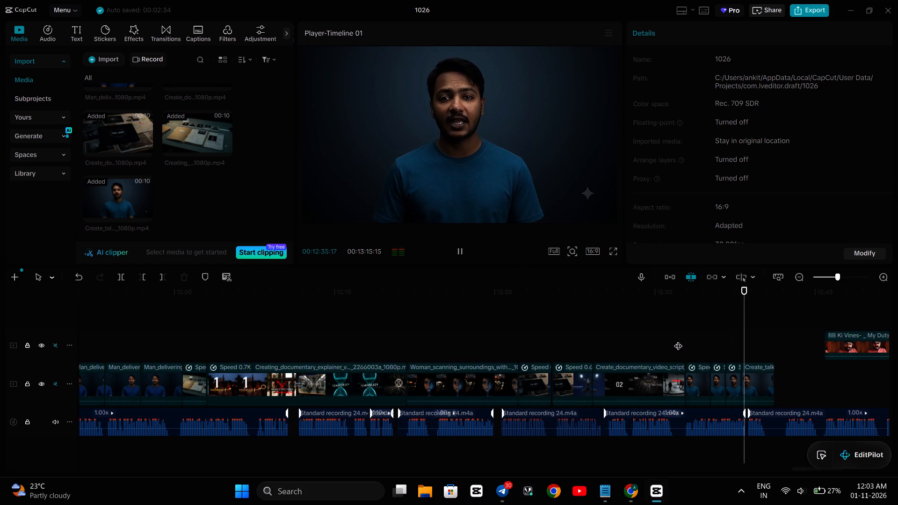
key(space)
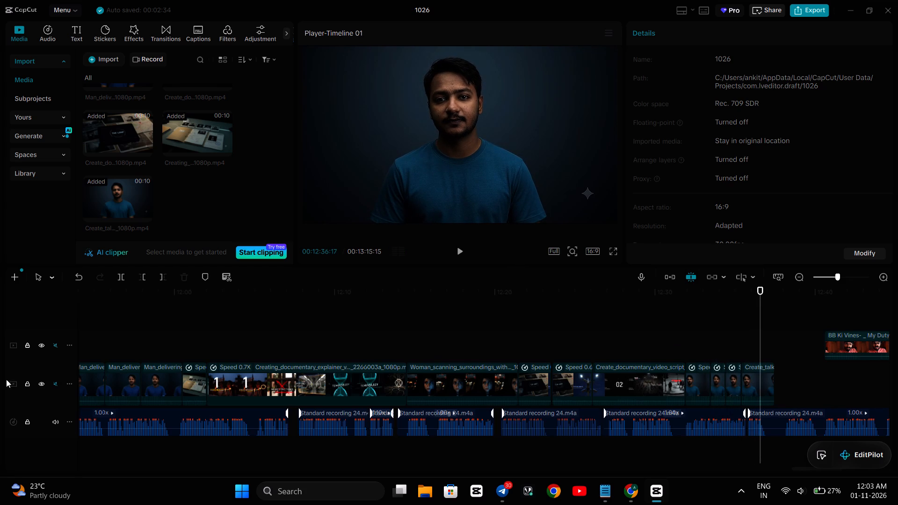
Unmute the main video track and set the speed of the last talking-head piece to 0.90x.
click(55, 387)
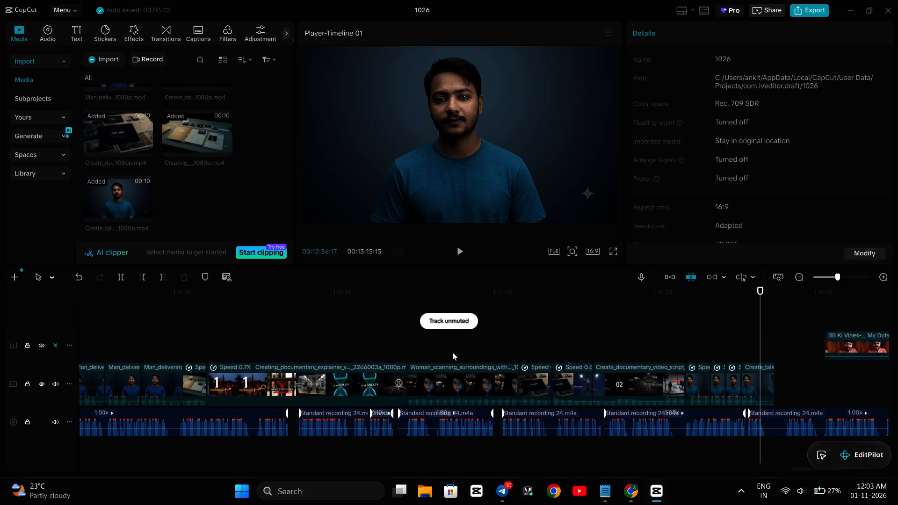
click(752, 374)
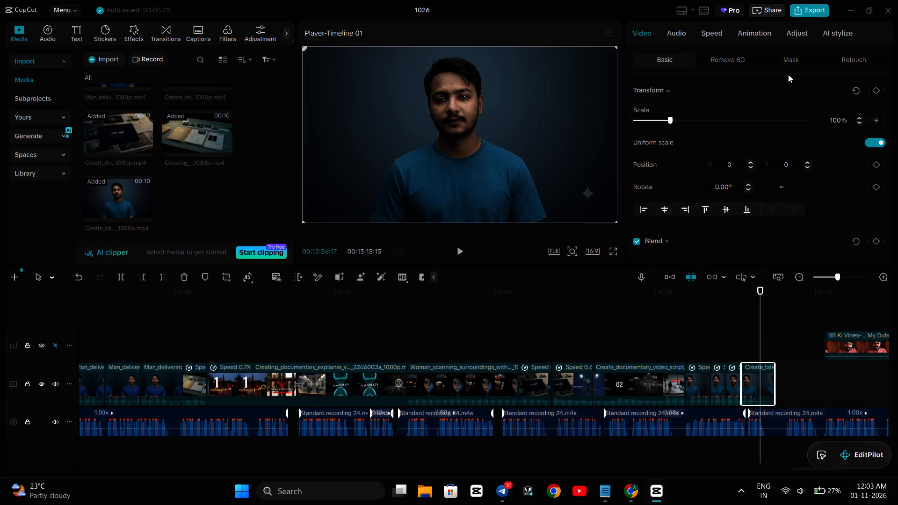
click(717, 33)
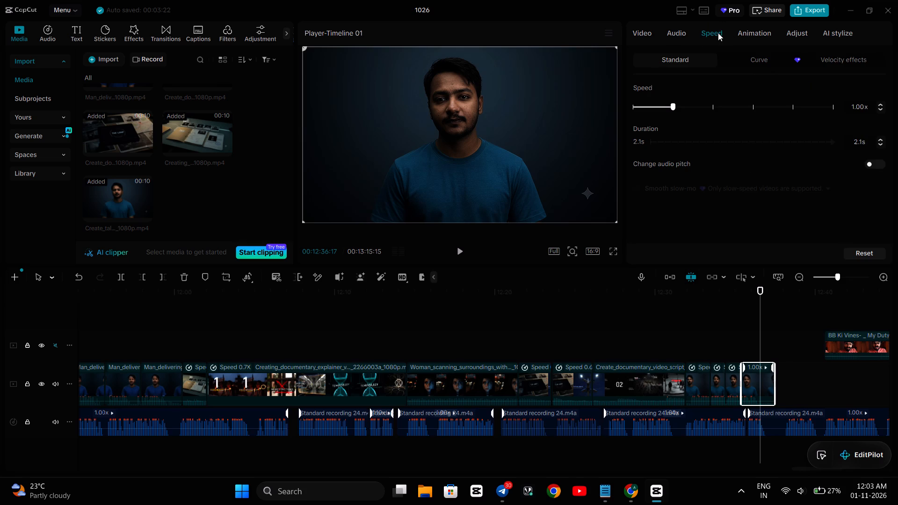
click(880, 106)
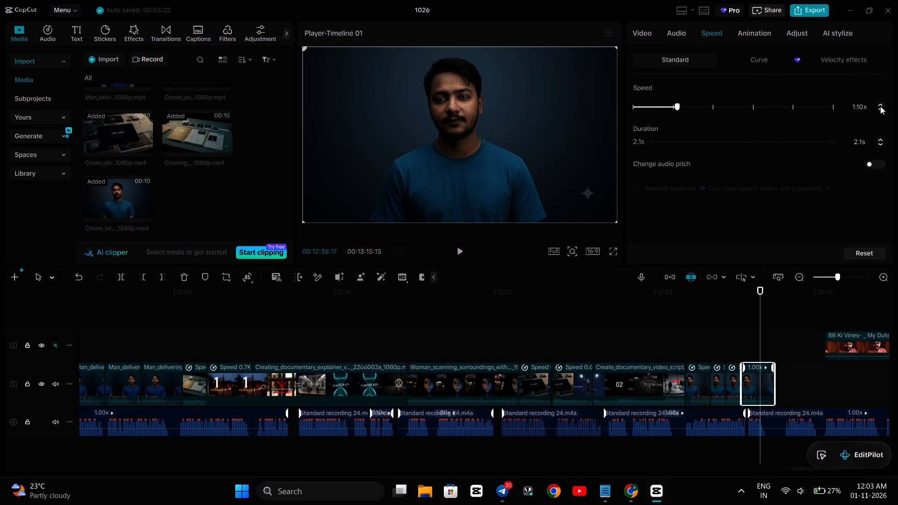
click(879, 108)
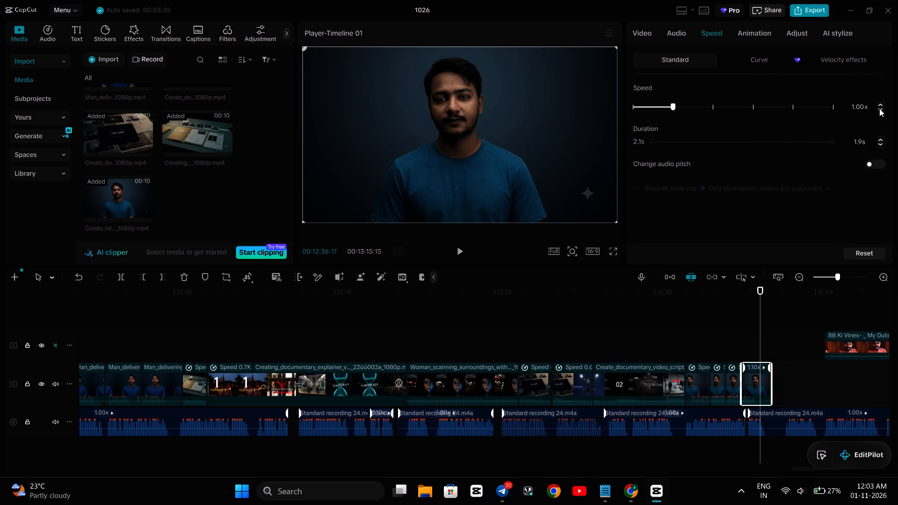
click(879, 108)
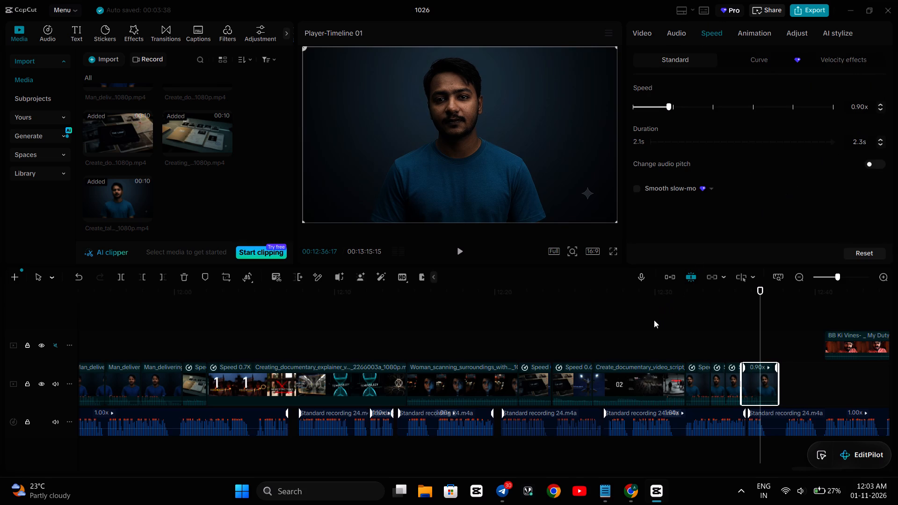
Play through the talking-head pieces with the main video track audible, then mute the track and replay from 12:18:24 to 12:37:06.
click(652, 324)
key(space)
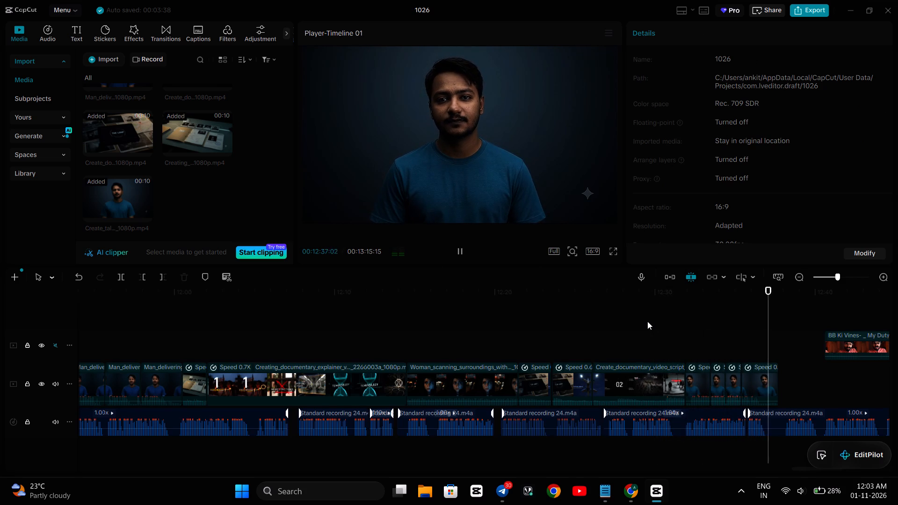
click(54, 380)
click(476, 339)
key(space)
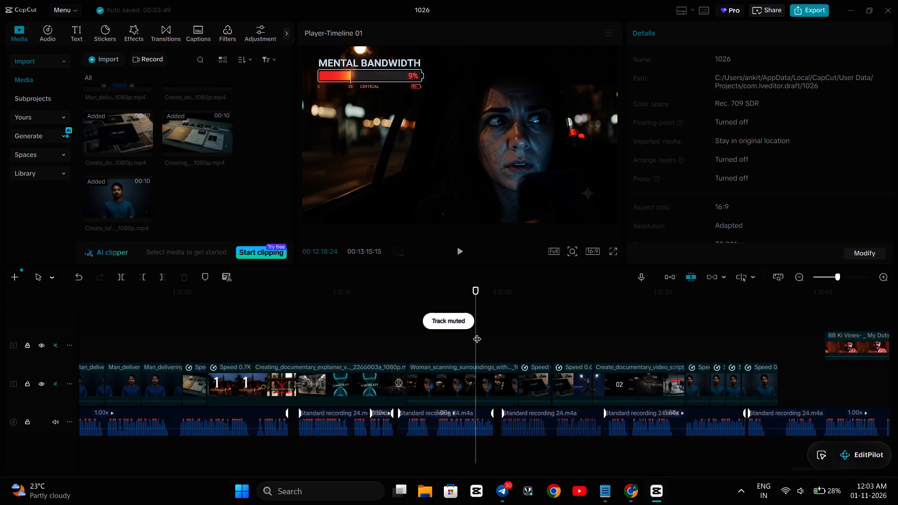
key(space)
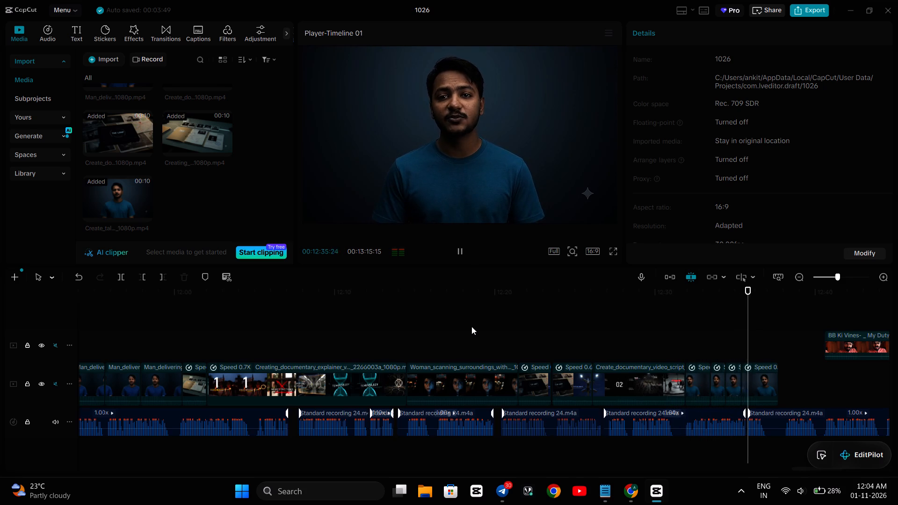
key(space)
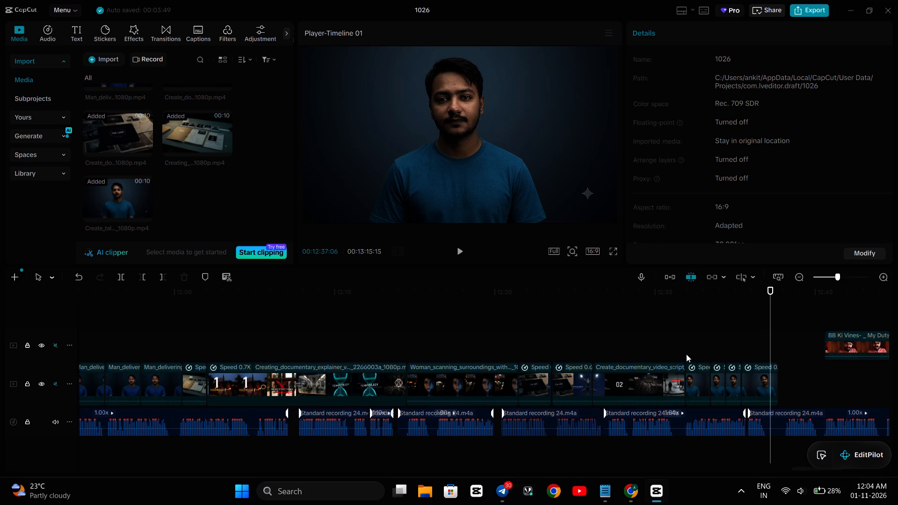
Replay the start of the 02 graphic clip in short bursts between 12:26:03 and 12:27:20, comparing it with the voice-over.
click(650, 371)
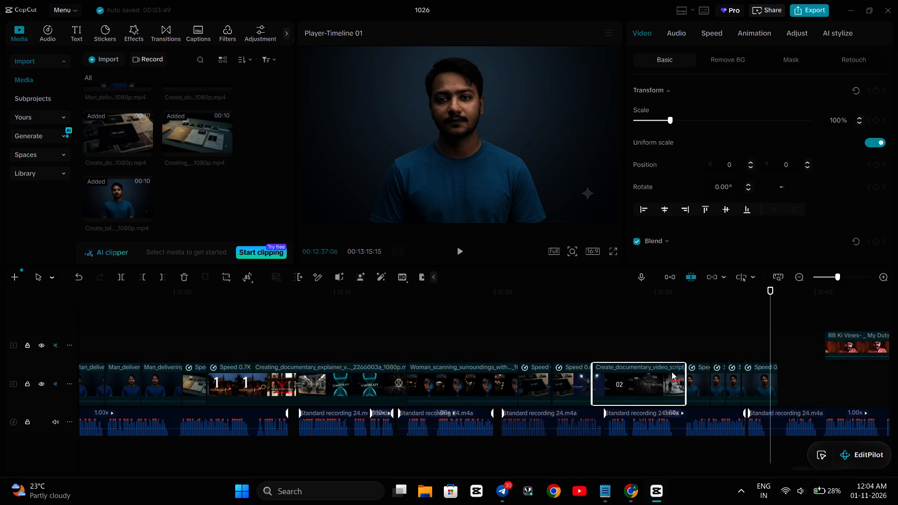
click(608, 348)
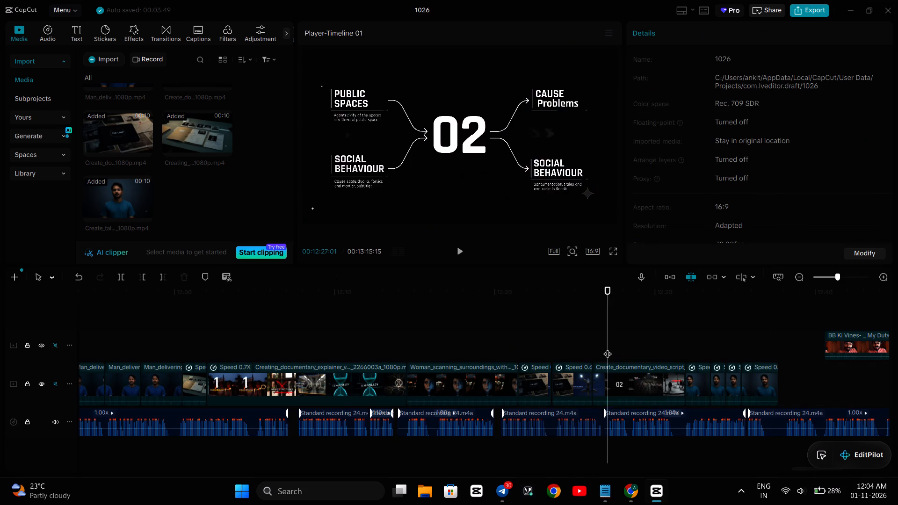
key(space)
key(space)
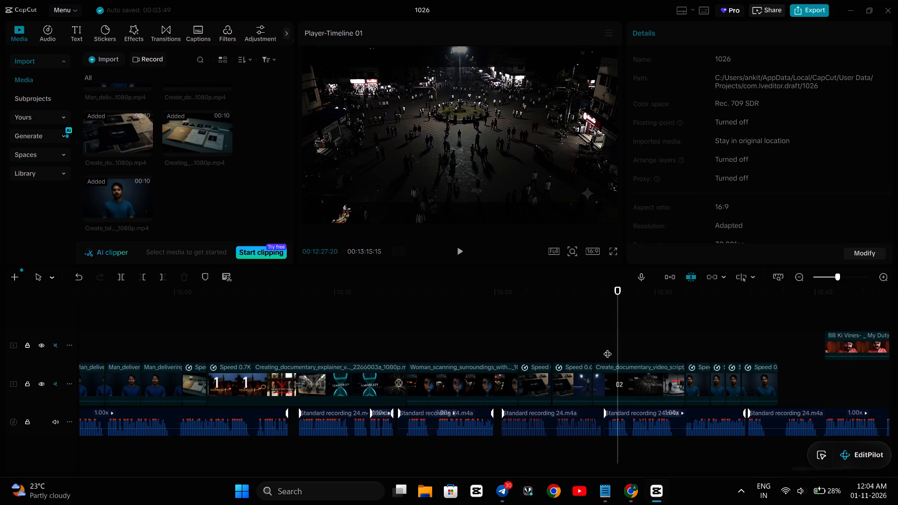
click(594, 342)
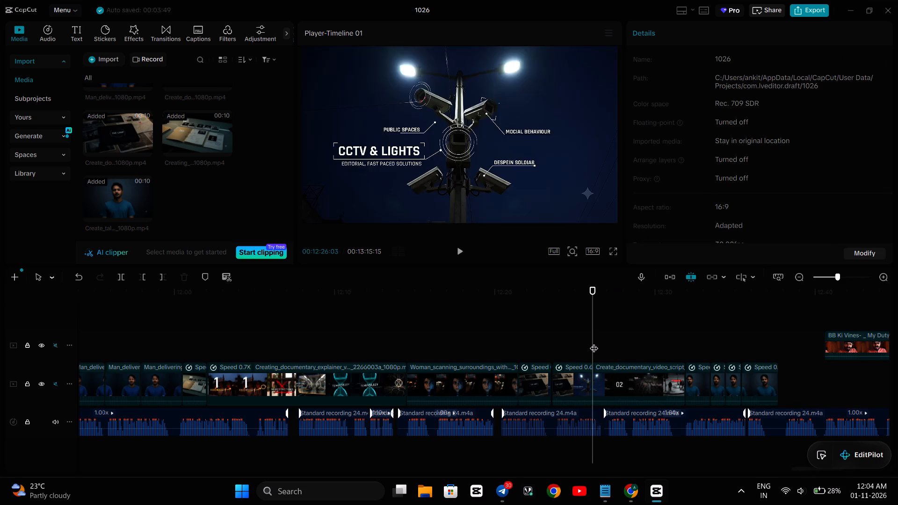
key(space)
key(space)
key(space)
key(space)
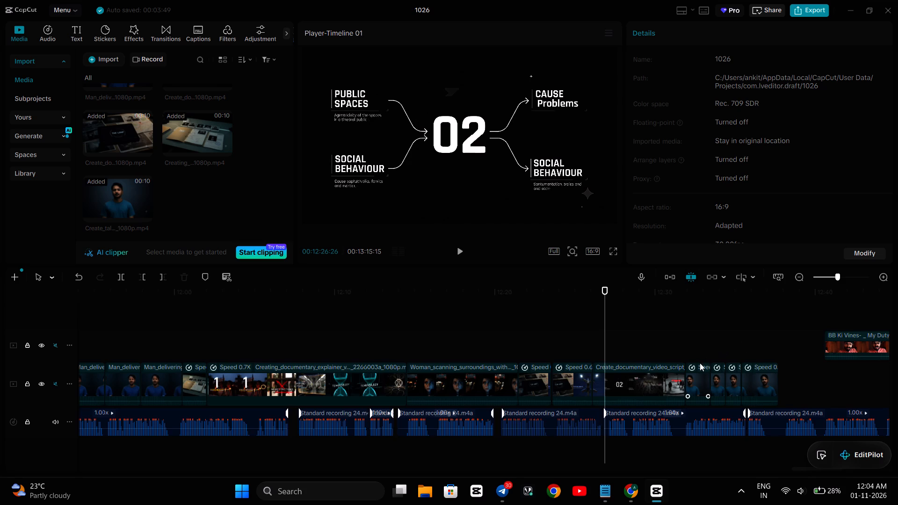
Shift the four talking-head pieces forward in time on the main track, opening a gap after the 02 graphic clip.
drag(756, 373, 782, 371)
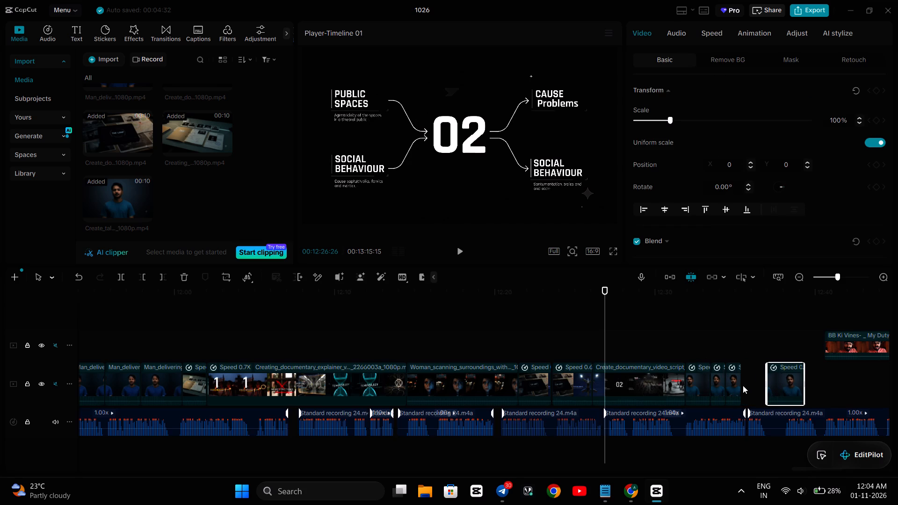
drag(736, 384, 759, 377)
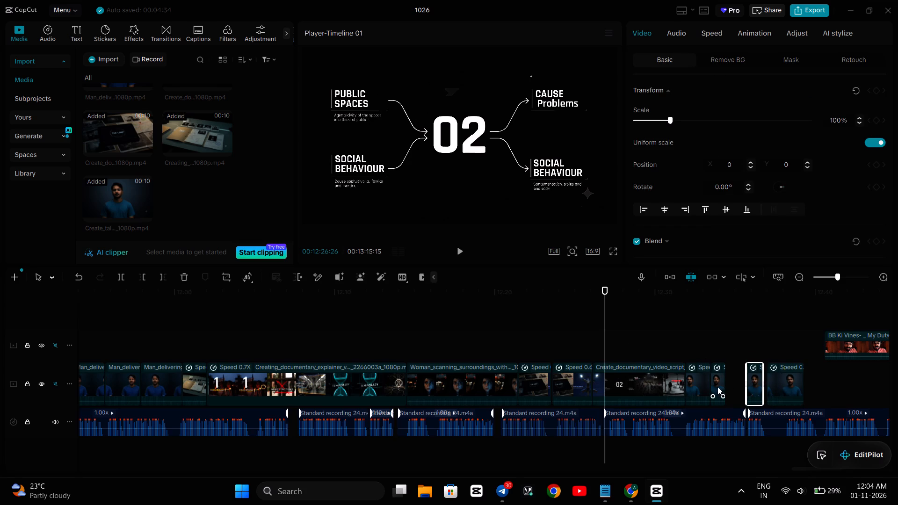
drag(717, 387, 752, 377)
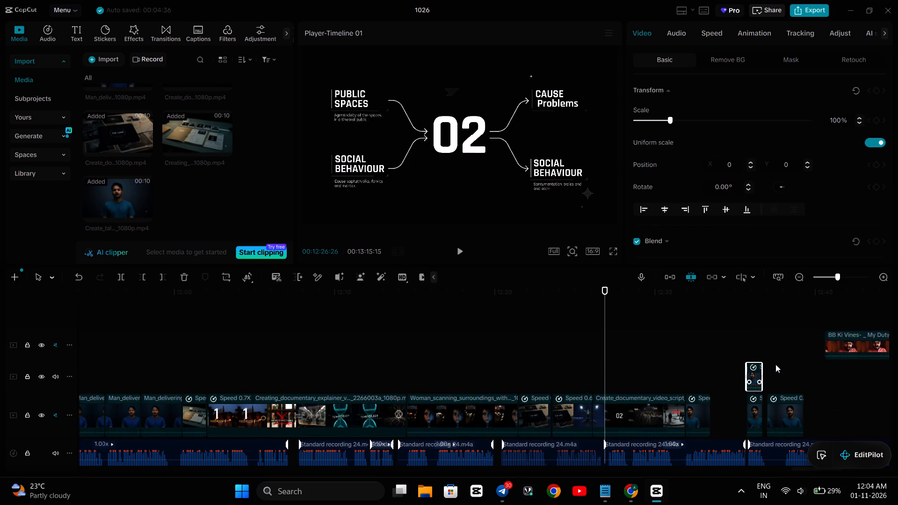
drag(756, 376, 742, 400)
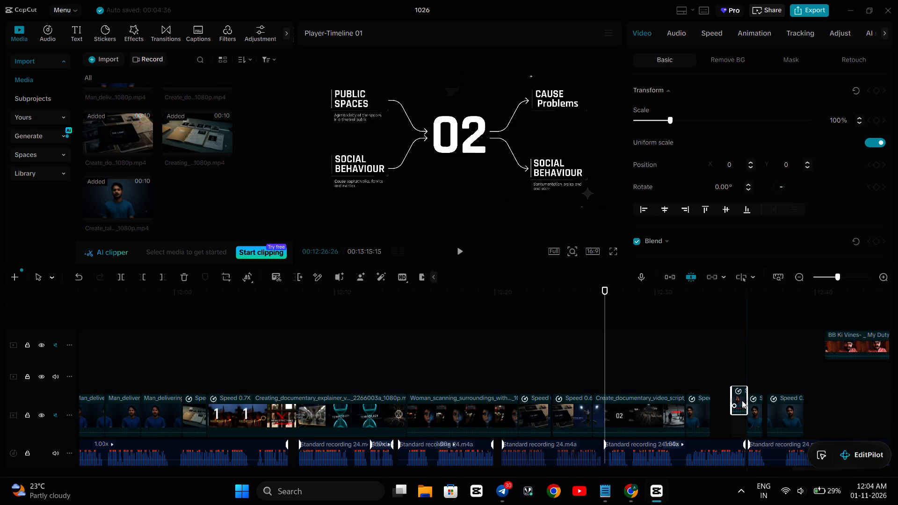
drag(697, 384, 716, 382)
Cut off the end of the 02 graphic clip at 12:30:20, the last frame of the BEHAVIOUR shot.
key(space)
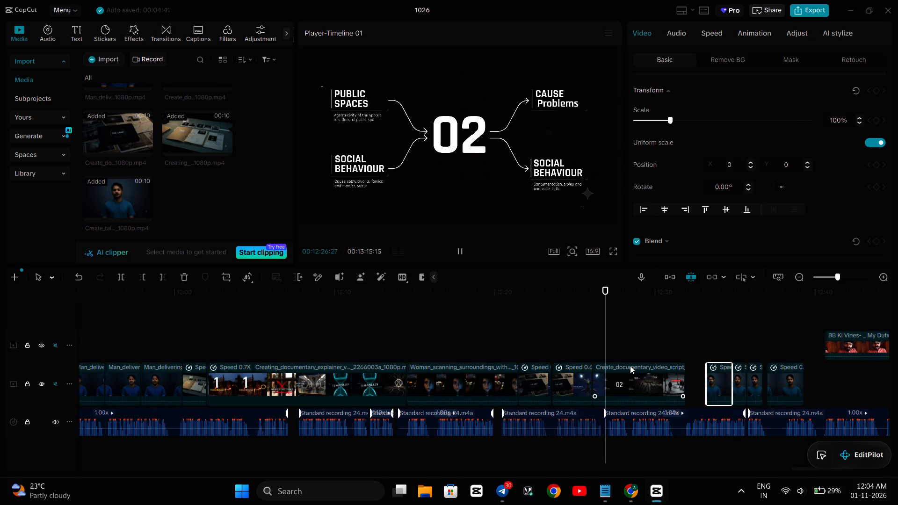
key(space)
key(space)
key(space)
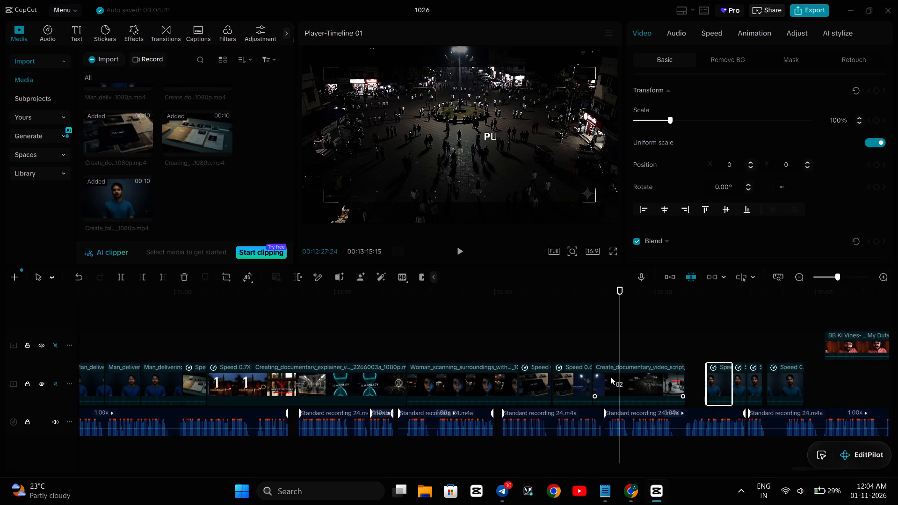
click(654, 373)
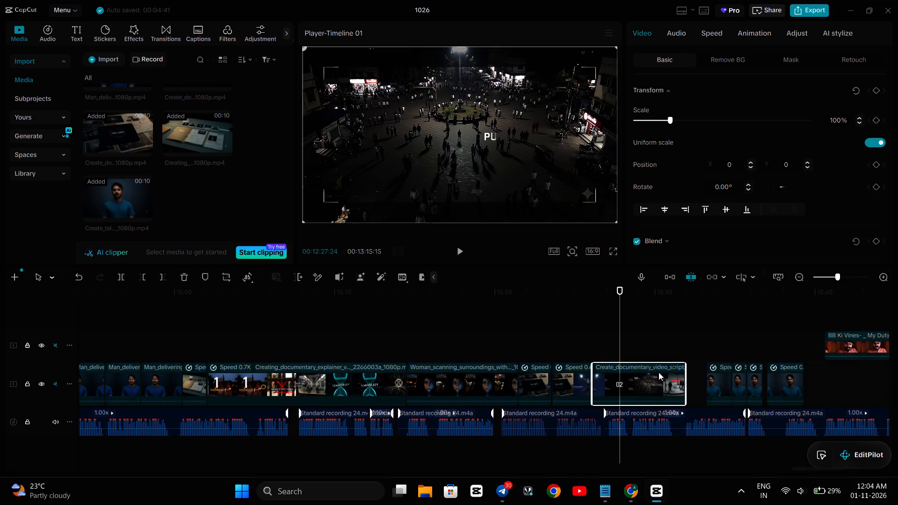
click(662, 351)
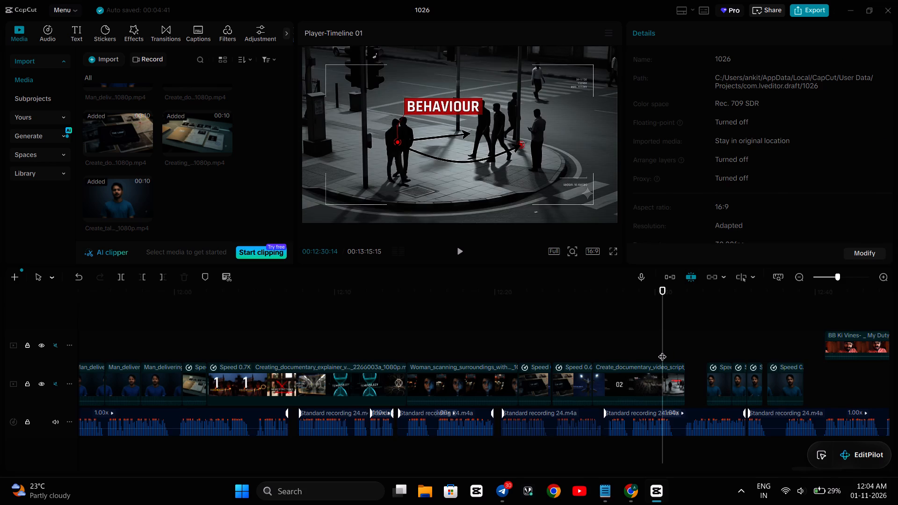
key(Right)
key(Right)
key(Right)
key(Right)
key(Right)
key(Right)
key(Right)
key(Right)
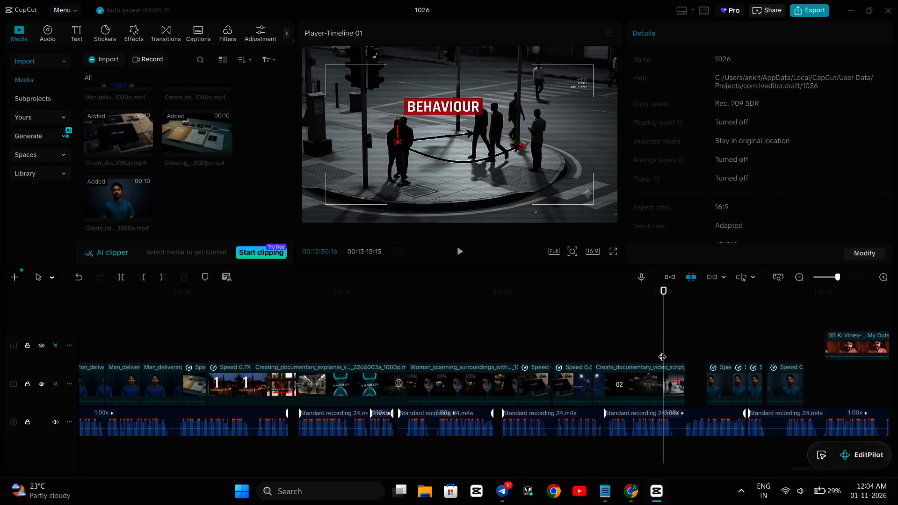
key(Right)
key(Left)
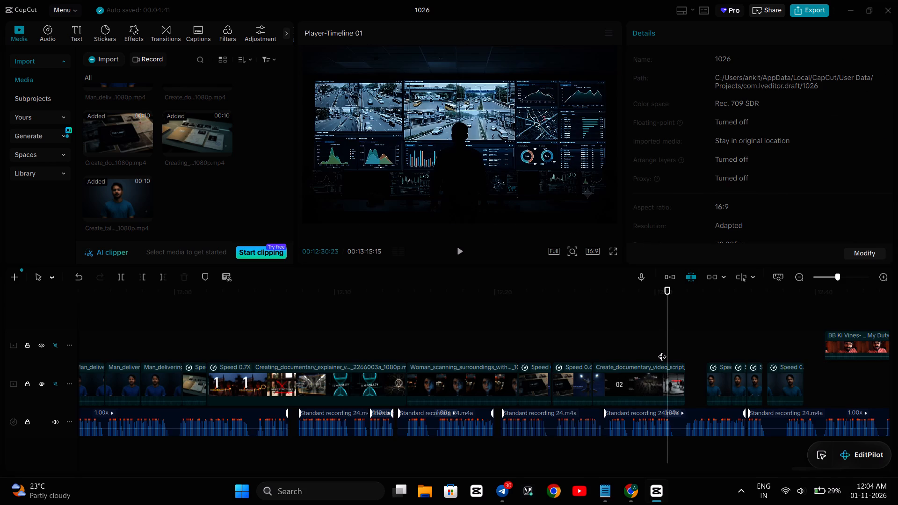
key(Left)
key(Left)
key(Left)
key(Right)
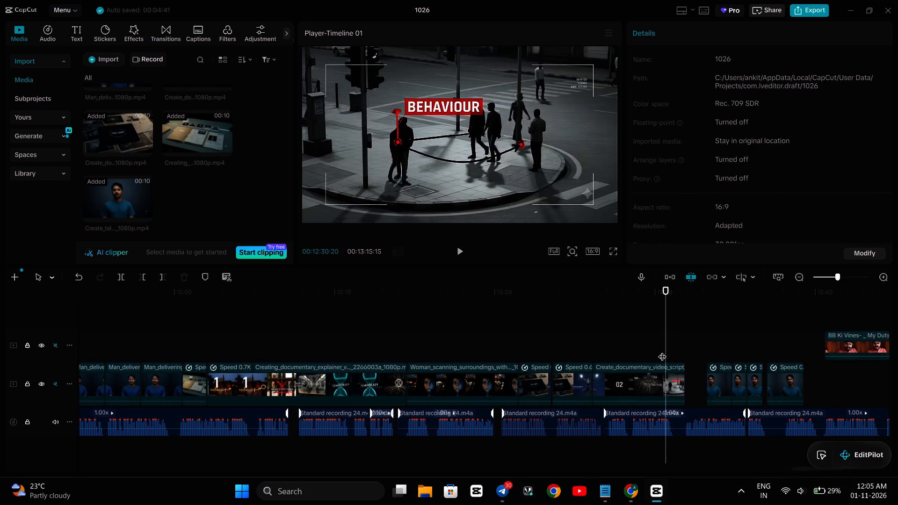
key(Right)
key(Left)
click(163, 278)
Set the trimmed 02 graphic clip's speed to 0.90x and play from the CCTV & LIGHTS clip to 12:32:12.
click(606, 387)
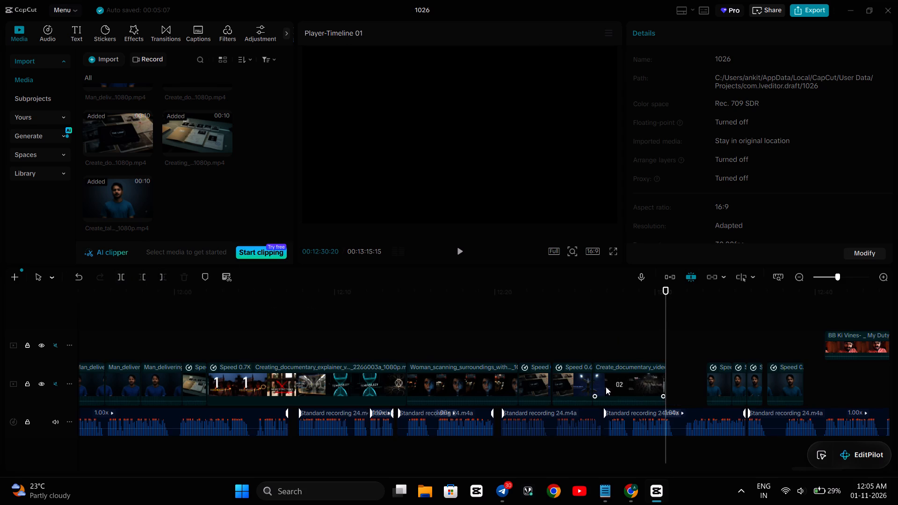
click(712, 34)
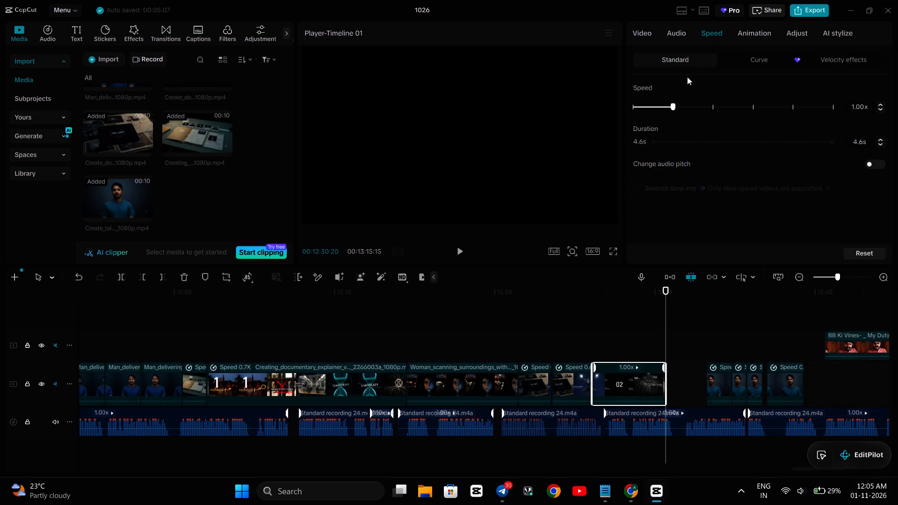
click(880, 111)
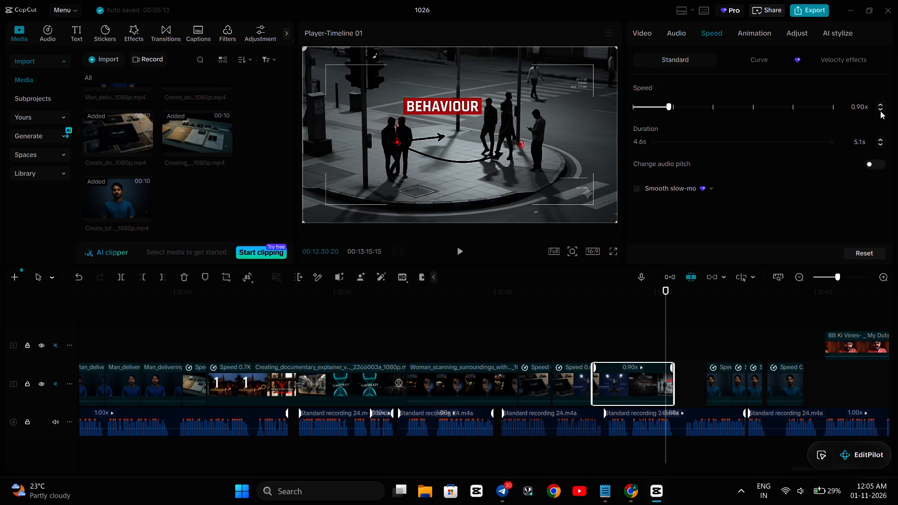
click(555, 334)
key(space)
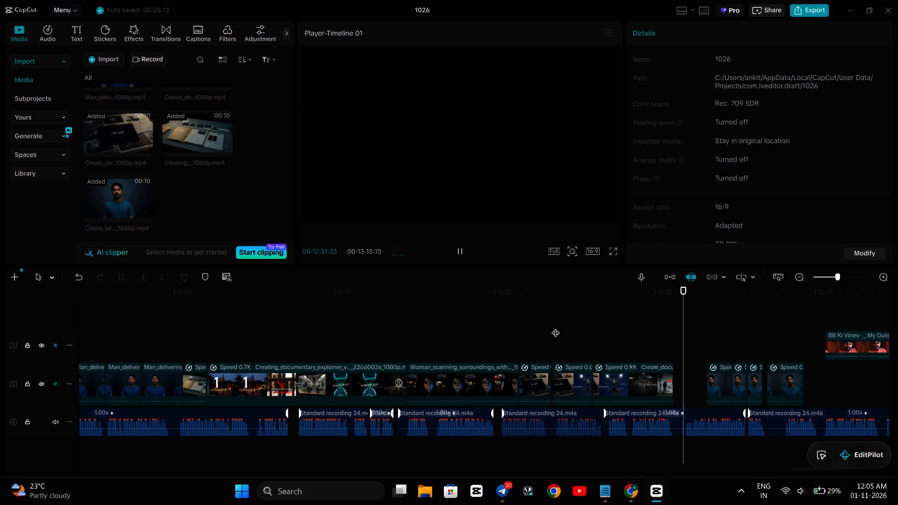
key(space)
Set the speed of the trimmed 02 graphic clip to 0.85x.
click(626, 374)
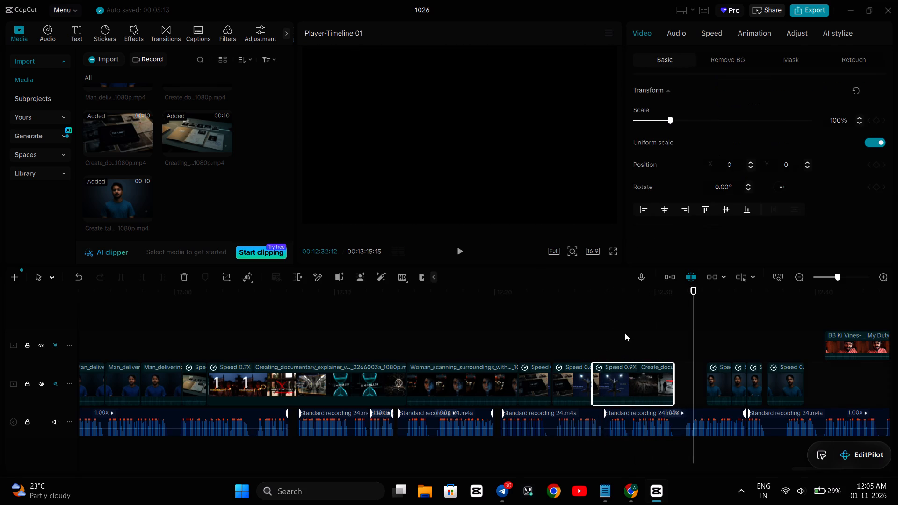
click(714, 35)
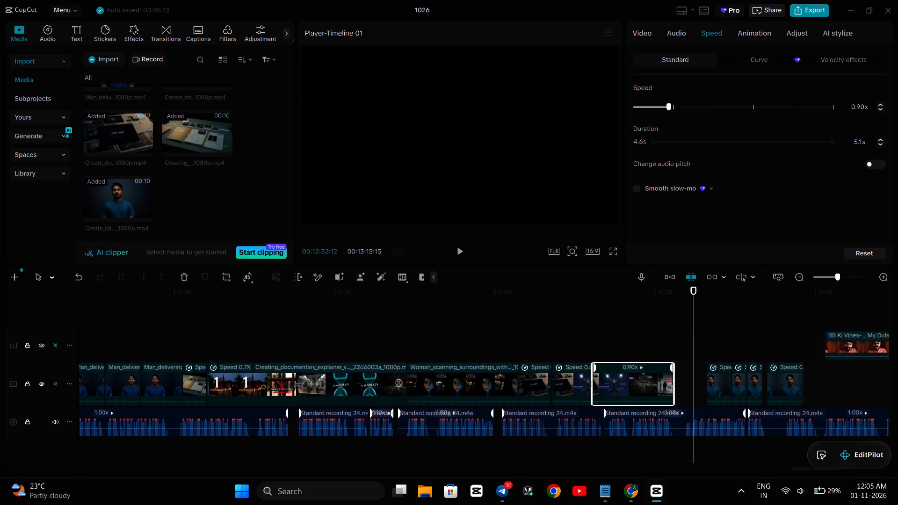
click(863, 106)
key(BackSpace)
key(BackSpace)
text(85)
key(Return)
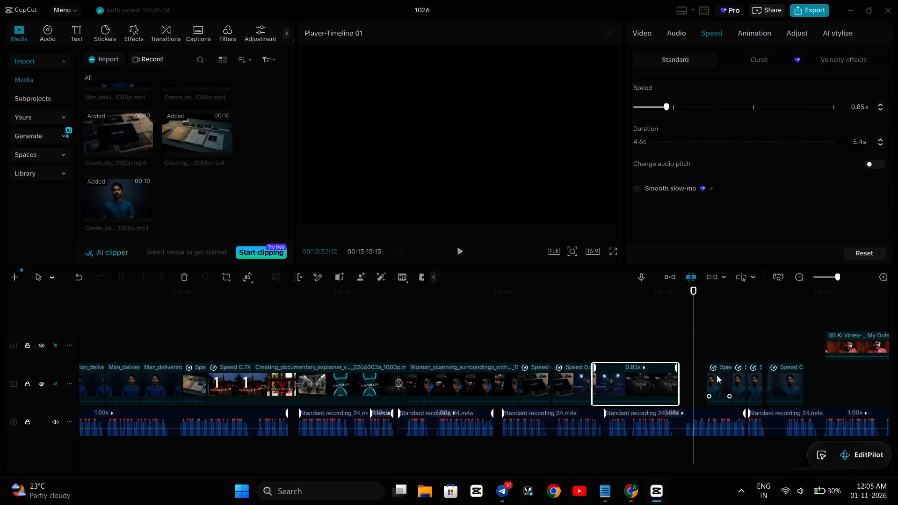
Move the first talking-head piece up against the end of the 02 graphic clip and play it through to 12:33:04.
drag(717, 375, 690, 379)
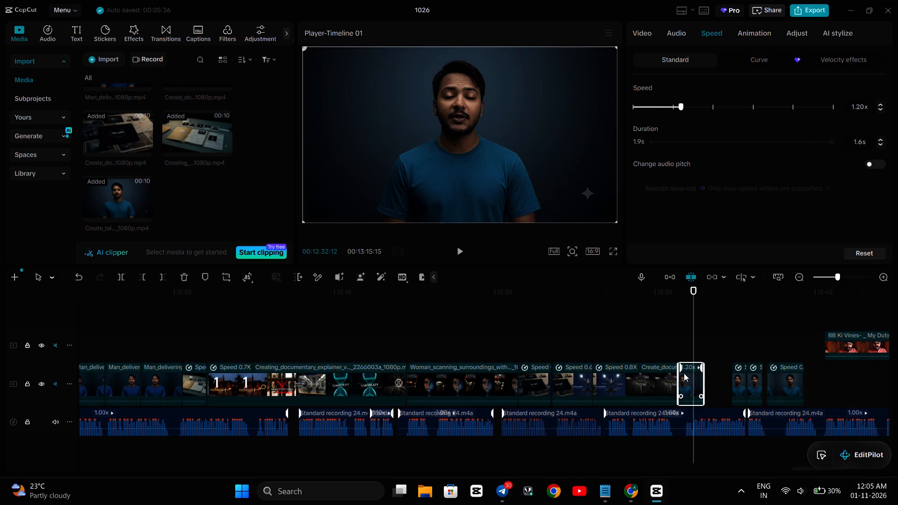
click(643, 343)
key(space)
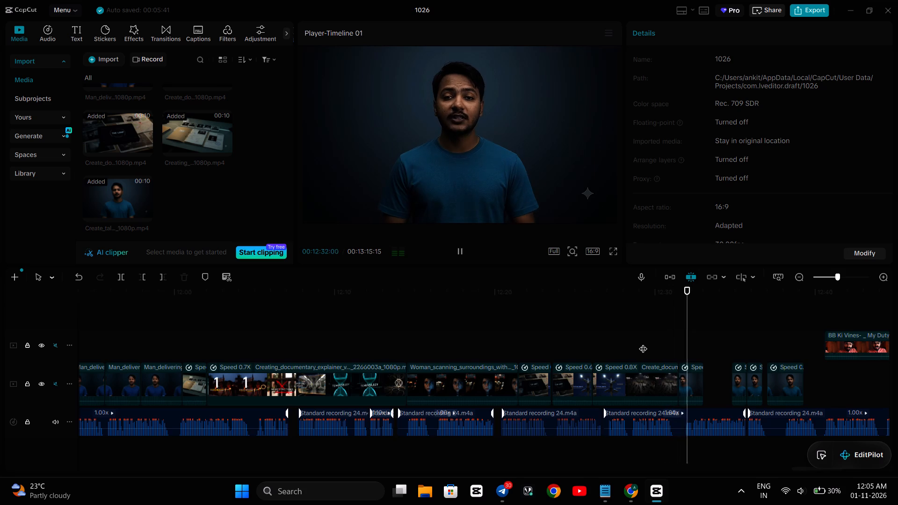
key(space)
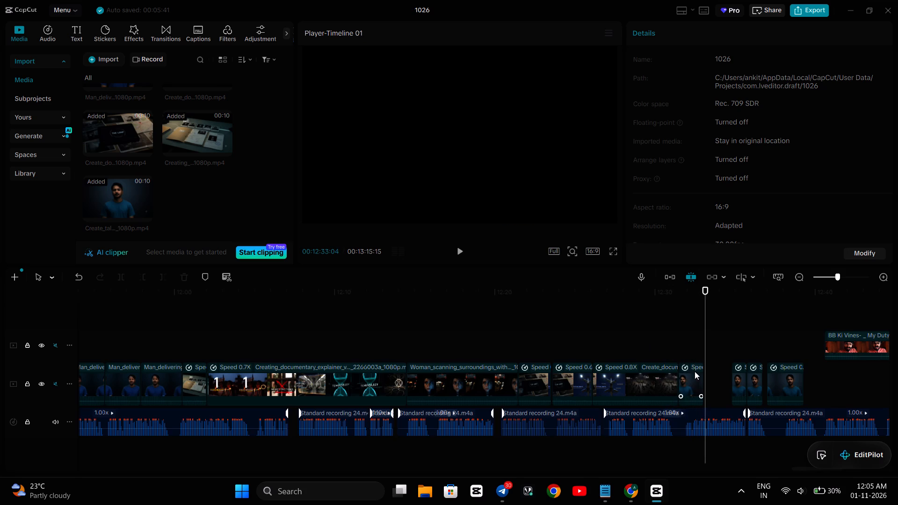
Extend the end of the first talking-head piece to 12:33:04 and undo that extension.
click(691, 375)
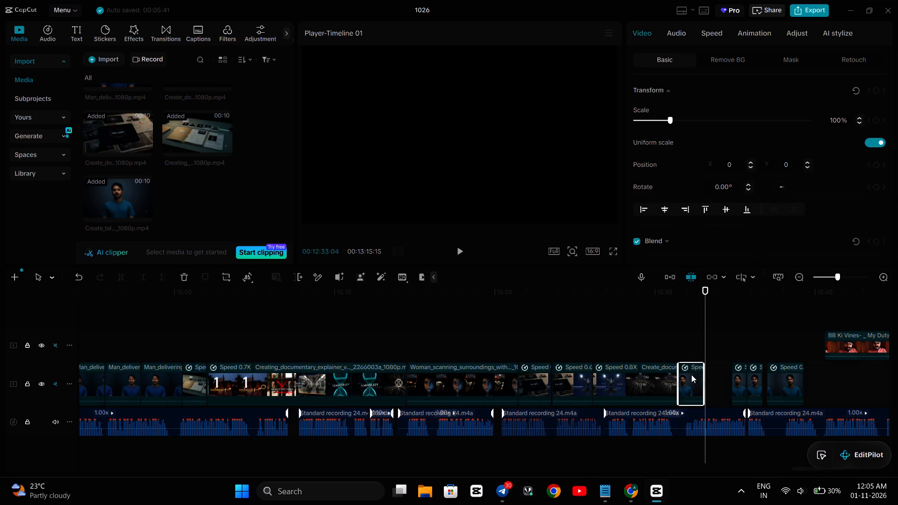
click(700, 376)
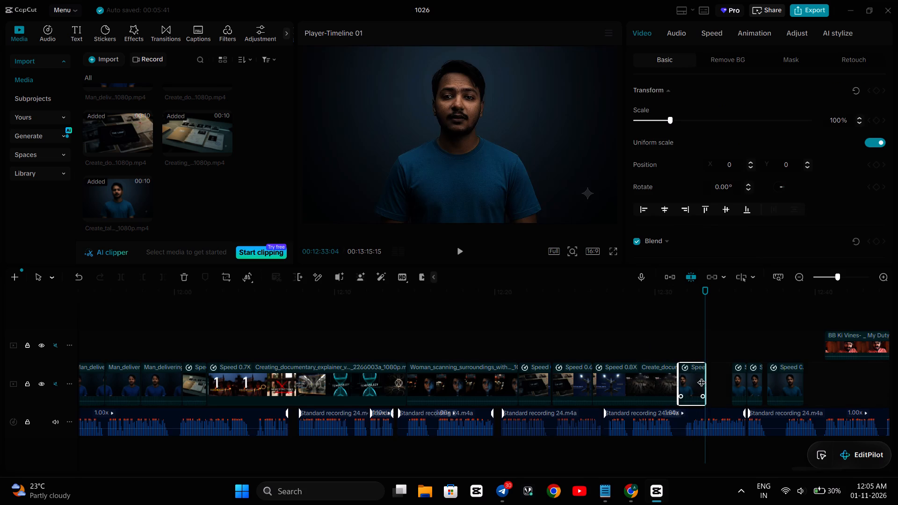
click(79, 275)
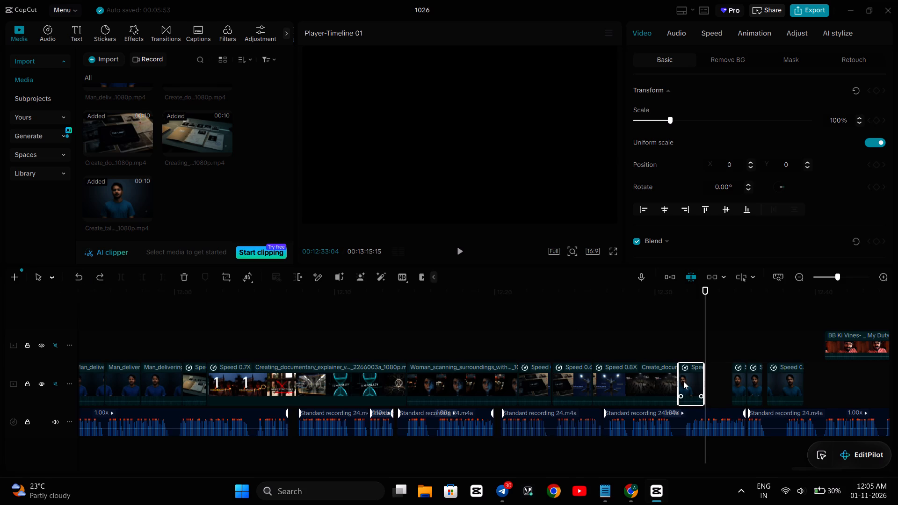
Lengthen the first talking-head piece slightly at its start, set it back against the 02 graphic clip, and play to 12:33:06.
drag(684, 381, 698, 378)
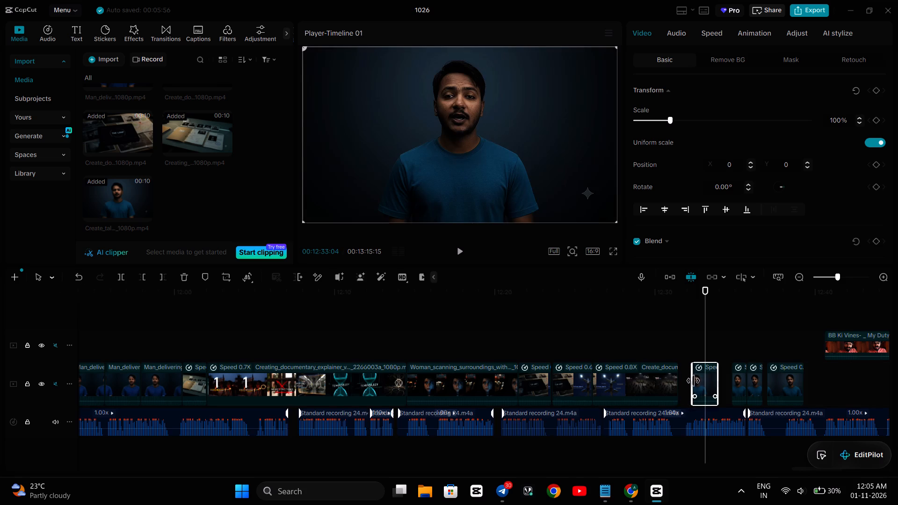
click(691, 384)
drag(700, 380, 692, 384)
click(664, 360)
key(space)
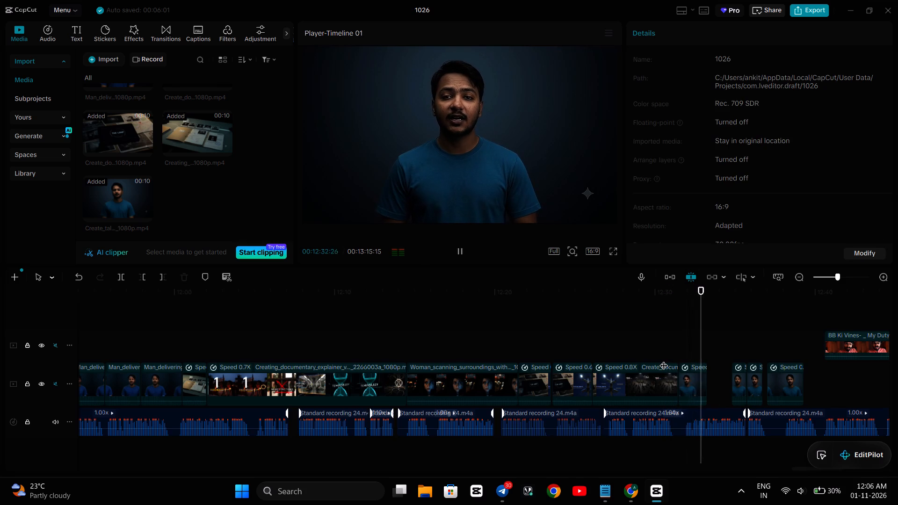
key(space)
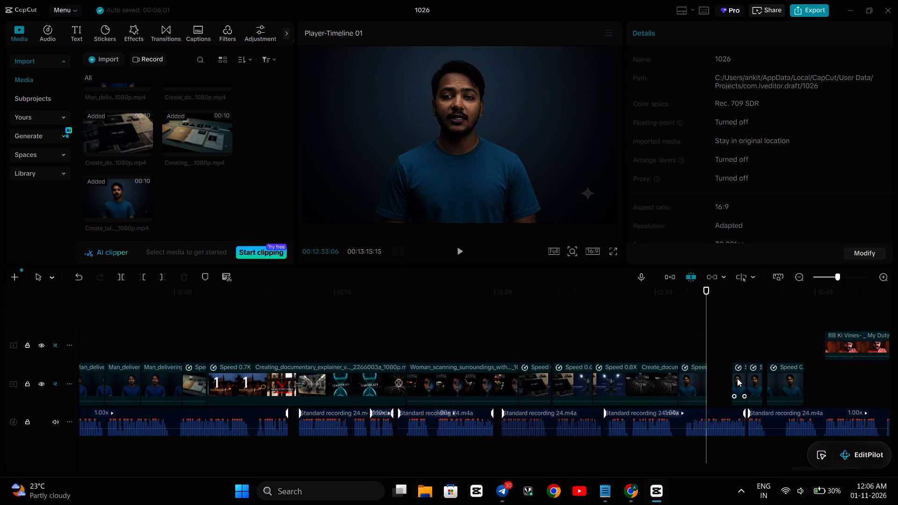
Move the second talking-head piece along the main track to sit directly after the first one.
drag(737, 378, 714, 382)
drag(714, 382, 719, 421)
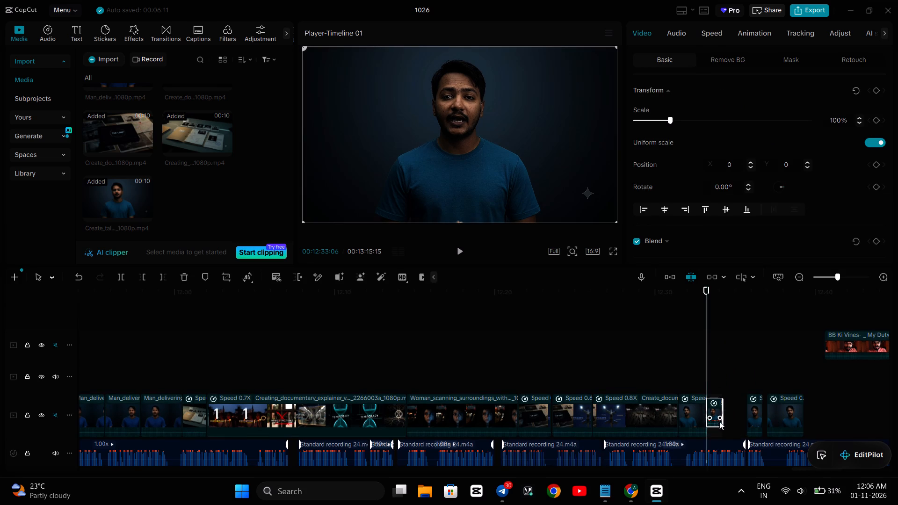
drag(719, 421, 712, 426)
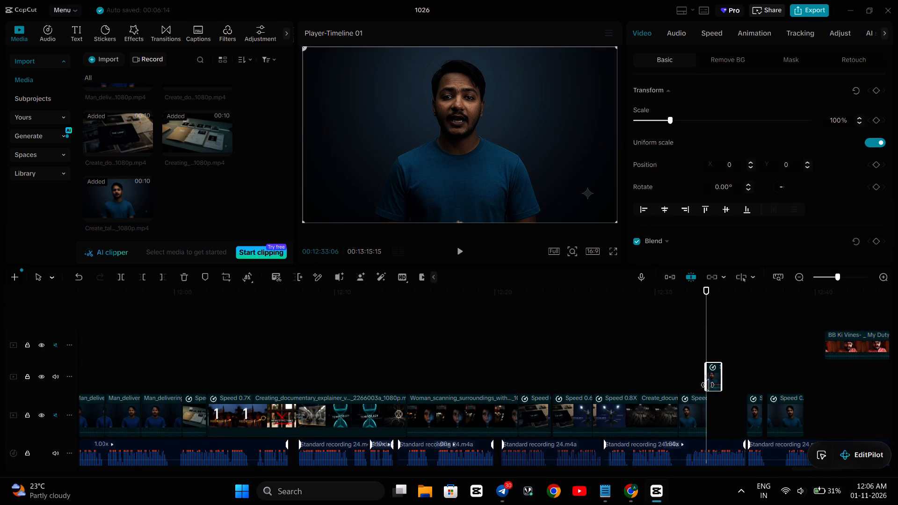
drag(712, 380, 715, 423)
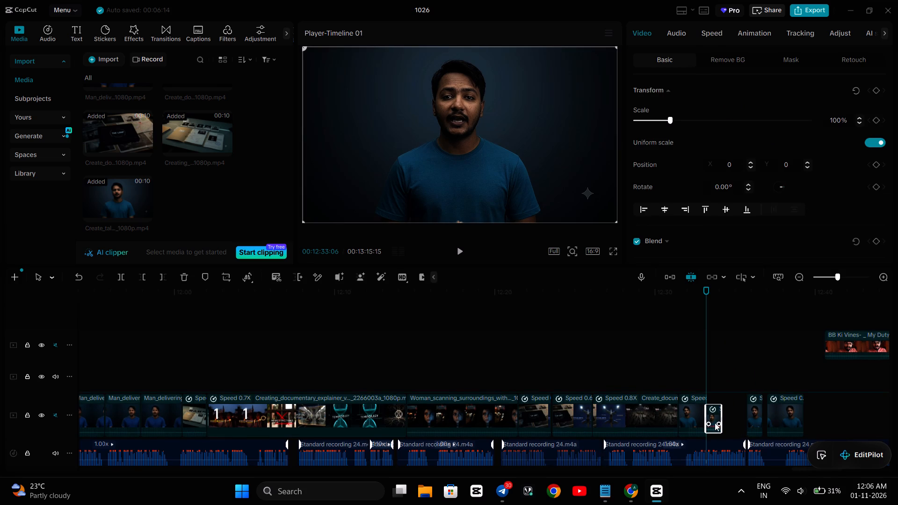
drag(715, 423, 713, 424)
click(681, 381)
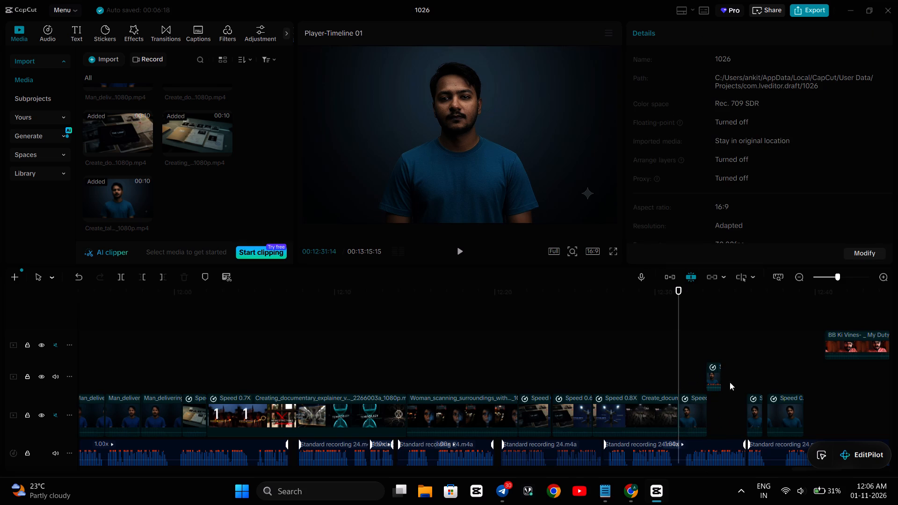
drag(713, 371, 714, 409)
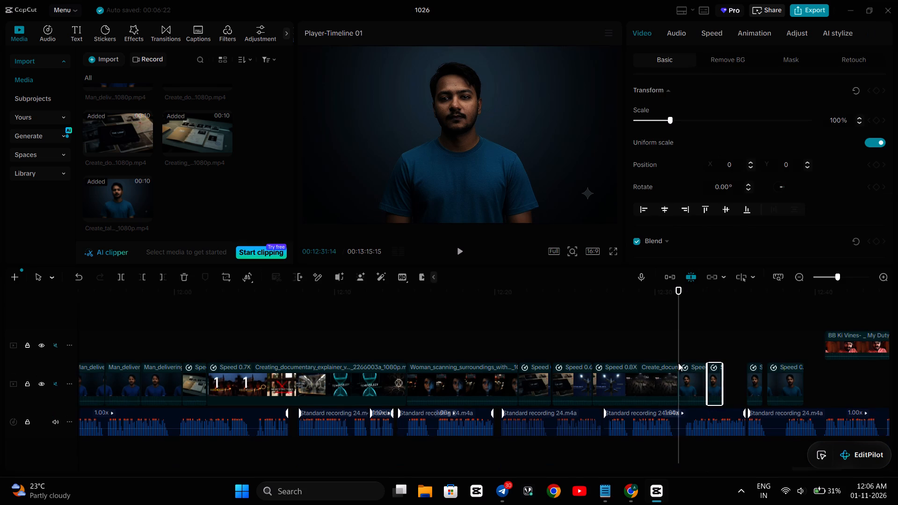
Play the first two talking-head pieces in short bursts from 12:31:14 to 12:34:14, checking them against the voice-over.
key(space)
key(space)
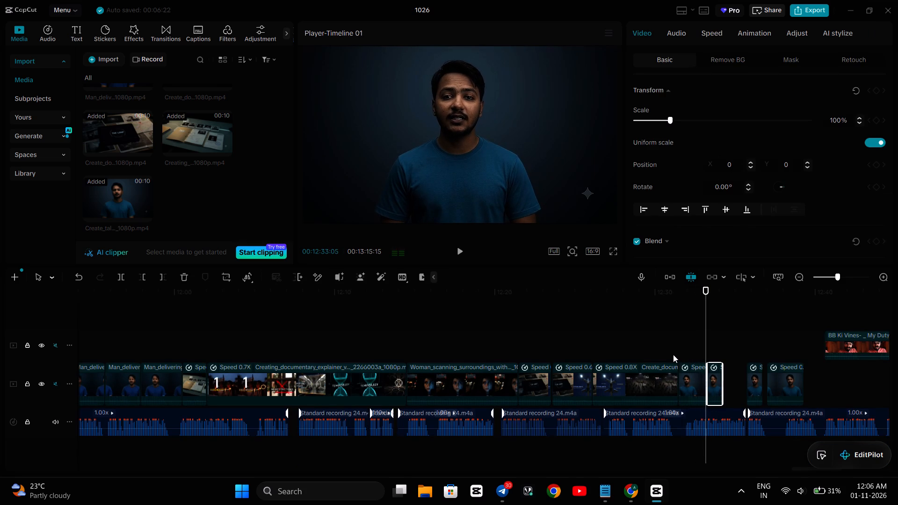
key(space)
key(space)
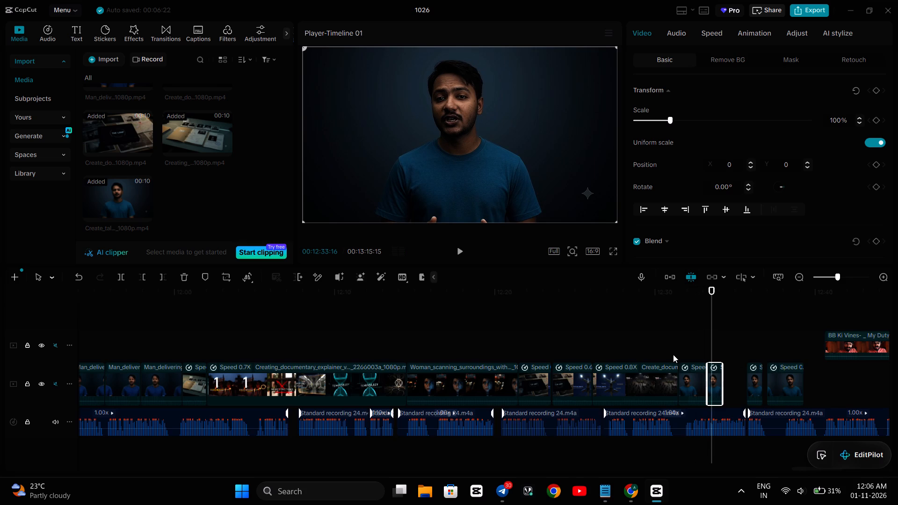
key(space)
key(space)
key(space)
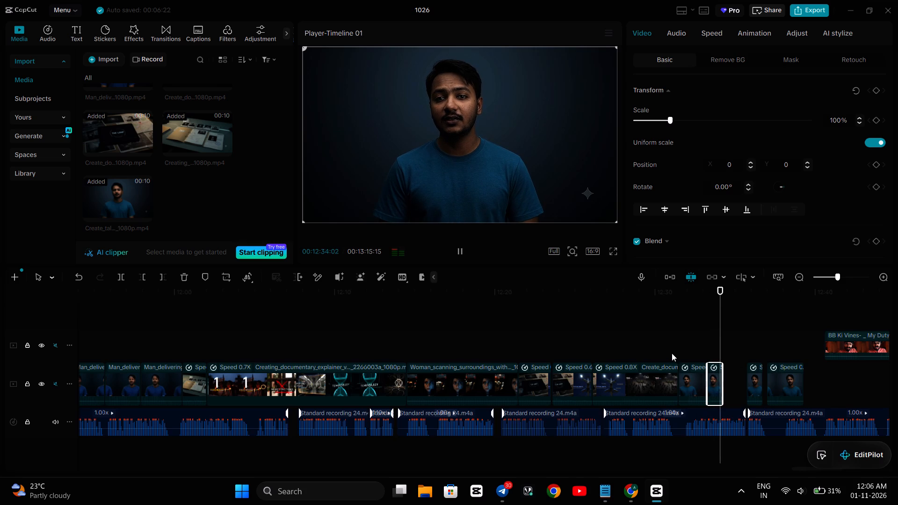
key(space)
key(space)
key(space)
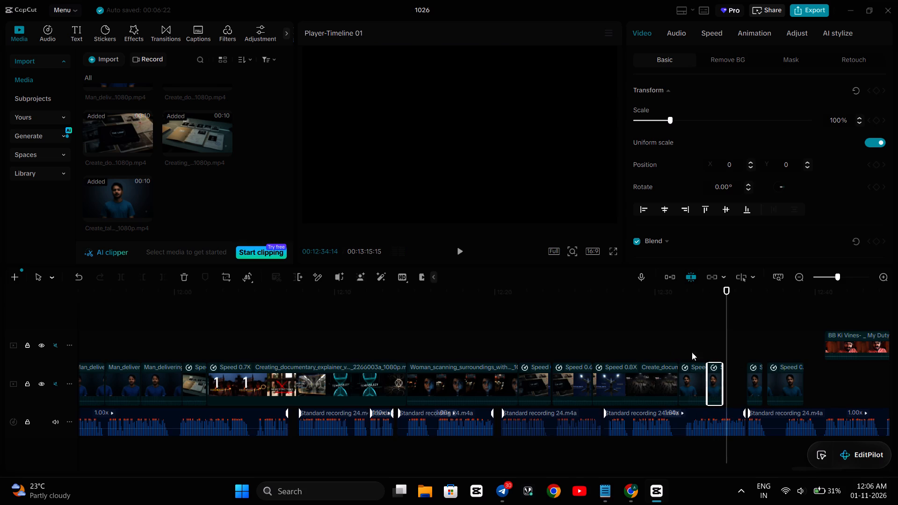
Move the third talking-head piece on the main track up against the end of the second one.
drag(755, 379, 752, 380)
drag(752, 380, 729, 380)
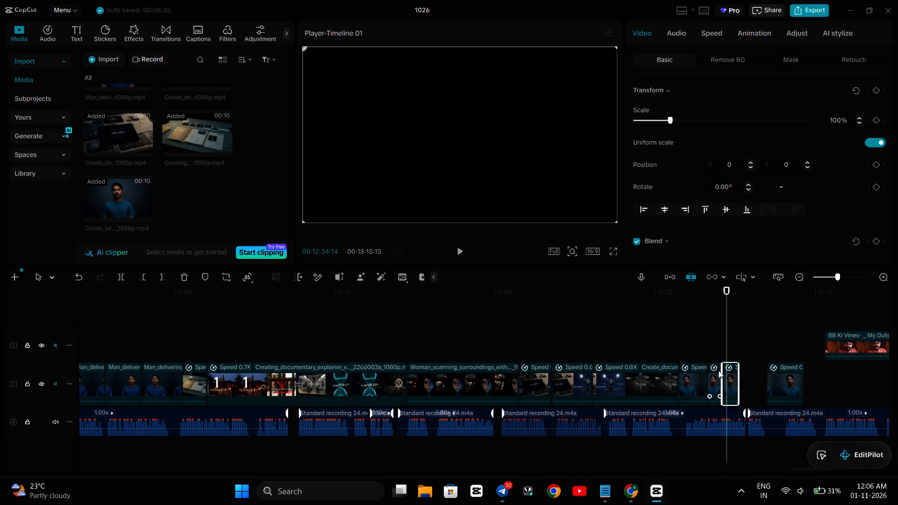
Play the second and third talking-head pieces in short bursts up to 12:35:15, checking their fit with the voice-over.
click(706, 353)
key(space)
key(space)
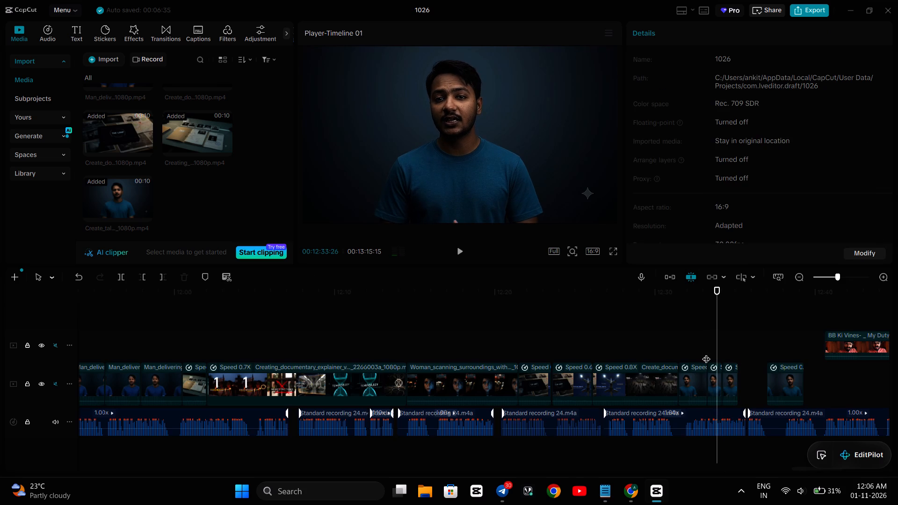
key(space)
key(space)
key(space)
key(space)
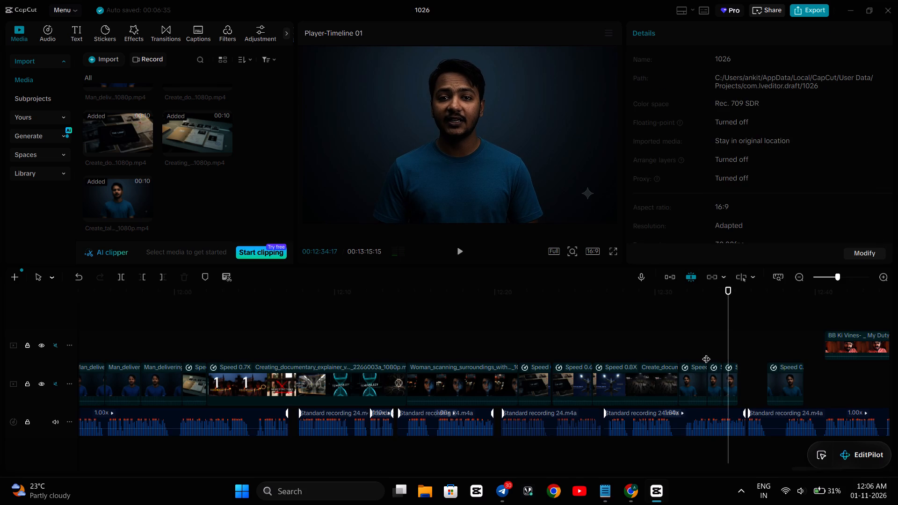
key(space)
key(space)
key(space)
key(space)
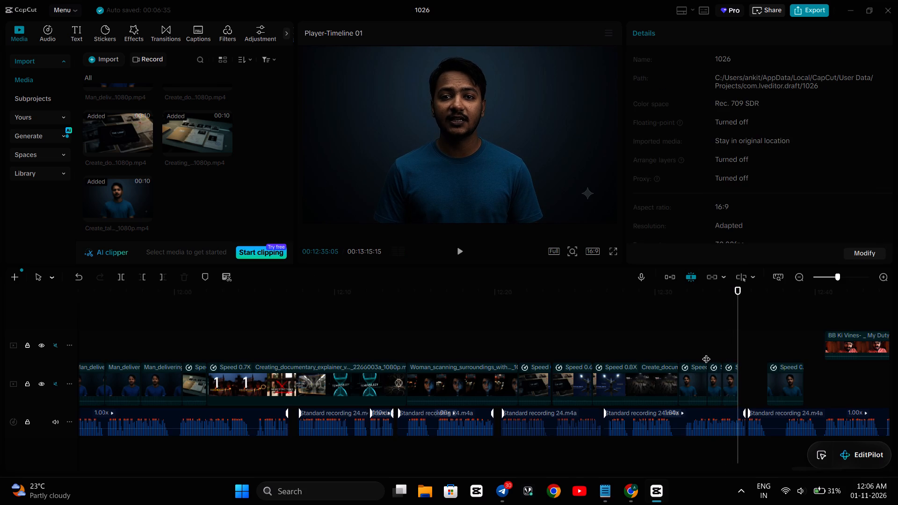
key(space)
key(space)
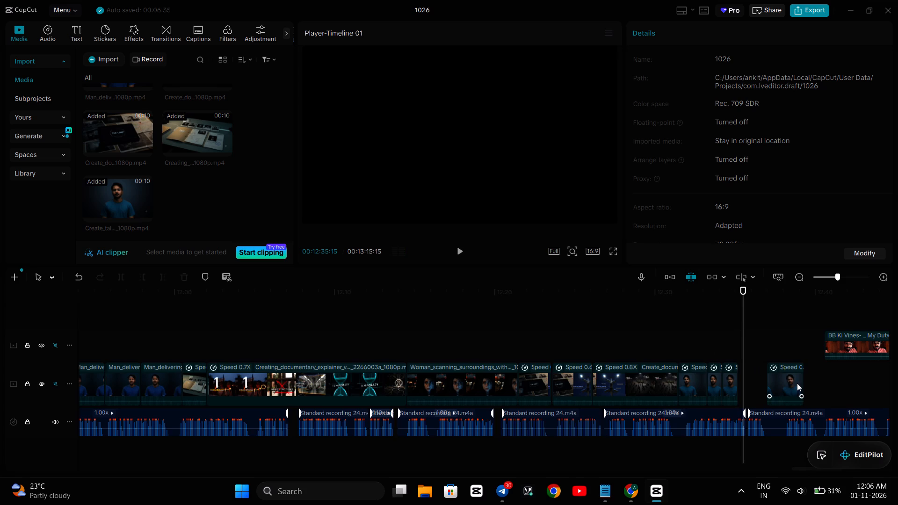
Move the fourth talking-head piece on the main track up against the end of the third one.
drag(787, 379, 754, 382)
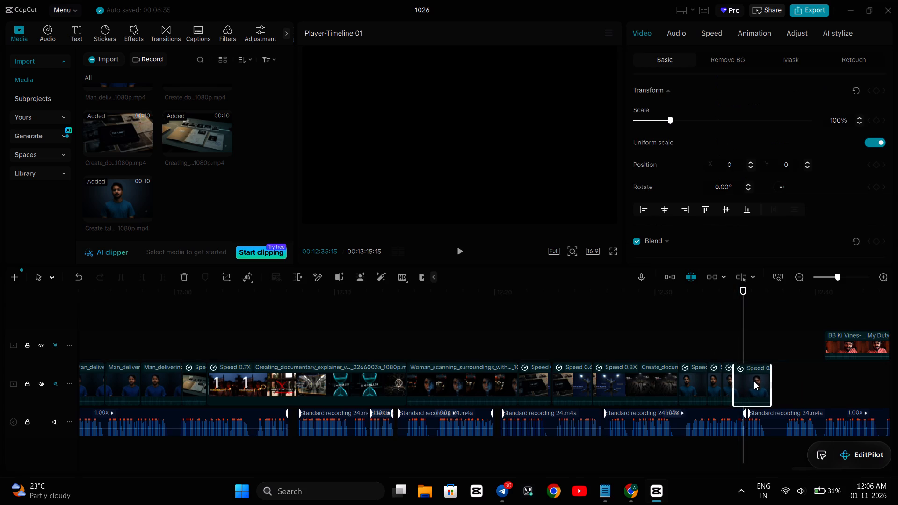
drag(754, 382, 757, 382)
Play across the join into the fourth talking-head piece up to 12:35:22, and step back frame by frame to 12:35:16.
click(732, 358)
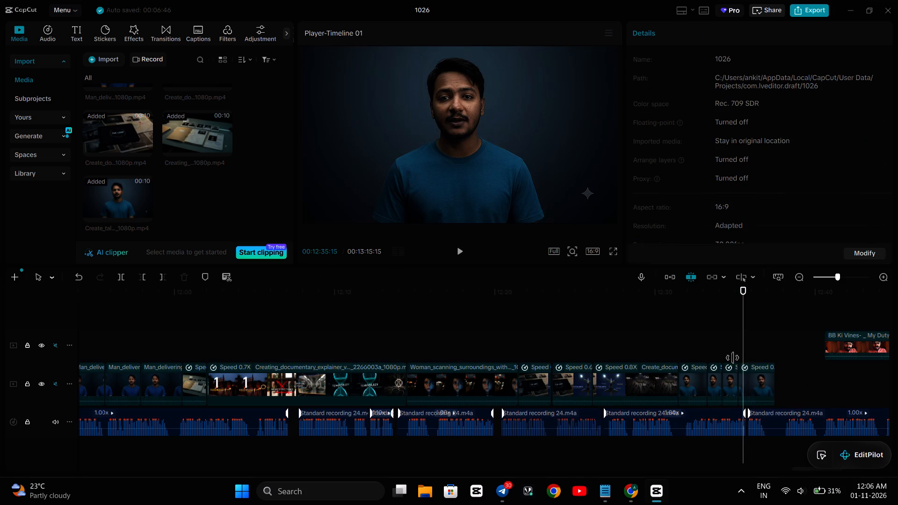
key(space)
key(space)
key(space)
key(space)
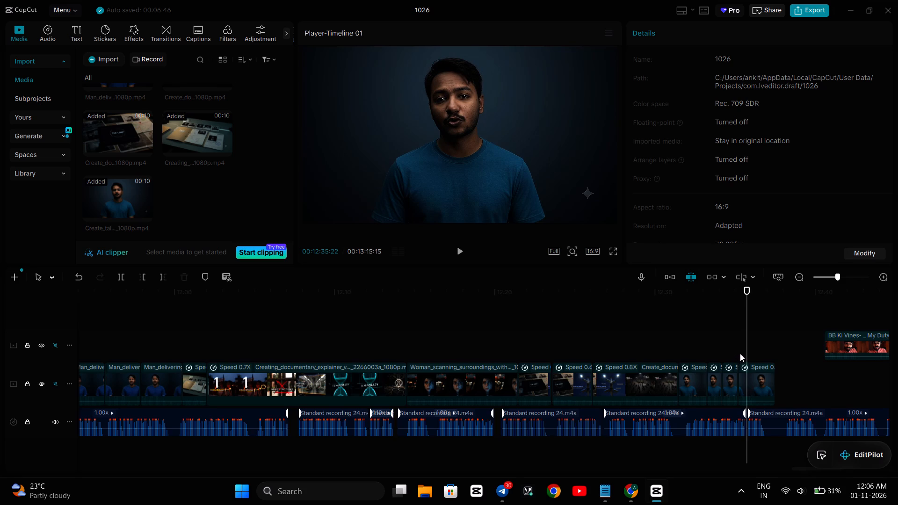
key(Left)
key(Left)
key(Left)
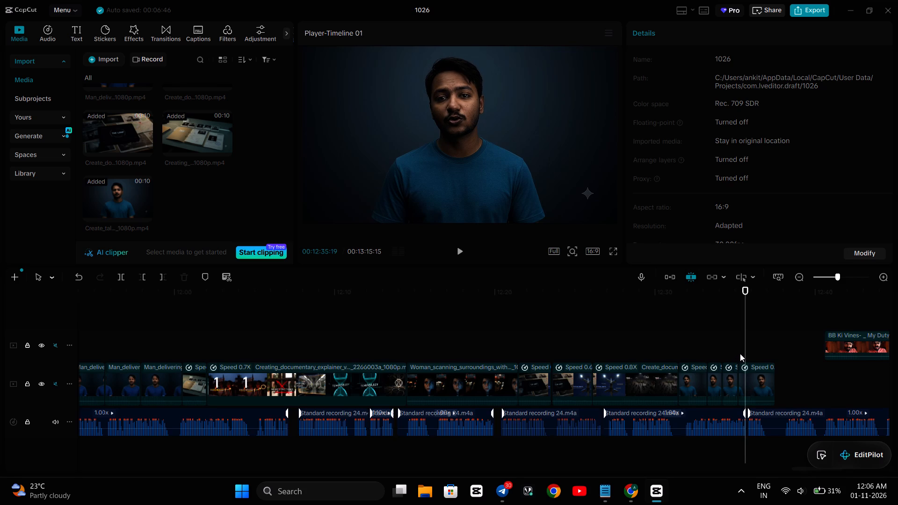
key(Left)
key(Left)
key(Left)
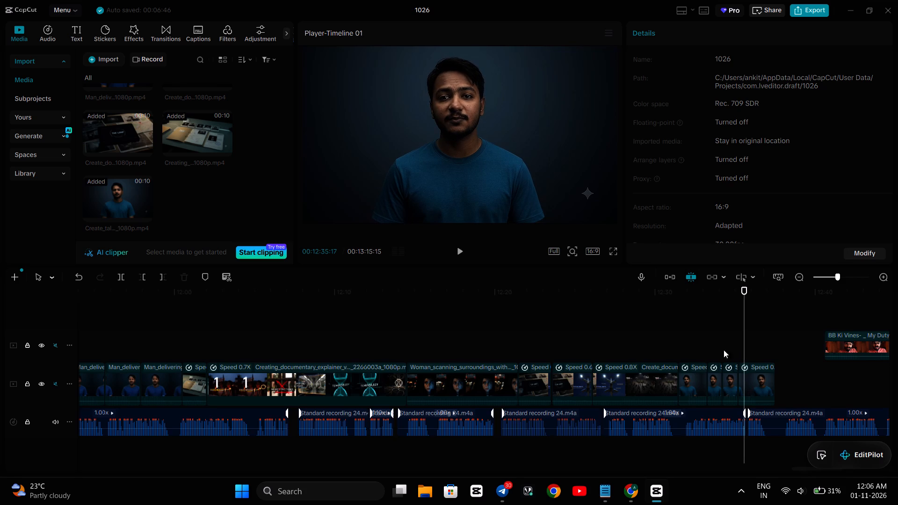
Unmute the main video track and play the fourth talking-head piece to 12:35:26 with its own sound.
click(53, 383)
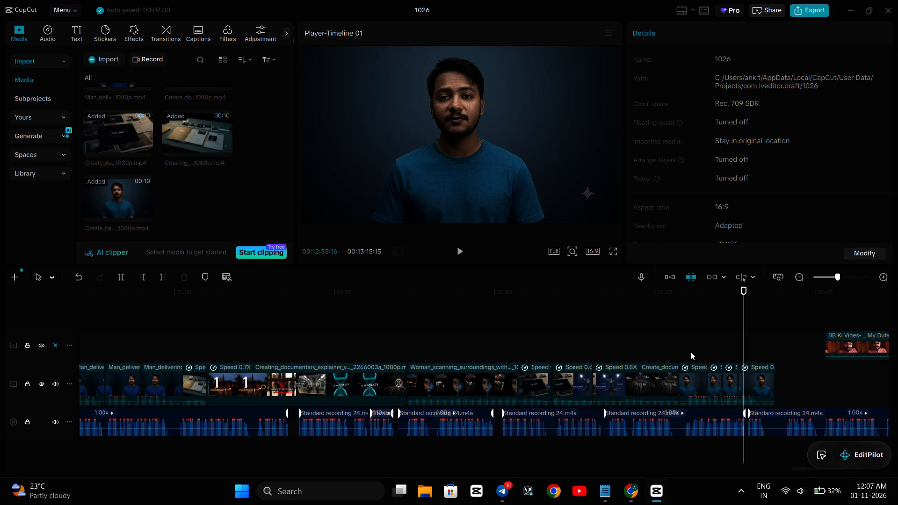
key(space)
key(space)
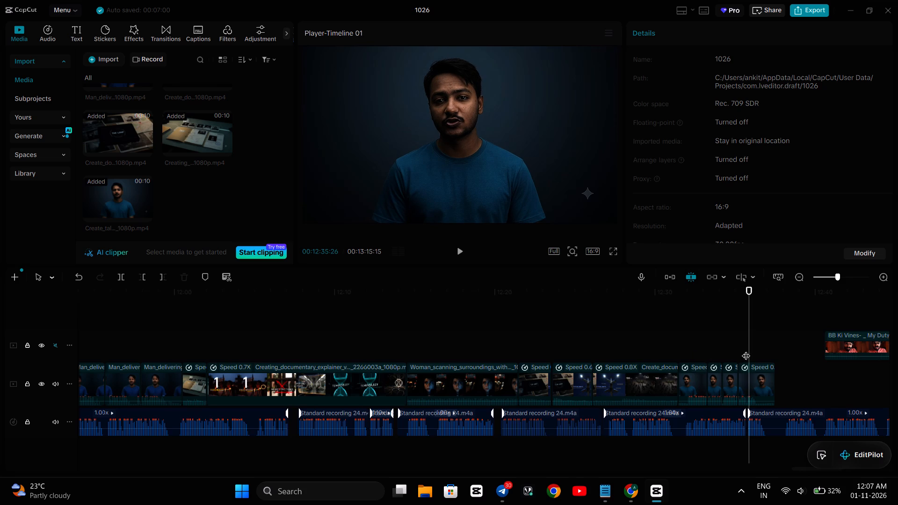
Shift the voice-over clip under the fourth talking-head piece slightly earlier on the audio track.
click(773, 420)
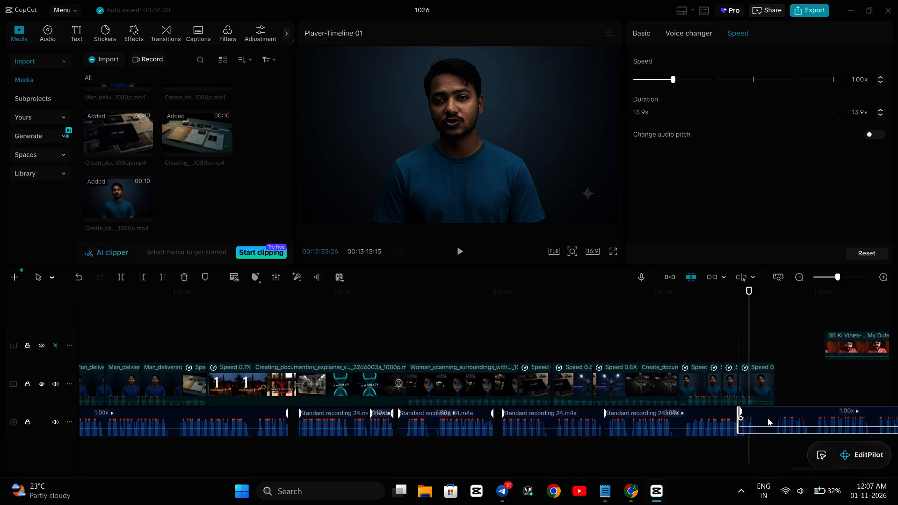
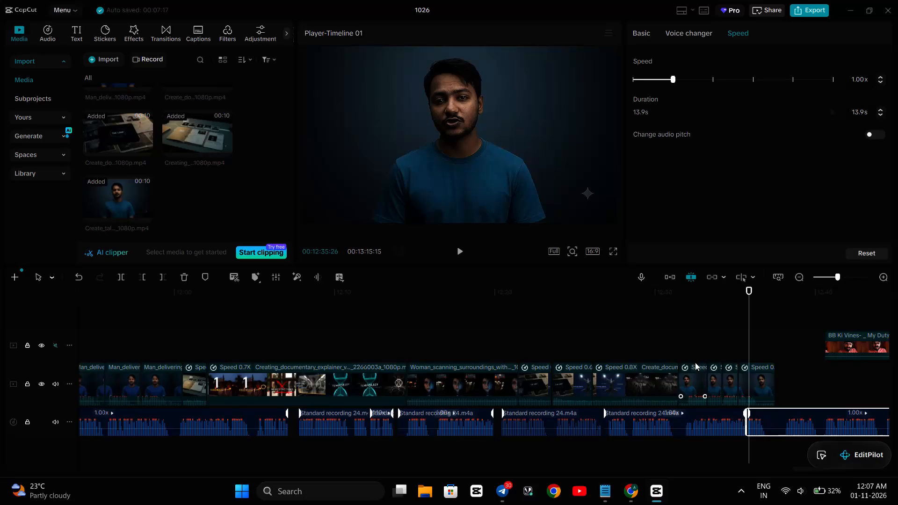
Play back the talking-man clips between about 00:12:32 and 00:12:36 in short stretches to check how speech and picture match.
click(683, 345)
key(space)
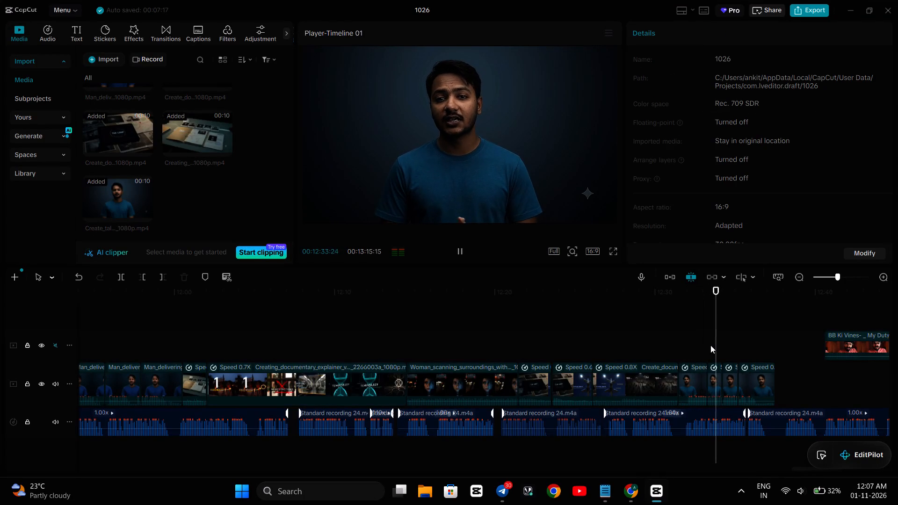
key(space)
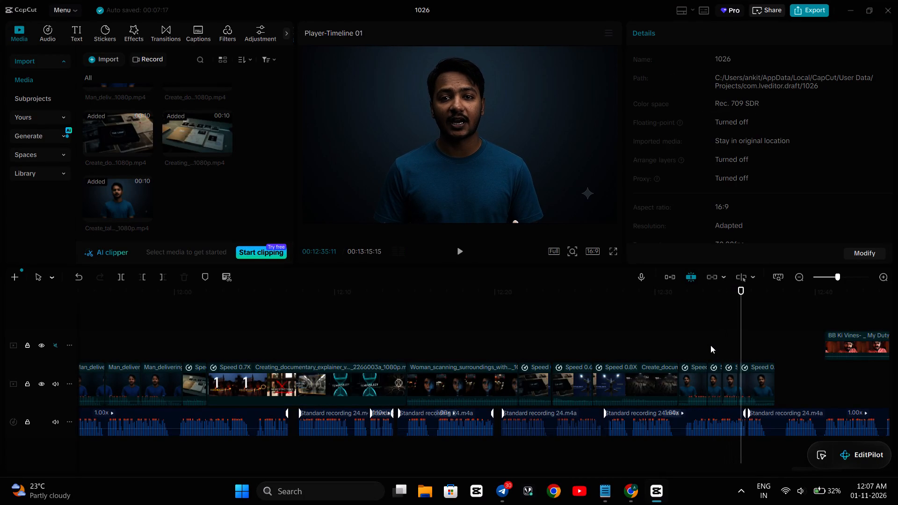
key(space)
key(space)
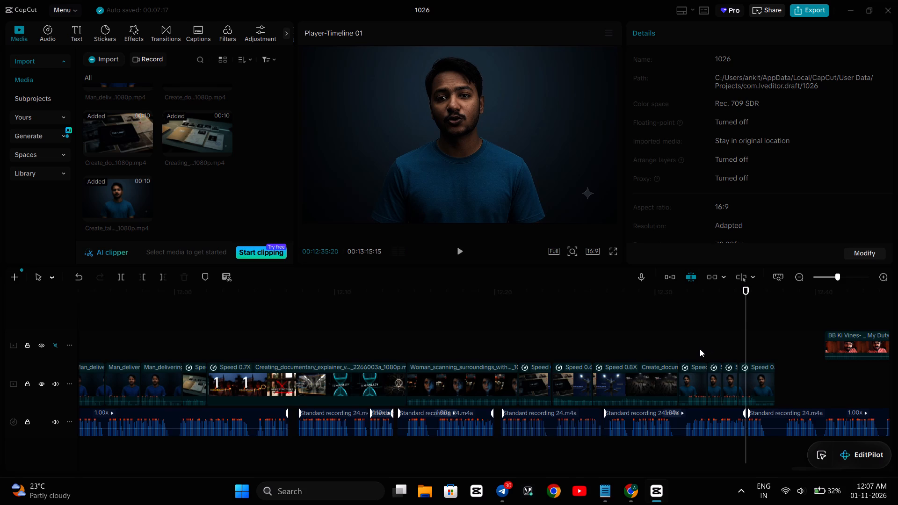
click(696, 340)
key(space)
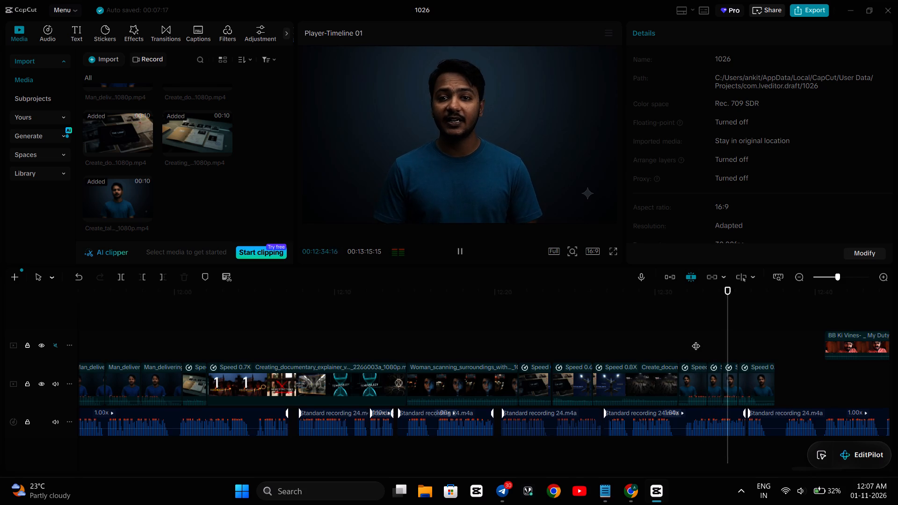
key(space)
key(space)
key(space)
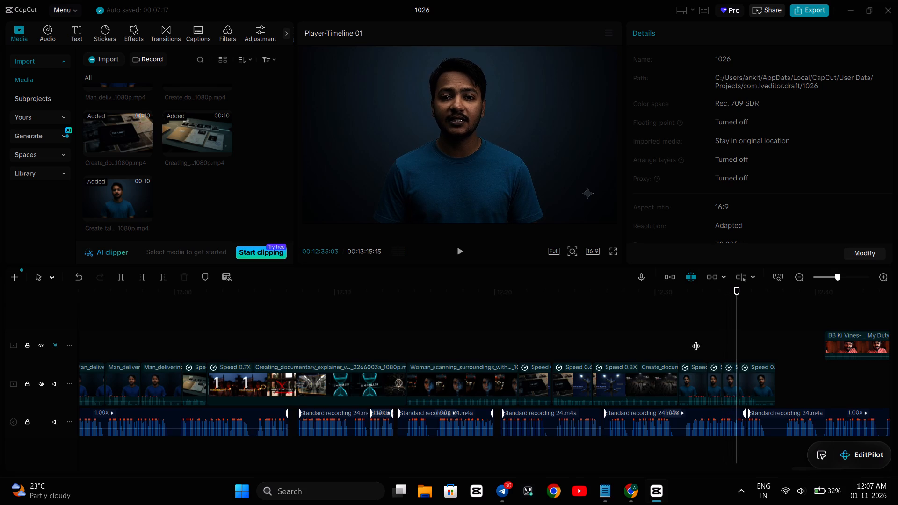
key(space)
key(space)
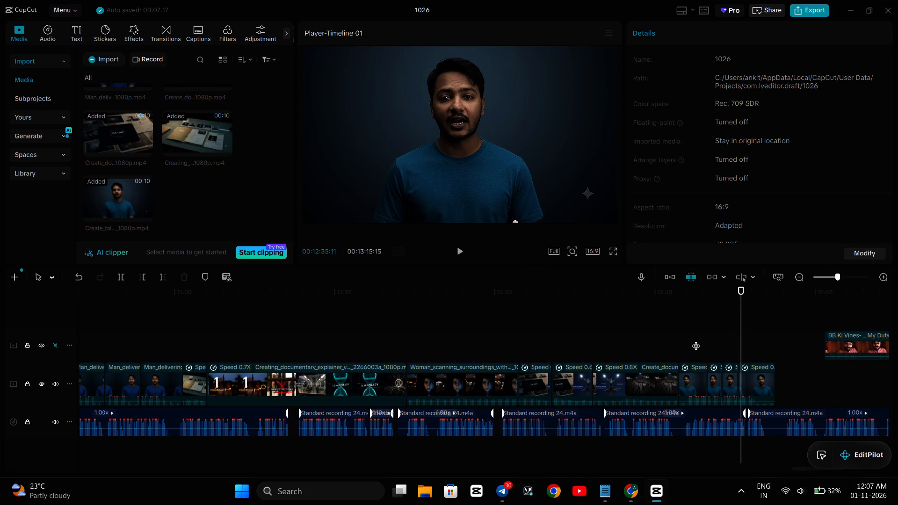
click(709, 338)
key(space)
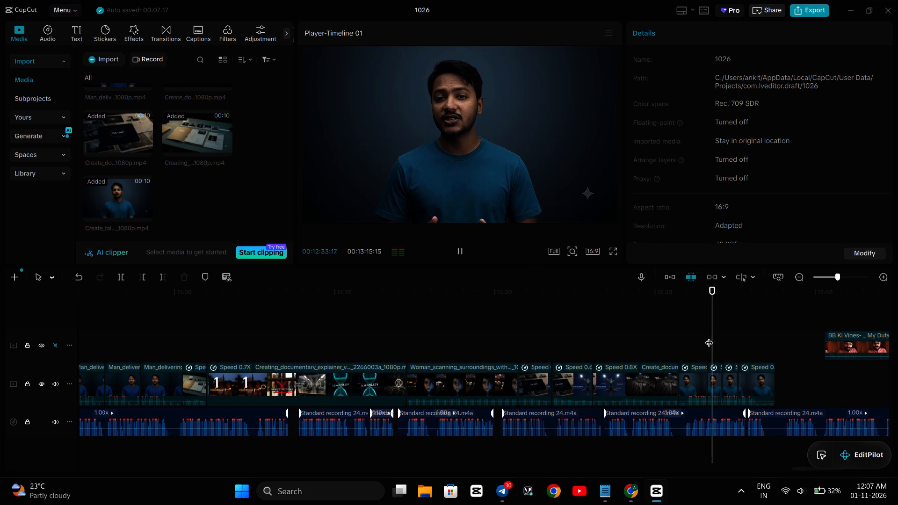
key(space)
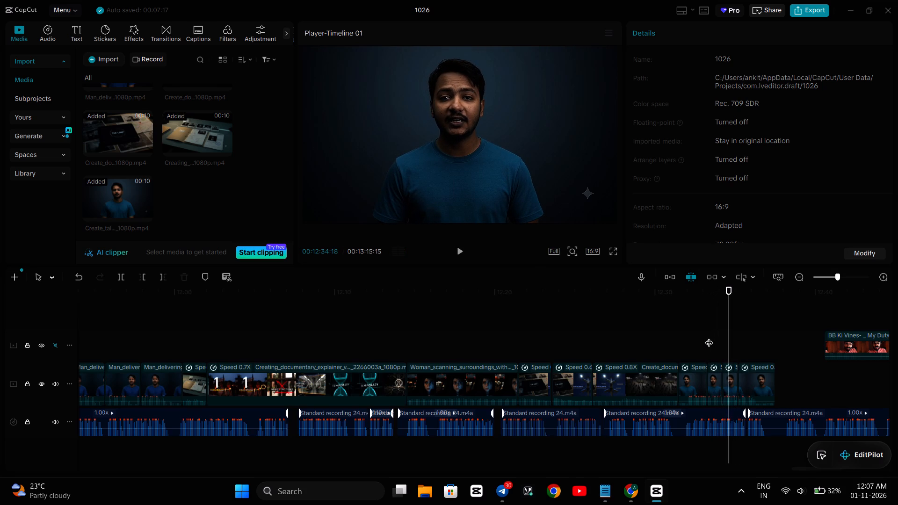
key(space)
key(space)
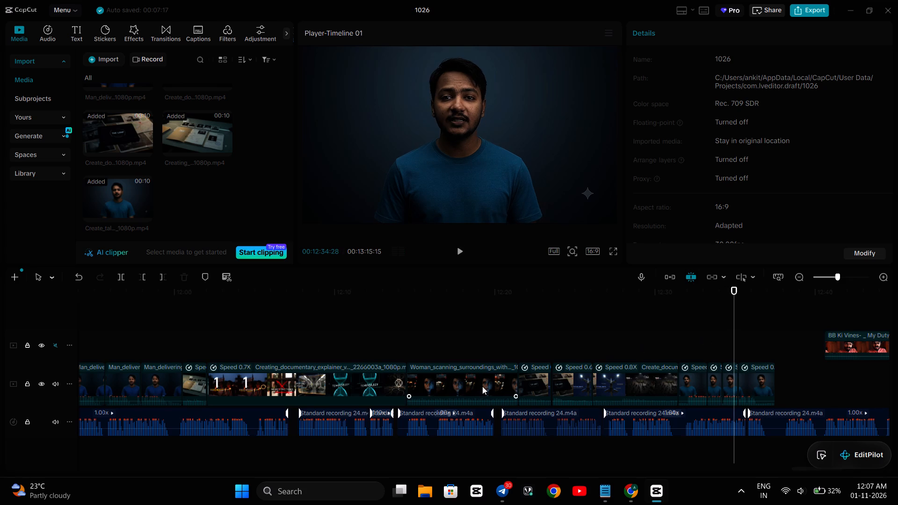
key(space)
key(space)
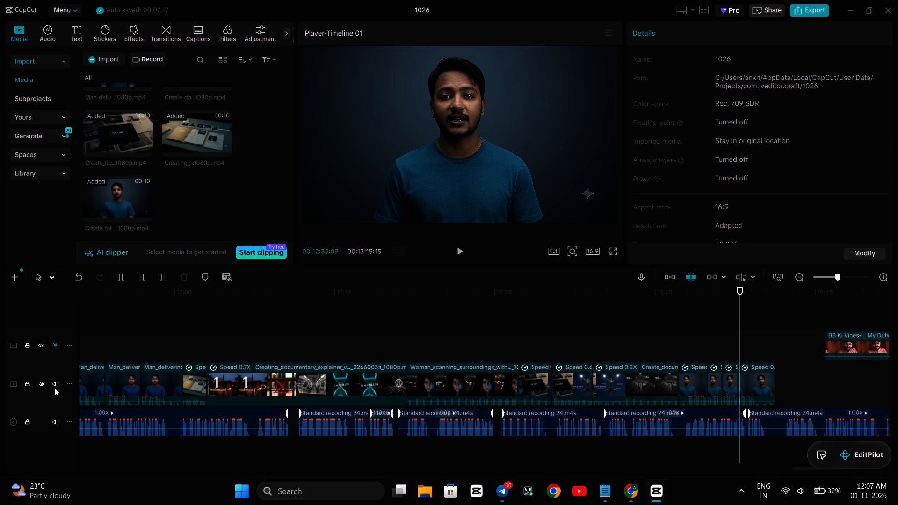
Mute the main video track and replay the voice recording alone in short stretches up to about 00:12:35.
click(55, 382)
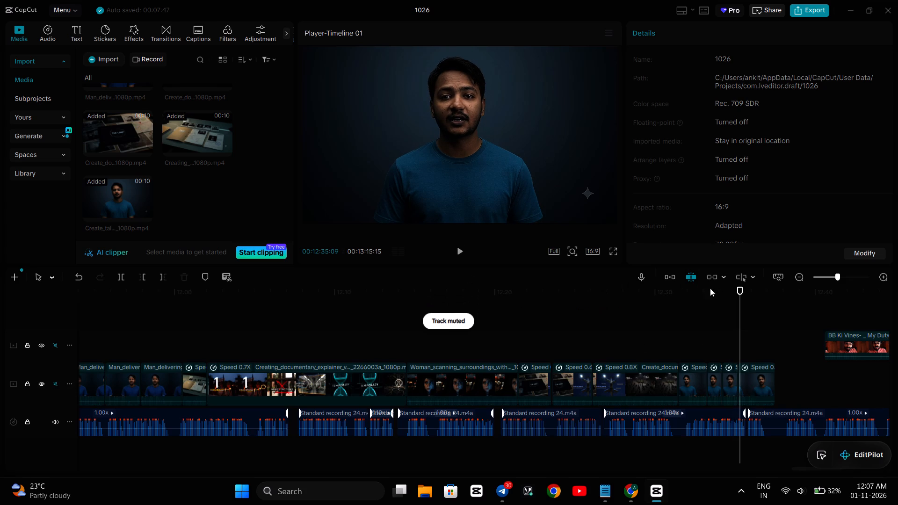
click(693, 333)
key(space)
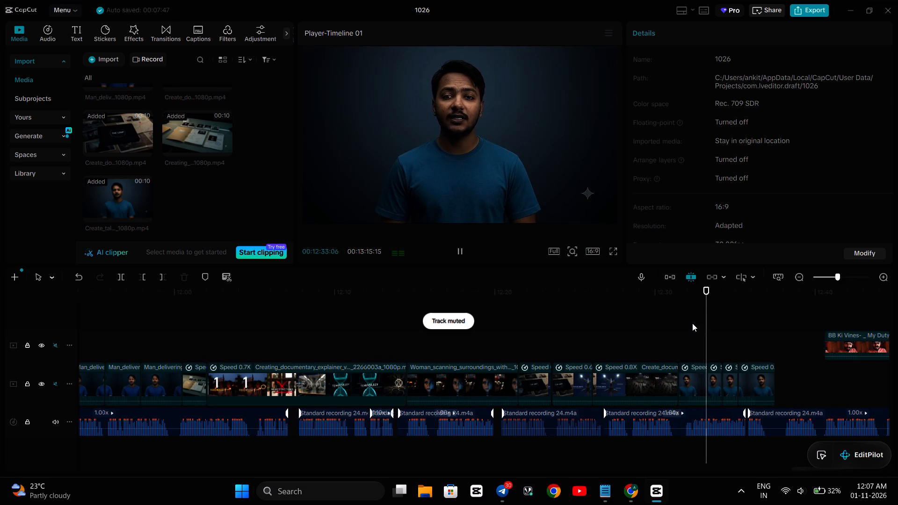
key(space)
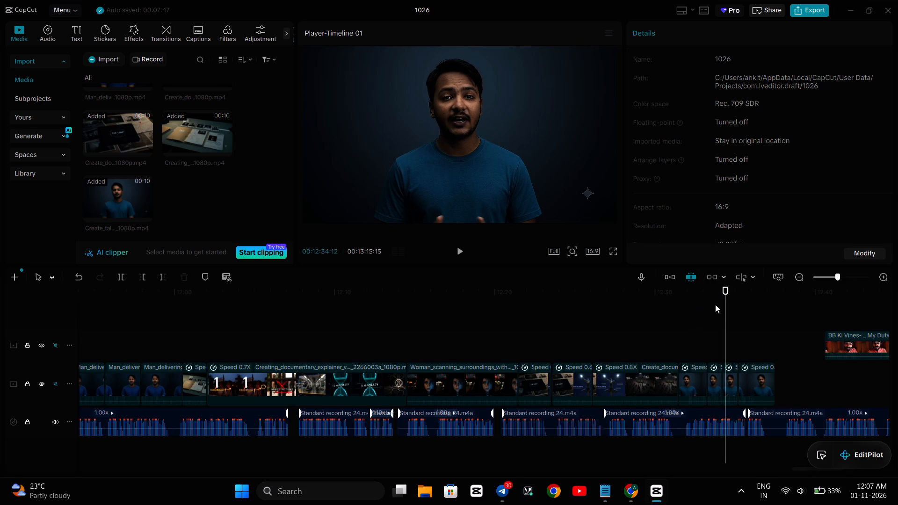
key(space)
key(space)
key(space)
key(space)
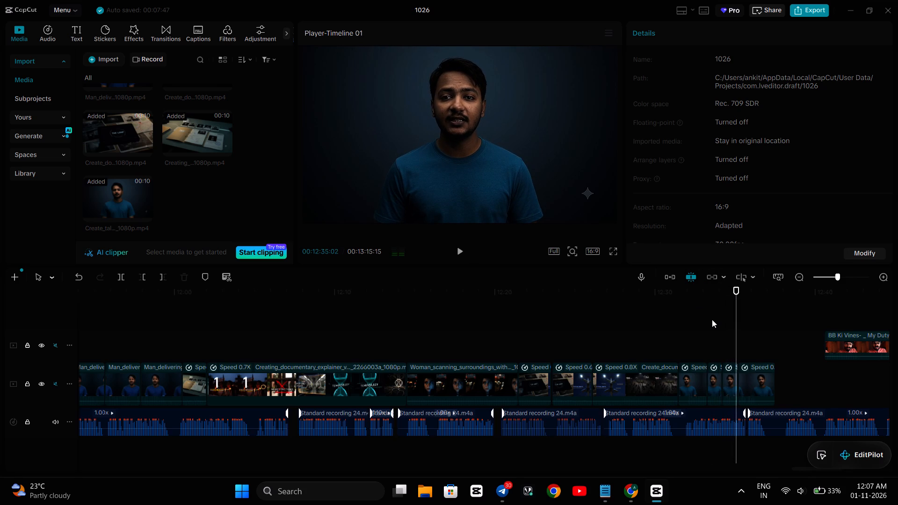
key(space)
key(space)
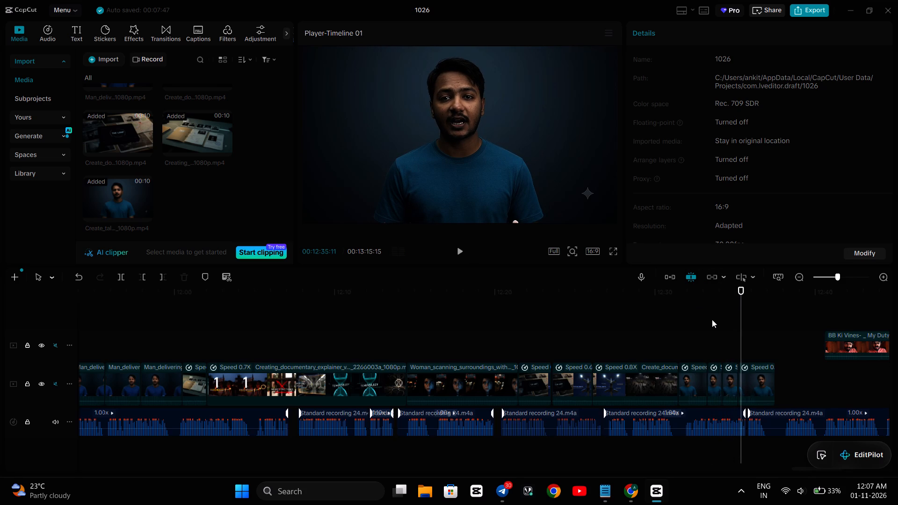
Split the voice recording under the talking-man clips at 00:12:34:21.
click(730, 416)
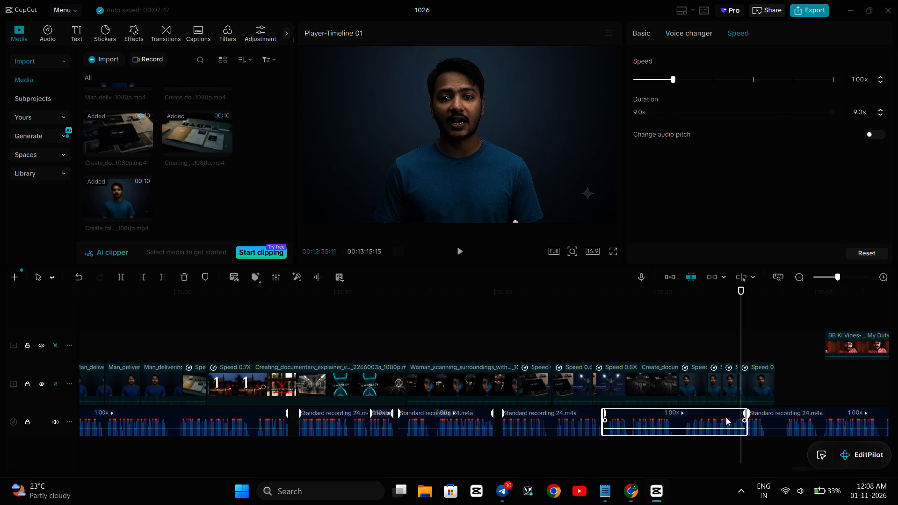
click(730, 345)
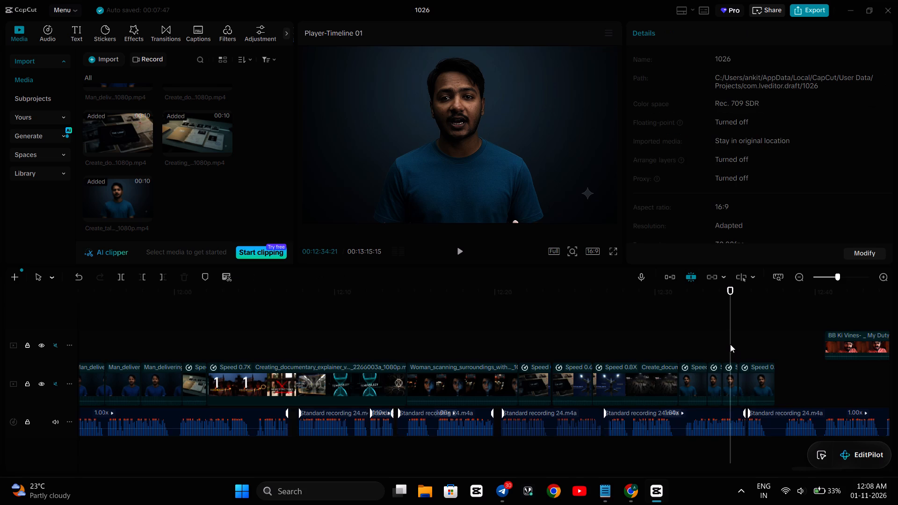
click(712, 415)
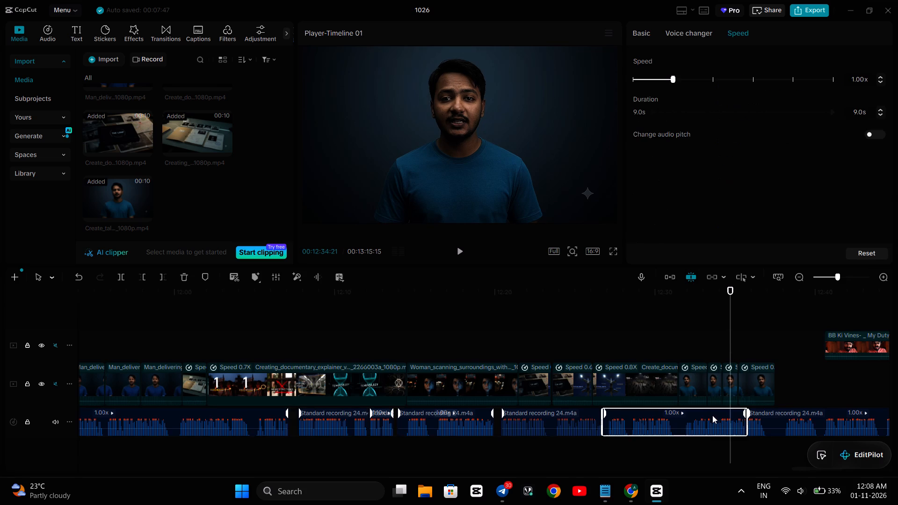
click(121, 272)
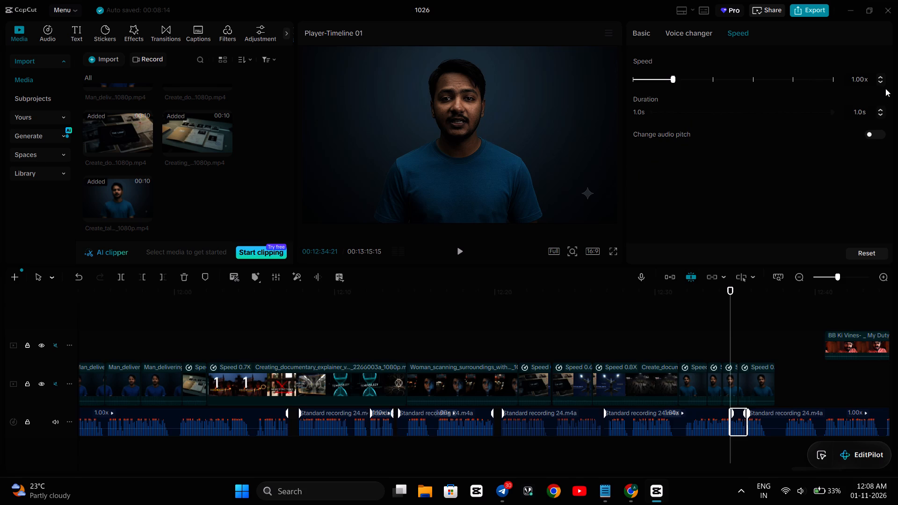
Set the speed of the short voice piece after the split to 1.20x.
click(879, 74)
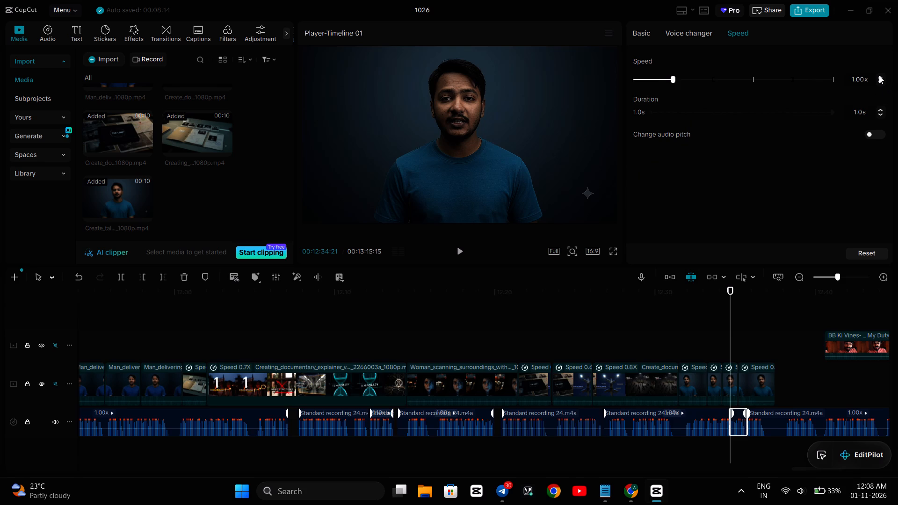
click(879, 75)
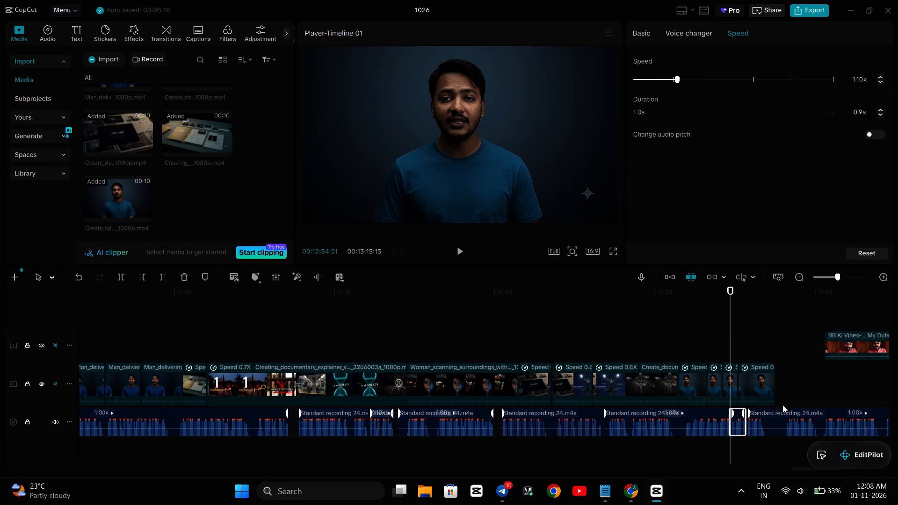
click(882, 76)
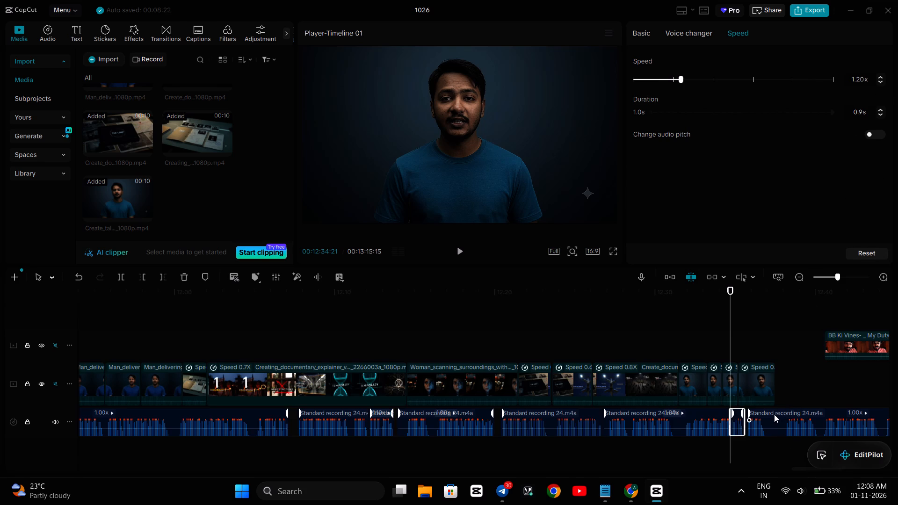
Shift the following voice recording clip slightly earlier to close the gap after the sped-up piece.
drag(774, 414, 767, 413)
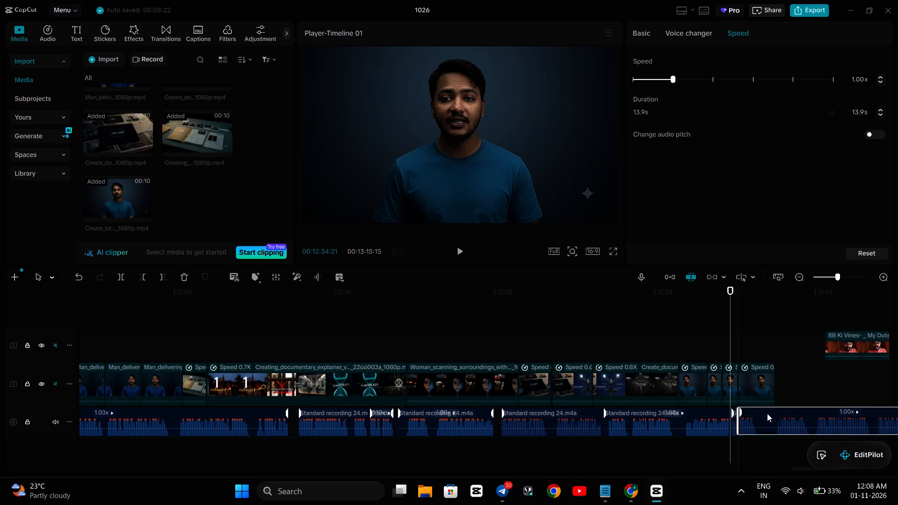
drag(767, 413, 770, 414)
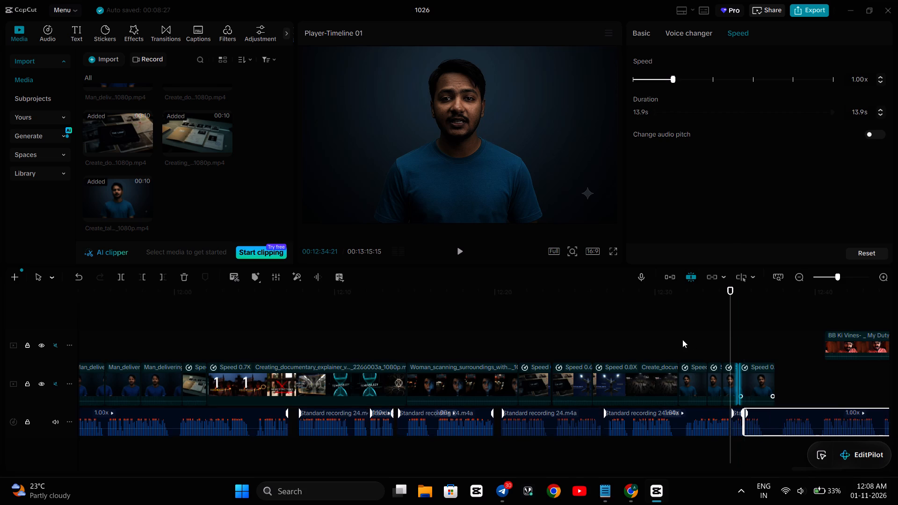
Replay the retimed voice section from about 00:12:30 several times to check its timing against the talking-man clips.
click(682, 339)
key(space)
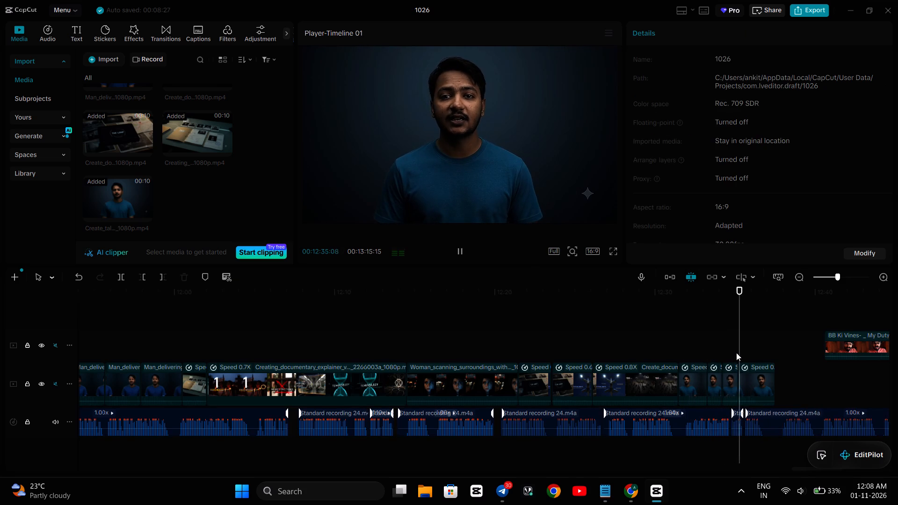
key(space)
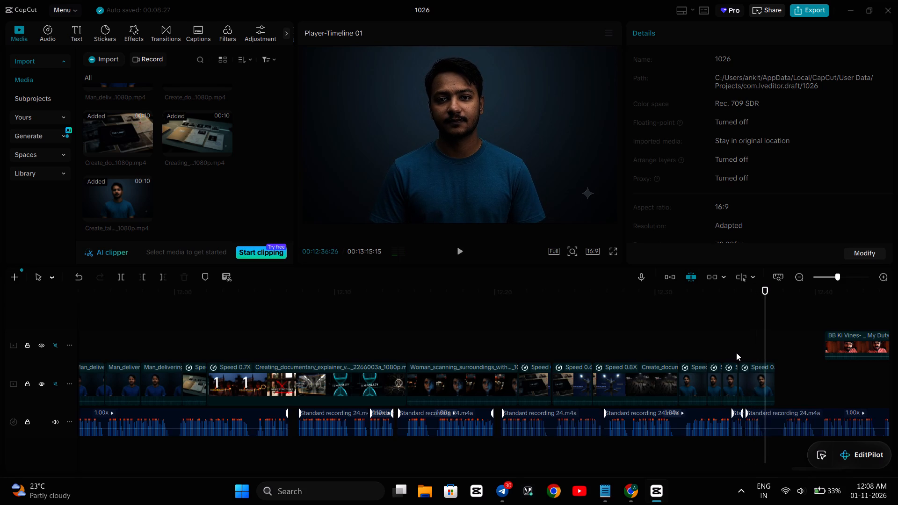
click(659, 341)
key(space)
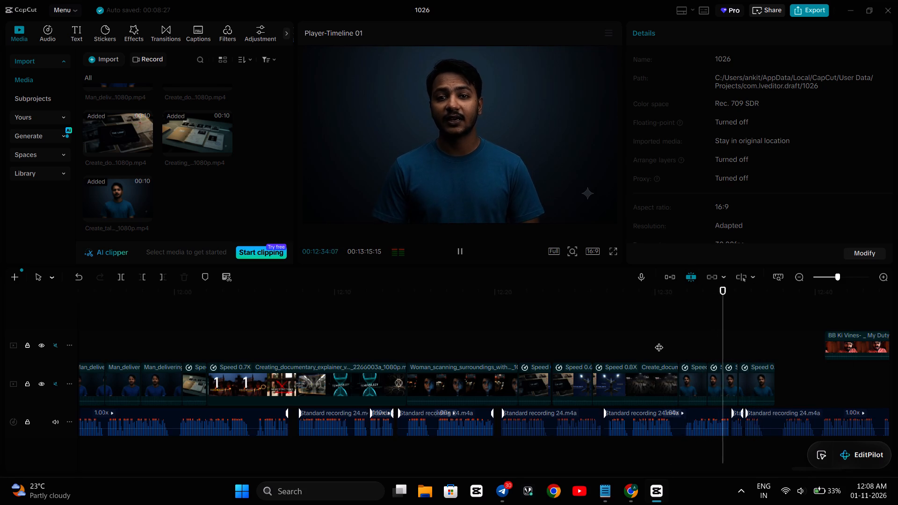
key(space)
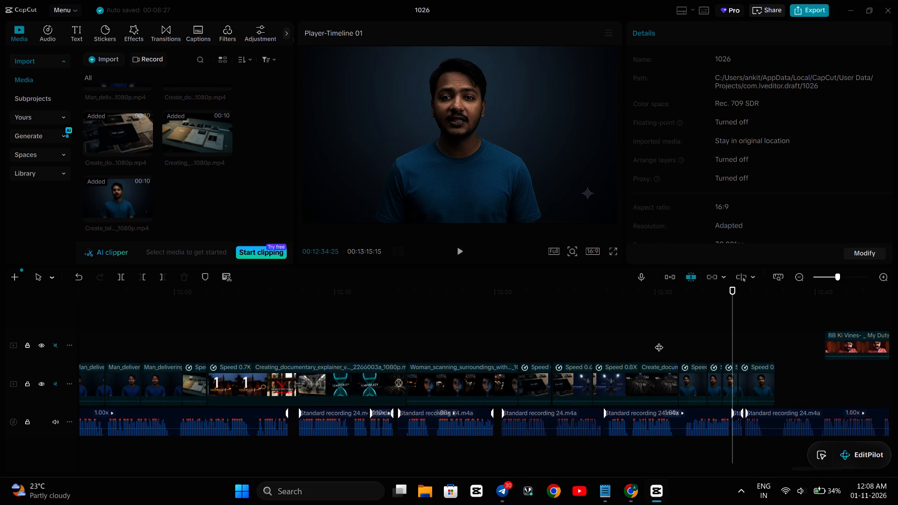
click(701, 343)
key(space)
key(space)
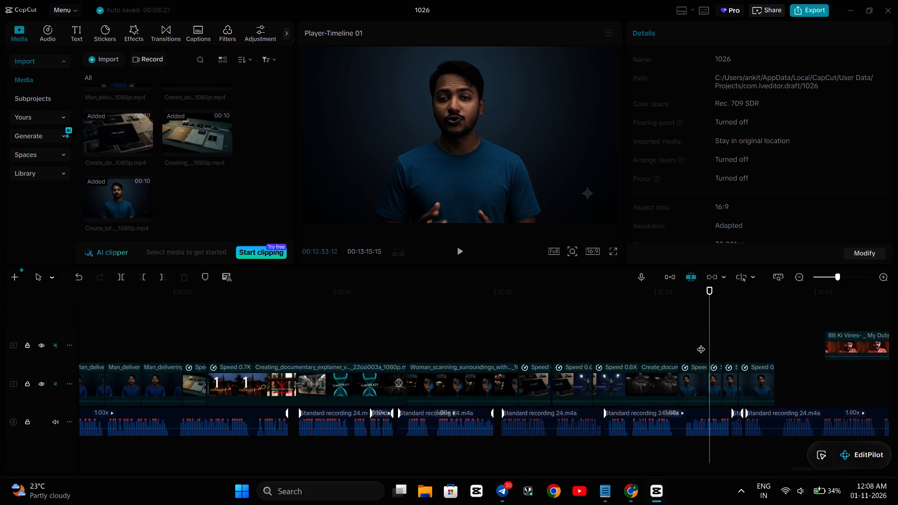
key(space)
key(space)
key(space)
key(space)
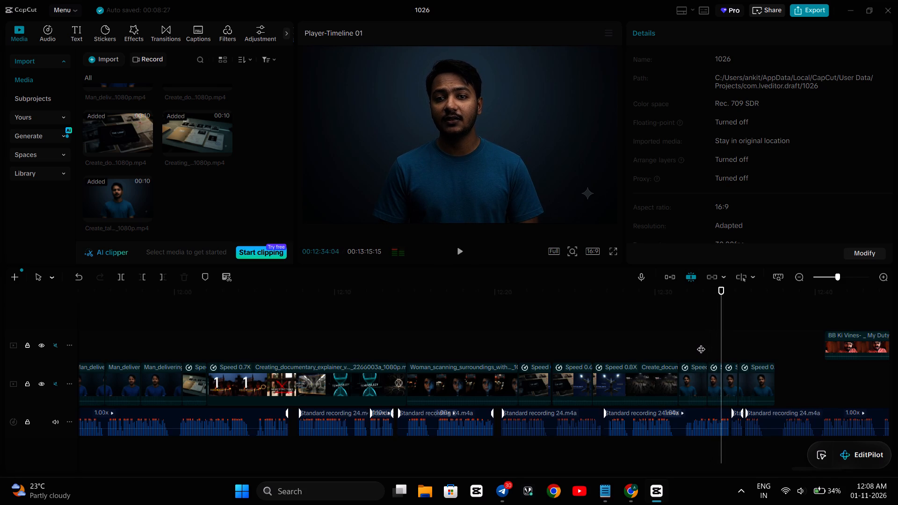
key(space)
key(space)
key(space)
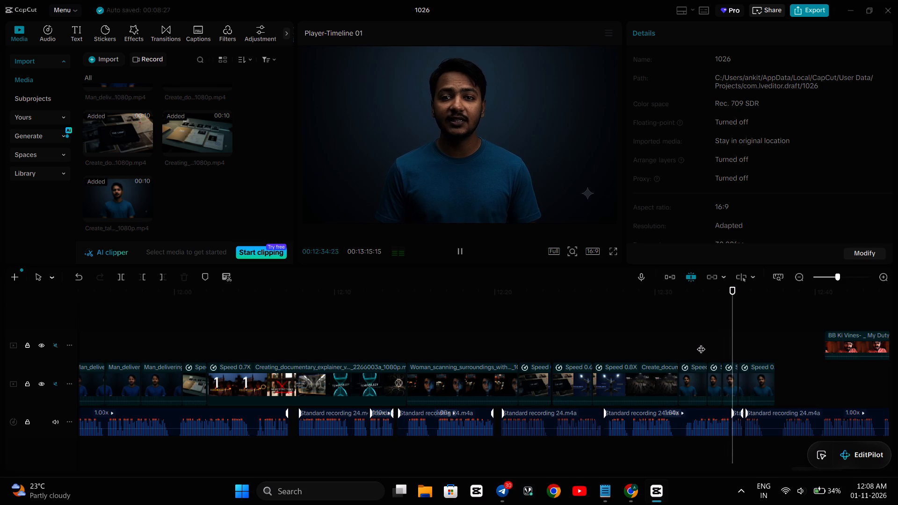
key(space)
key(space)
key(space)
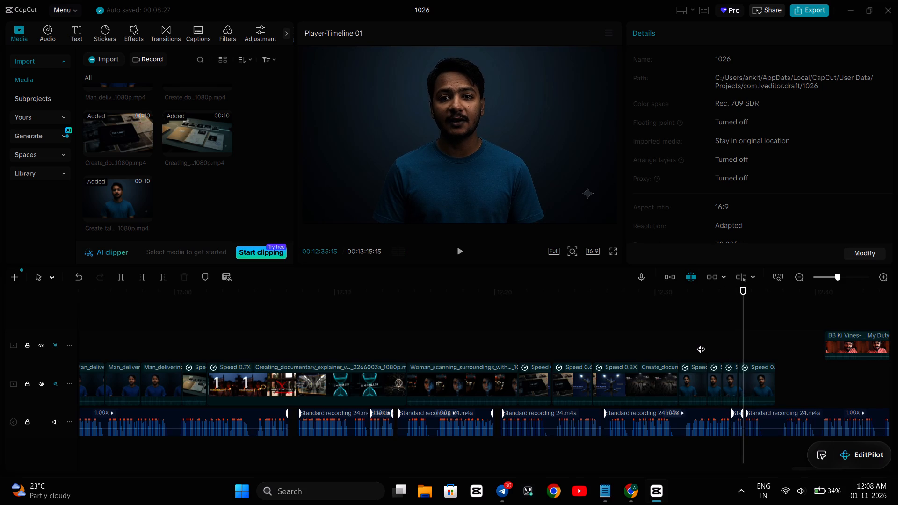
click(683, 336)
key(space)
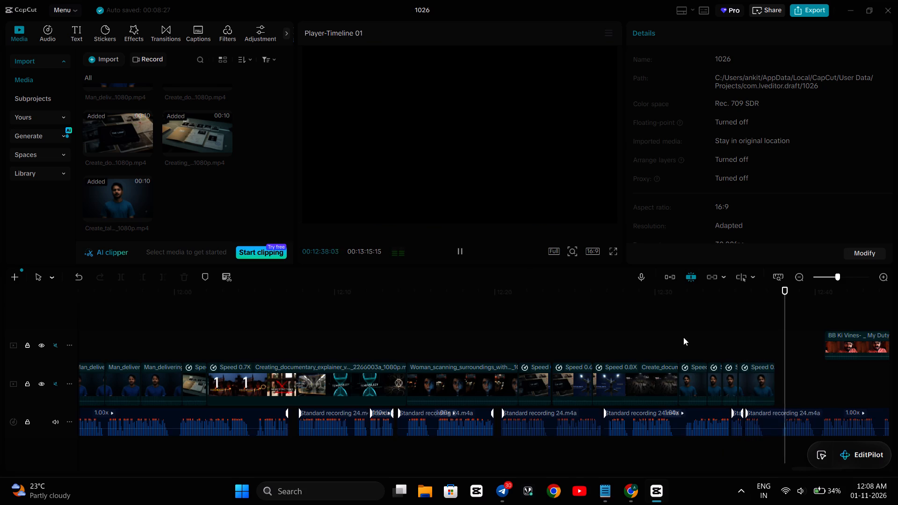
Unmute the main video track and pause playback.
click(55, 384)
key(space)
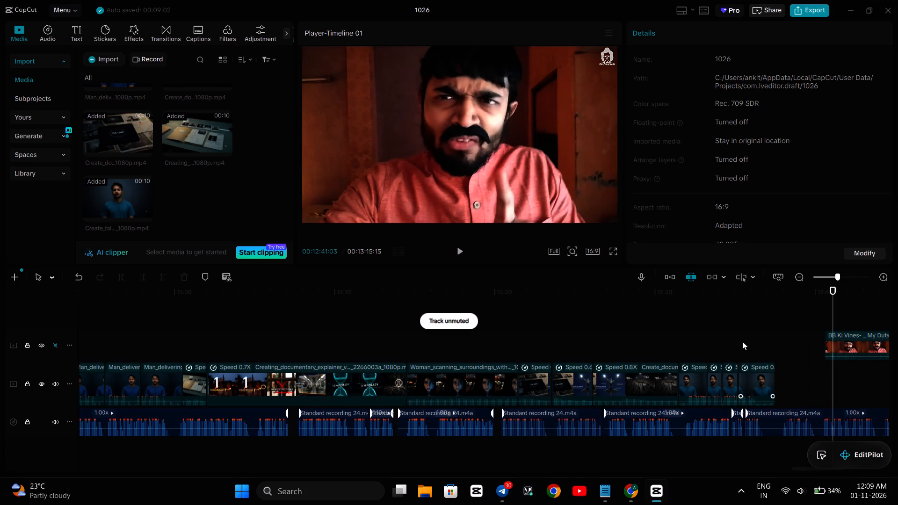
Replay the talking-man section from about 00:12:34 in short bursts to compare the voice recording with the clip's own speech.
click(723, 328)
key(space)
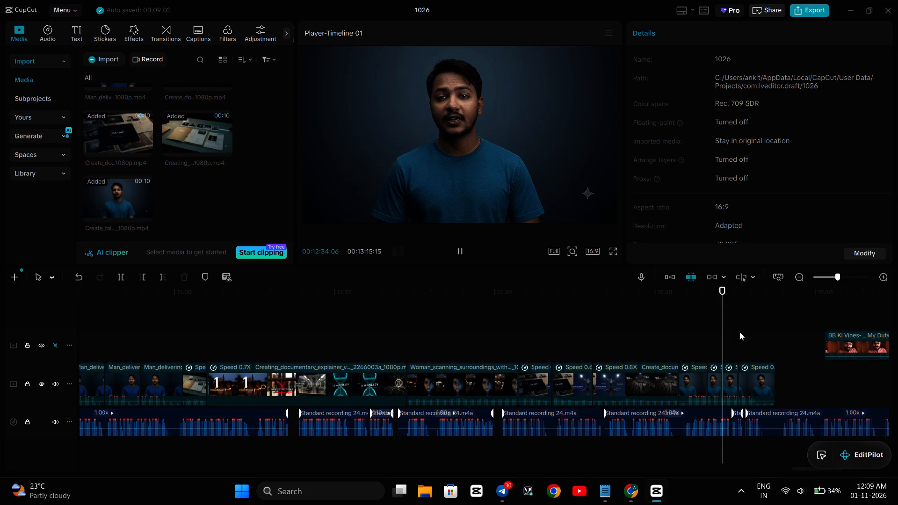
key(space)
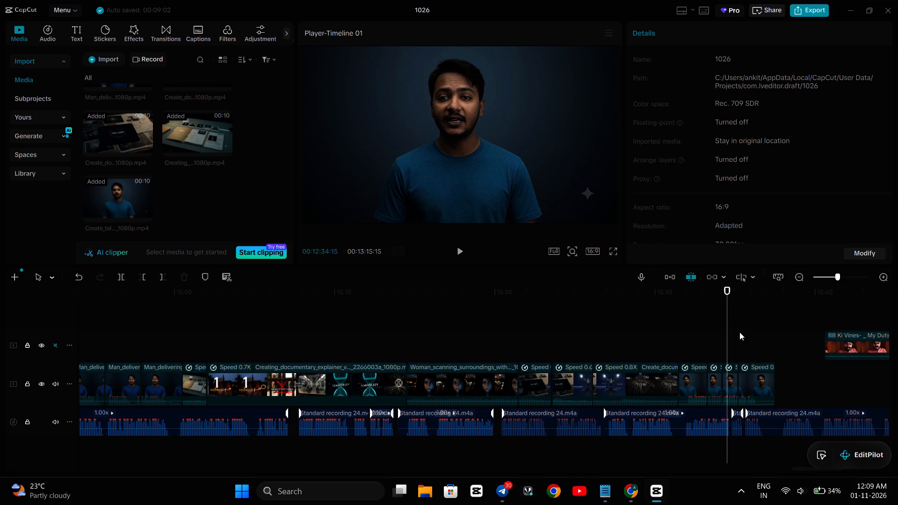
key(space)
key(space)
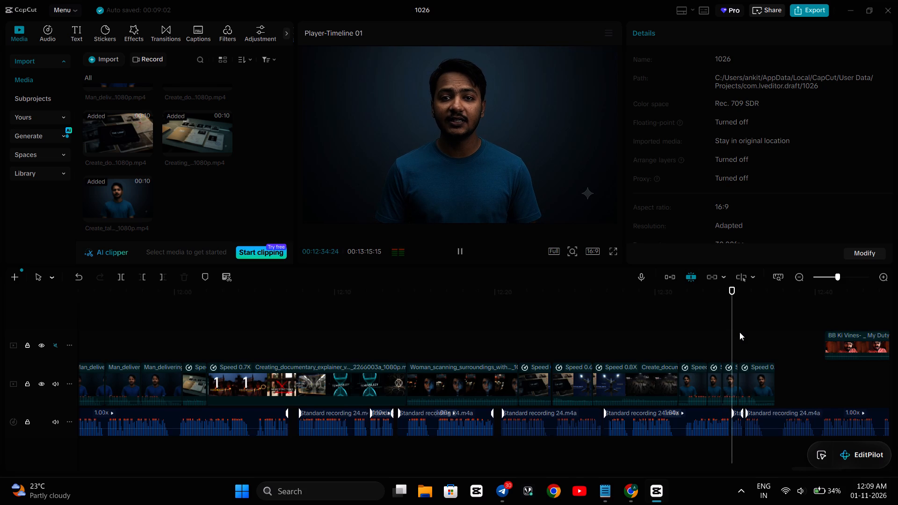
key(space)
key(space)
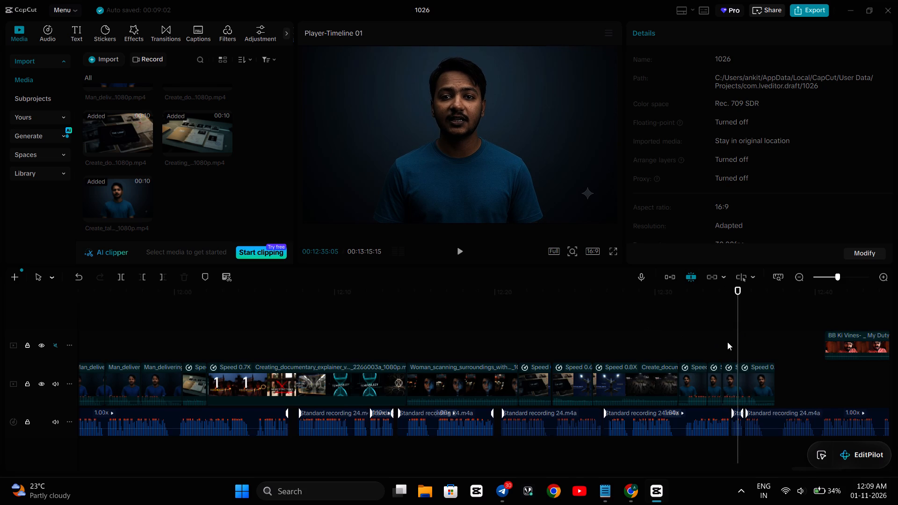
click(719, 339)
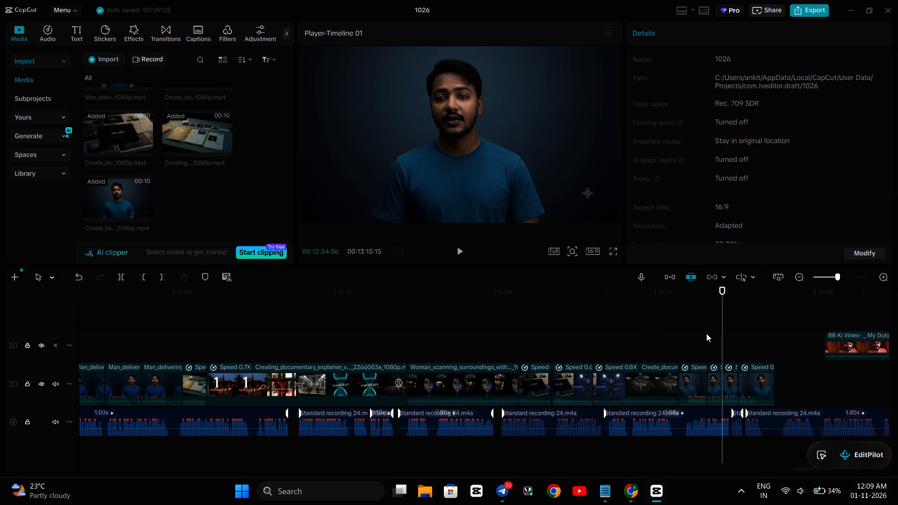
click(706, 333)
key(space)
key(space)
key(space)
key(space)
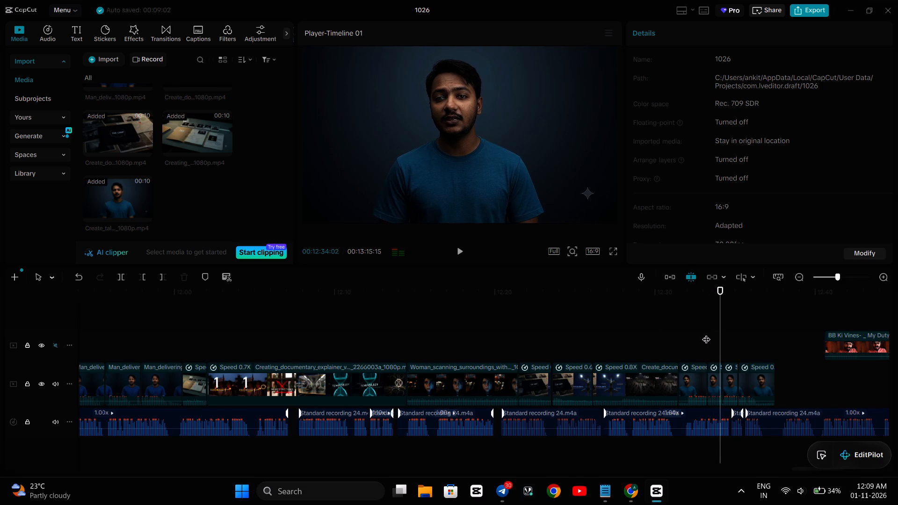
key(space)
key(space)
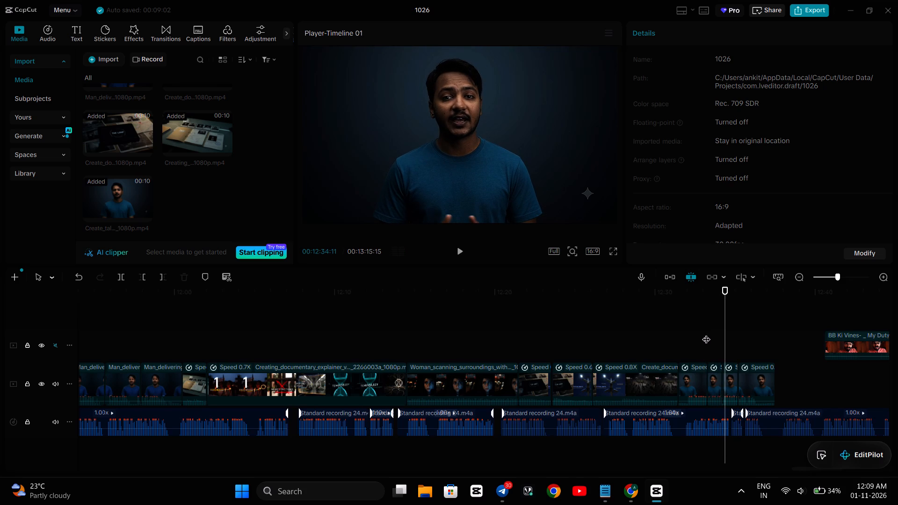
key(space)
key(space)
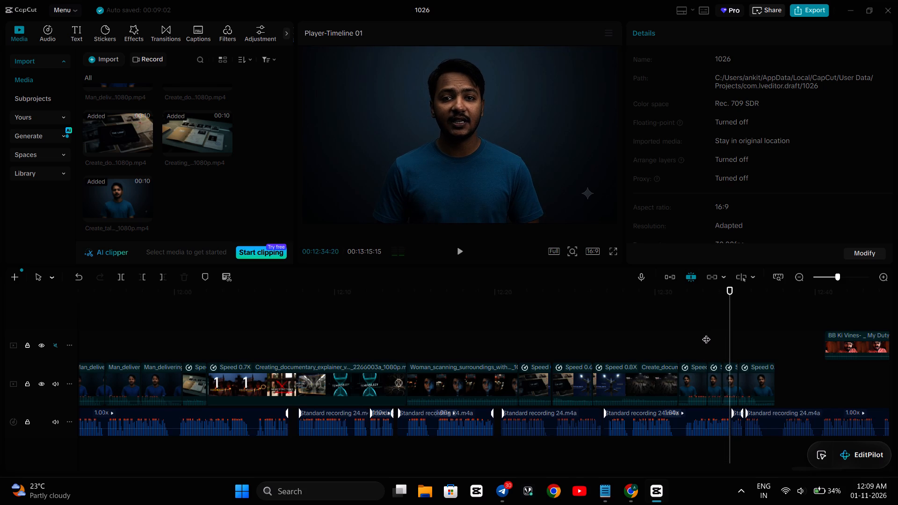
key(space)
key(space)
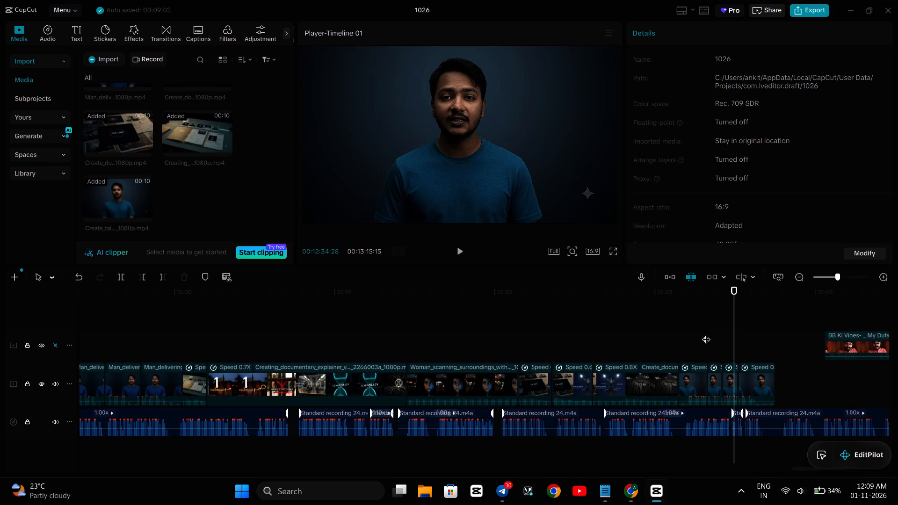
key(space)
key(space)
key(space)
key(space)
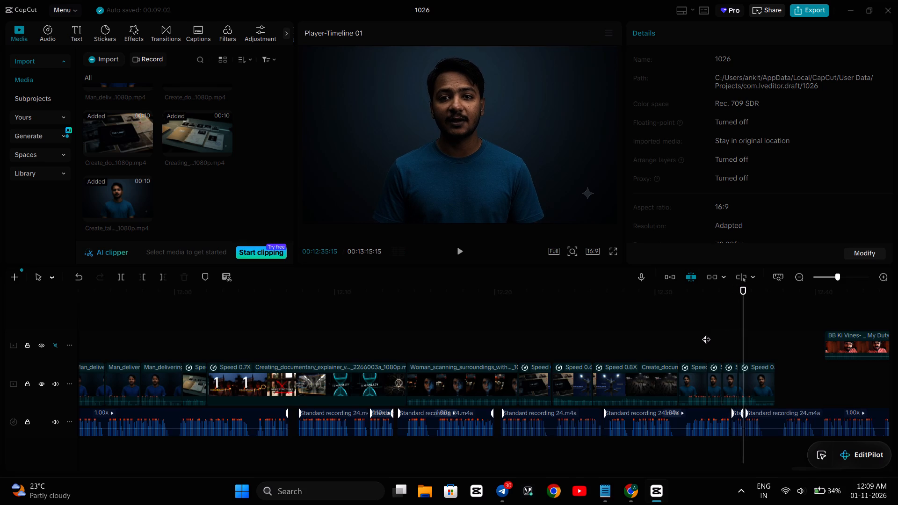
Set the speed of the short voice piece at about 00:12:35 to 1.40x.
click(739, 427)
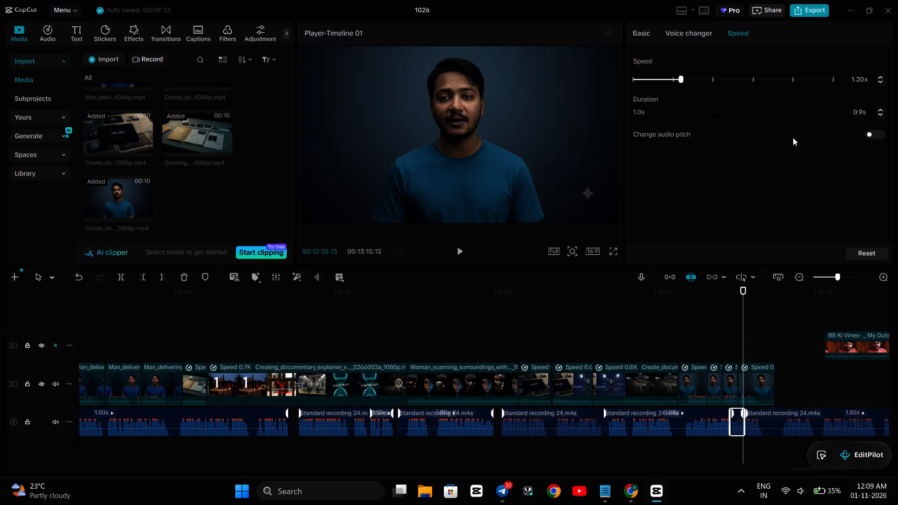
click(883, 76)
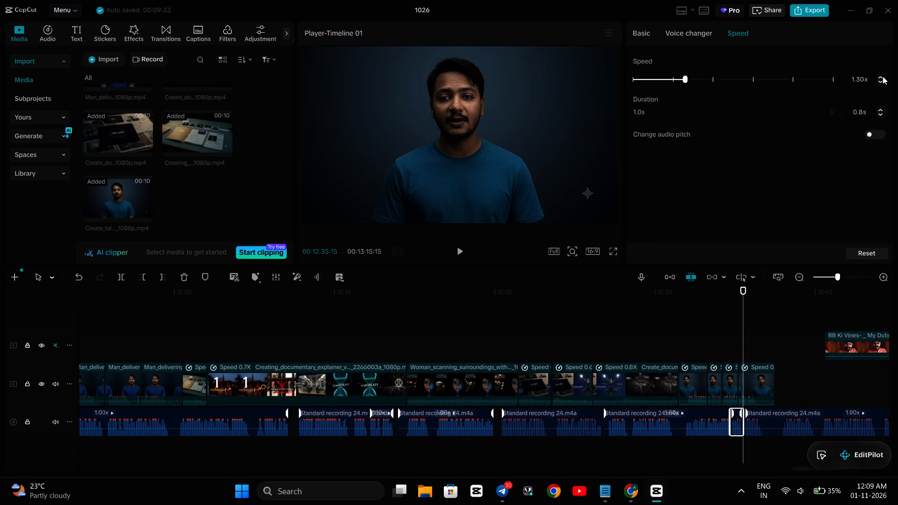
click(883, 76)
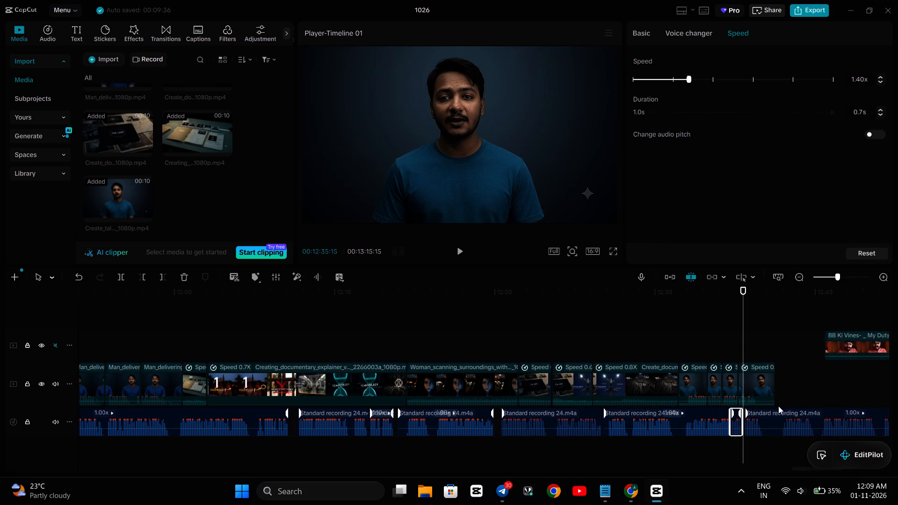
Shift the following voice recording clip slightly earlier on the same audio track to close the gap after the sped-up piece.
drag(770, 418, 763, 418)
drag(761, 448, 764, 439)
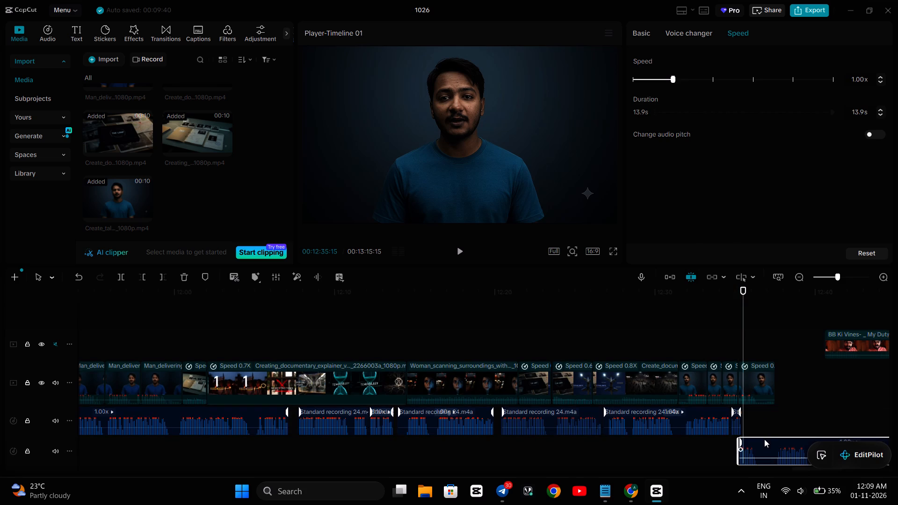
drag(764, 439, 761, 422)
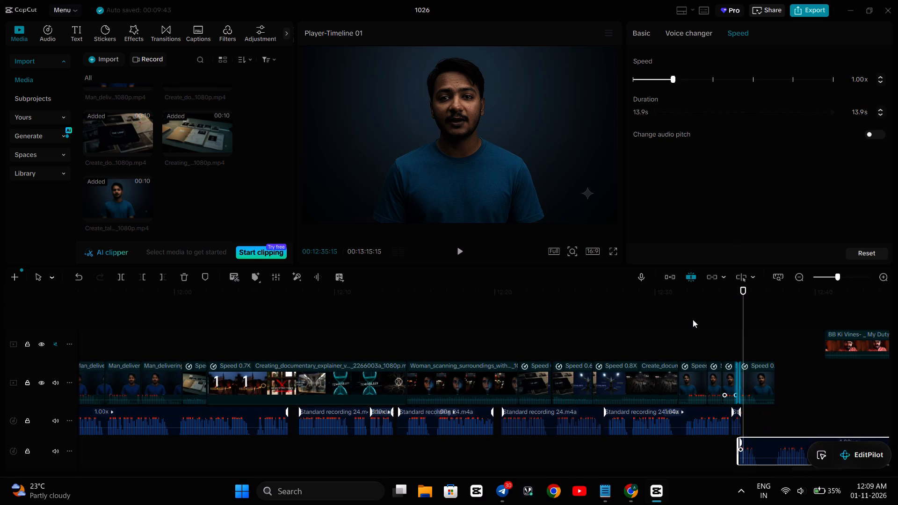
click(691, 318)
drag(765, 446, 769, 416)
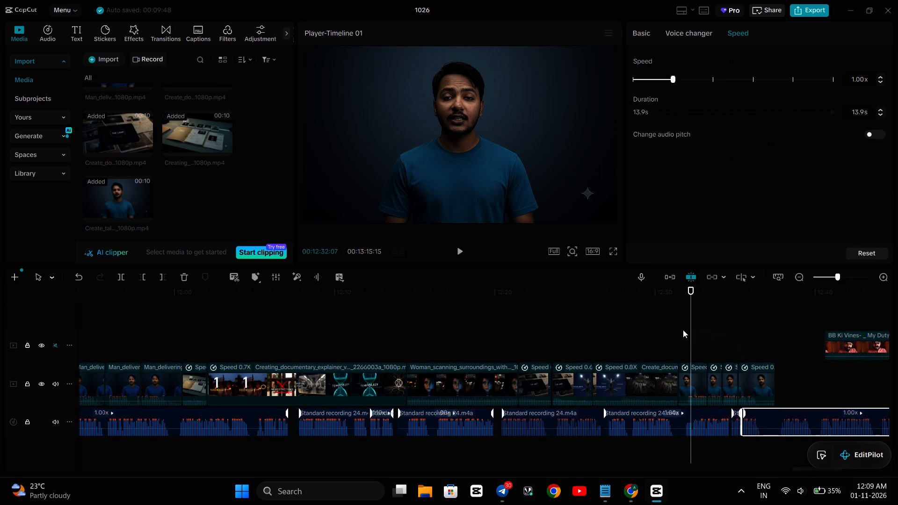
Play the section from about 00:12:32 to check the retimed voice against the talking-man clips.
key(space)
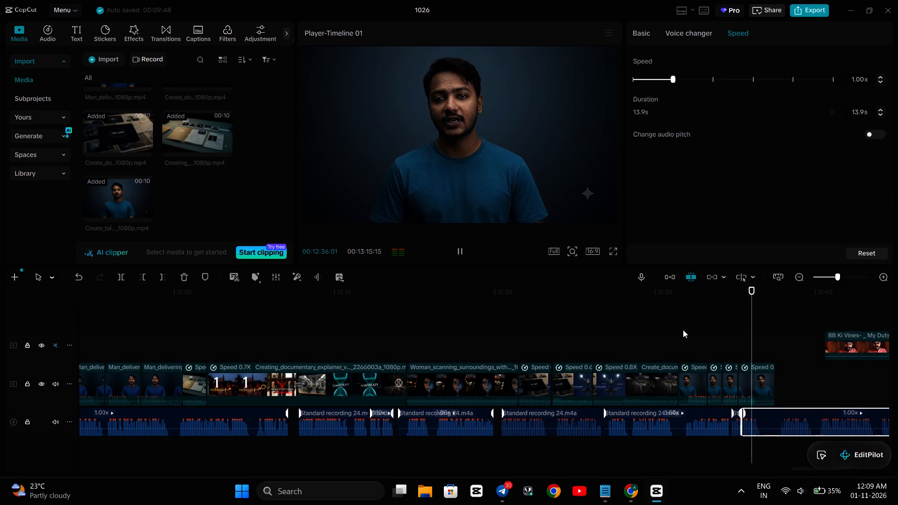
key(space)
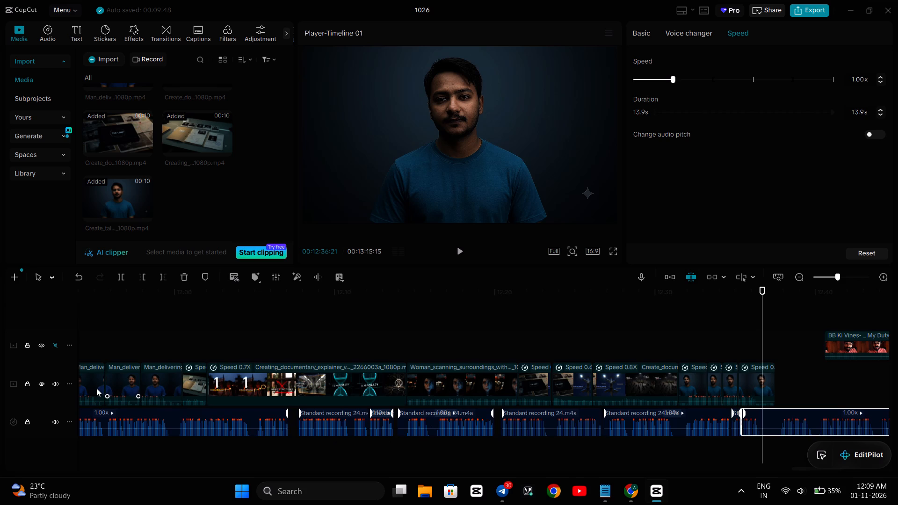
Mute the main video track and replay the voice recording from about 00:12:30 to check its timing.
click(54, 382)
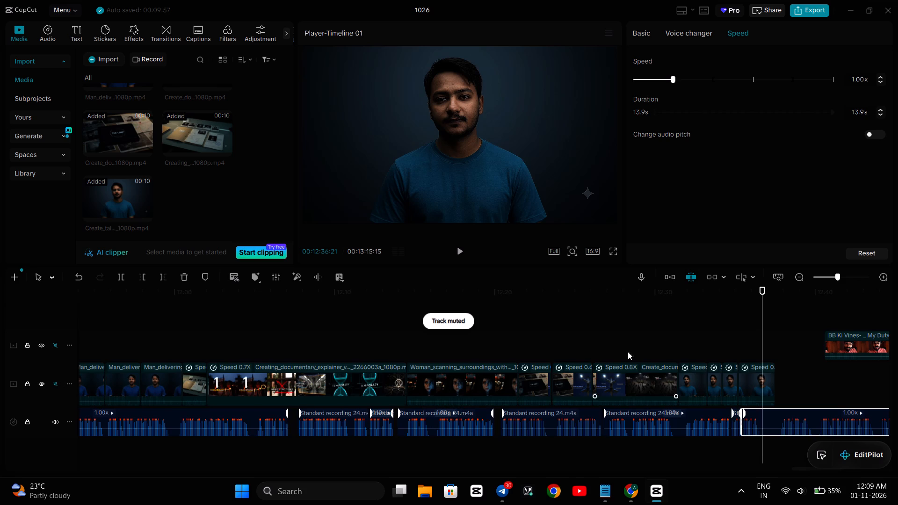
click(651, 338)
key(space)
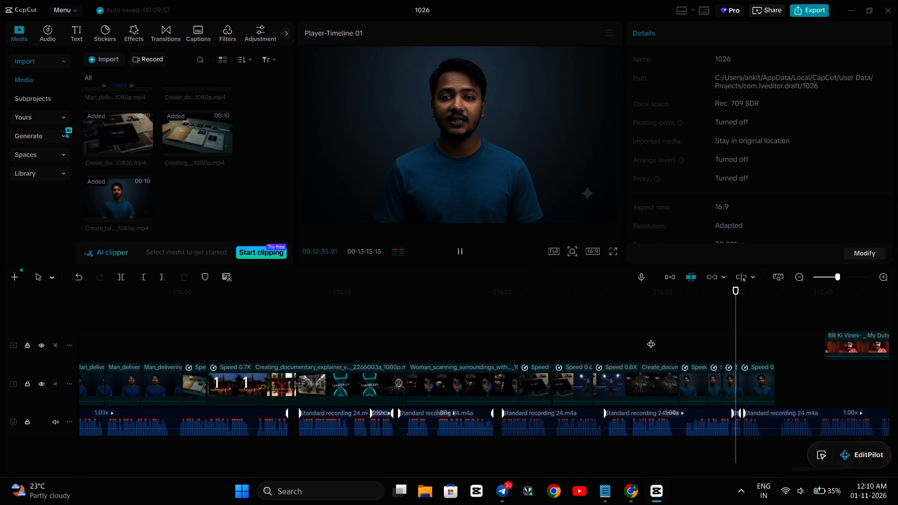
key(space)
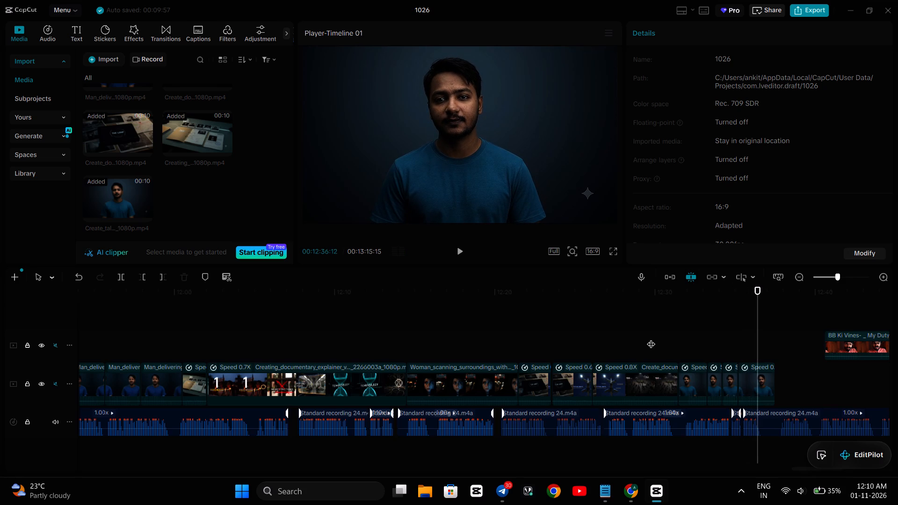
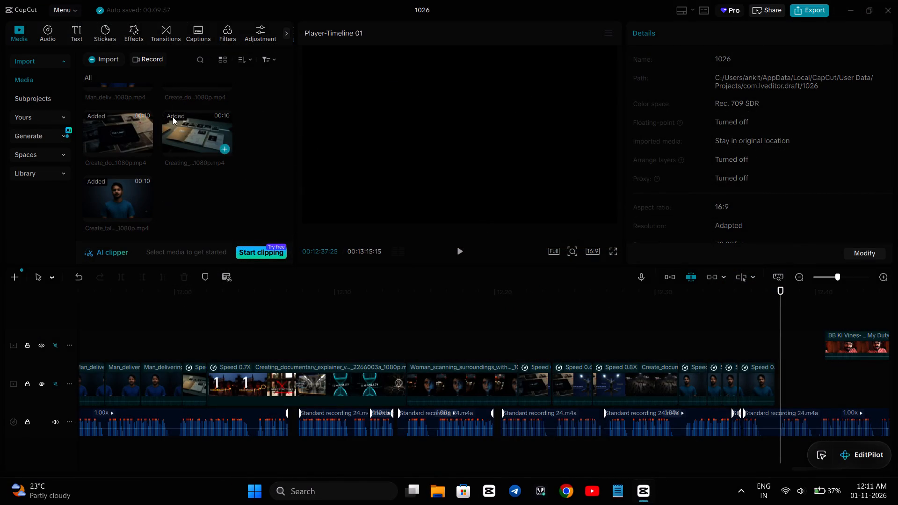
click(110, 56)
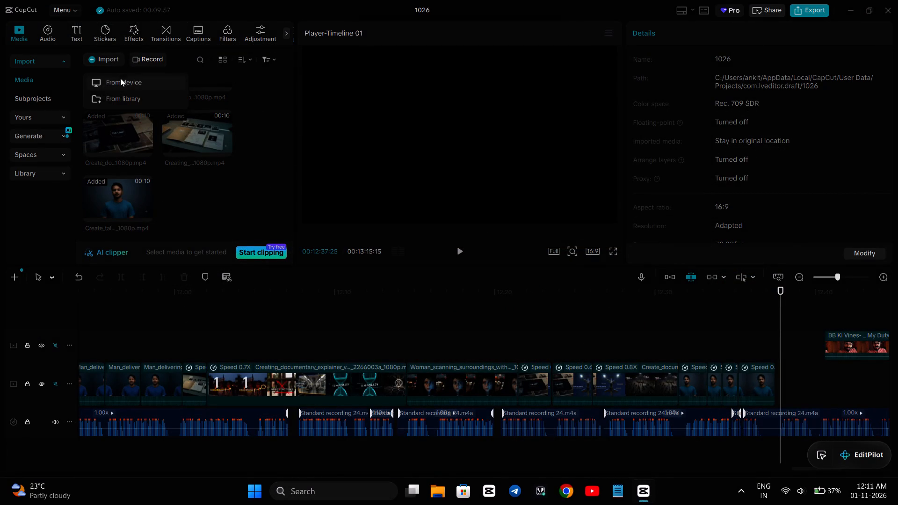
click(121, 79)
text(211)
key(1)
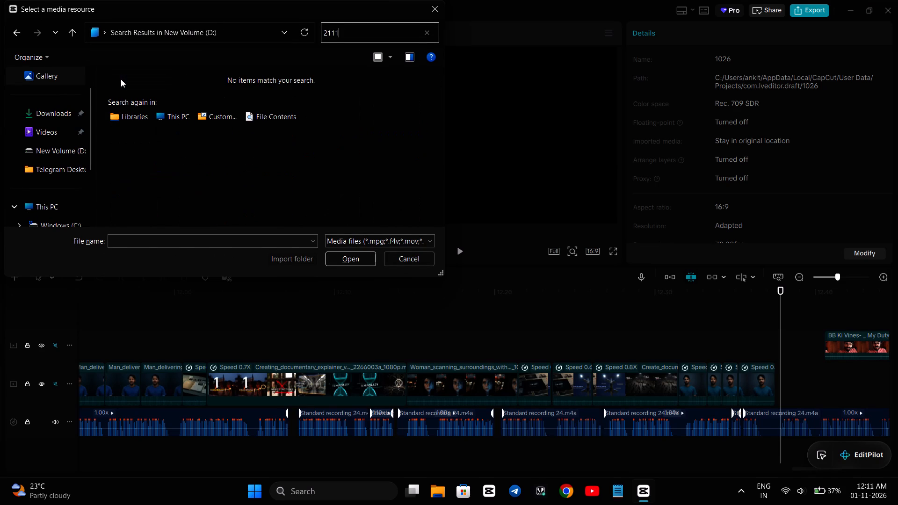
key(BackSpace)
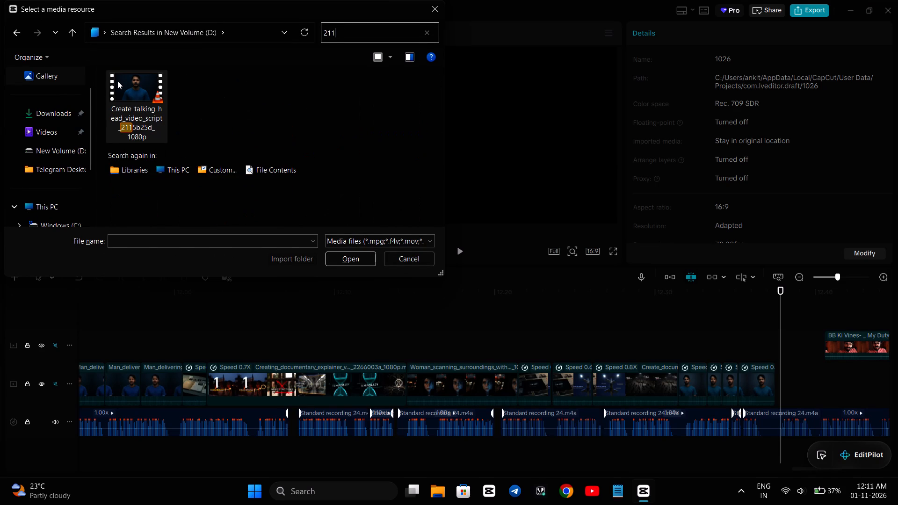
click(105, 94)
click(123, 96)
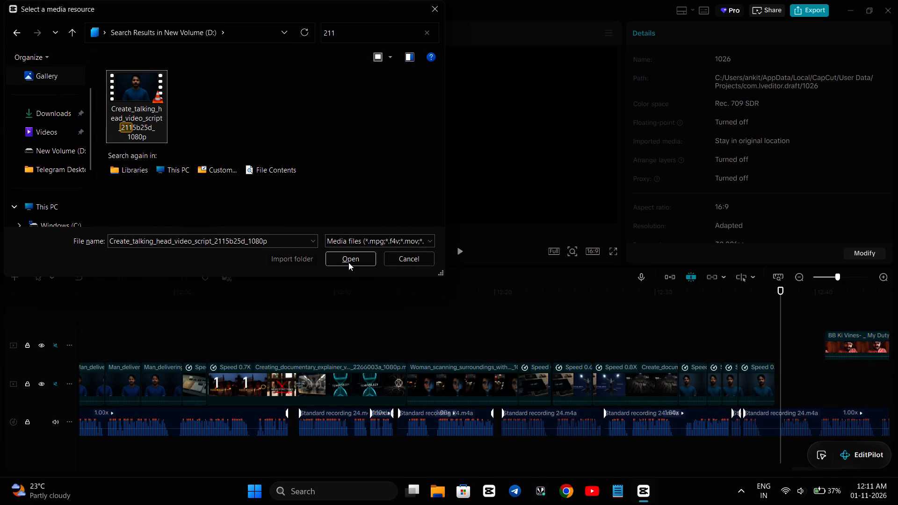
click(348, 262)
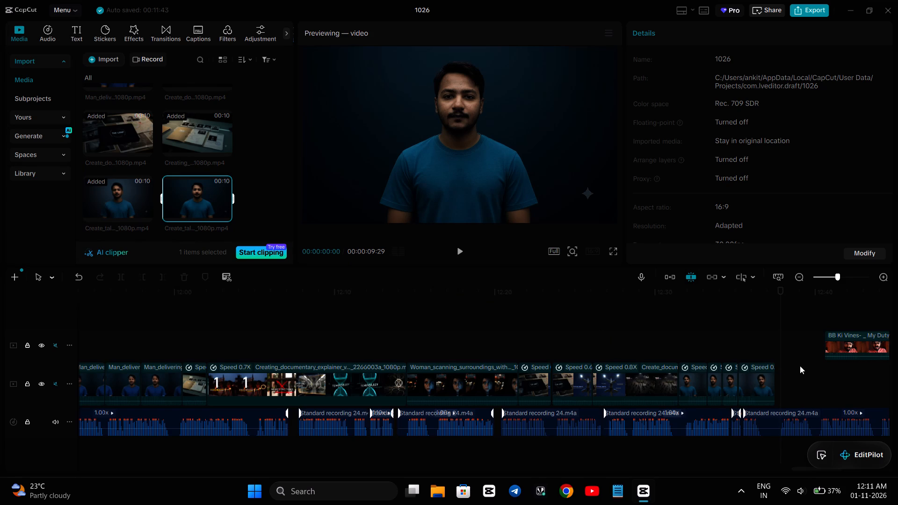
Move the BB Ki Vines clip onto the main video track so that it starts at about 00:12:50.
scroll(800, 366, left, 2)
drag(766, 344, 810, 369)
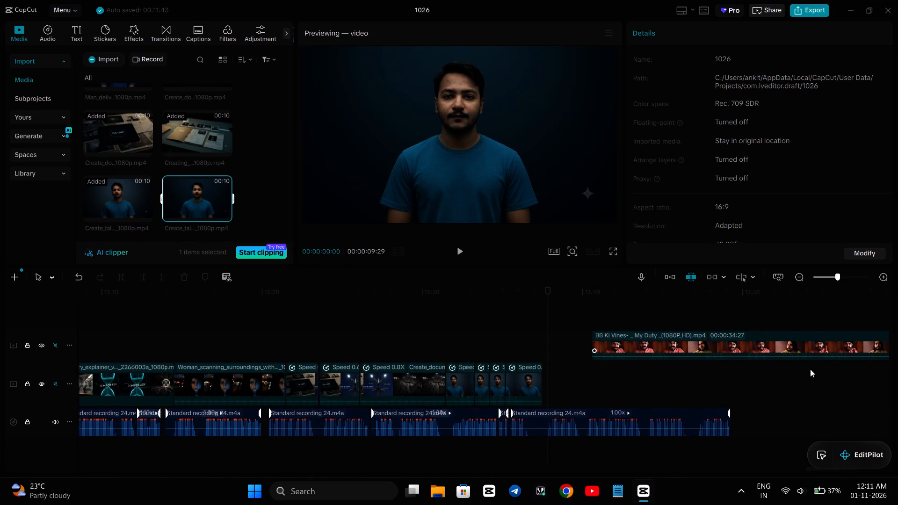
drag(810, 369, 767, 425)
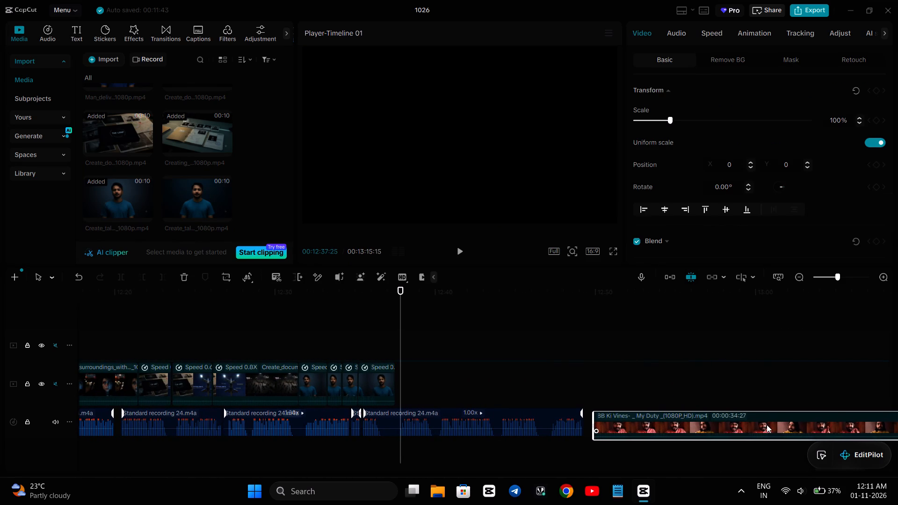
drag(767, 425, 766, 425)
drag(766, 346, 769, 414)
scroll(769, 414, left, 2)
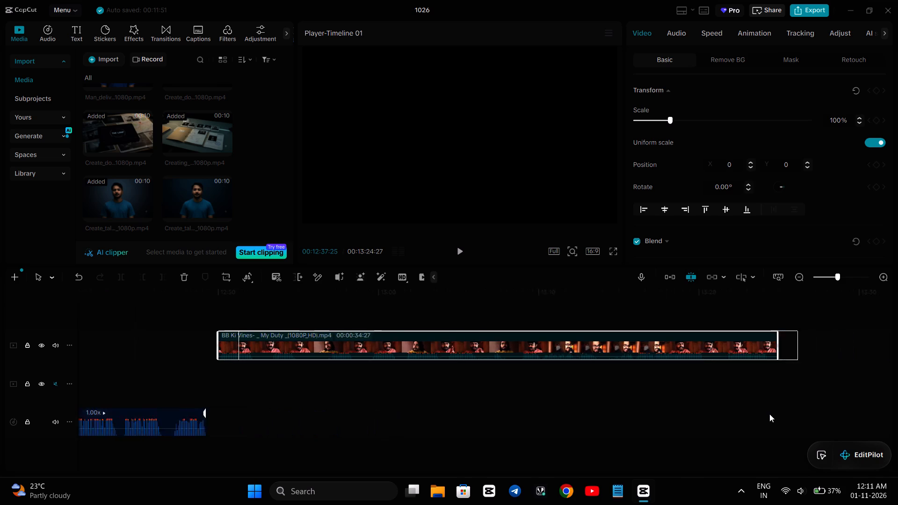
scroll(769, 414, left, 2)
scroll(769, 414, right, 2)
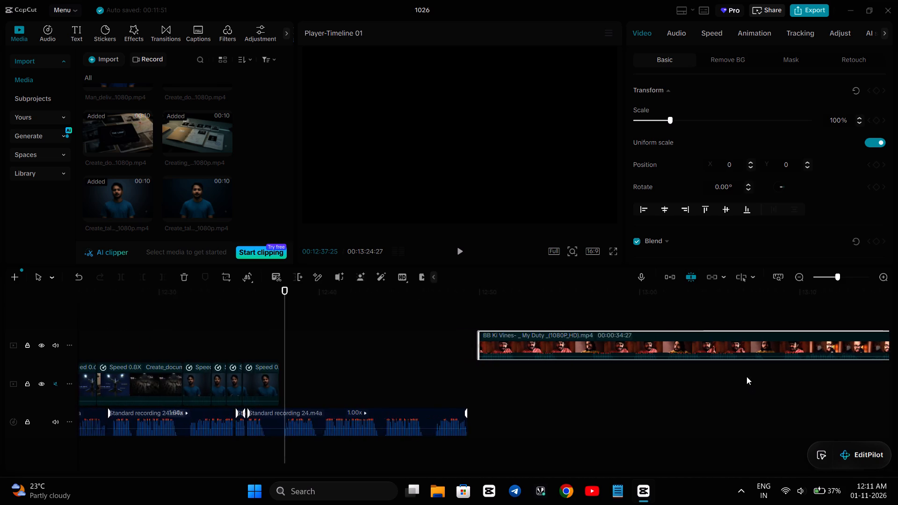
scroll(746, 376, right, 1)
drag(743, 343, 753, 377)
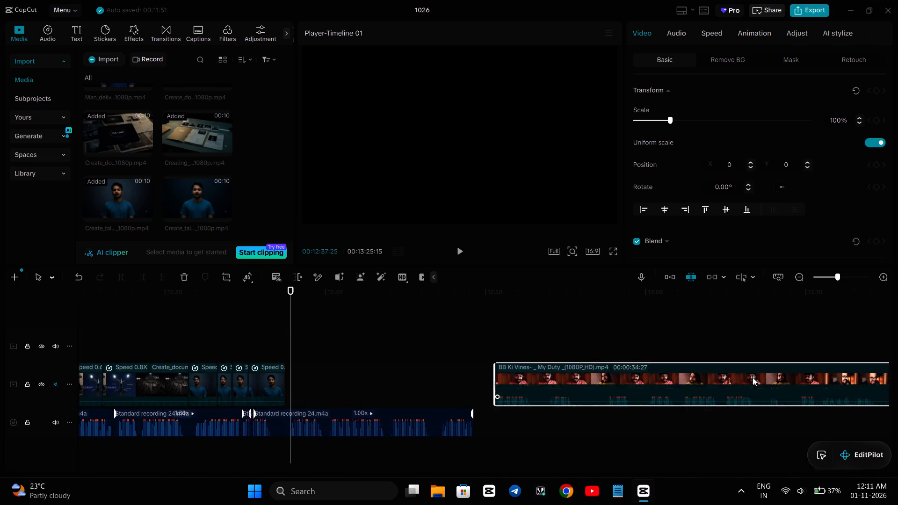
scroll(753, 377, right, 2)
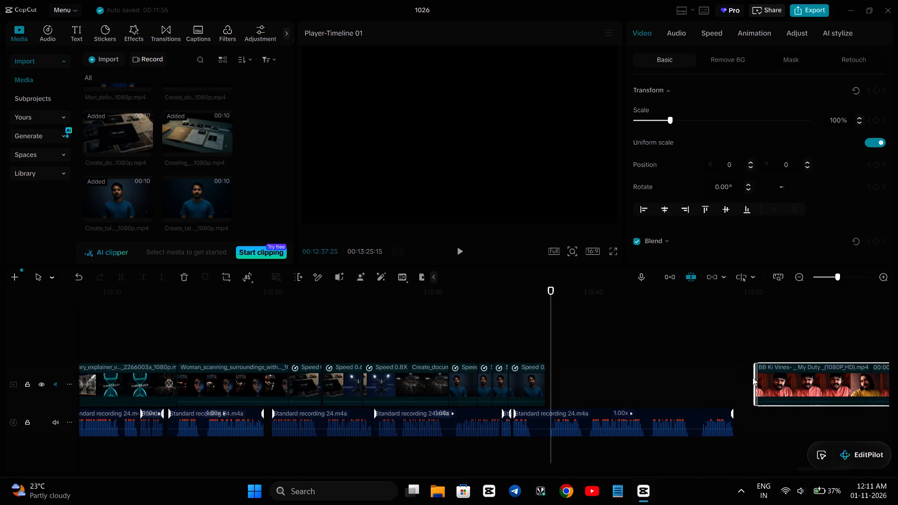
Insert the newly imported talking-head clip on the main track after the last talking-man clip, at 00:12:37:17.
key(Left)
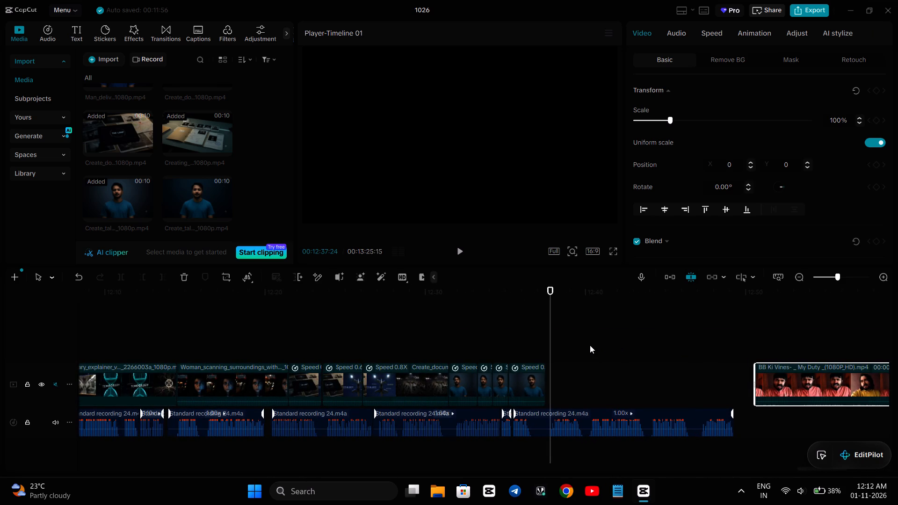
key(Left)
key(Left)
key(Left)
key(Left)
key(Left)
key(Left)
key(Left)
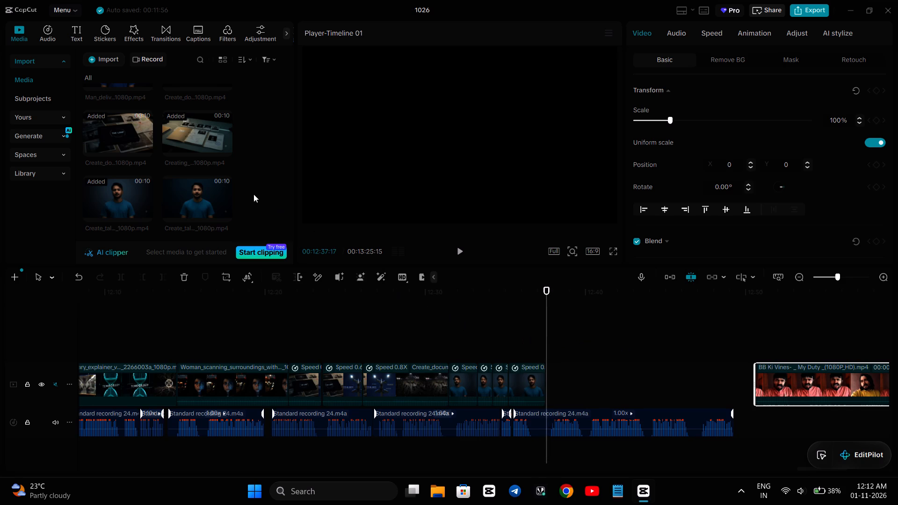
click(224, 212)
Unmute the main video track and replay the join into the new talking-head clip from about 00:12:35.
key(space)
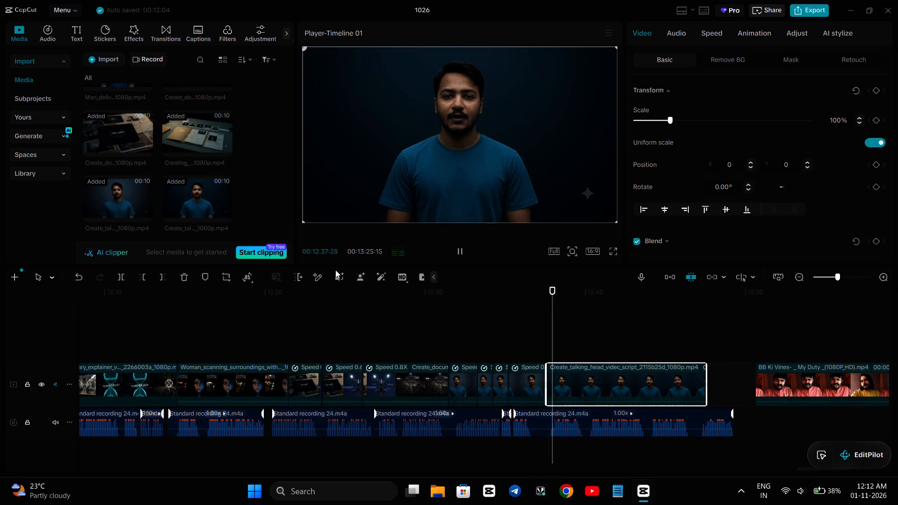
key(space)
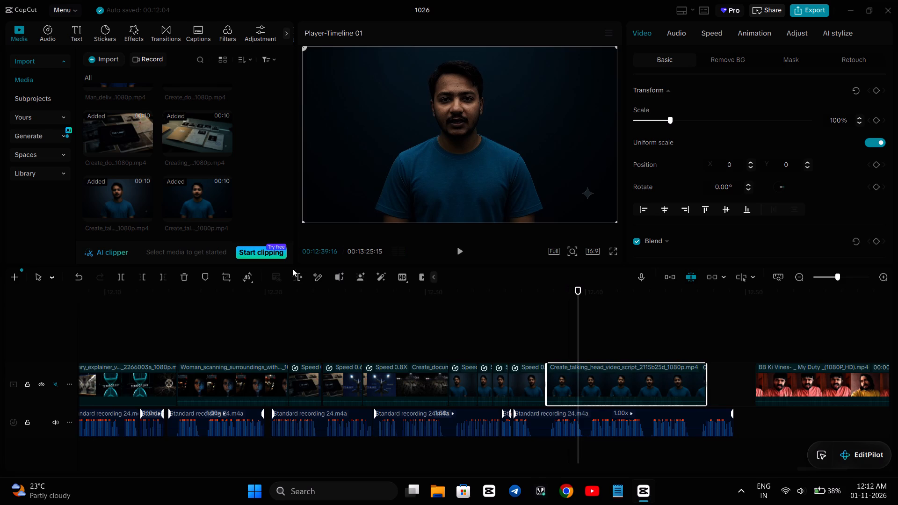
click(57, 383)
click(503, 346)
key(space)
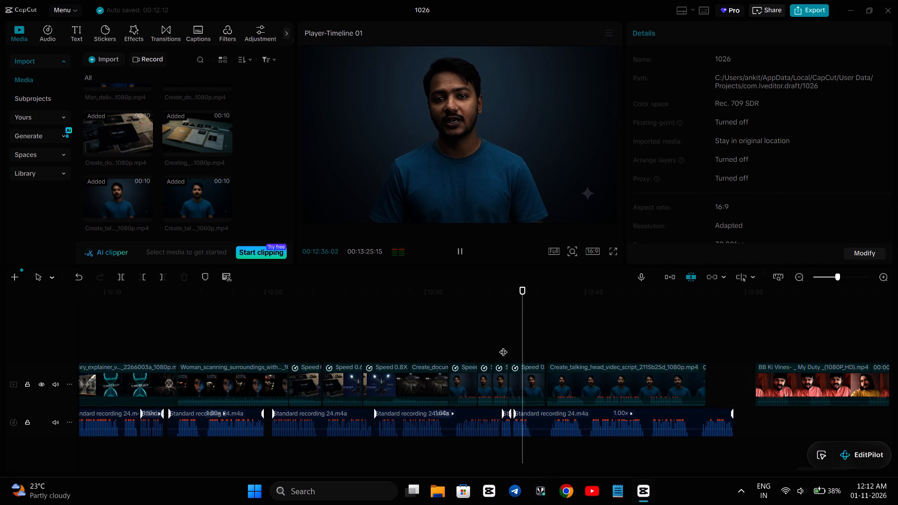
key(space)
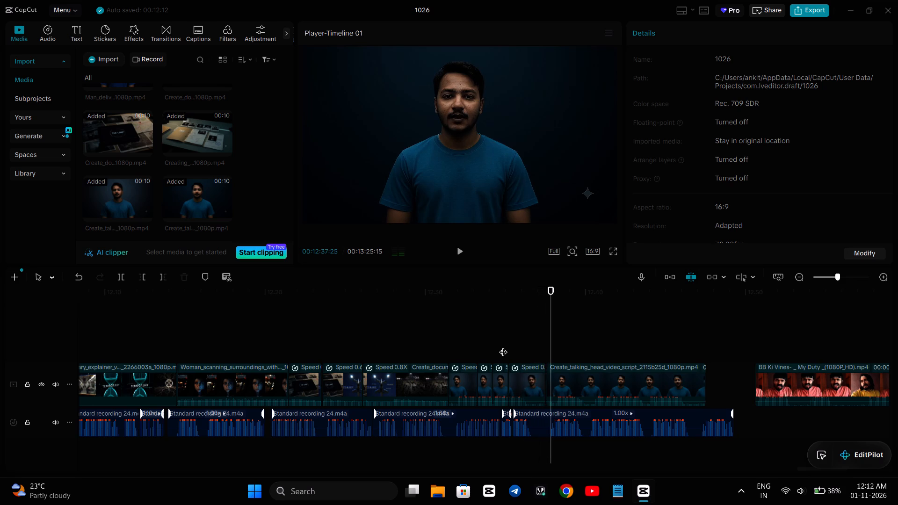
key(space)
key(space)
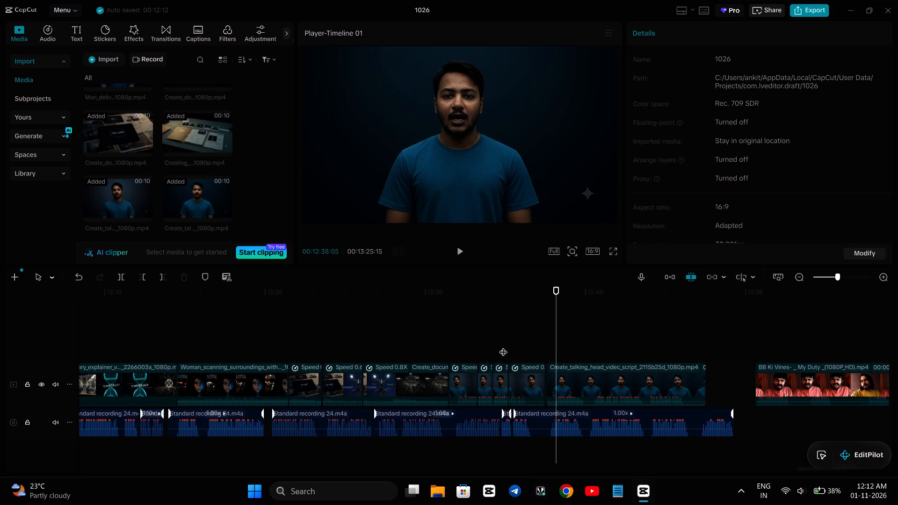
Trim a fraction of a second off the new talking-head clip's start and butt it against the preceding clip.
click(578, 394)
drag(544, 379, 551, 382)
drag(575, 380, 571, 379)
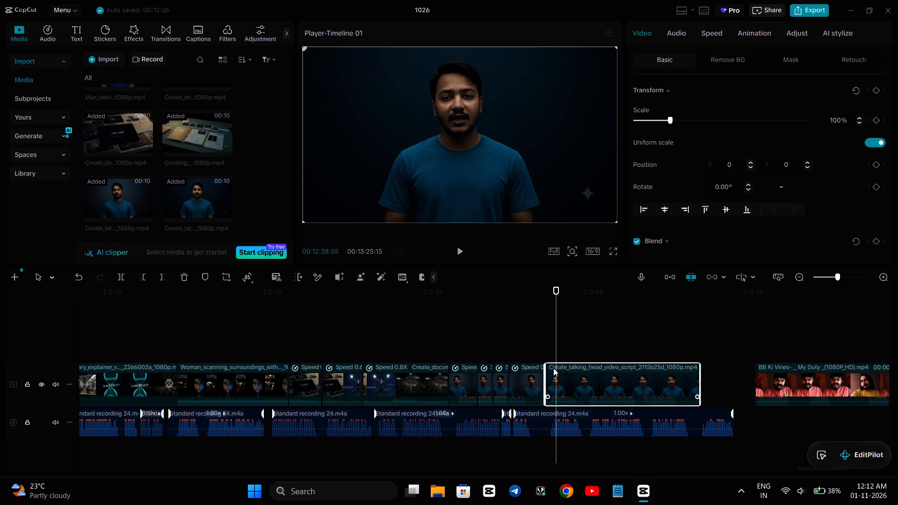
Replay the trimmed talking-head clip from about 00:12:36, and examine the frames from 00:12:43:01 to 00:12:43:14 against the voice recording.
click(528, 344)
key(space)
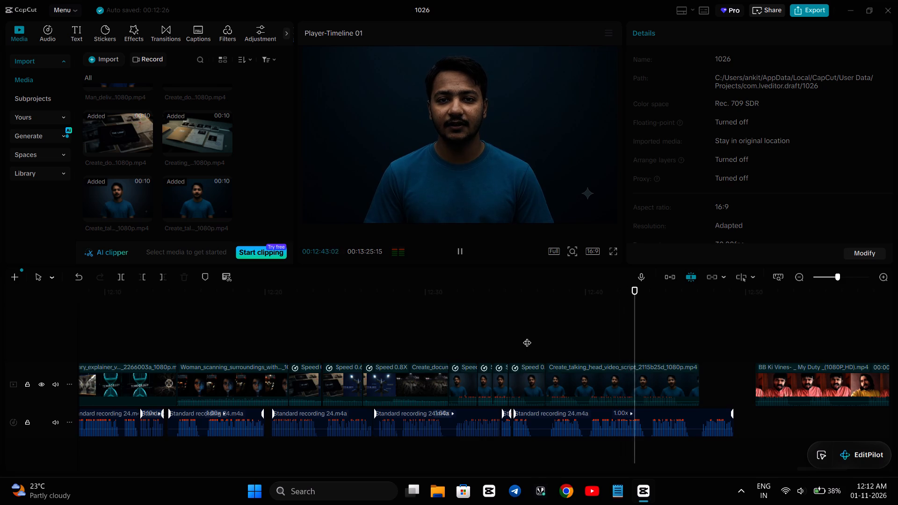
key(space)
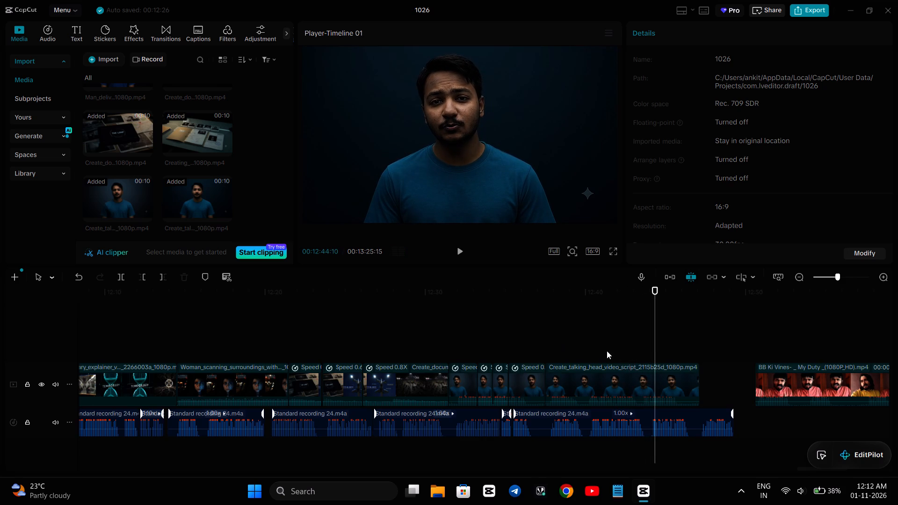
click(634, 332)
key(Right)
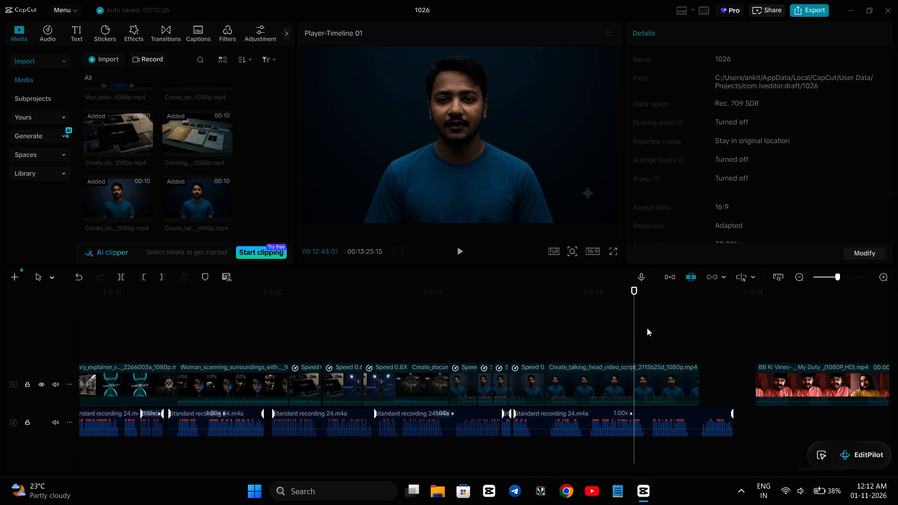
key(Right)
key(Right)
key(Right)
key(Right)
key(Right)
key(Right)
key(Right)
key(Right)
key(Right)
key(Right)
key(Right)
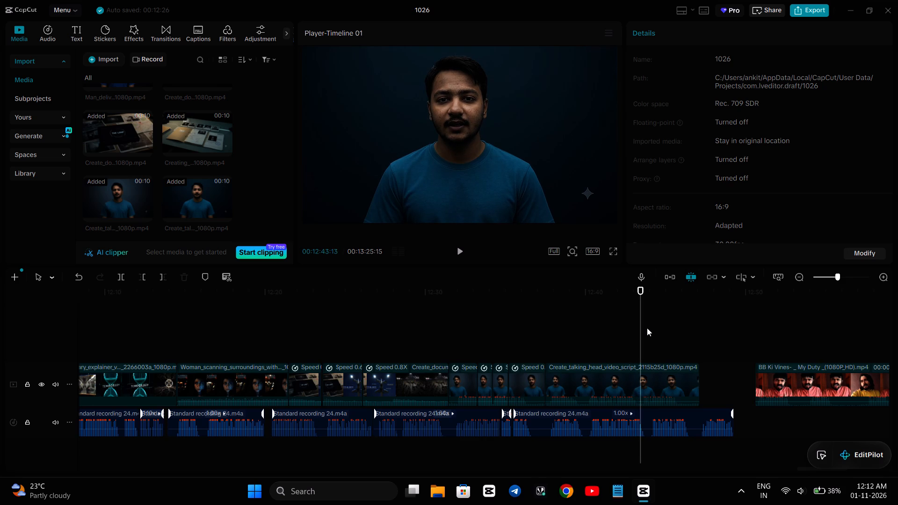
key(Right)
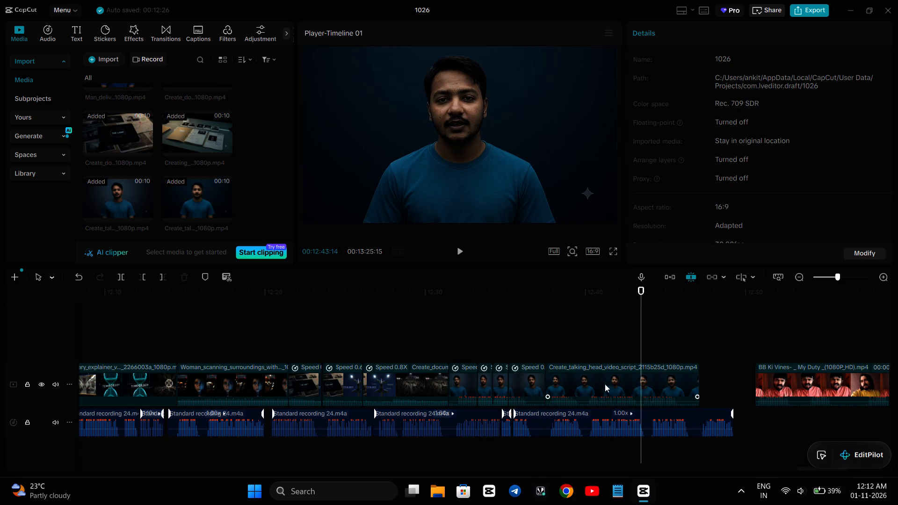
Replay the talking-head clip from about 00:12:36 and again from 00:12:41, checking its speech against the voice recording.
click(616, 416)
click(547, 319)
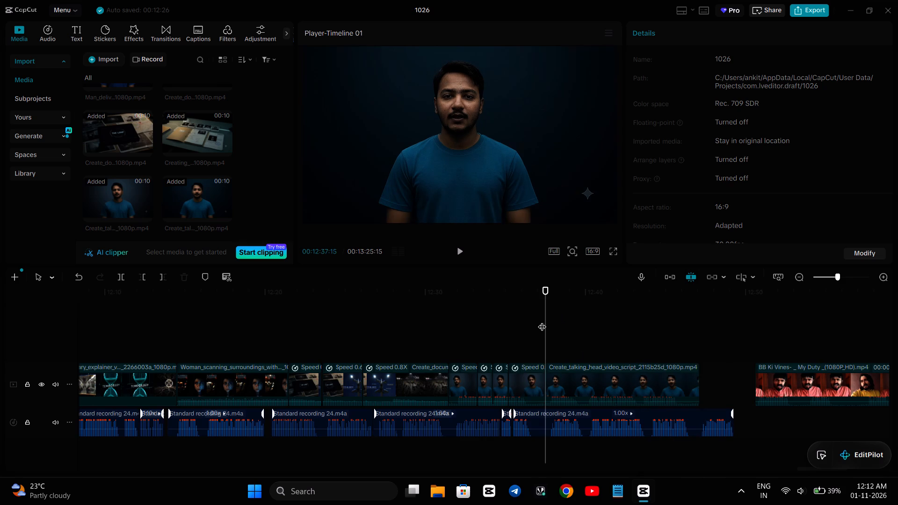
click(516, 326)
key(space)
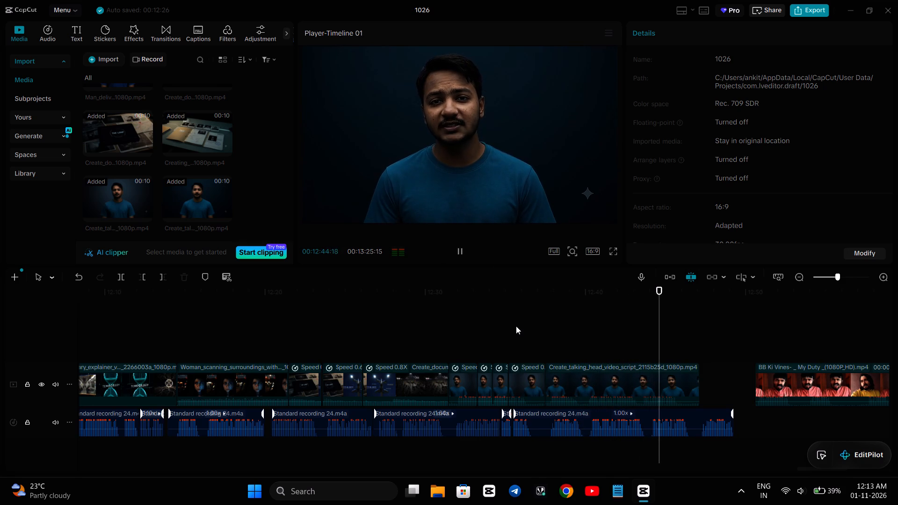
key(space)
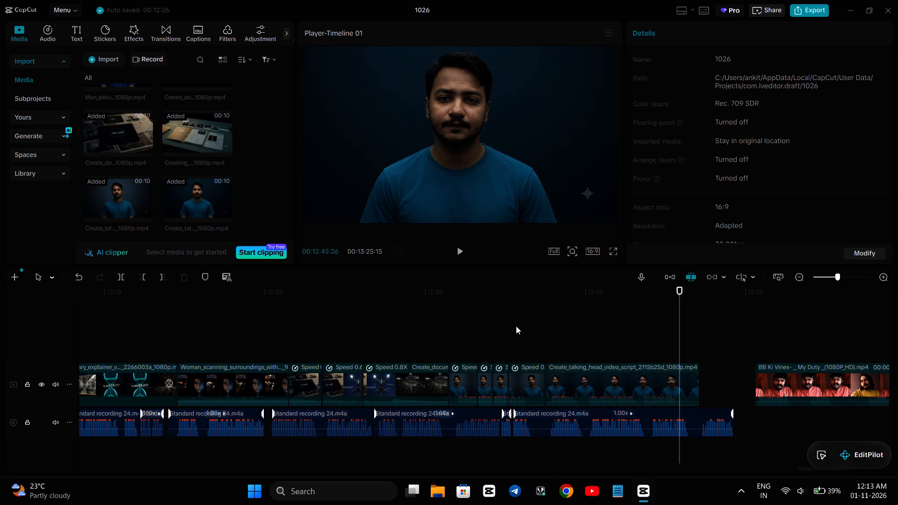
click(602, 333)
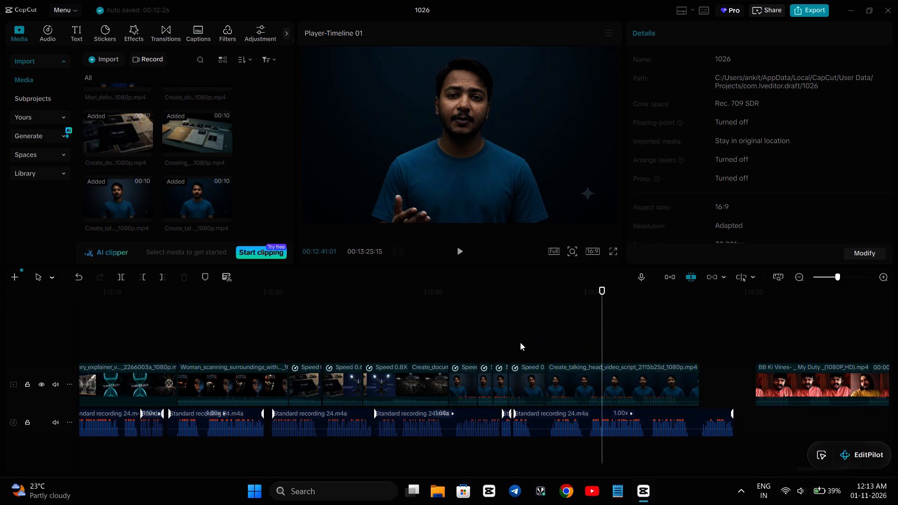
key(space)
key(space)
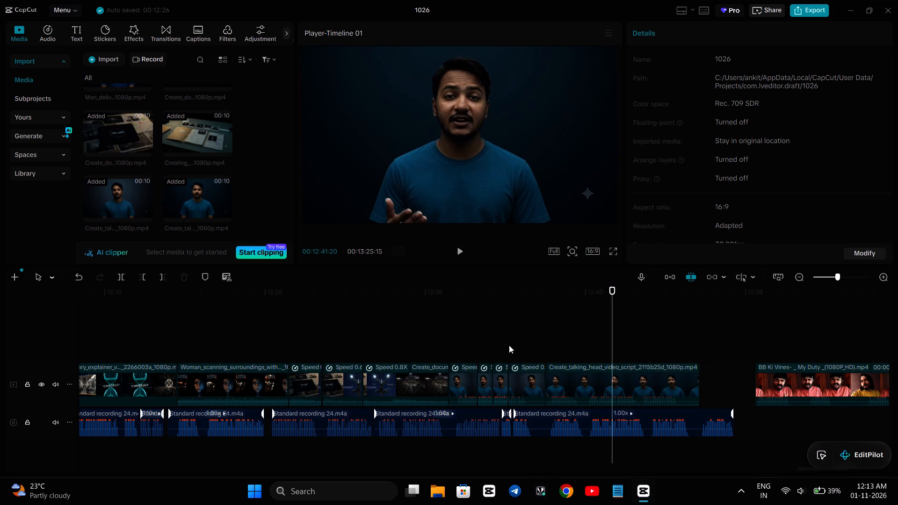
key(space)
key(space)
key(space)
key(space)
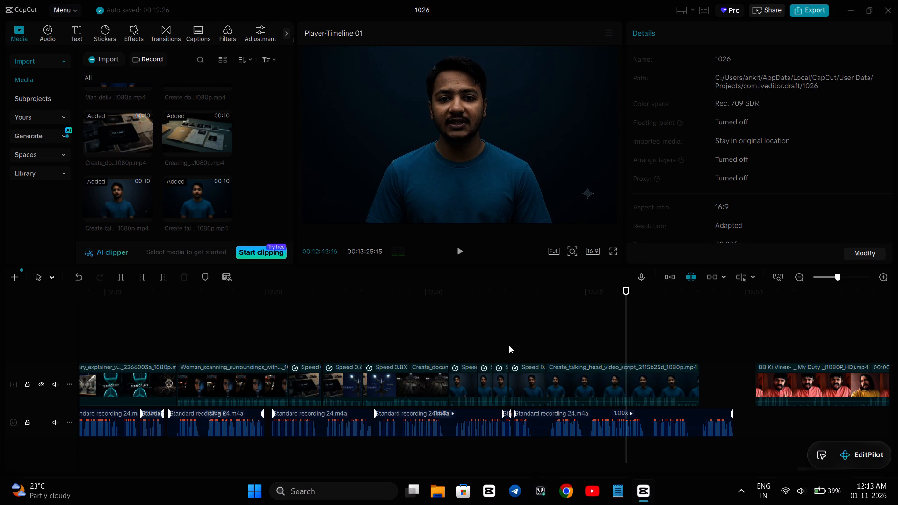
Replay the talking-head clip around 00:12:42 and split the voice recording at 00:12:42:12.
key(space)
key(space)
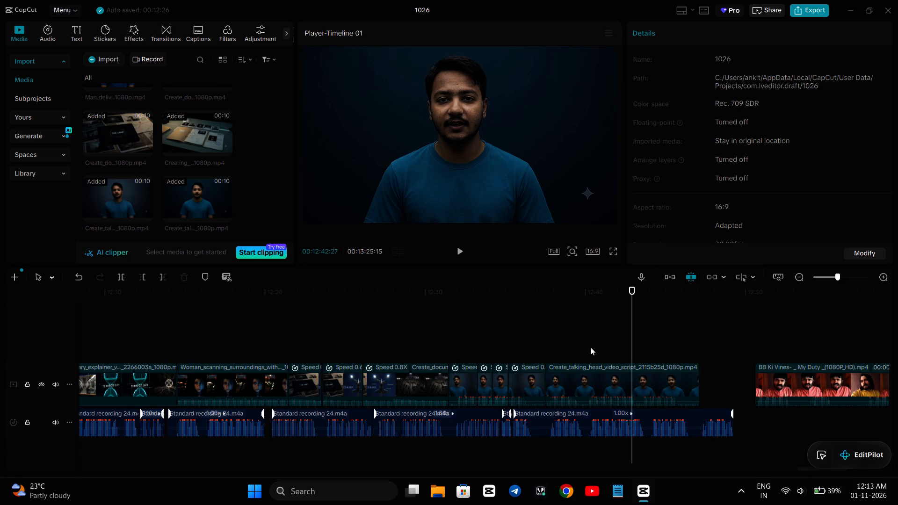
click(618, 334)
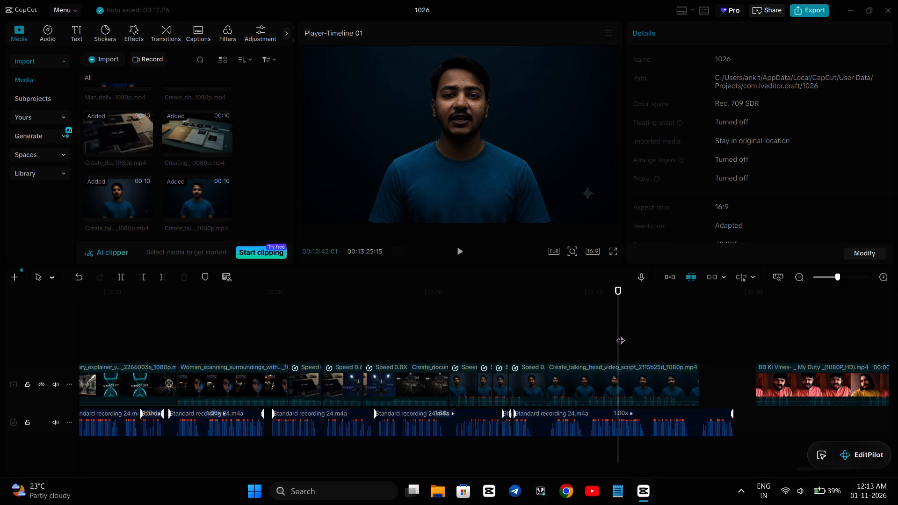
key(space)
key(space)
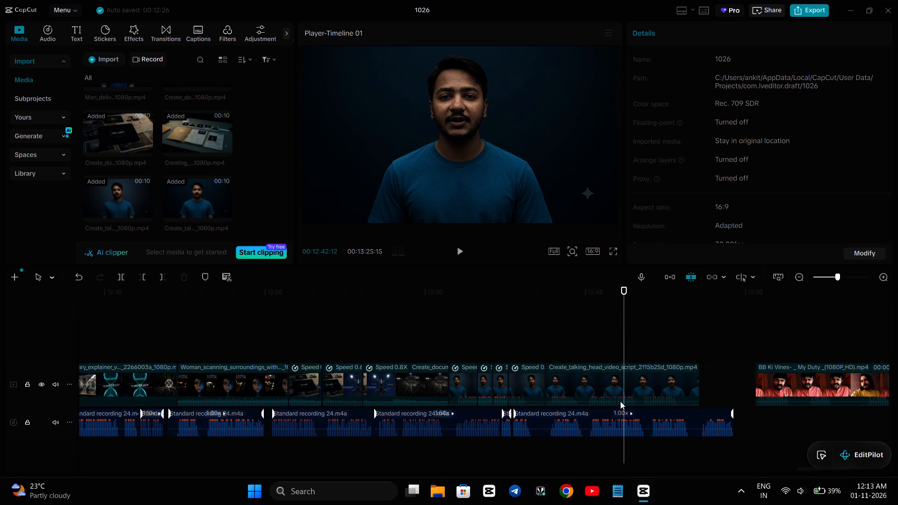
click(613, 426)
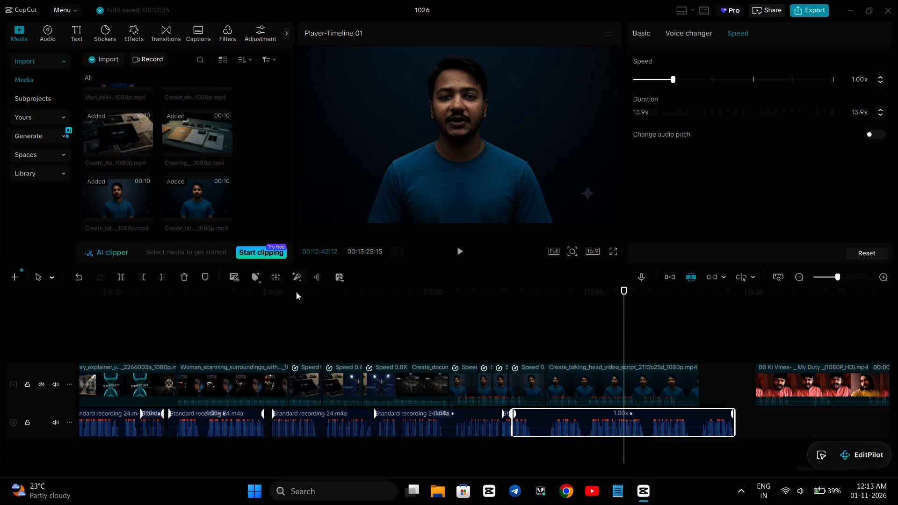
click(118, 274)
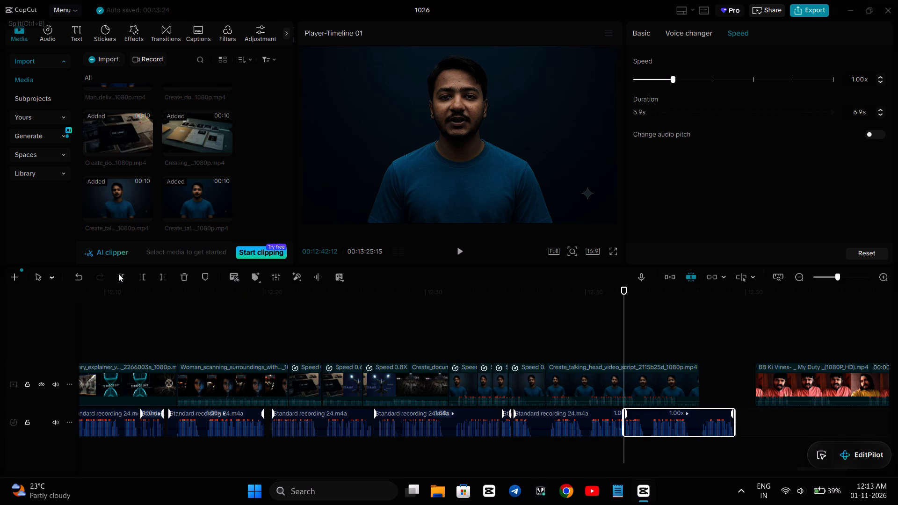
Split the remaining voice recording again at 00:12:43:15 to isolate a piece about 1.1 s long.
key(Right)
key(Right)
key(Right)
key(Right)
key(Right)
key(Right)
key(Right)
key(Right)
key(Right)
key(Right)
key(Right)
key(Right)
key(Right)
key(Right)
key(Right)
key(Right)
key(Right)
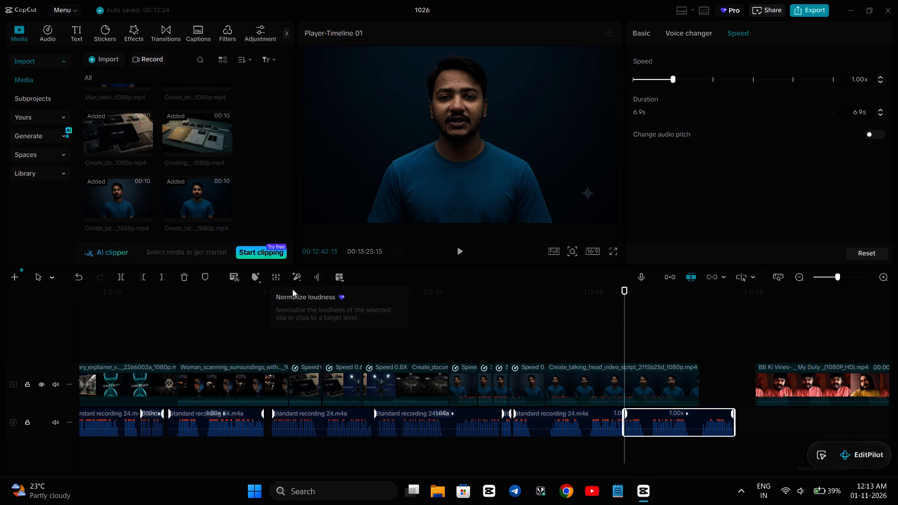
key(Right)
key(Right)
key(Right)
key(Right)
key(Right)
key(Right)
key(Right)
key(Right)
key(Right)
key(Right)
key(Right)
key(Right)
key(Right)
key(Right)
key(Right)
key(Right)
key(Right)
key(Right)
key(Right)
key(Right)
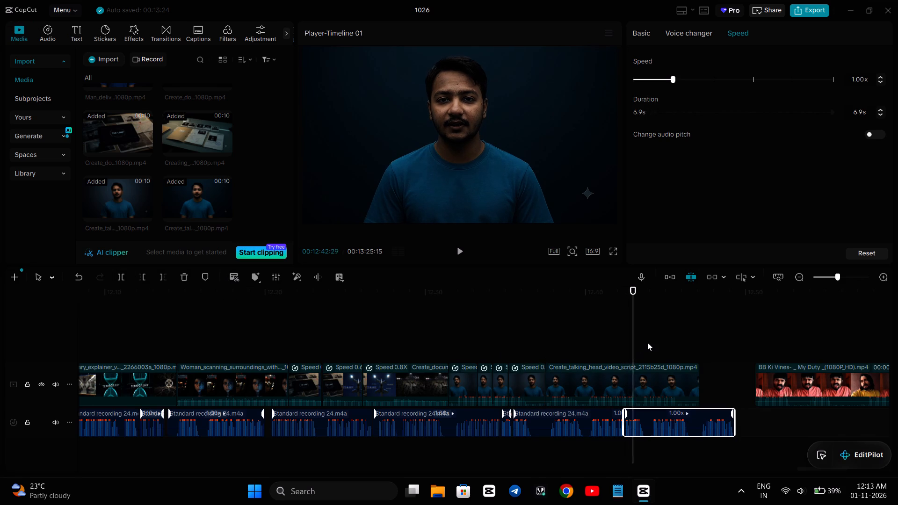
key(Right)
key(Right)
key(Right)
key(Right)
key(Right)
key(Right)
key(Right)
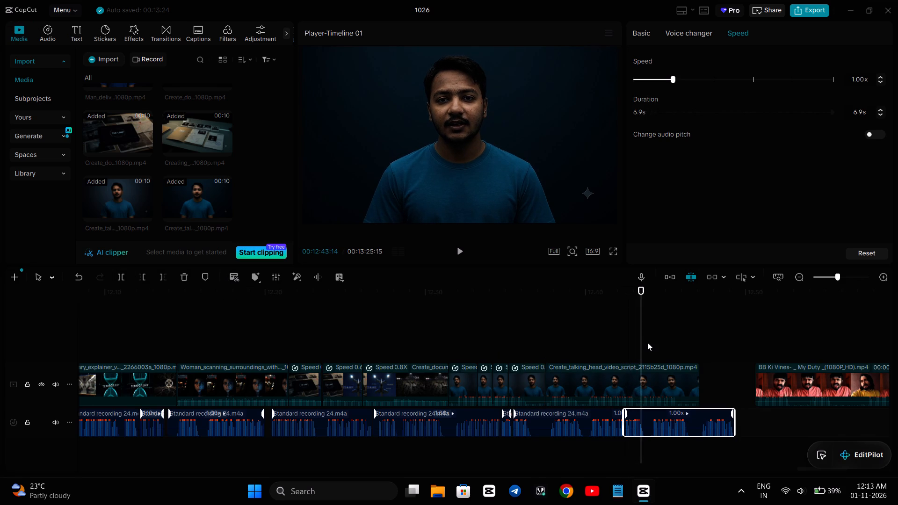
click(115, 275)
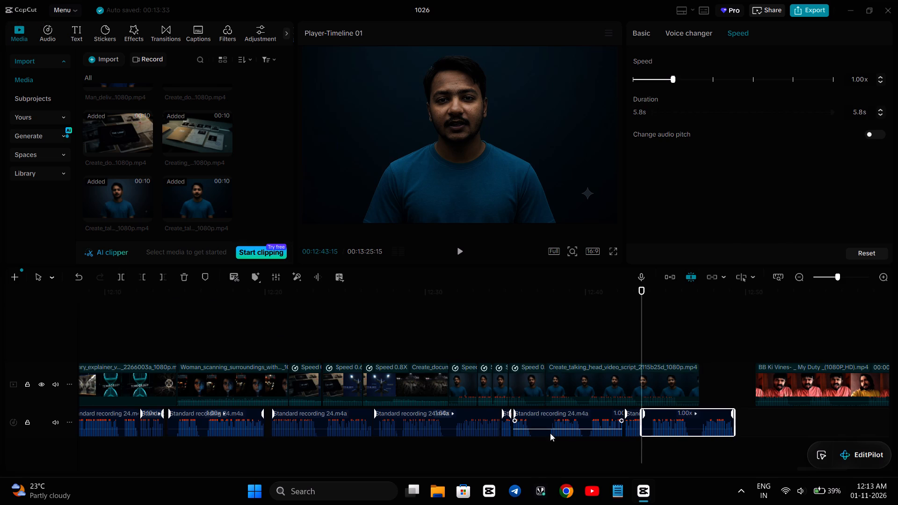
Set the speed of the short isolated voice recording piece to 1.30x.
click(629, 432)
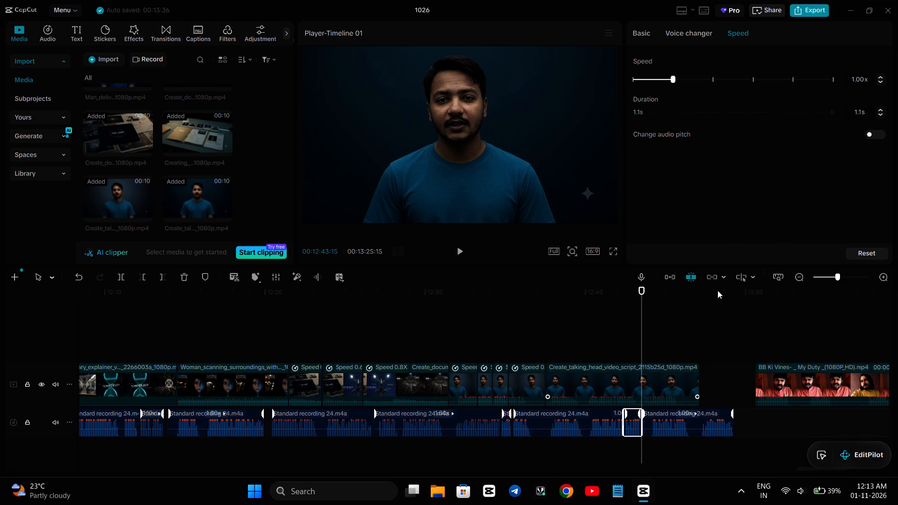
click(880, 75)
double_click(880, 75)
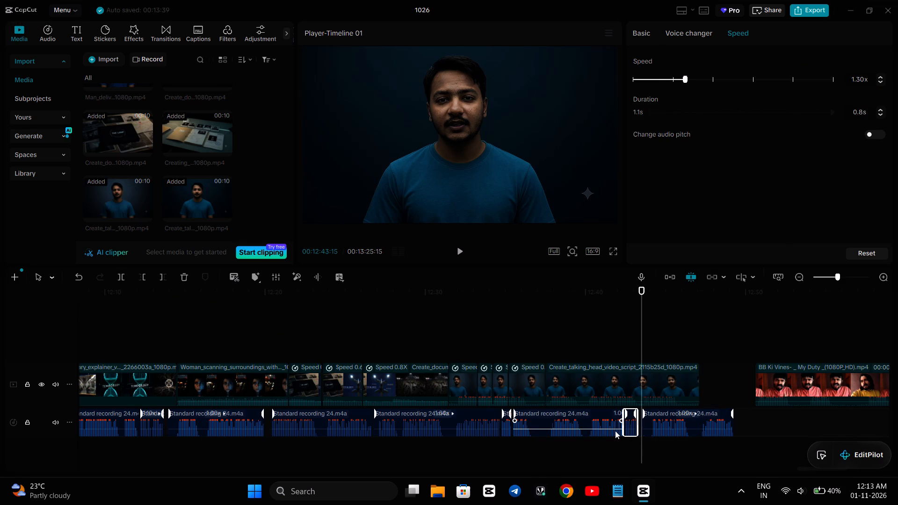
Trim the start of the last voice recording segment to leave 5.5 s and butt it against the sped-up piece.
drag(645, 418, 641, 418)
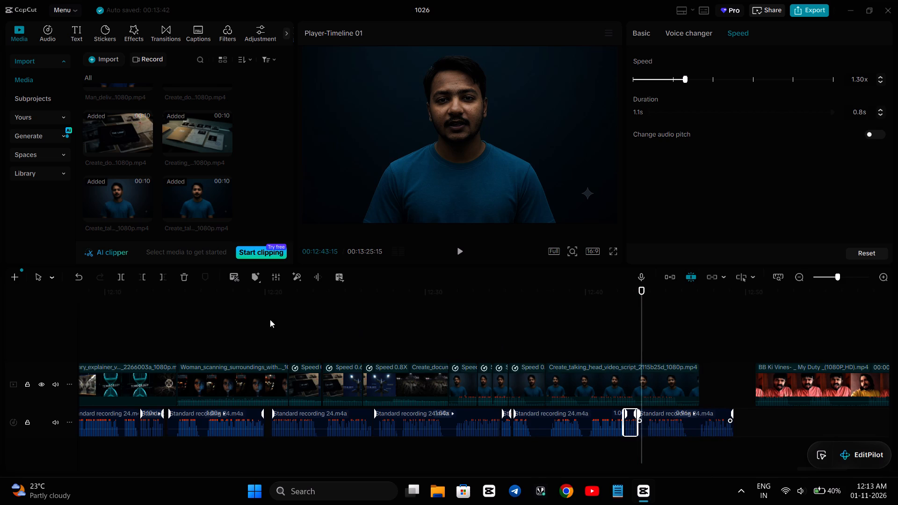
click(80, 275)
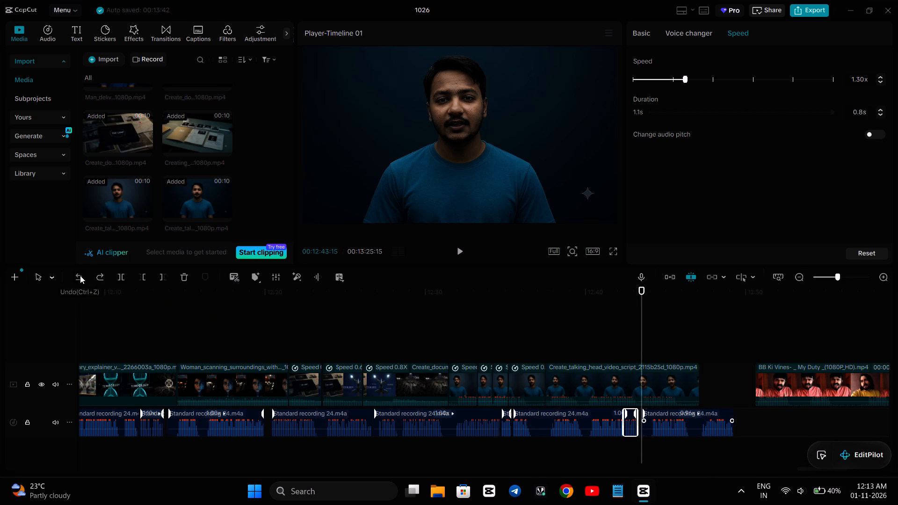
click(418, 332)
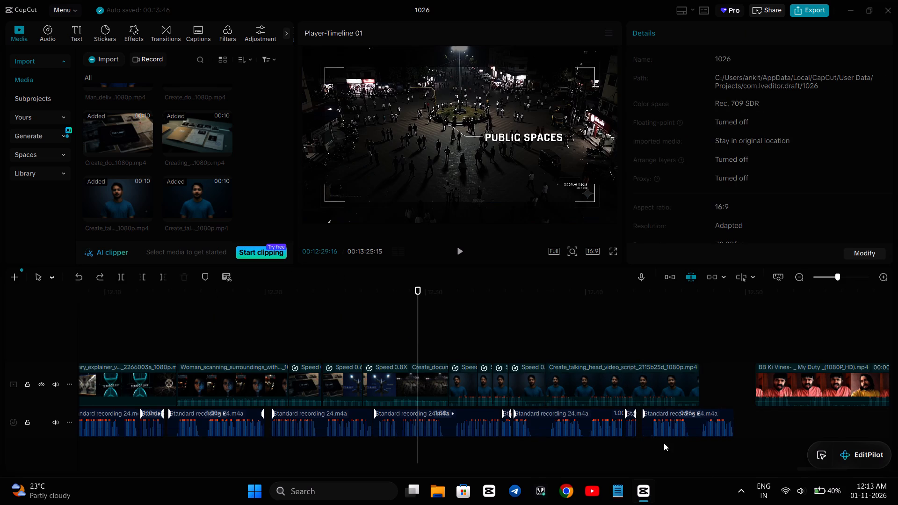
drag(692, 421, 684, 424)
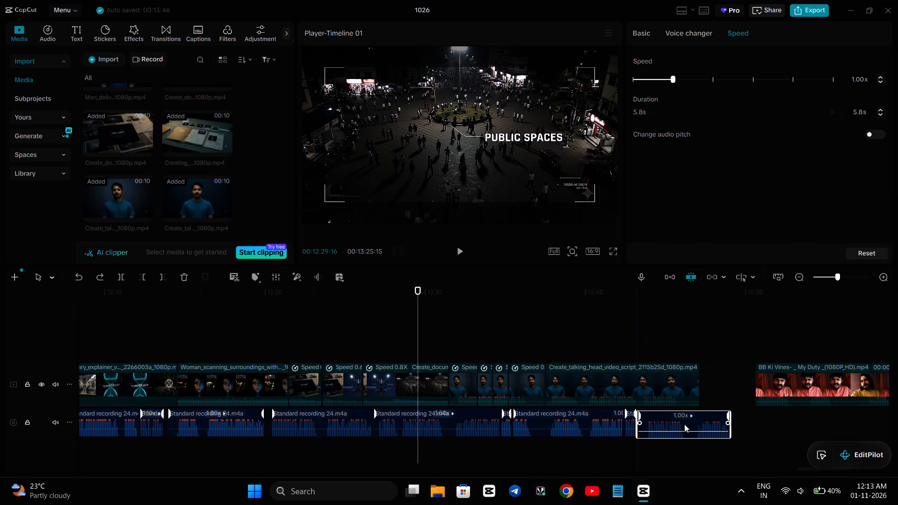
drag(684, 424, 688, 424)
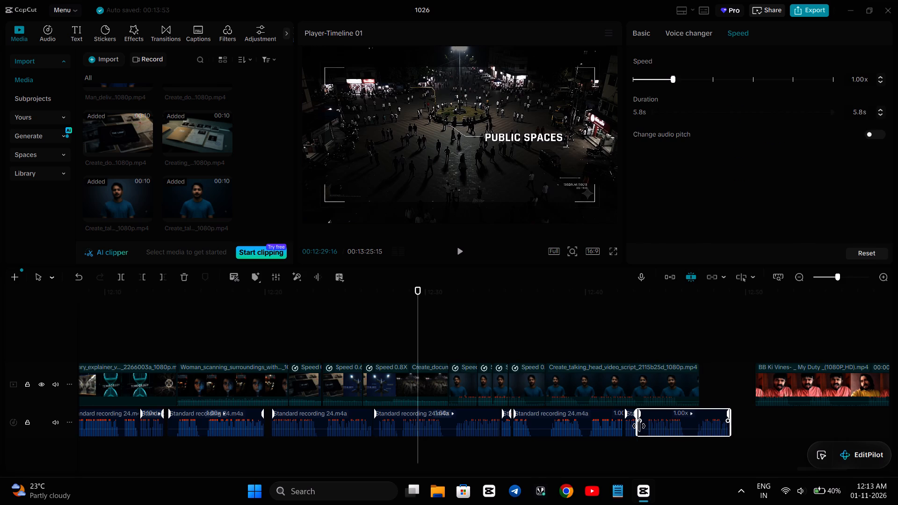
drag(639, 426, 644, 426)
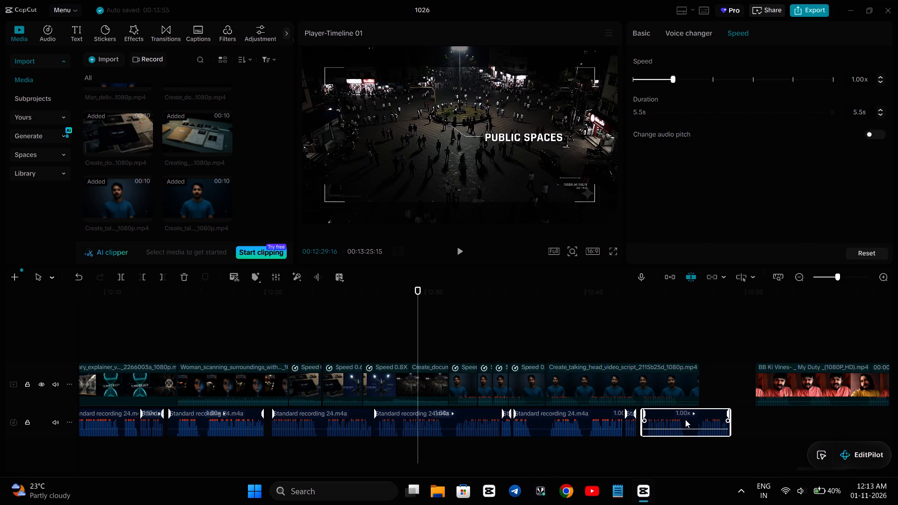
drag(685, 419, 679, 419)
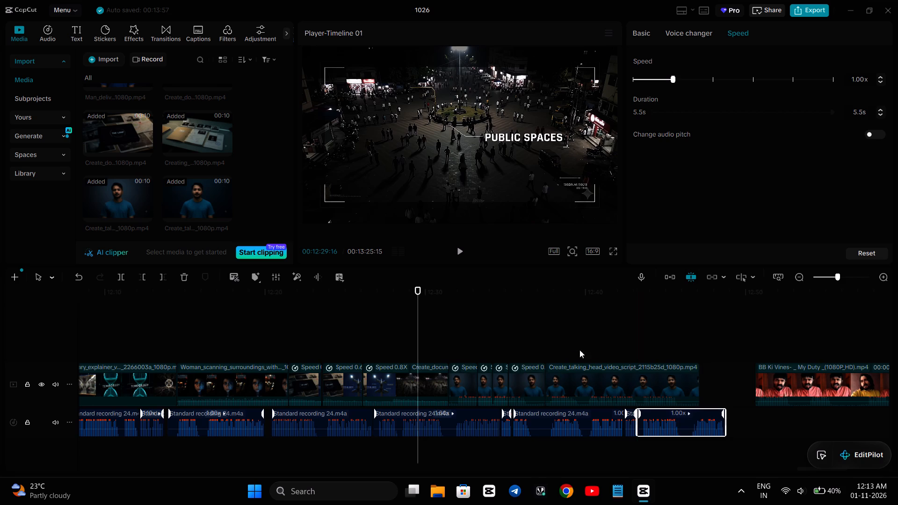
Replay the retimed voice recording from about 00:12:39 to 00:12:45, checking it against the talking-head clip's speech.
click(569, 342)
key(space)
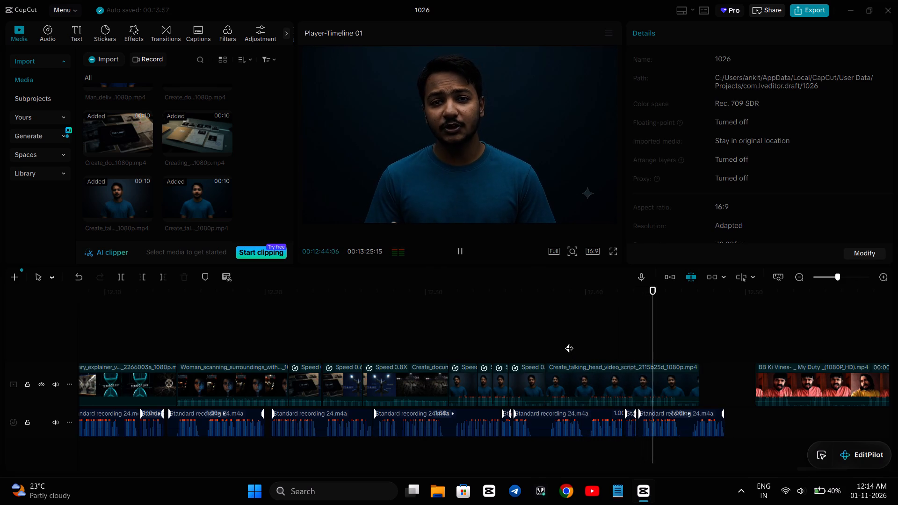
key(space)
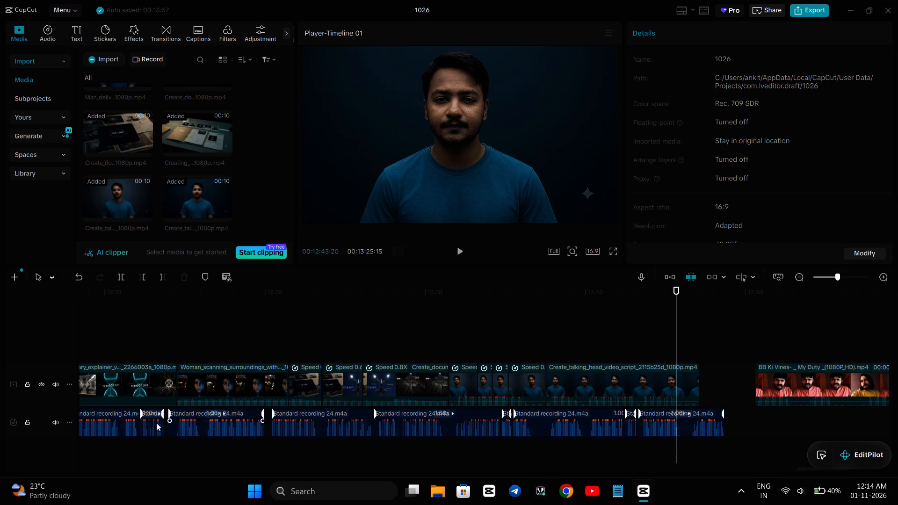
Mute the main video track and continue playback from 00:12:45:20 past the talking-head clip's end to about 00:12:50.
click(55, 384)
key(space)
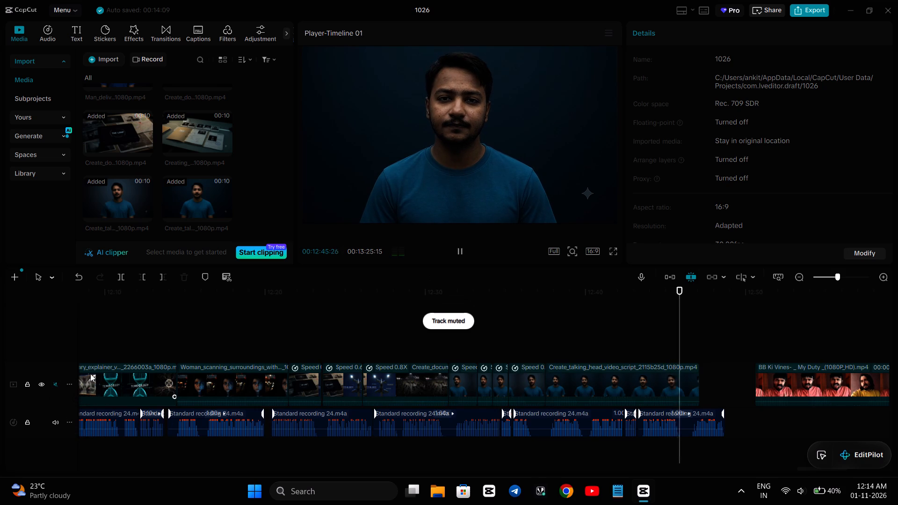
key(space)
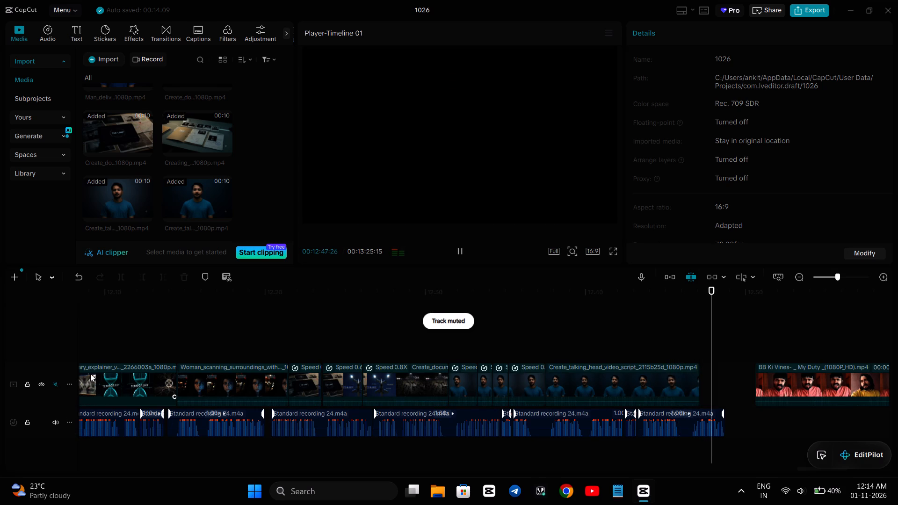
key(space)
key(space)
key(space)
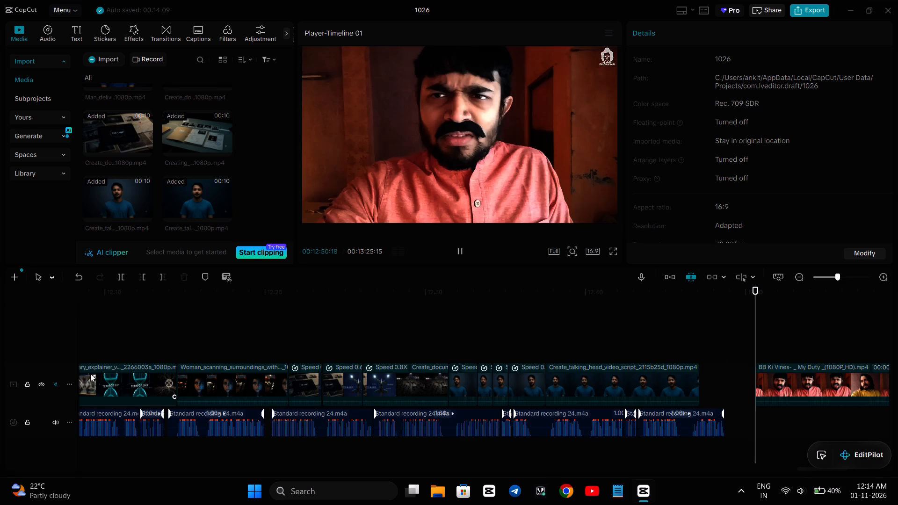
key(space)
Replay the outro from about 00:12:29 to 00:12:47 with the video track muted, checking the lip sync and the ending.
scroll(150, 366, right, 20)
scroll(150, 366, right, 20)
scroll(150, 366, right, 8)
scroll(150, 366, left, 3)
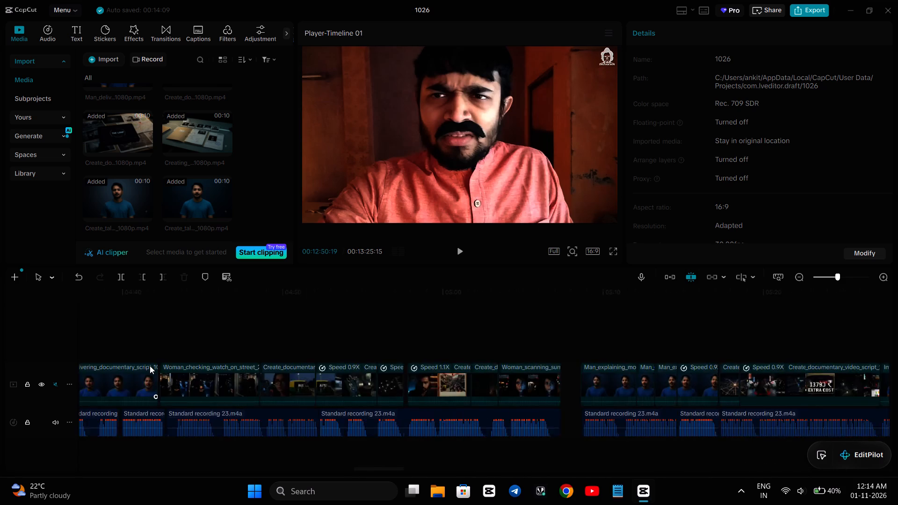
scroll(150, 366, left, 18)
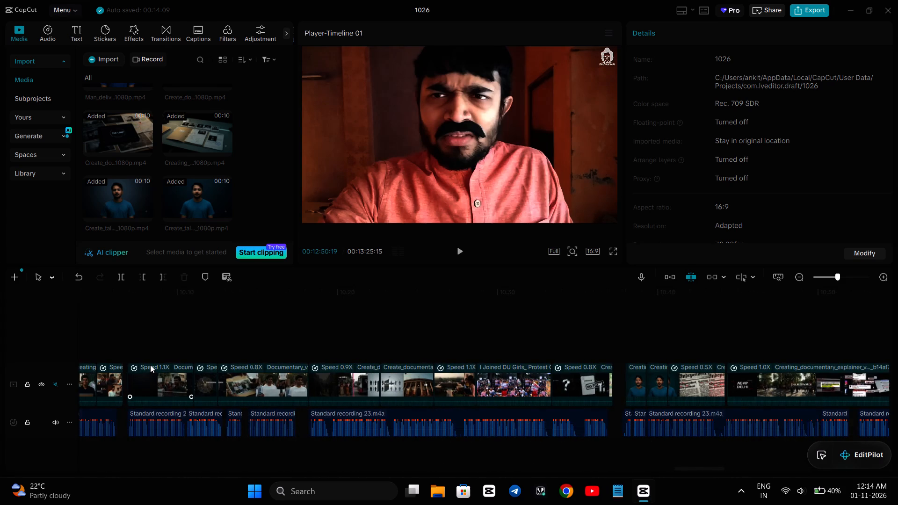
scroll(150, 365, left, 7)
scroll(150, 365, right, 2)
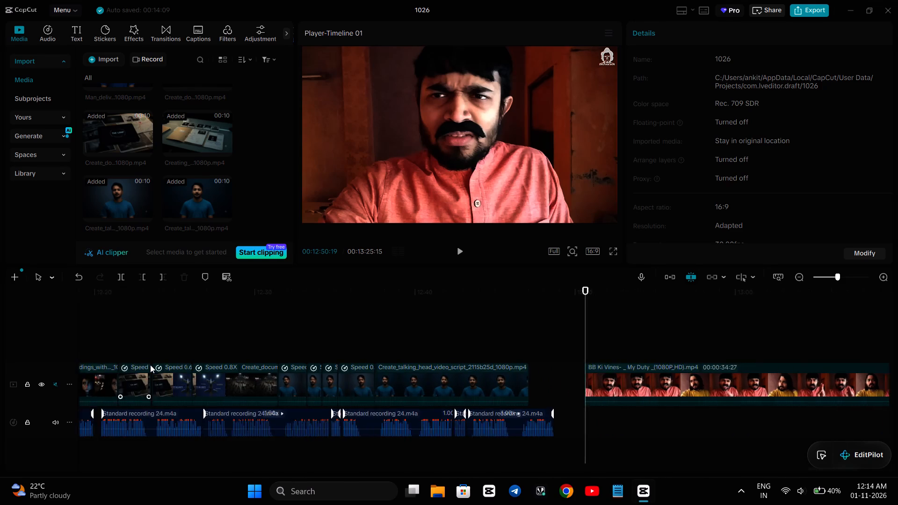
scroll(150, 365, right, 1)
click(314, 346)
key(space)
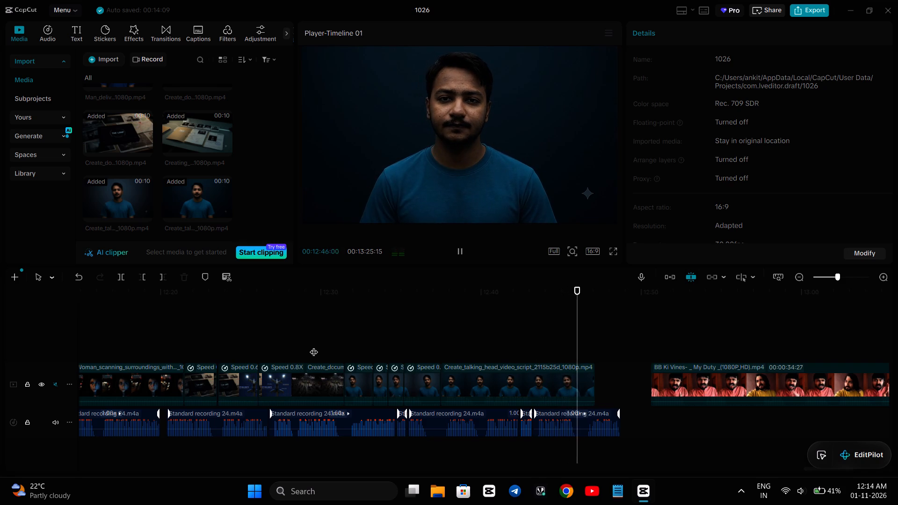
key(space)
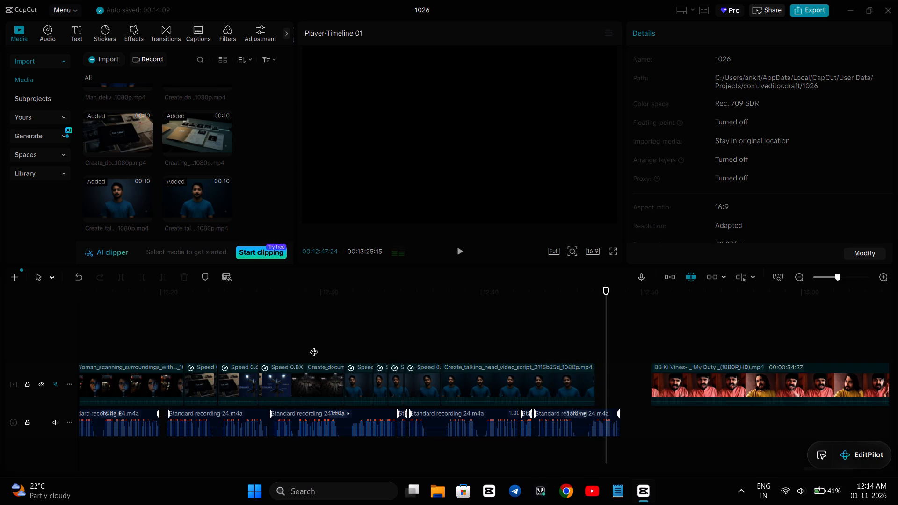
Cut off the end of the last talking-head clip after 00:12:45:27.
click(565, 378)
click(567, 343)
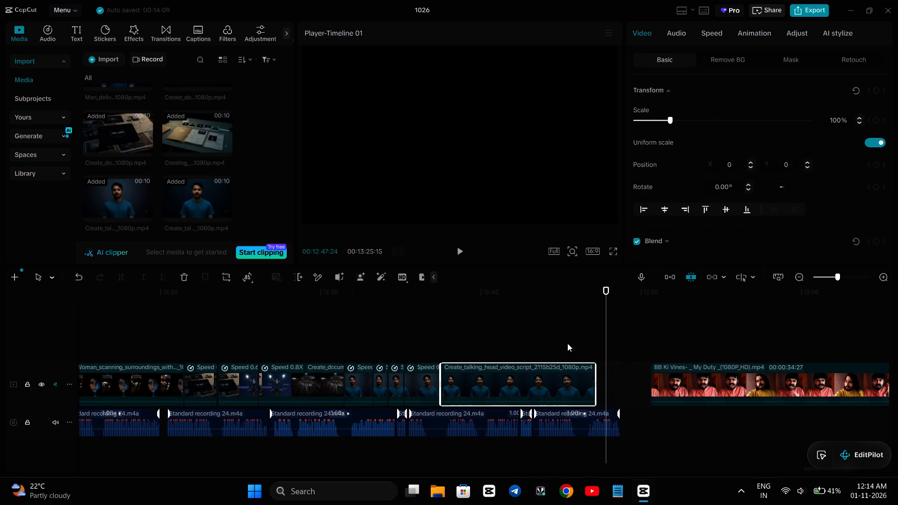
key(space)
key(space)
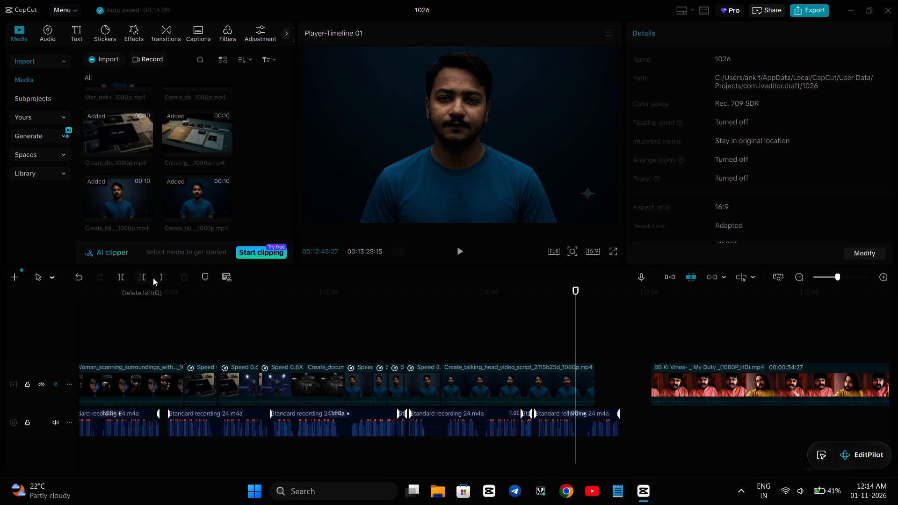
click(167, 278)
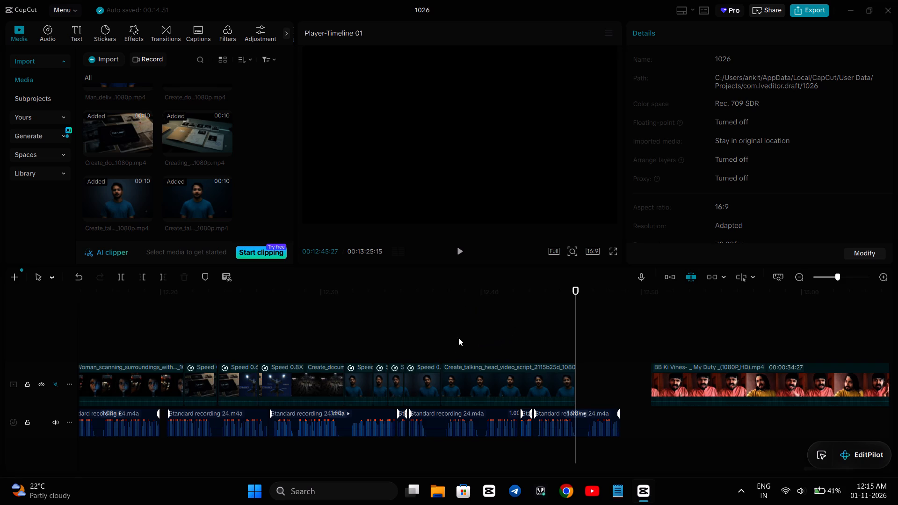
Delete the leftover BB Ki Vines clip after the outro from the main track.
click(688, 376)
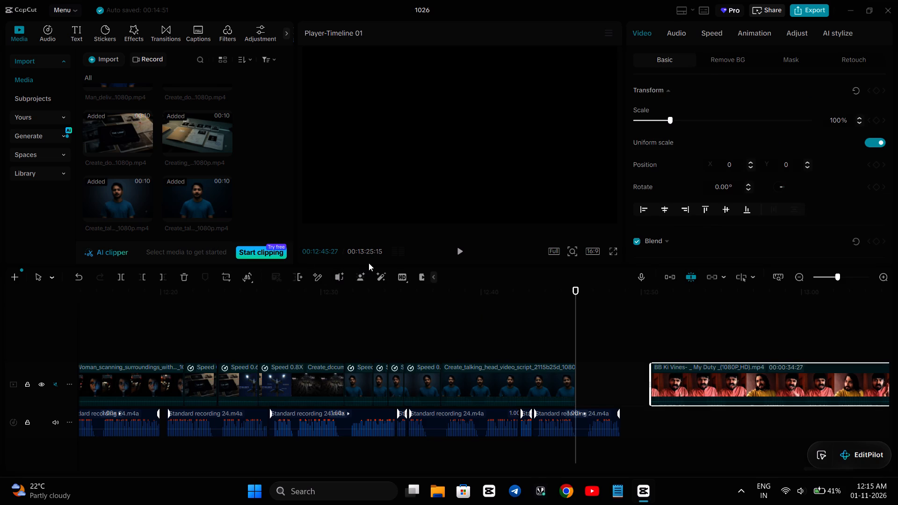
key(BackSpace)
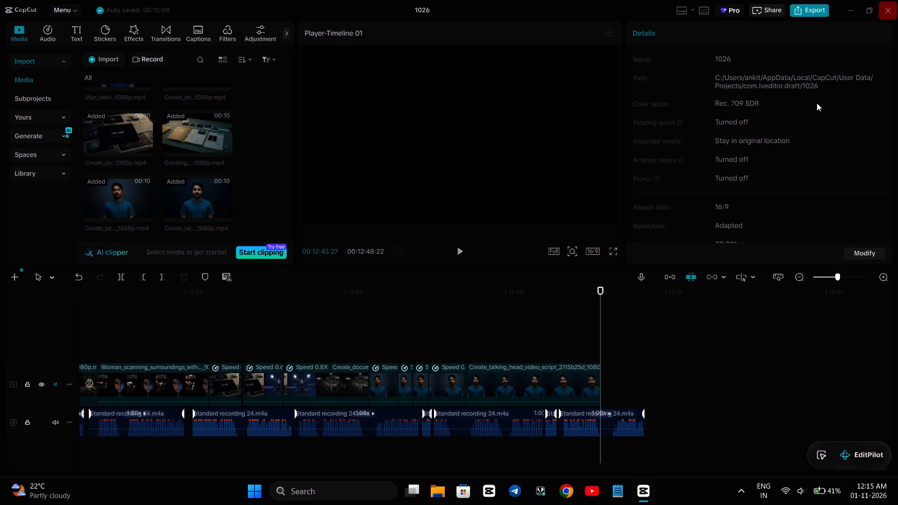
Close the 1026 project and exit the video editor to the desktop.
click(880, 12)
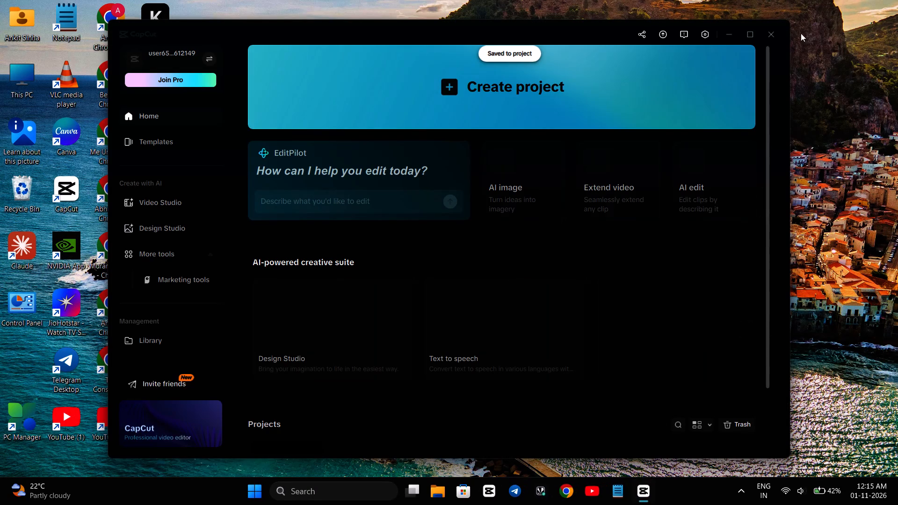
click(773, 34)
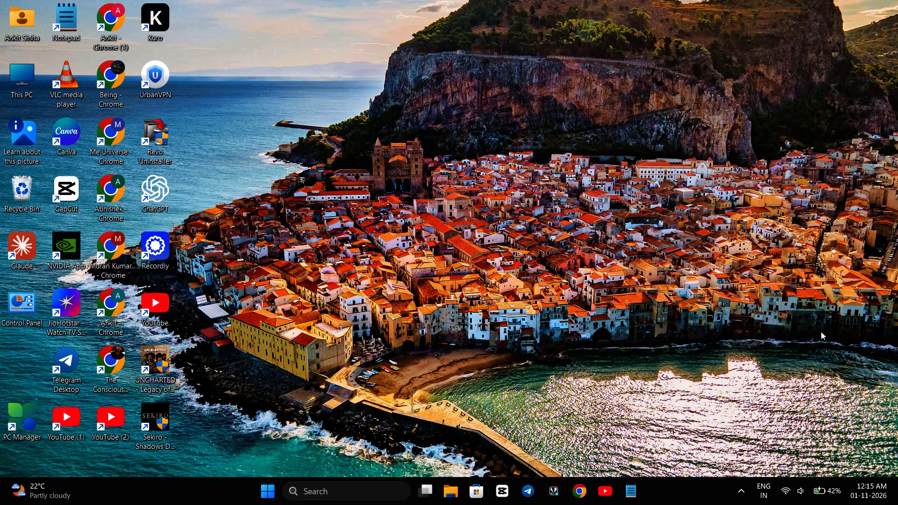
Turn off Wi-Fi and Bluetooth in the Windows quick settings.
click(806, 495)
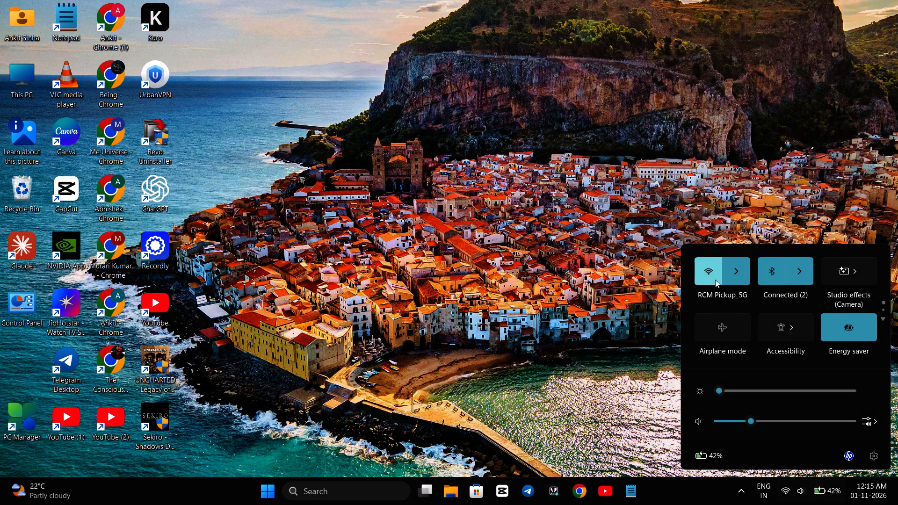
click(715, 280)
click(784, 277)
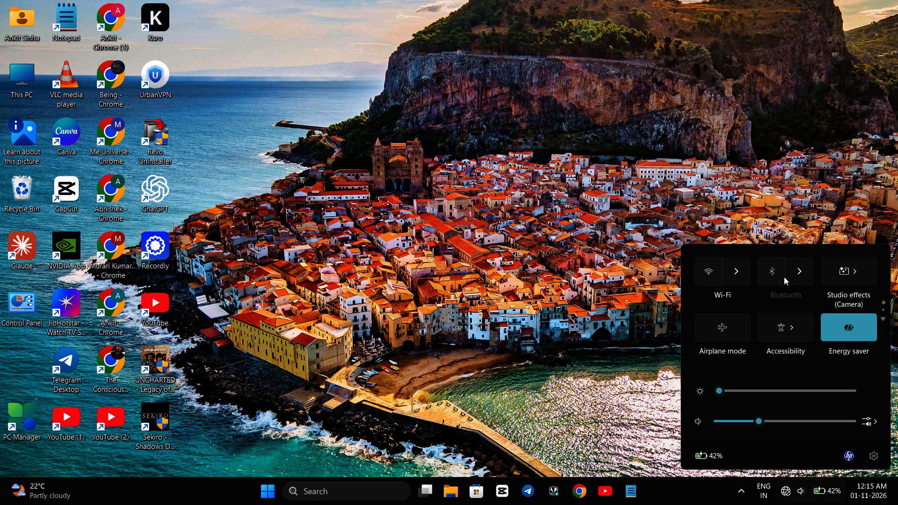